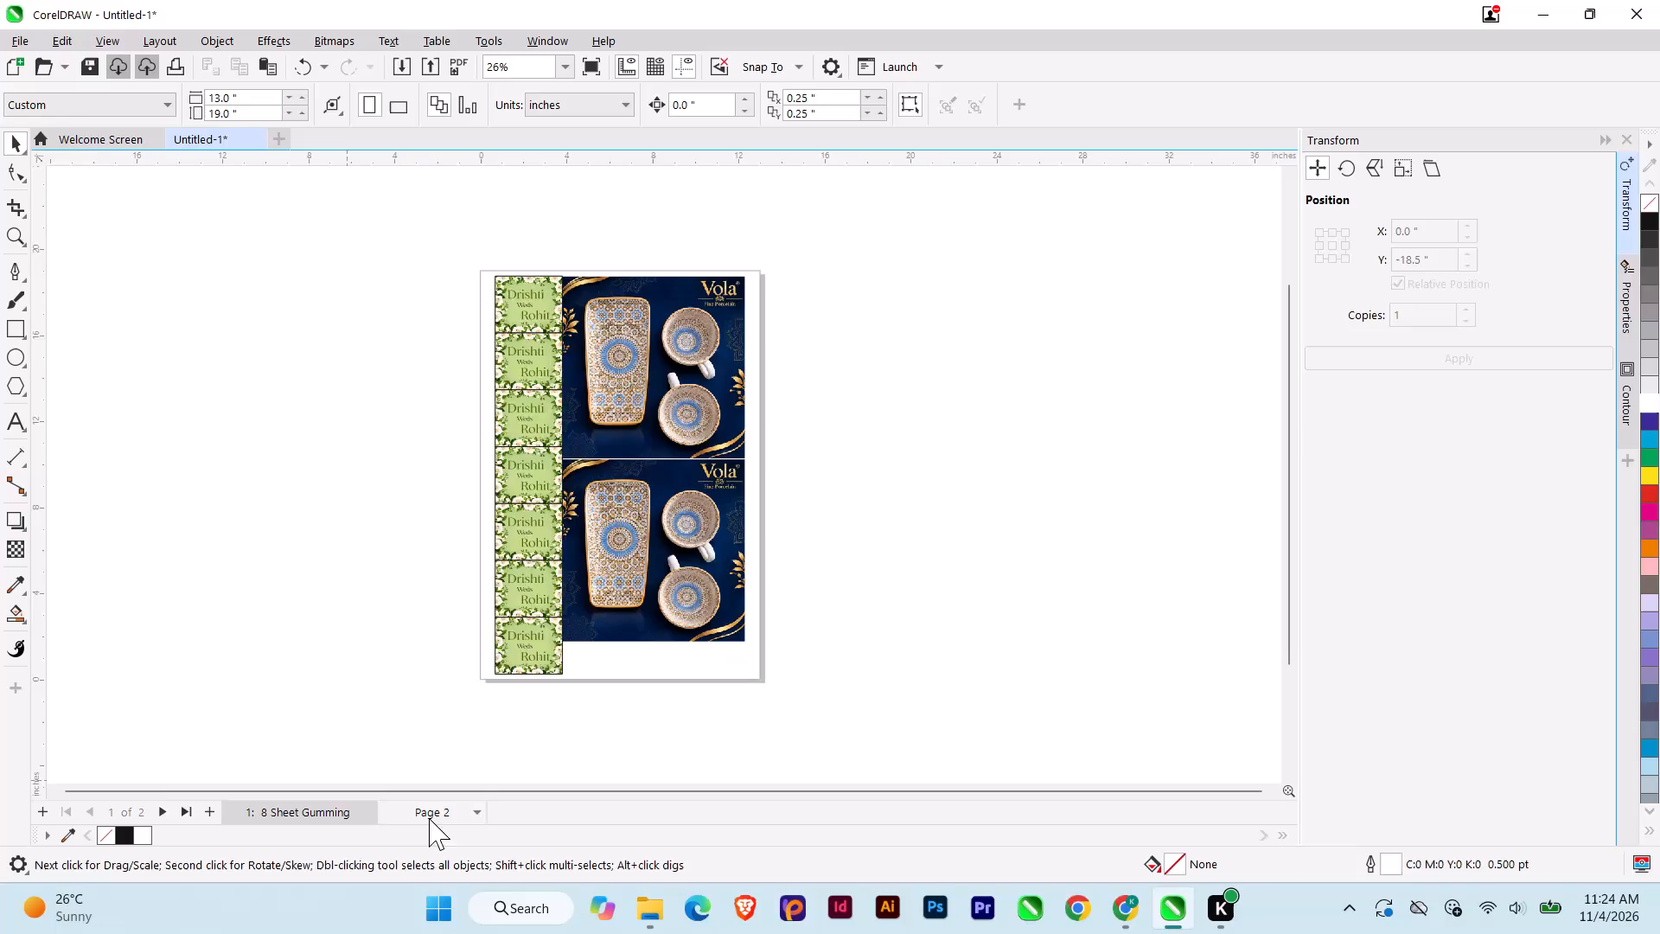
Show Page 2 of the gumming sheet layout for viewing.
click(427, 820)
middle_drag(552, 533, 385, 534)
middle_drag(316, 329, 764, 251)
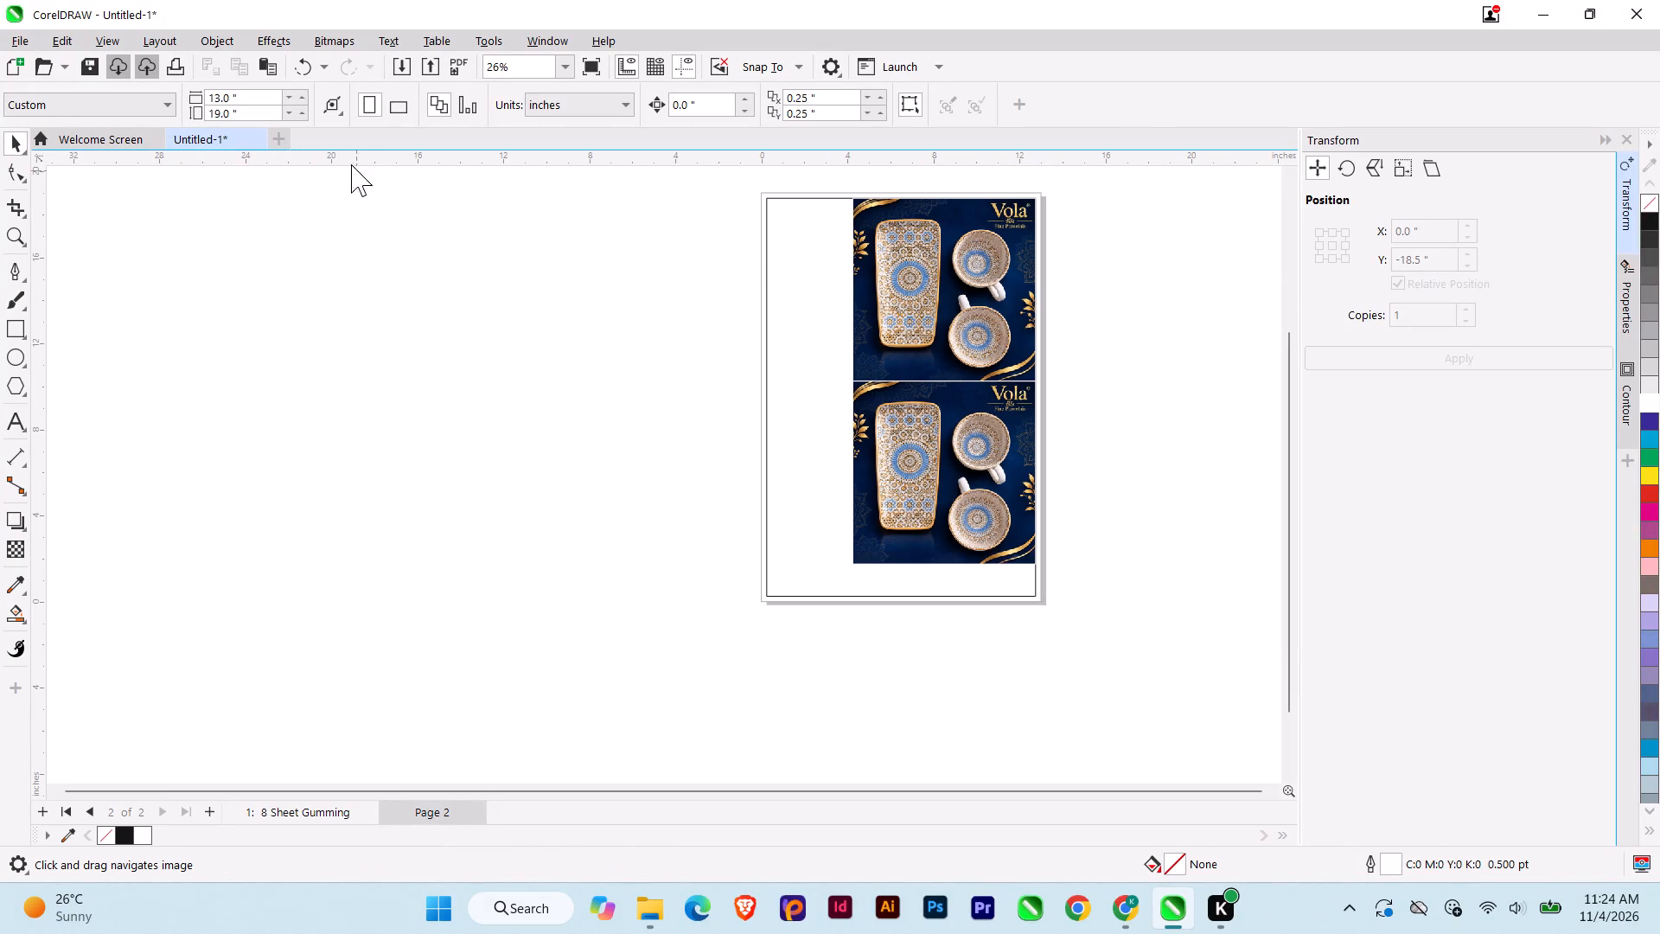
key(Home)
Create a new blank 13 by 19 inch document.
click(277, 135)
middle_drag(391, 386, 386, 410)
Draw a rectangle about 4.63 by 5.36 inches on the empty area beside the page.
click(24, 329)
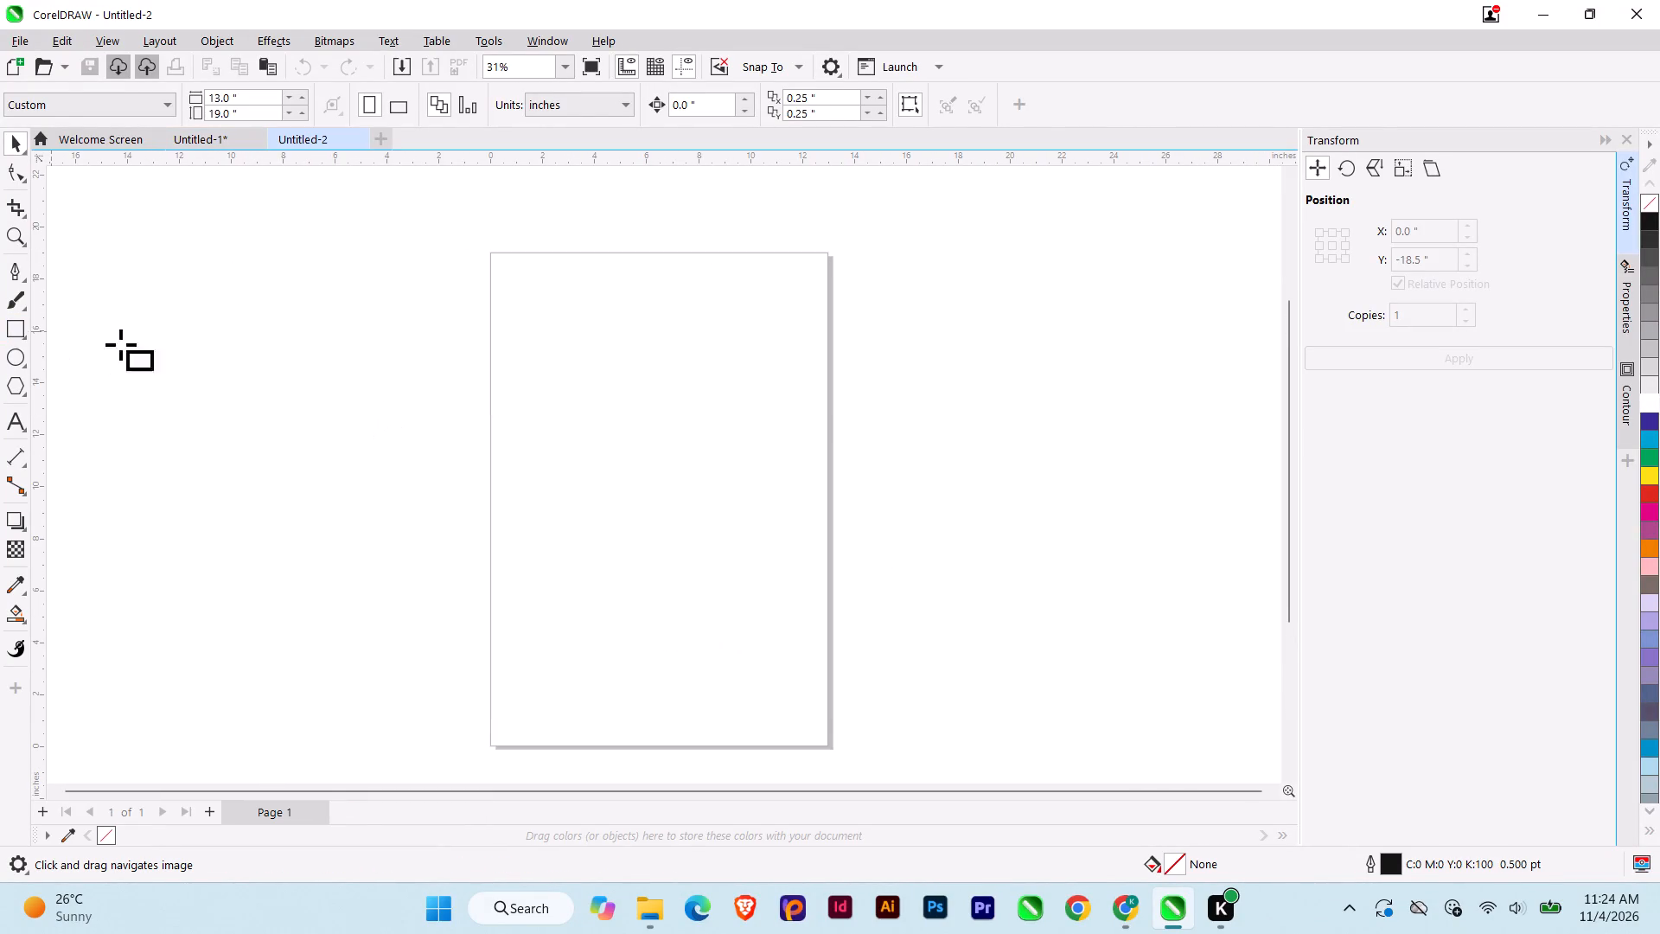
drag(187, 326, 307, 465)
key(ctrl+space)
key(ctrl+Home)
Set the rectangle's size to 4.5 inches wide and 5 inches high.
drag(217, 99, 141, 110)
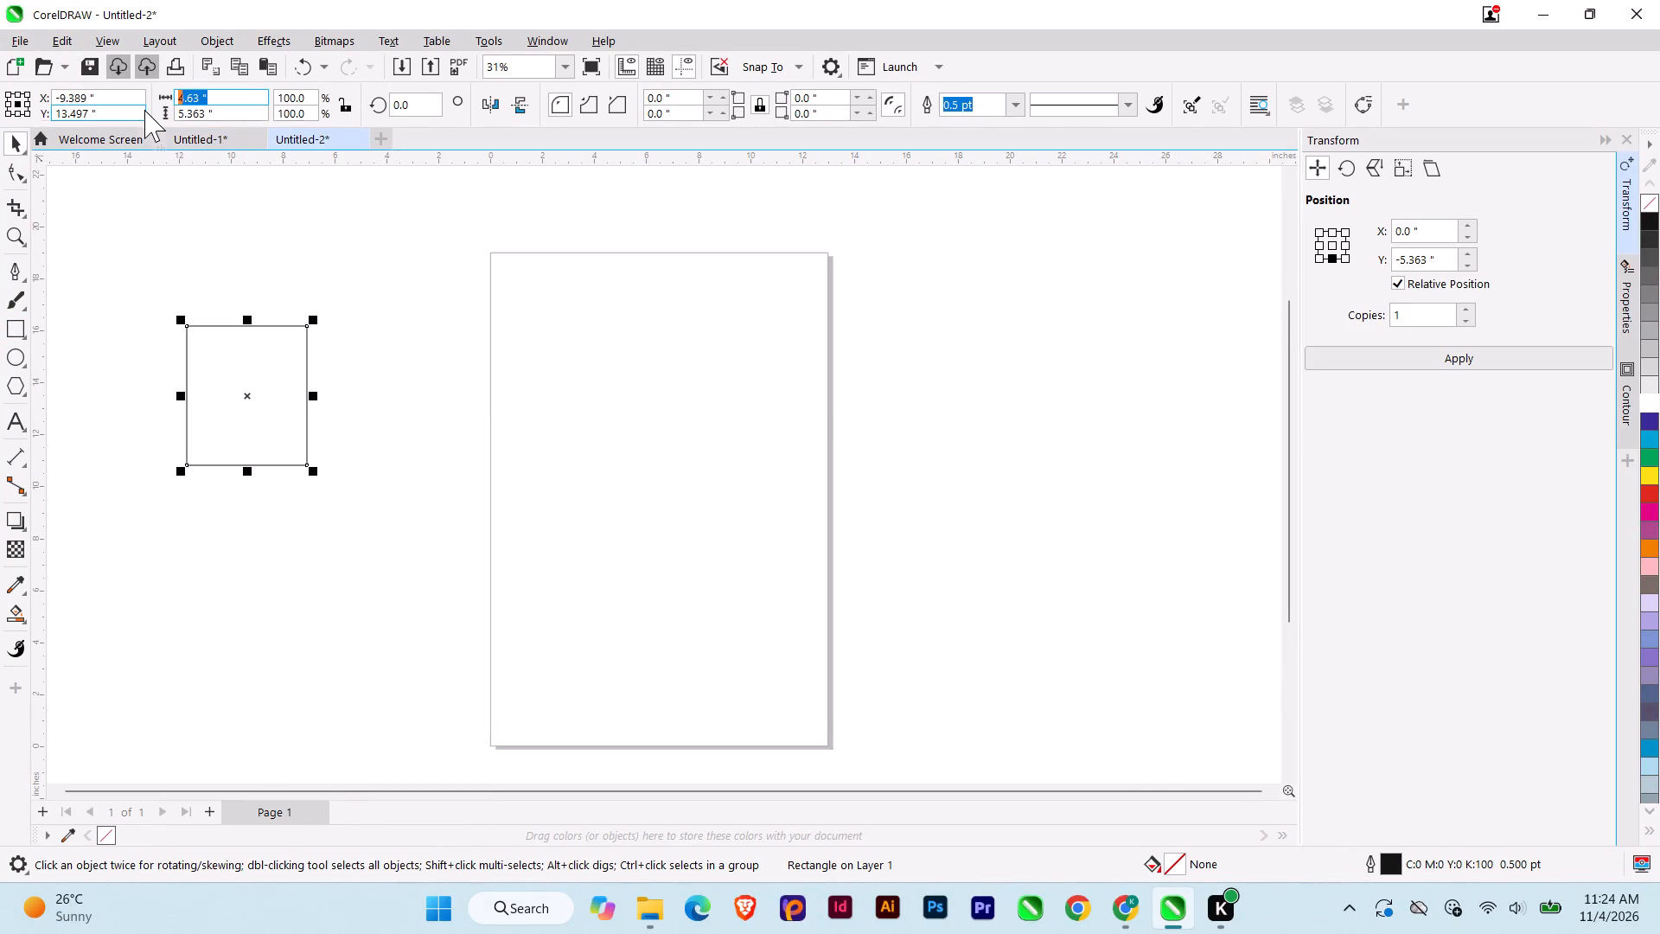
key(Home)
key(period)
key(5)
key(Tab)
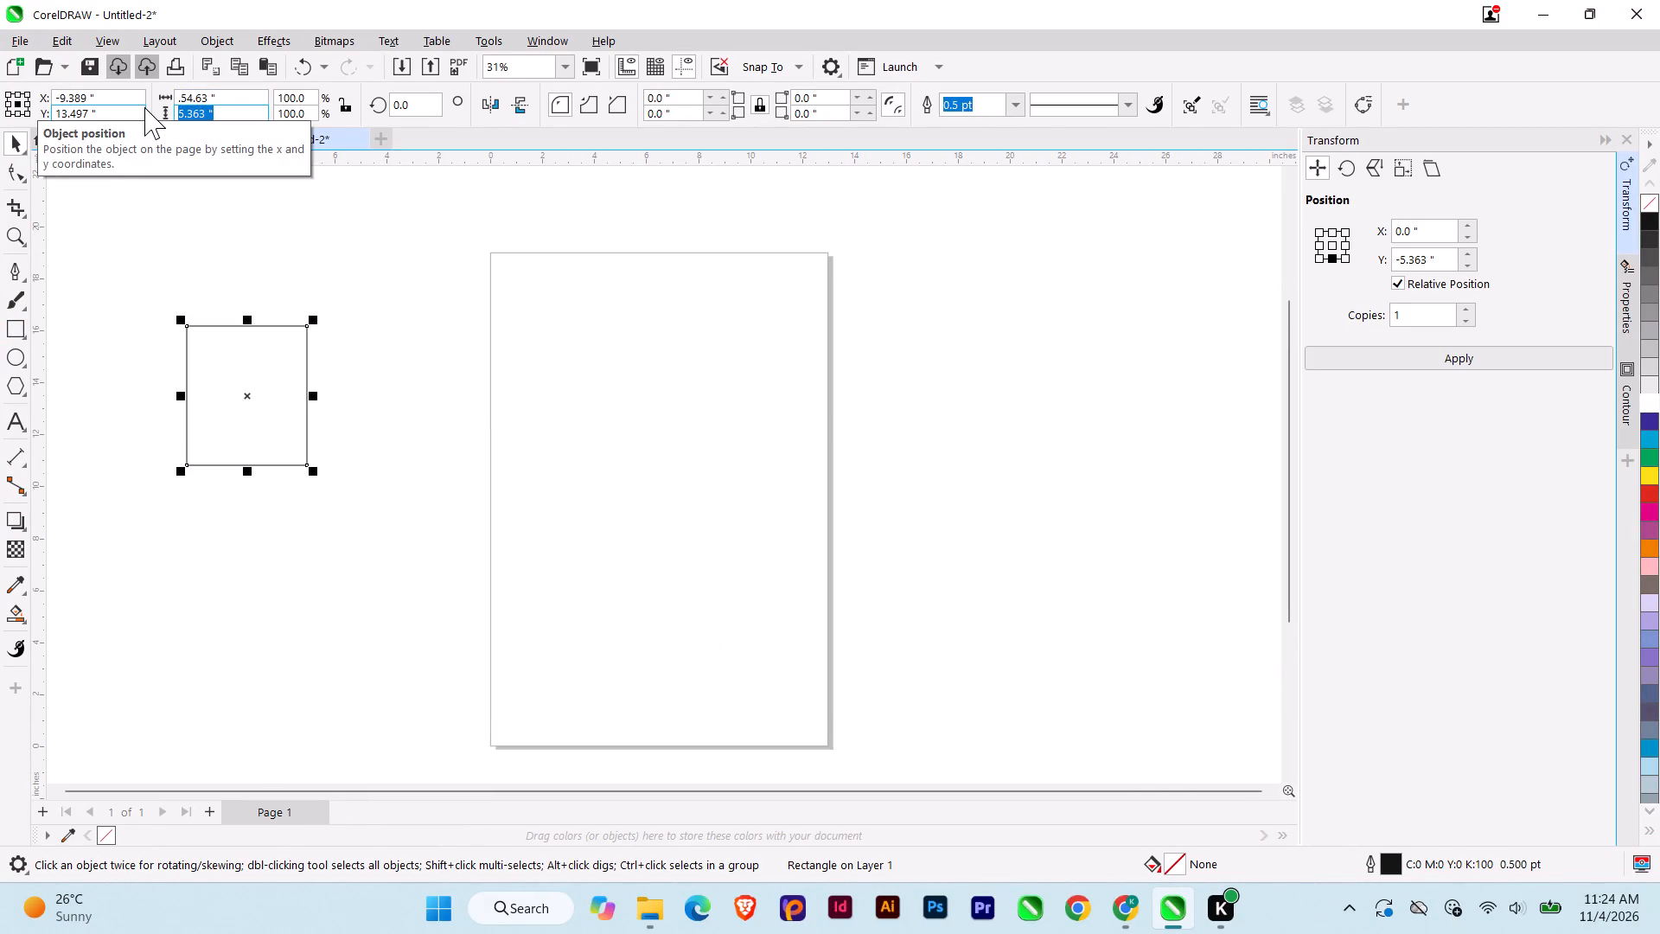
drag(238, 97, 148, 103)
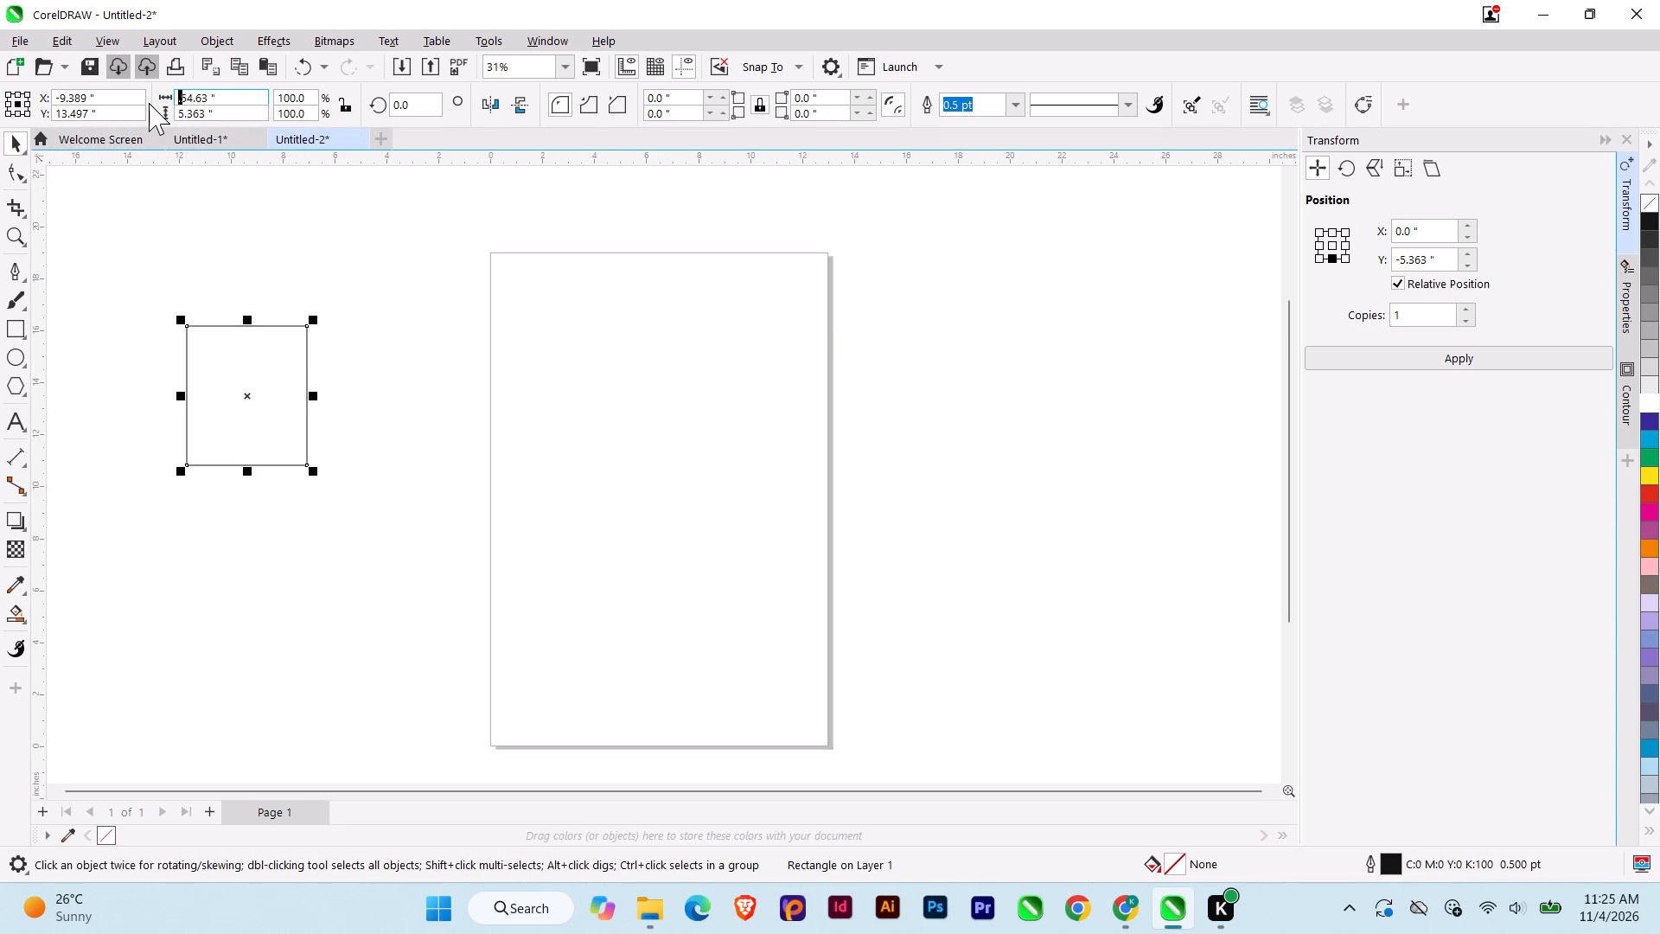
key(ctrl+a)
key(BackSpace)
key(BackSpace)
key(BackSpace)
text(4,5)
key(Tab)
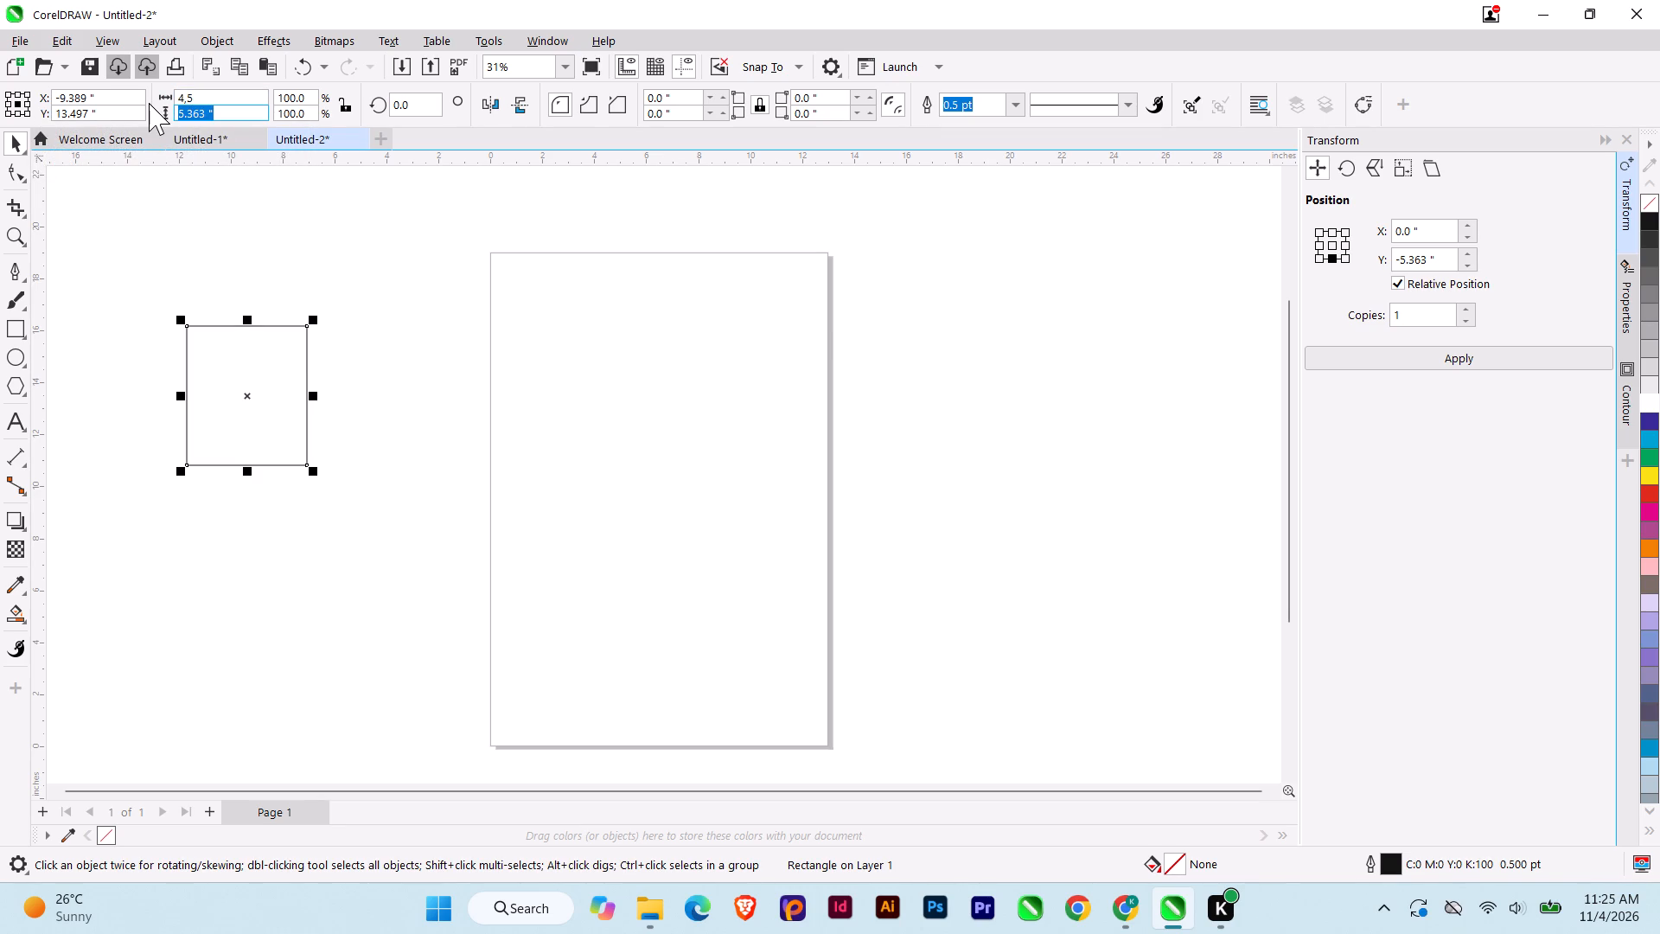
key(5)
key(Return)
scroll(479, 344, down, 2)
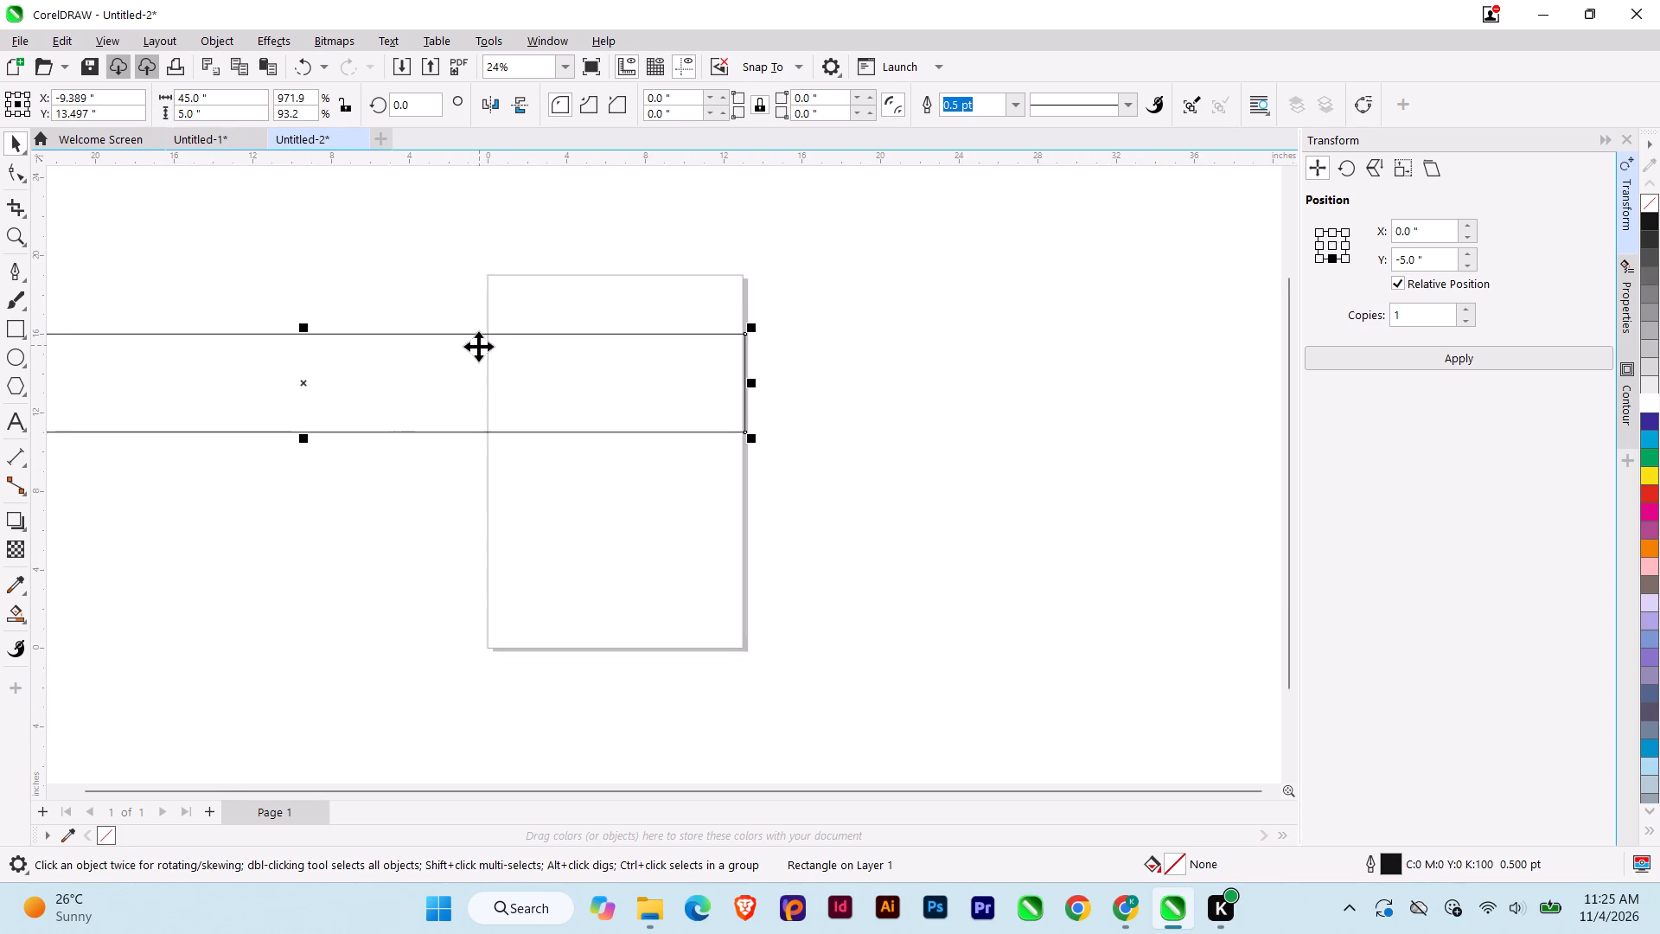
middle_drag(478, 346, 710, 374)
drag(224, 99, 139, 113)
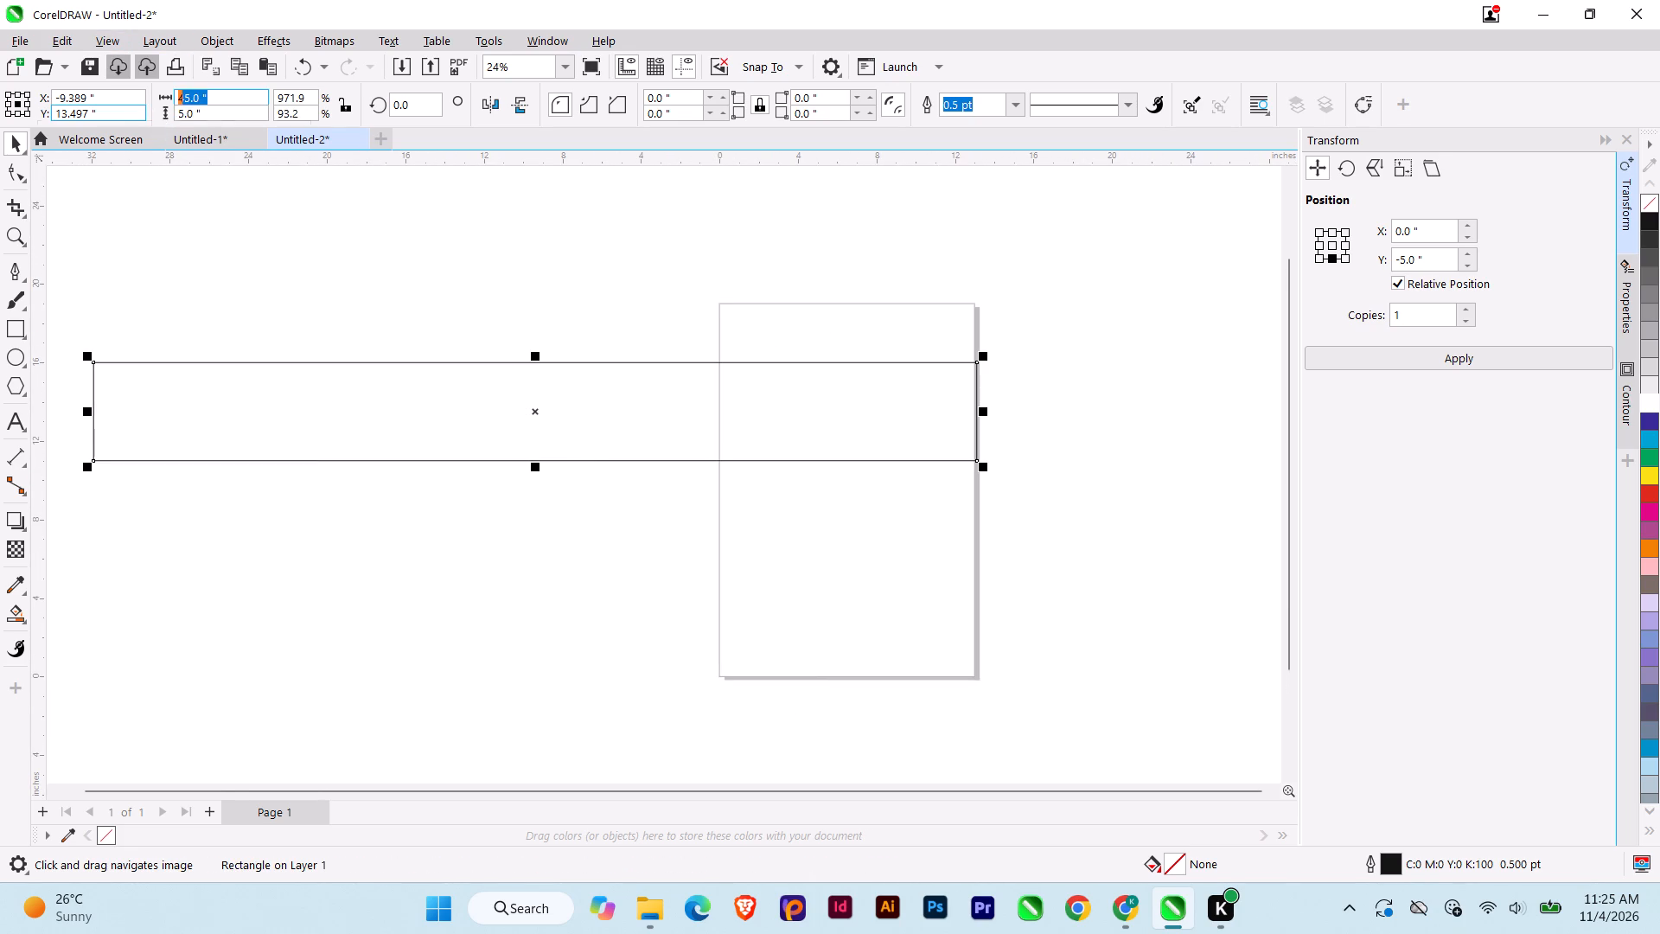
text(4.5)
key(Return)
Duplicate the 4.5 by 5 inch rectangle horizontally into the gap between it and the page.
scroll(526, 419, up, 4)
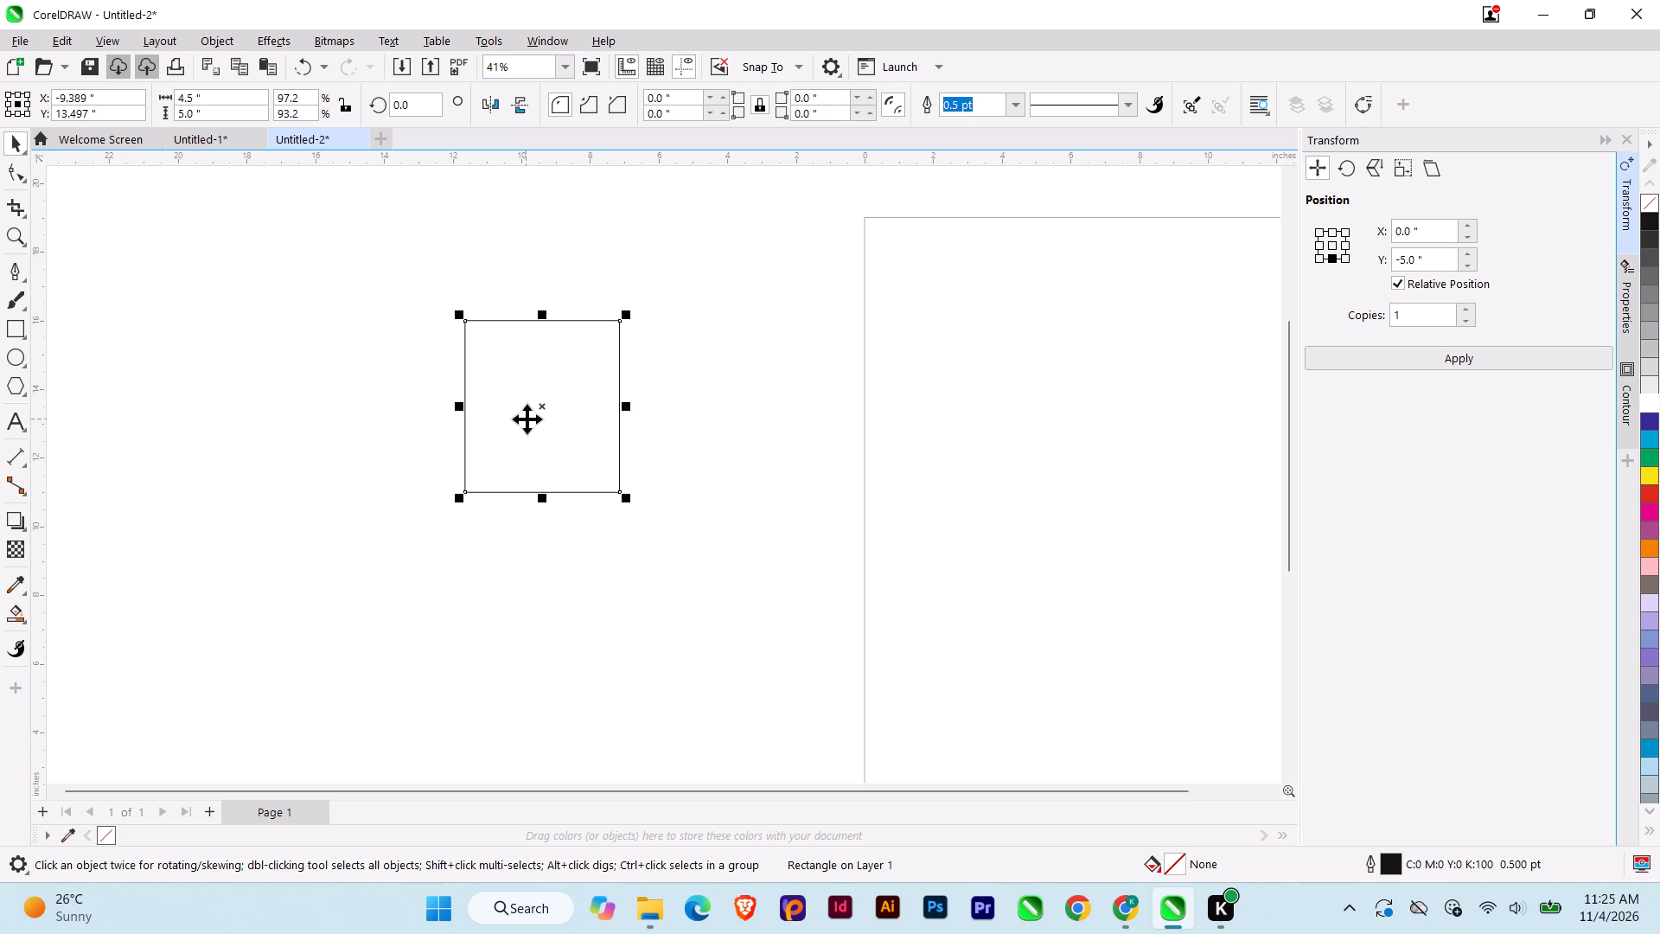
drag(486, 353, 709, 398)
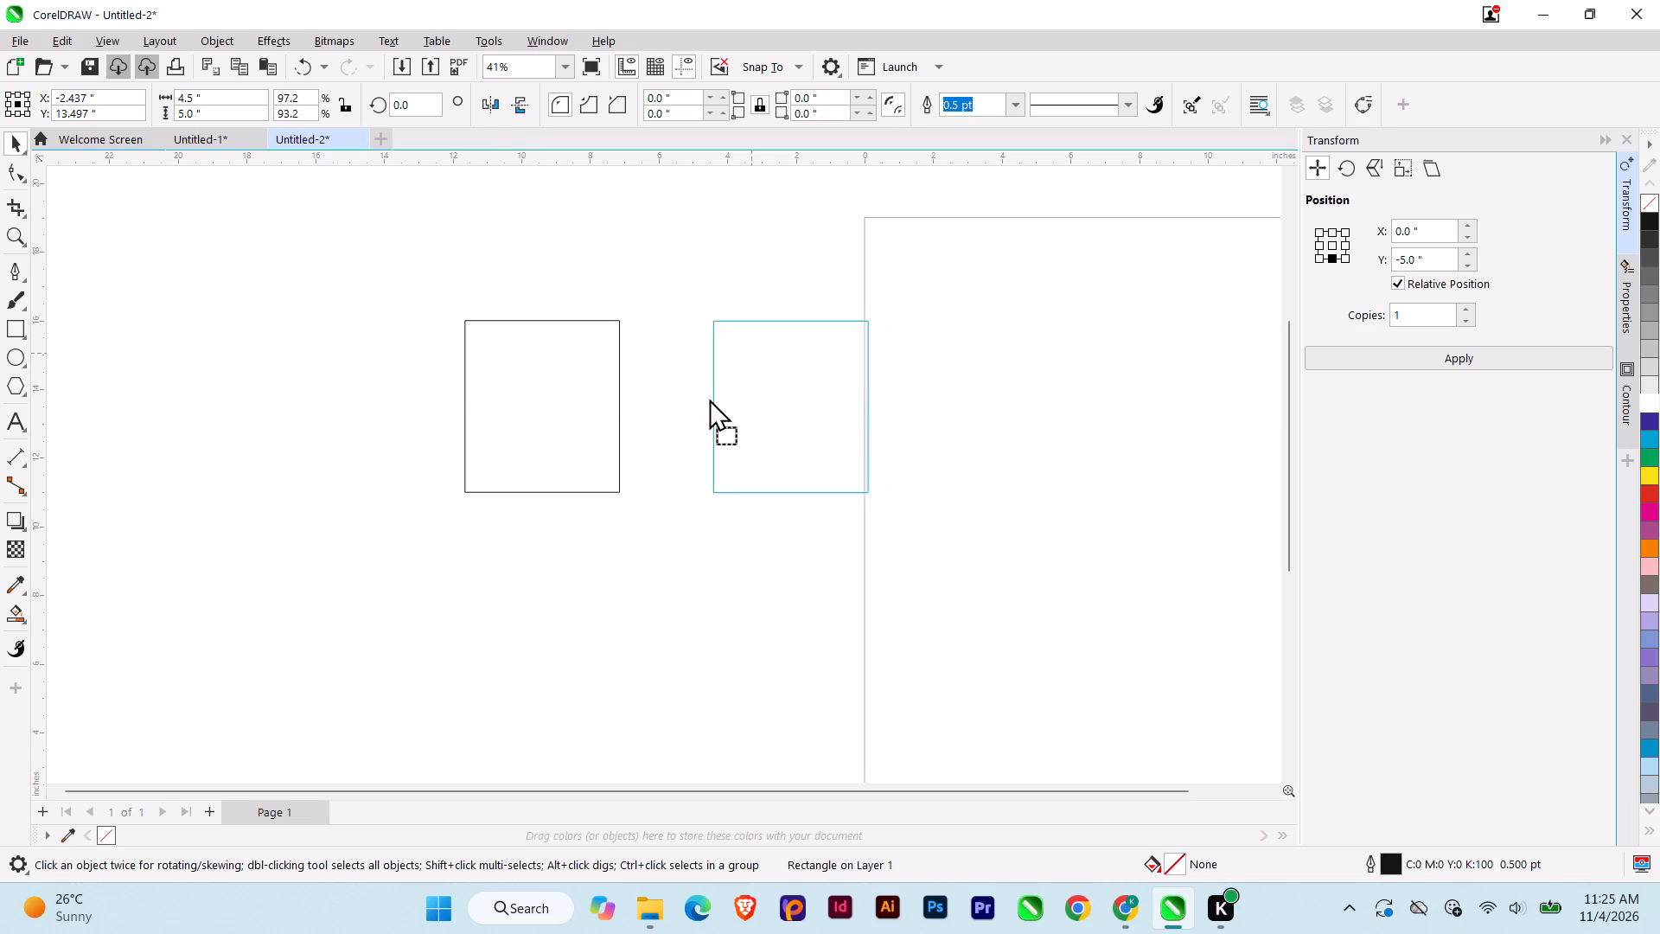
drag(709, 398, 696, 397)
ctrl+right_click(696, 397)
Draw a square about 2.26 inches wide below the first 4.5 by 5 inch rectangle.
middle_drag(668, 568, 658, 475)
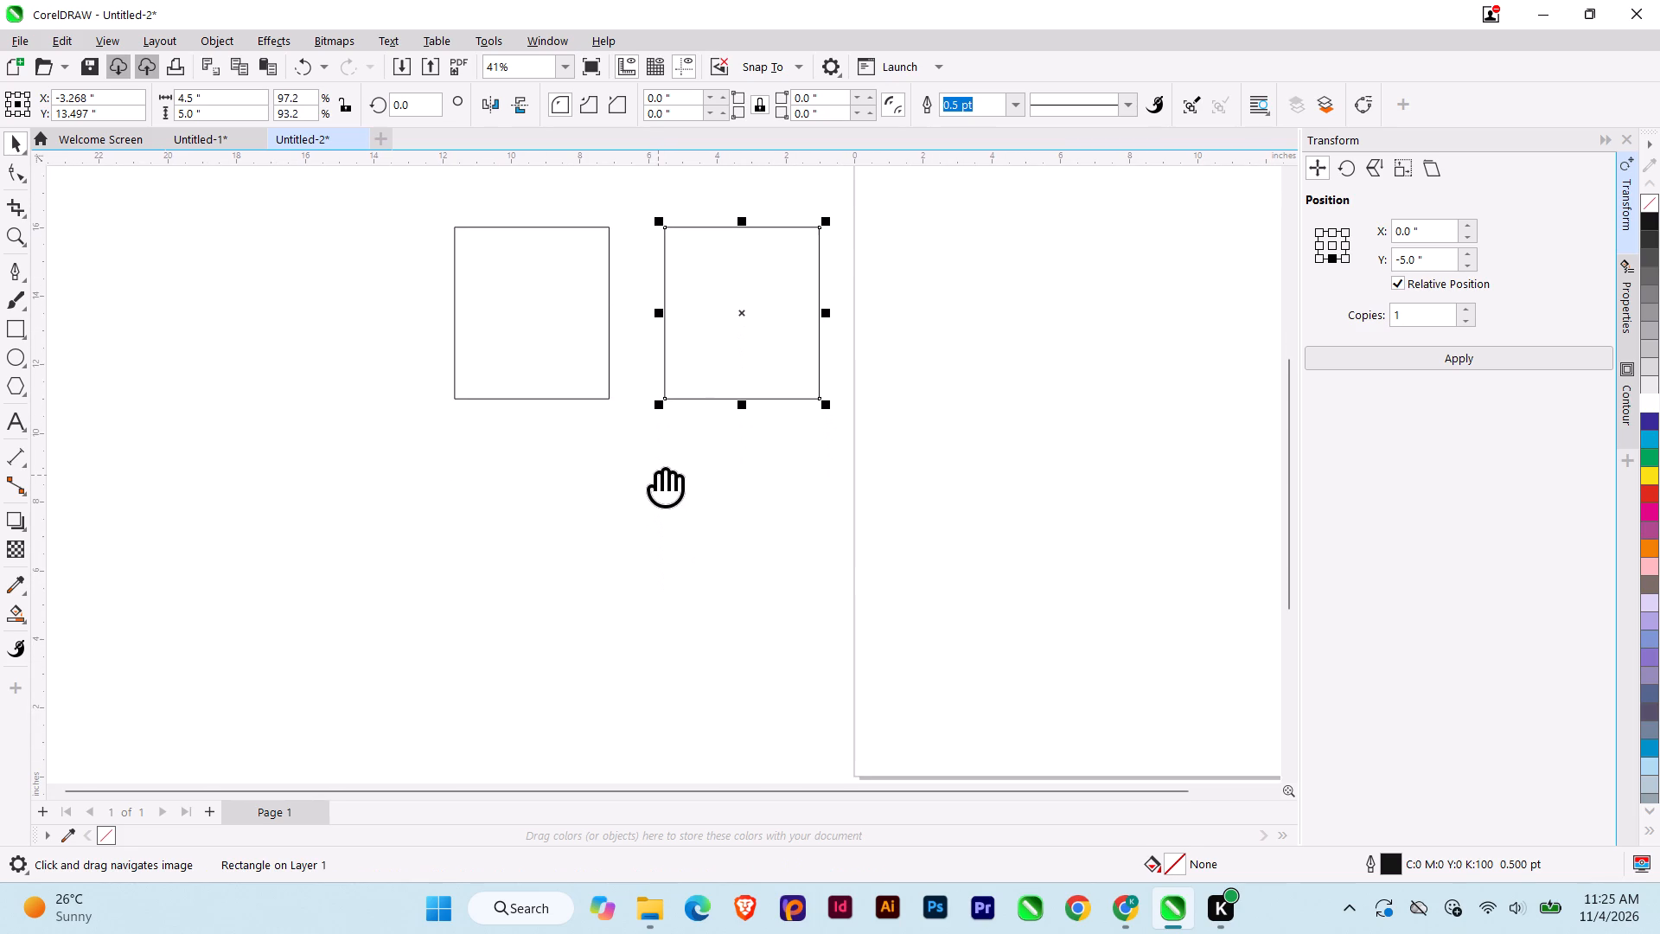
middle_drag(658, 475, 660, 407)
scroll(660, 407, up, 1)
click(19, 320)
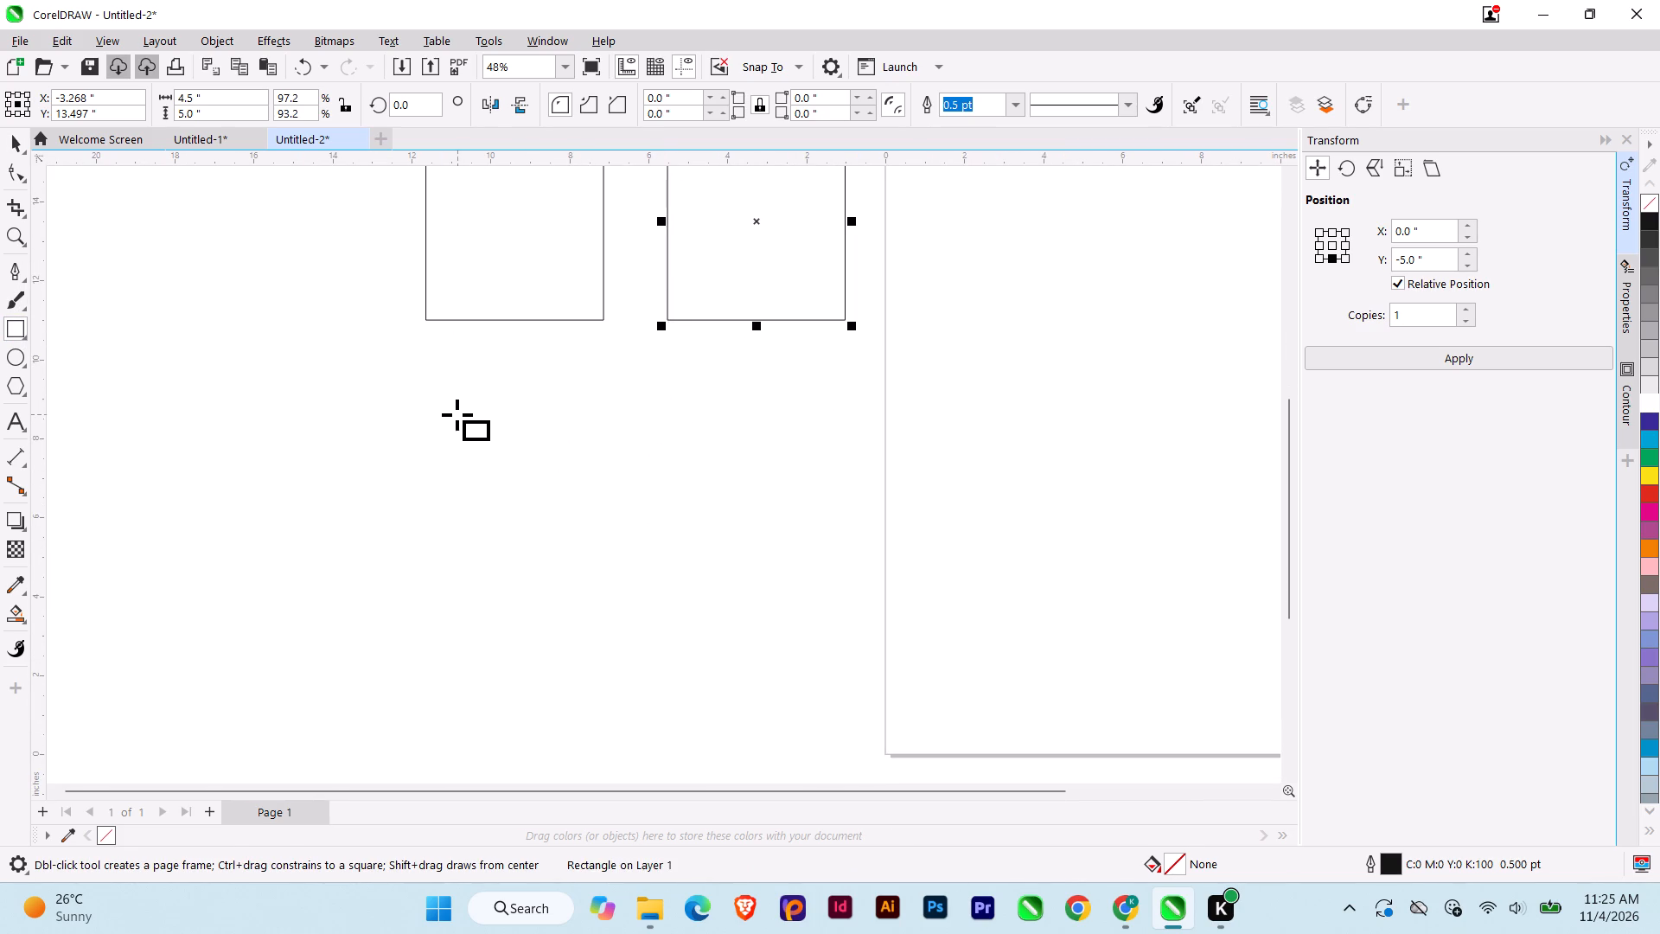
drag(456, 414, 546, 485)
key(ctrl+space)
Set the new square's width and height to 3 inches each.
drag(225, 93, 219, 93)
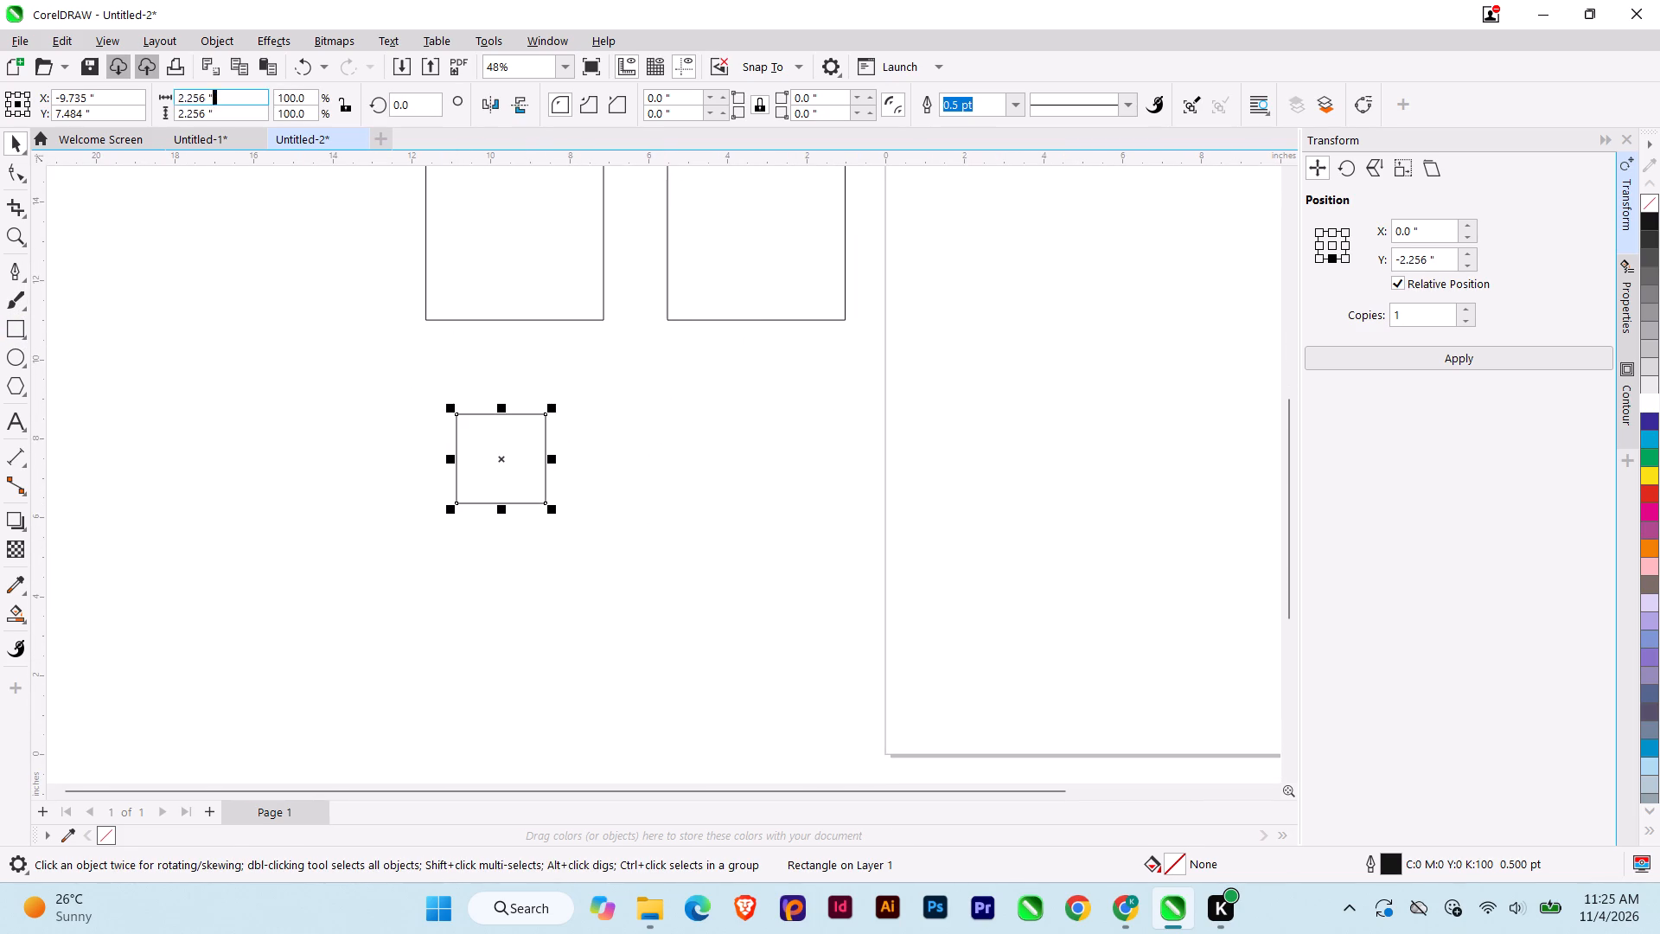
drag(219, 93, 79, 112)
key(BackSpace)
key(Home)
key(Home)
key(Home)
key(Home)
key(Home)
key(Home)
key(Home)
key(Home)
key(Home)
key(Home)
key(Home)
key(Home)
key(Home)
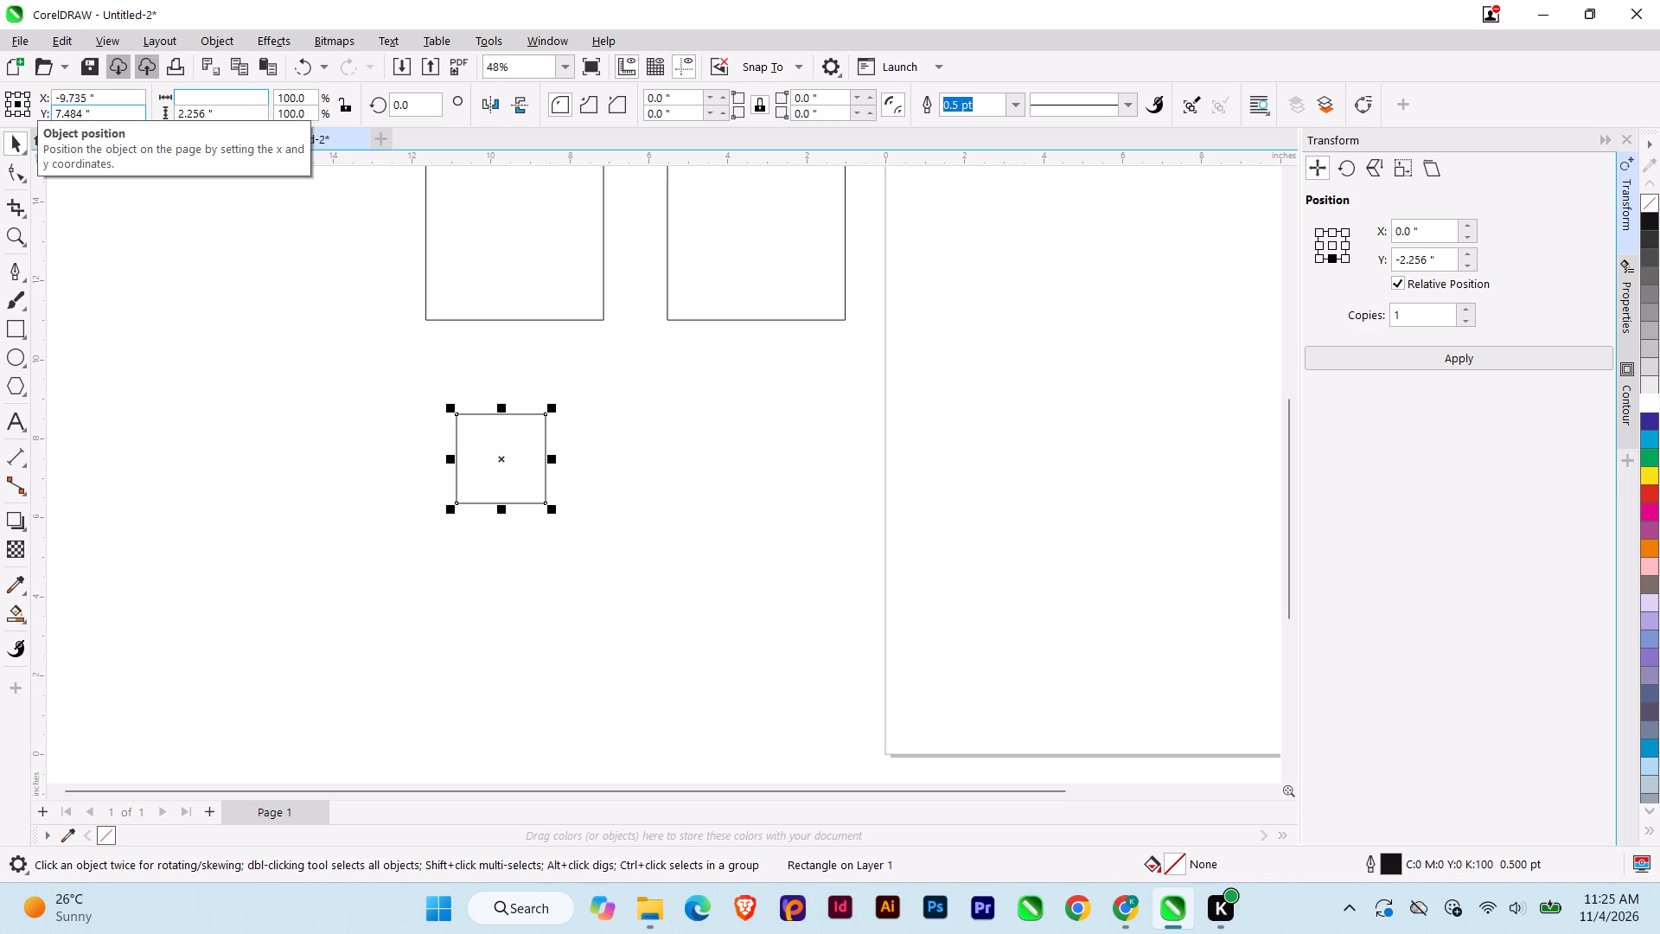
key(3)
key(Tab)
key(Home)
key(3)
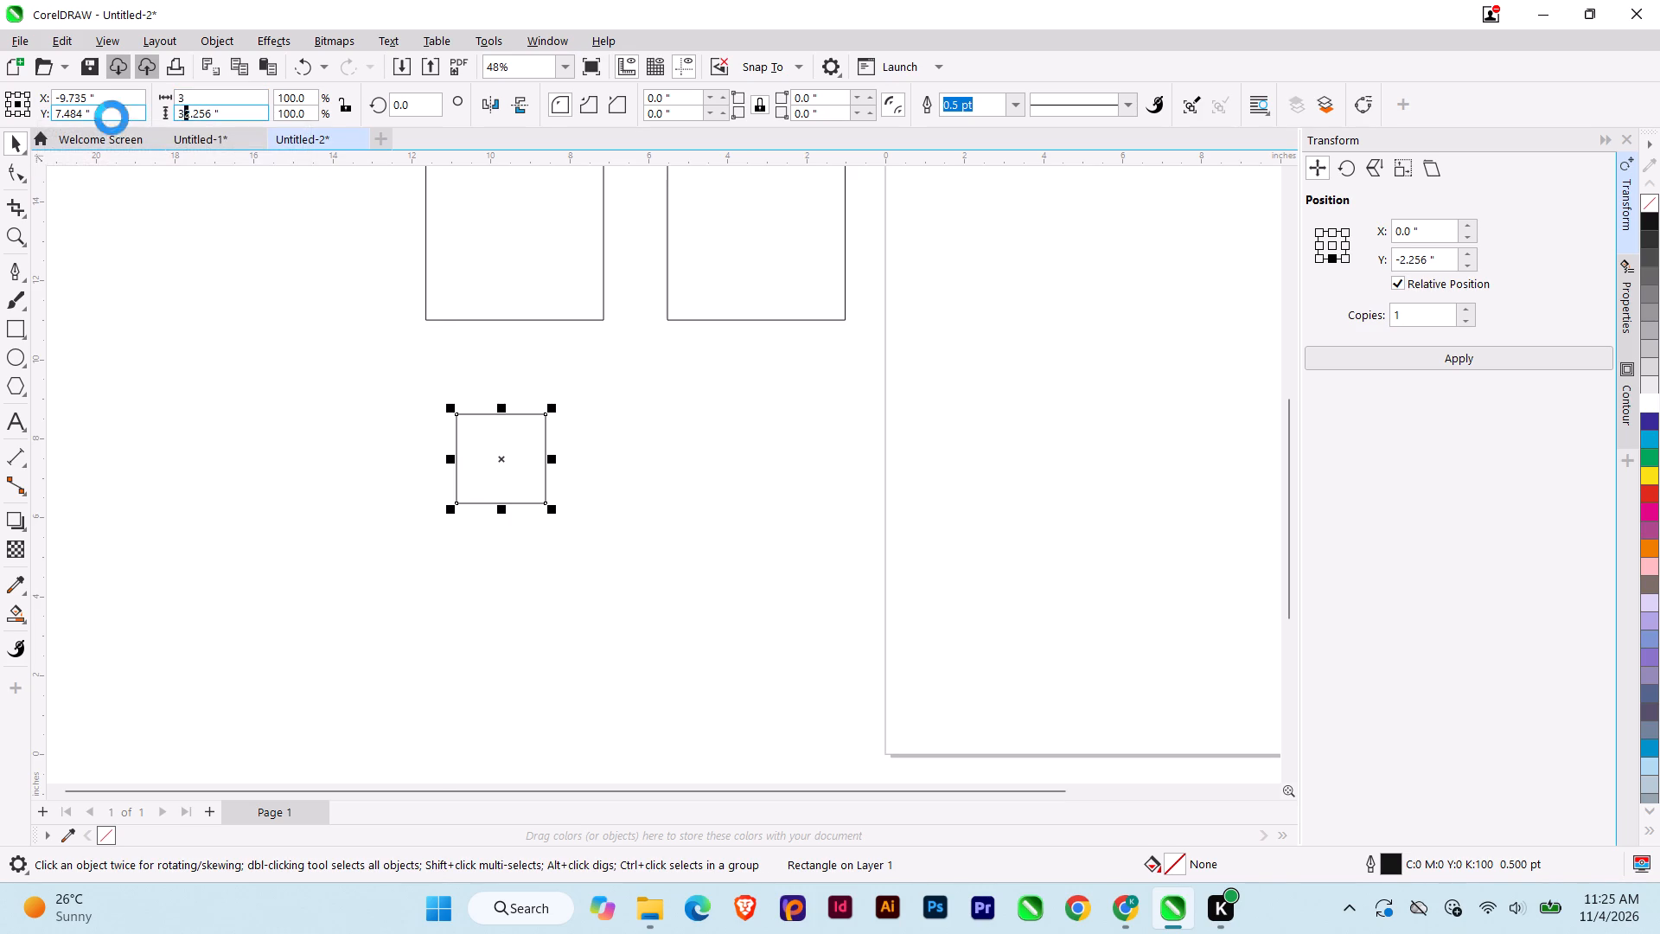
key(Return)
key(Home)
key(Home)
key(Home)
key(Home)
key(Home)
key(Home)
key(Home)
key(Home)
key(Home)
key(Home)
key(Home)
key(Home)
key(Home)
key(Home)
key(Home)
key(Home)
key(Home)
key(Home)
key(Home)
key(Home)
key(Home)
key(Home)
drag(233, 113, 38, 92)
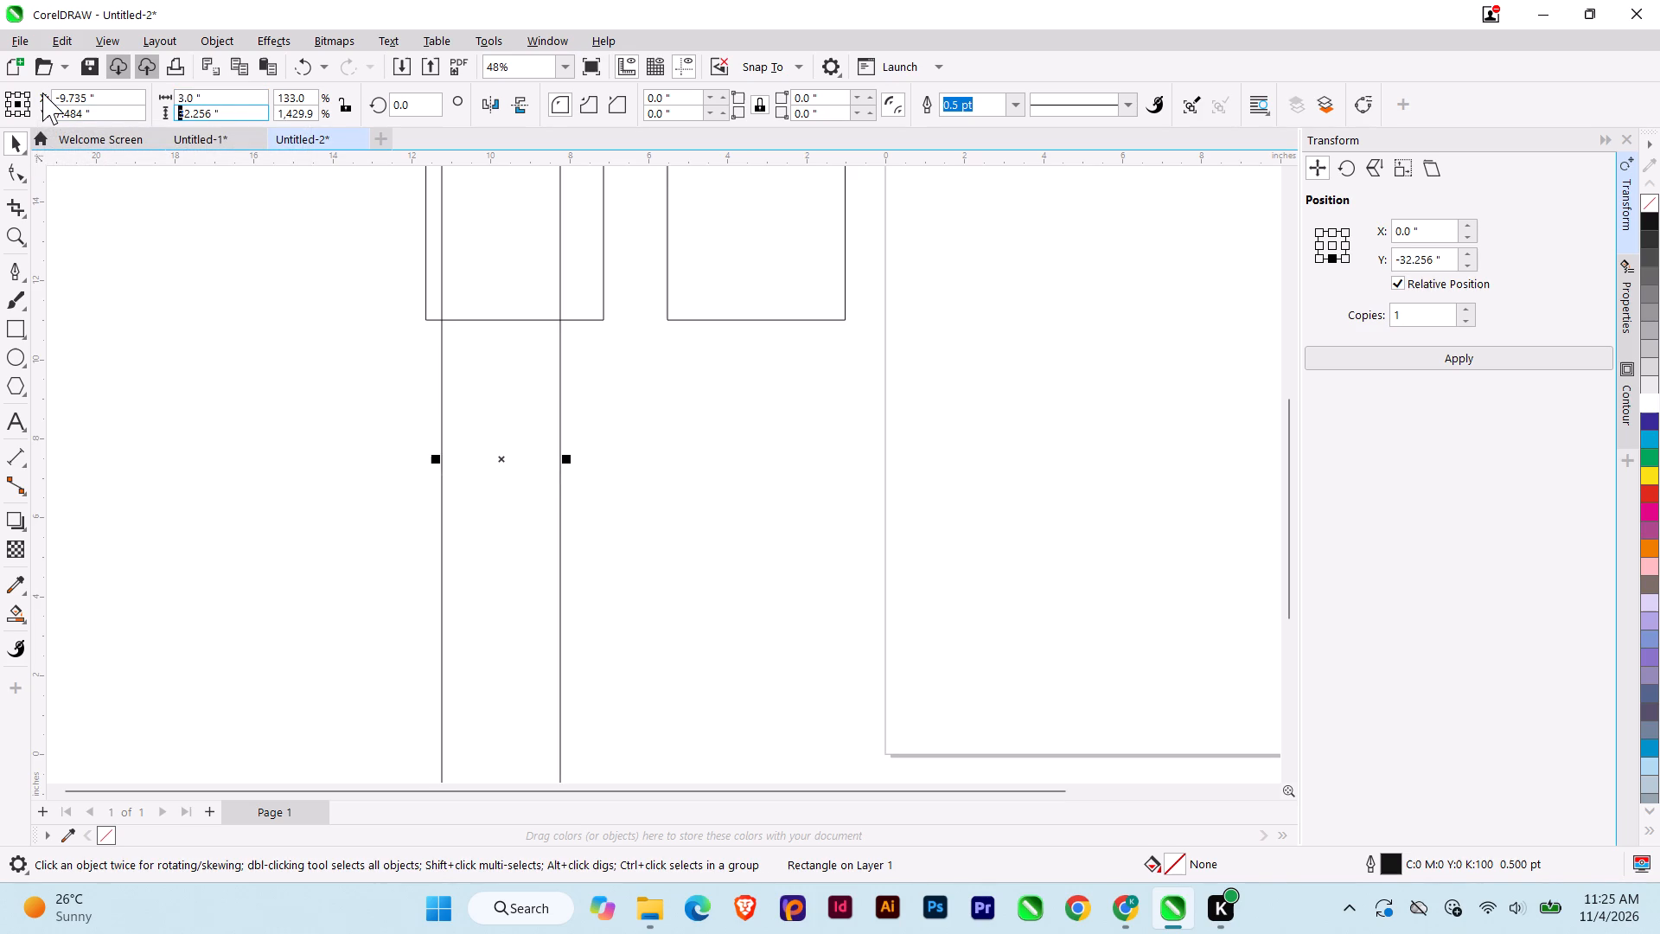
key(3)
key(Return)
drag(234, 109, 113, 114)
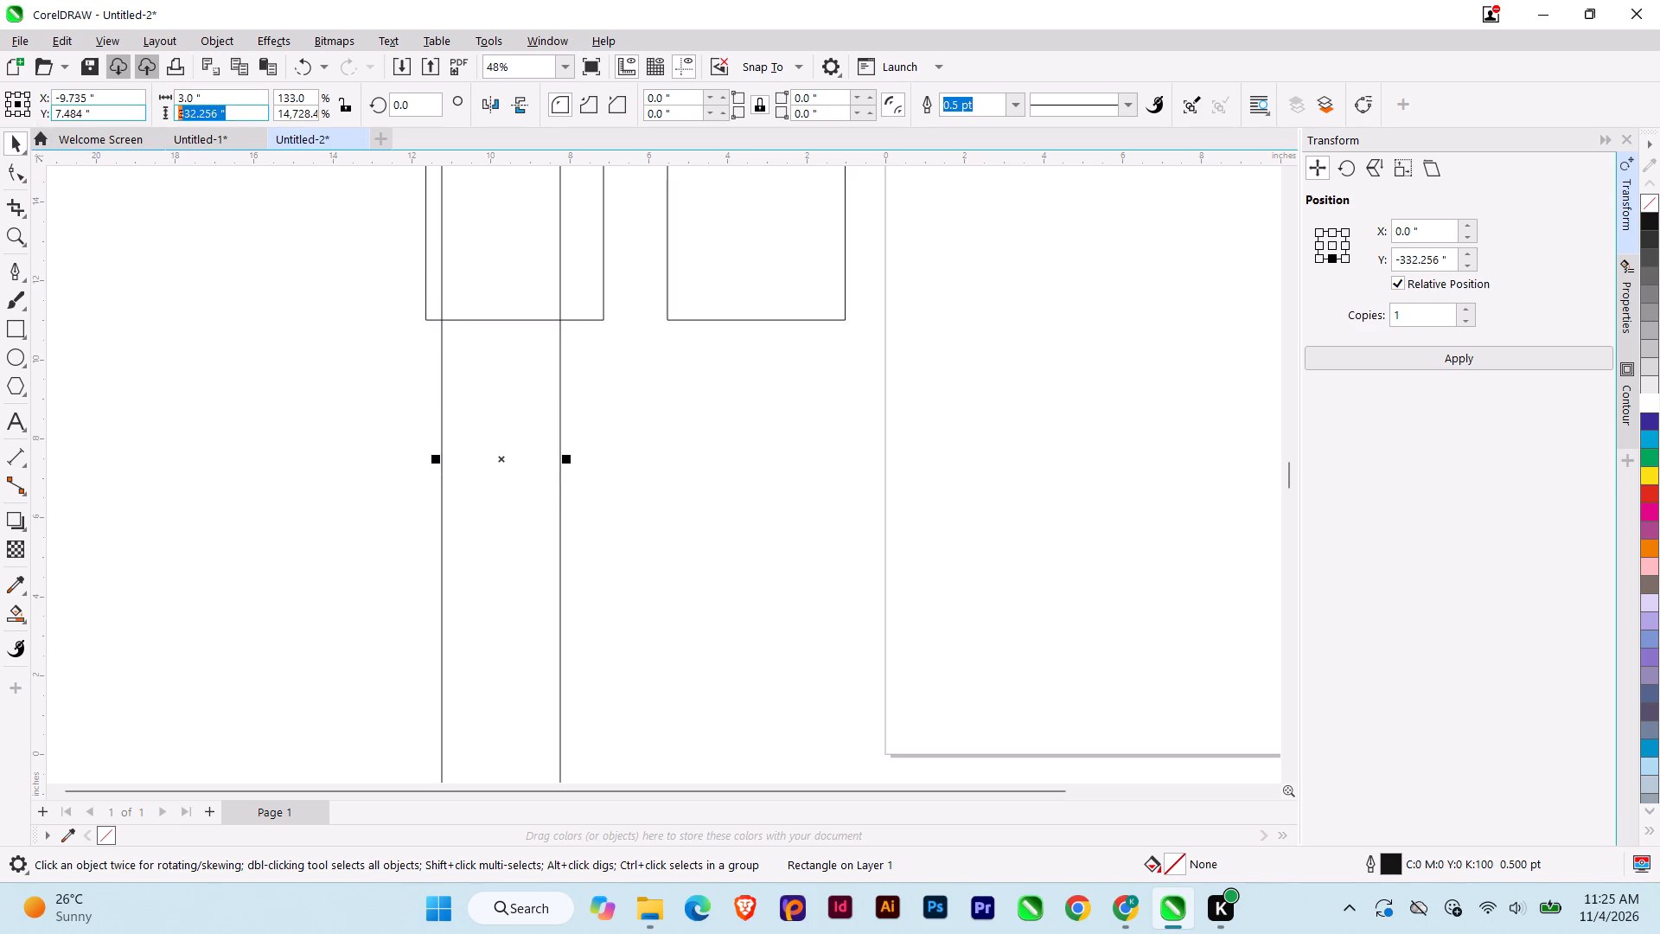
key(BackSpace)
key(3)
key(Home)
key(Return)
key(Home)
key(Home)
key(Home)
key(Home)
key(Home)
key(Home)
key(Home)
key(Home)
key(Home)
key(Home)
key(Home)
key(Home)
key(Home)
key(Home)
key(Home)
key(Home)
key(Home)
key(Home)
key(Home)
key(Home)
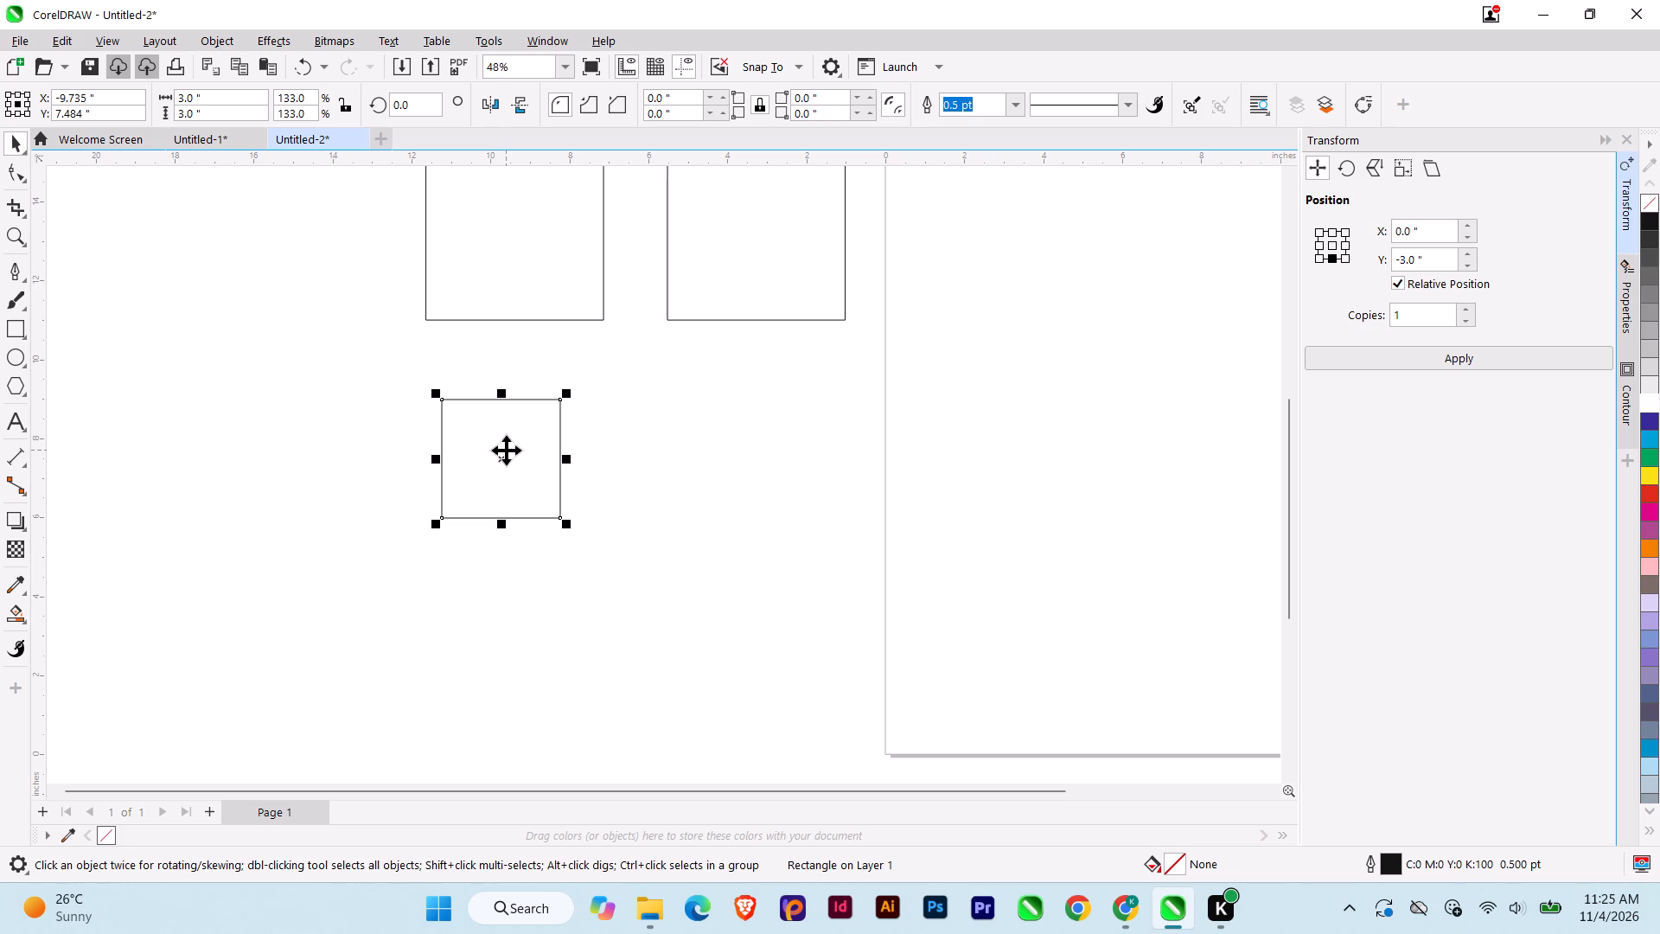
Duplicate the 3 inch square horizontally onto the page.
scroll(435, 442, down, 2)
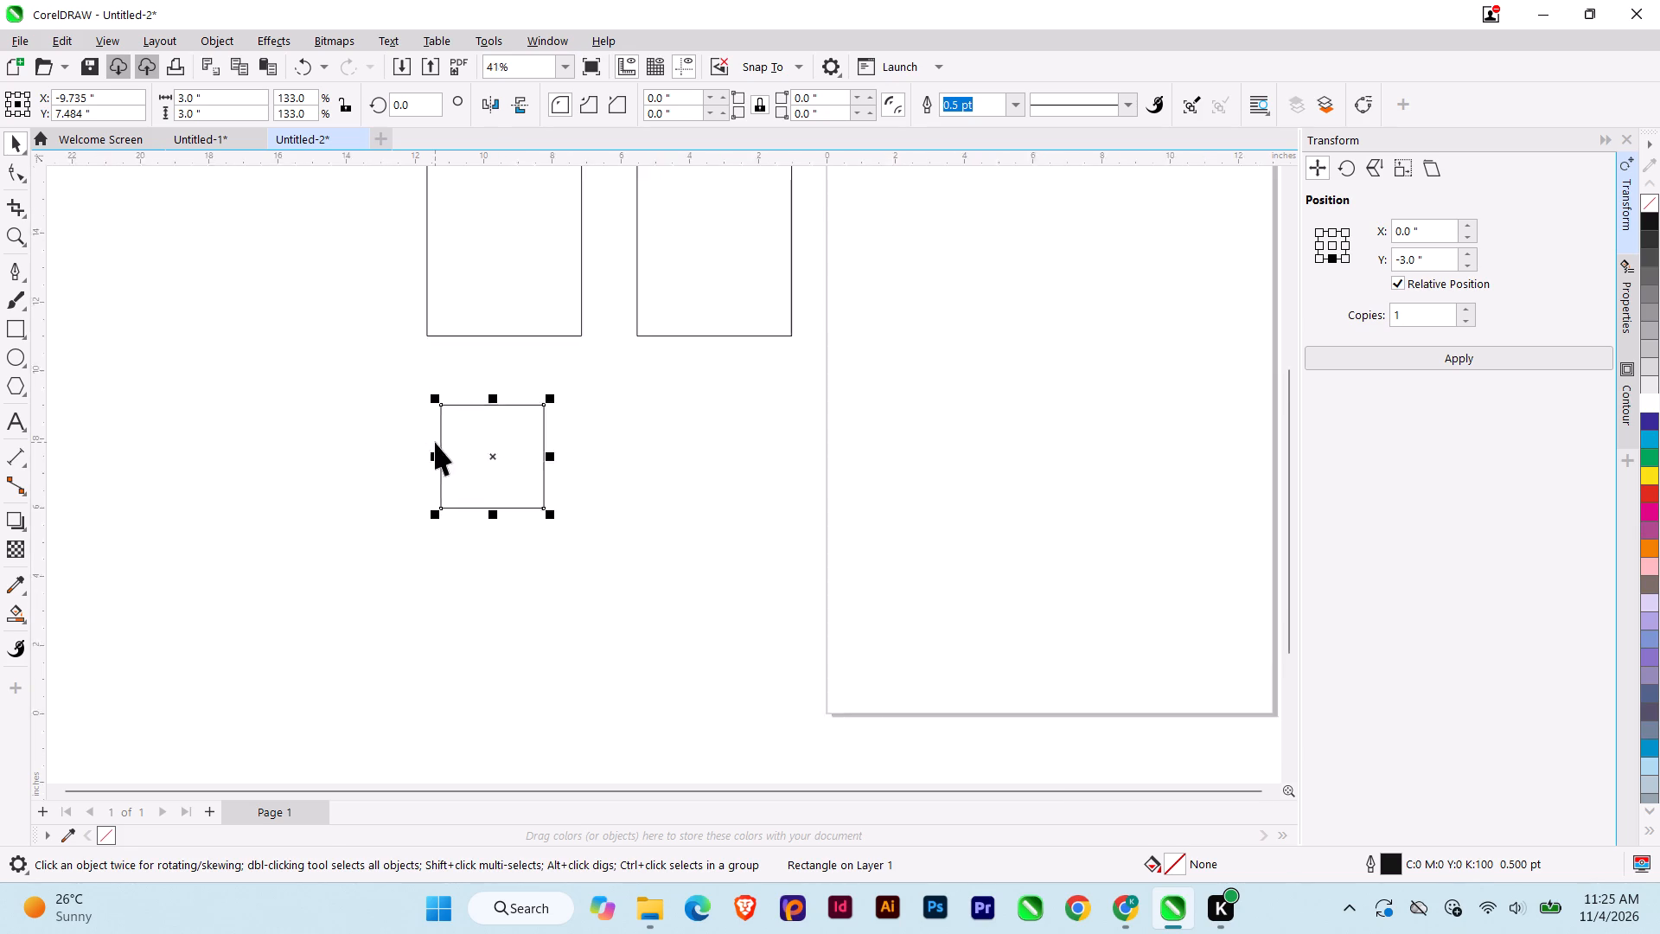
scroll(435, 442, down, 3)
drag(461, 448, 764, 493)
ctrl+right_click(764, 493)
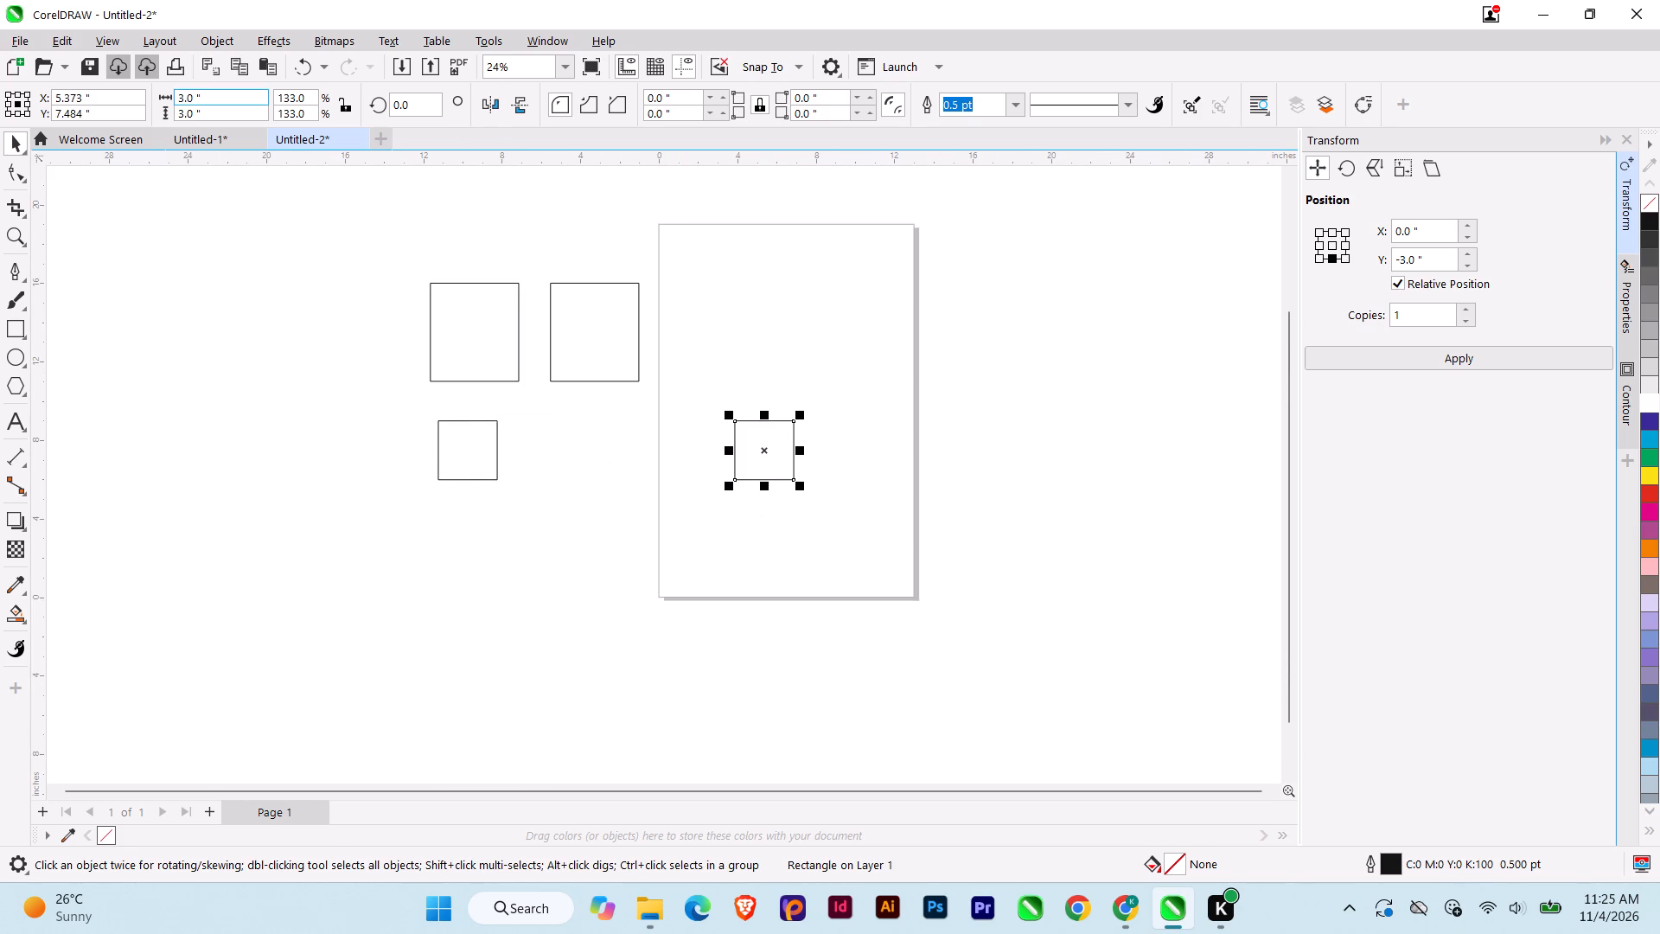
Set the copied square's size to 7 inches wide and 4 inches high.
drag(225, 99, 80, 112)
key(BackSpace)
key(BackSpace)
key(BackSpace)
key(Home)
key(Home)
key(Home)
key(Home)
key(Home)
key(Home)
key(Home)
key(Home)
key(Home)
key(Home)
key(Home)
key(Home)
key(Home)
key(Home)
key(Home)
key(Home)
key(Home)
key(Home)
key(Home)
key(Home)
key(Home)
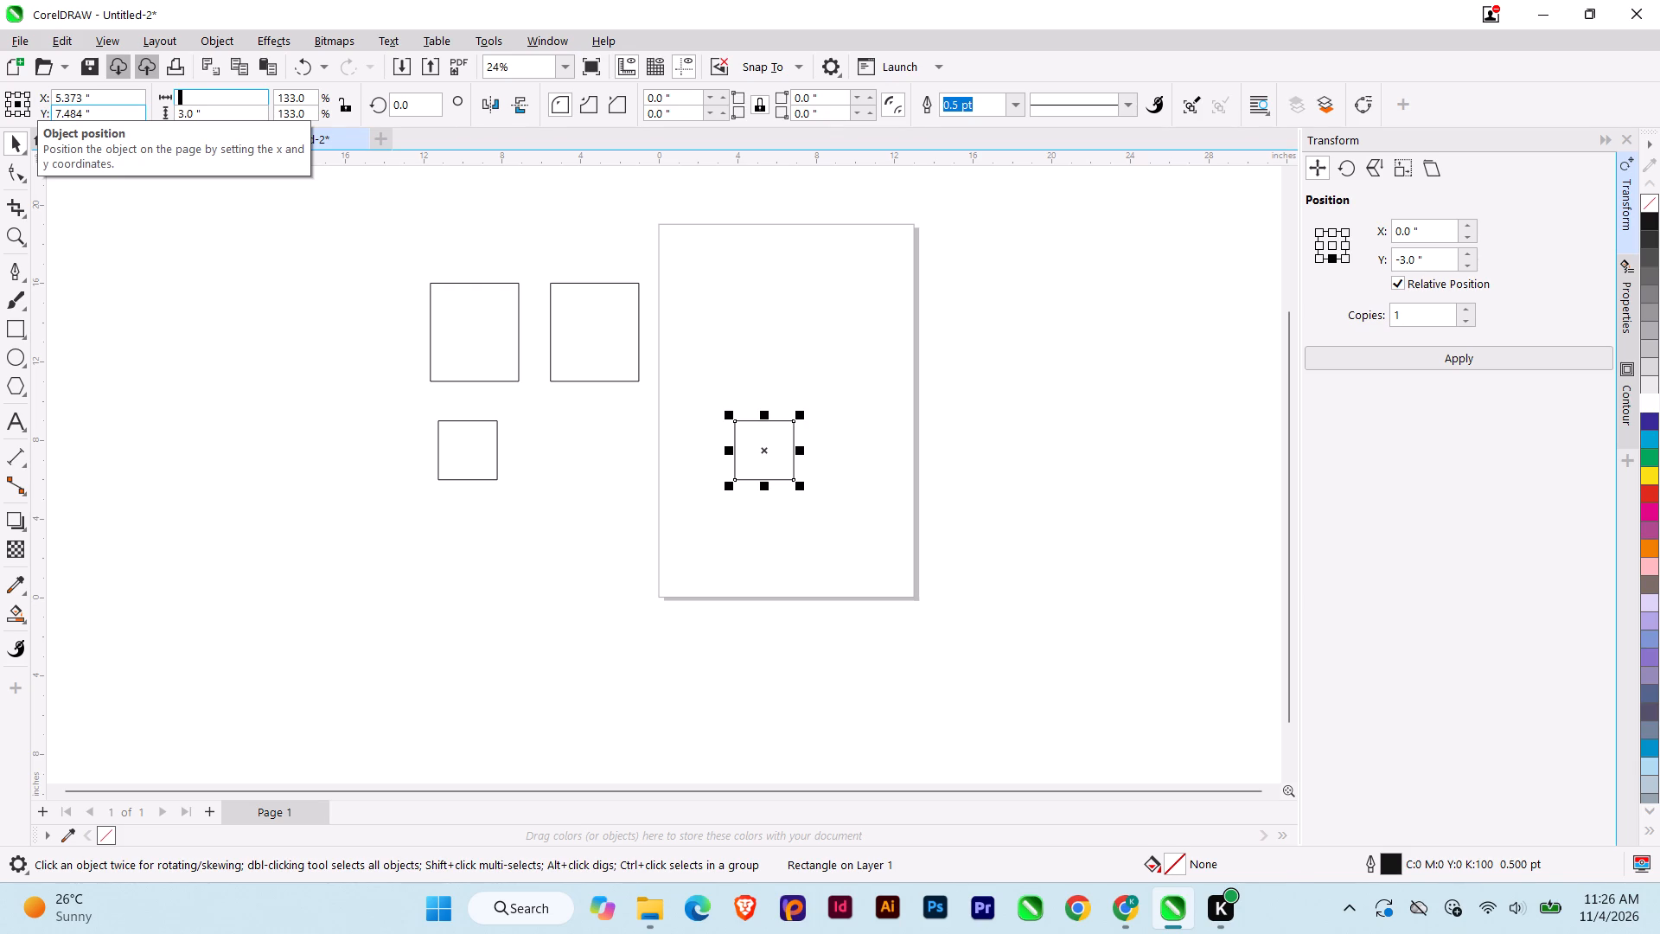
key(7)
key(Tab)
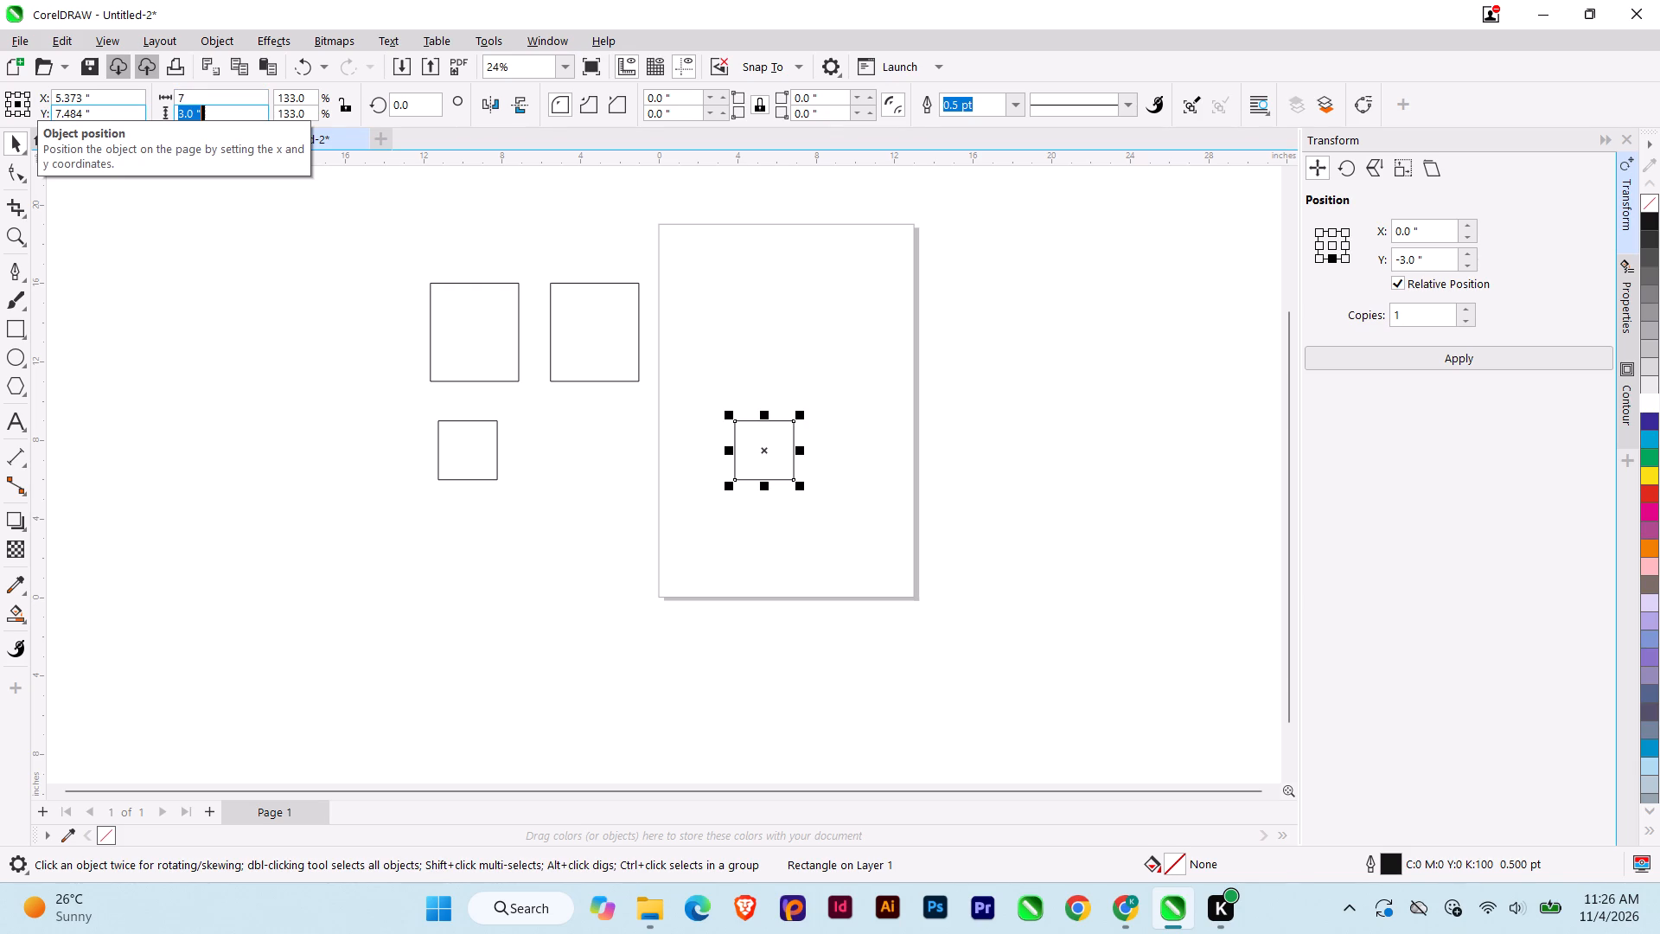
key(BackSpace)
key(4)
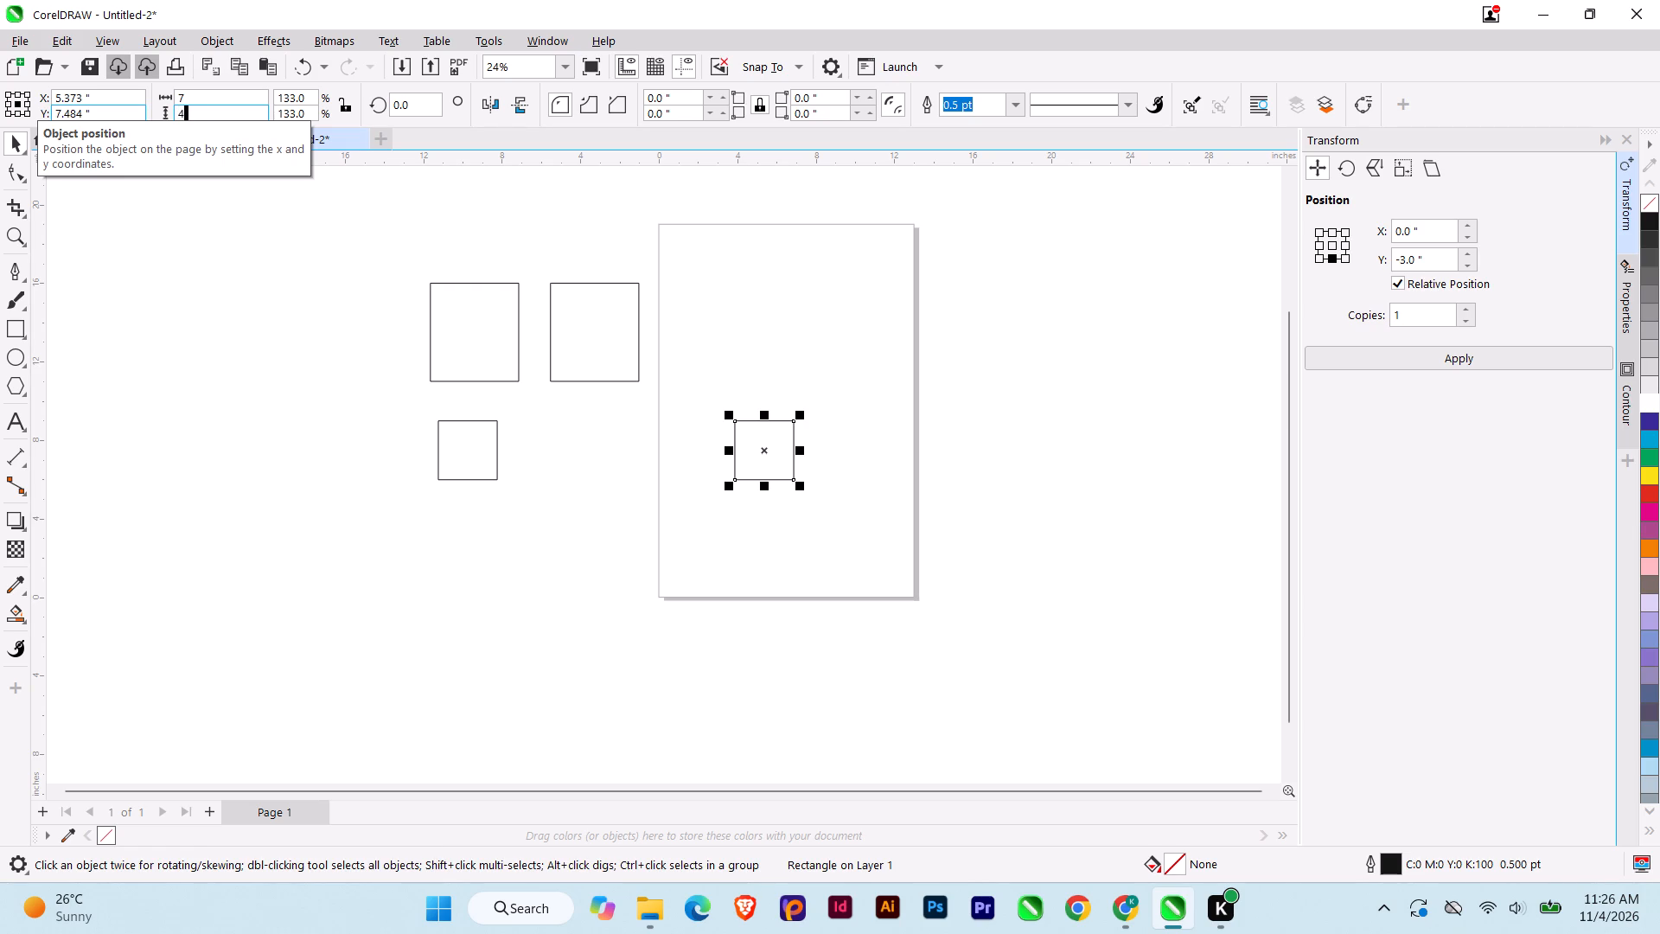
key(Return)
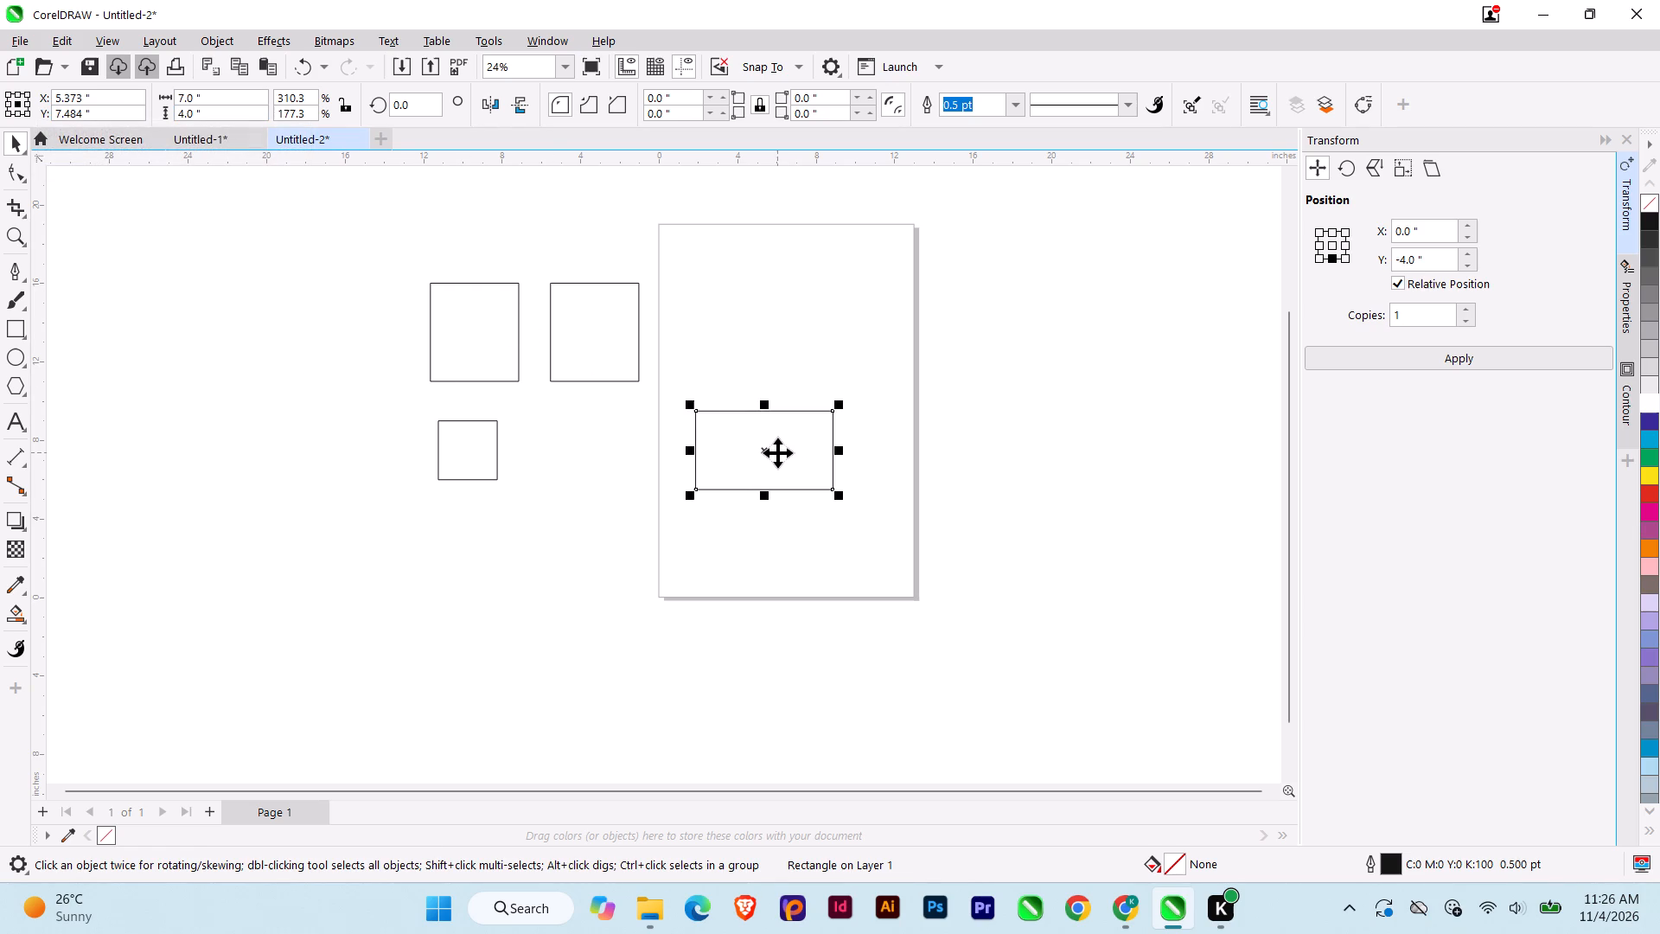
Move the 7 by 4 inch rectangle beside the 3 inch square so it straddles the page's left edge.
drag(756, 450, 635, 461)
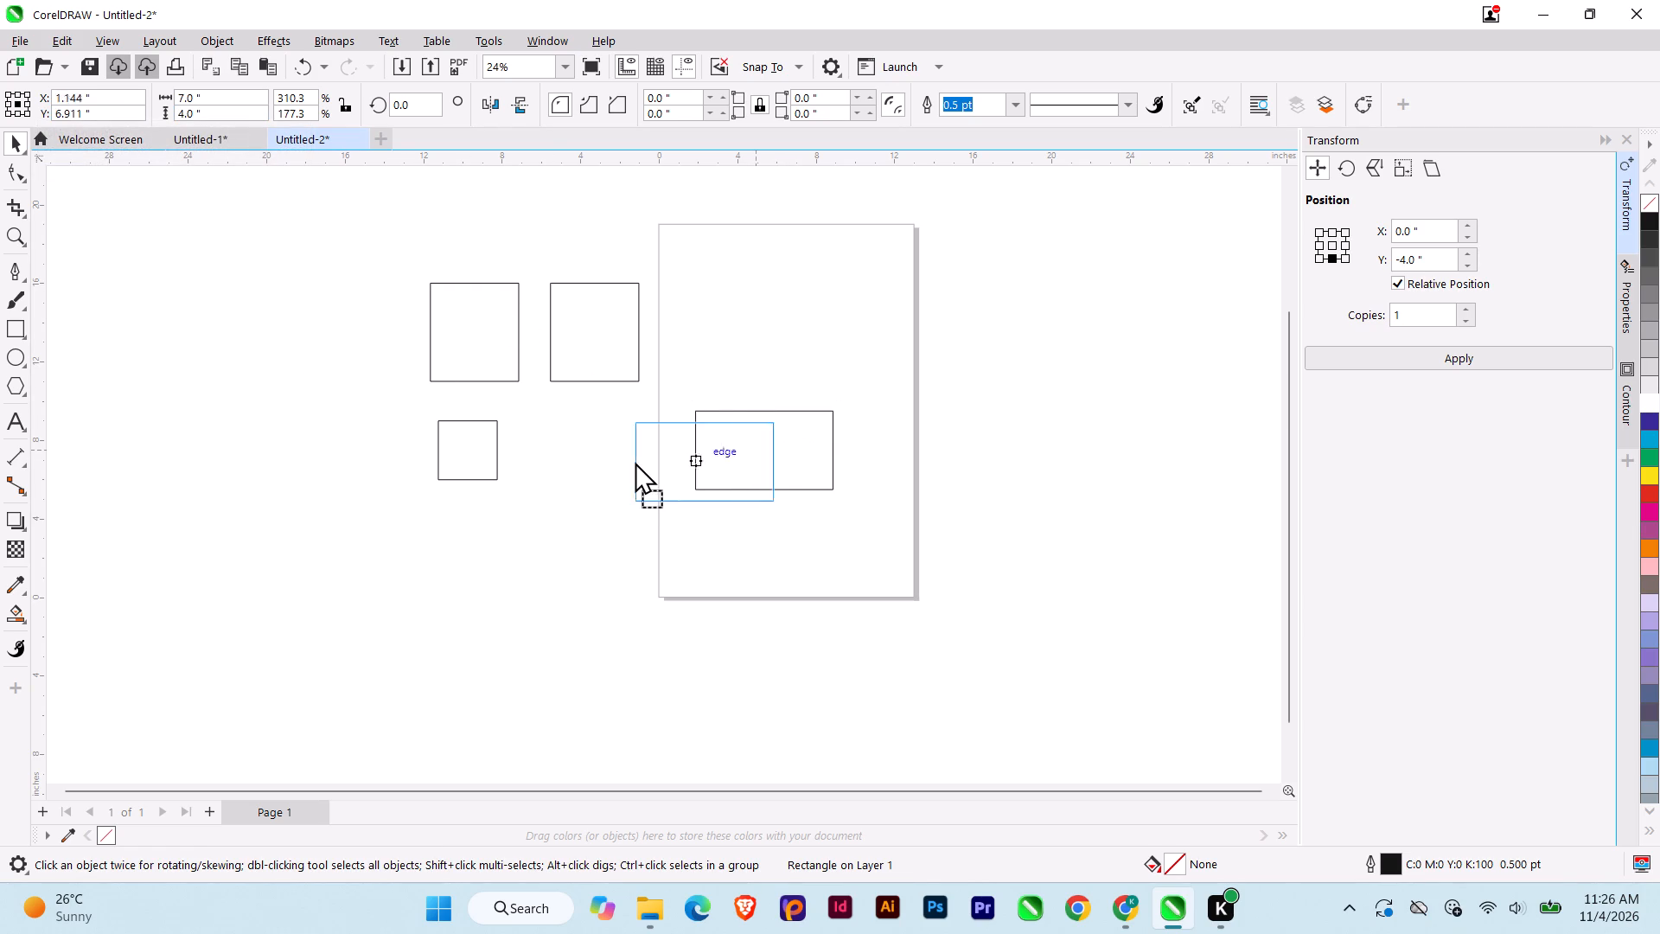
drag(635, 461, 620, 446)
Duplicate the 7 by 4 inch rectangle straight down, near the page's lower-left corner.
drag(614, 436, 586, 605)
ctrl+right_click(586, 605)
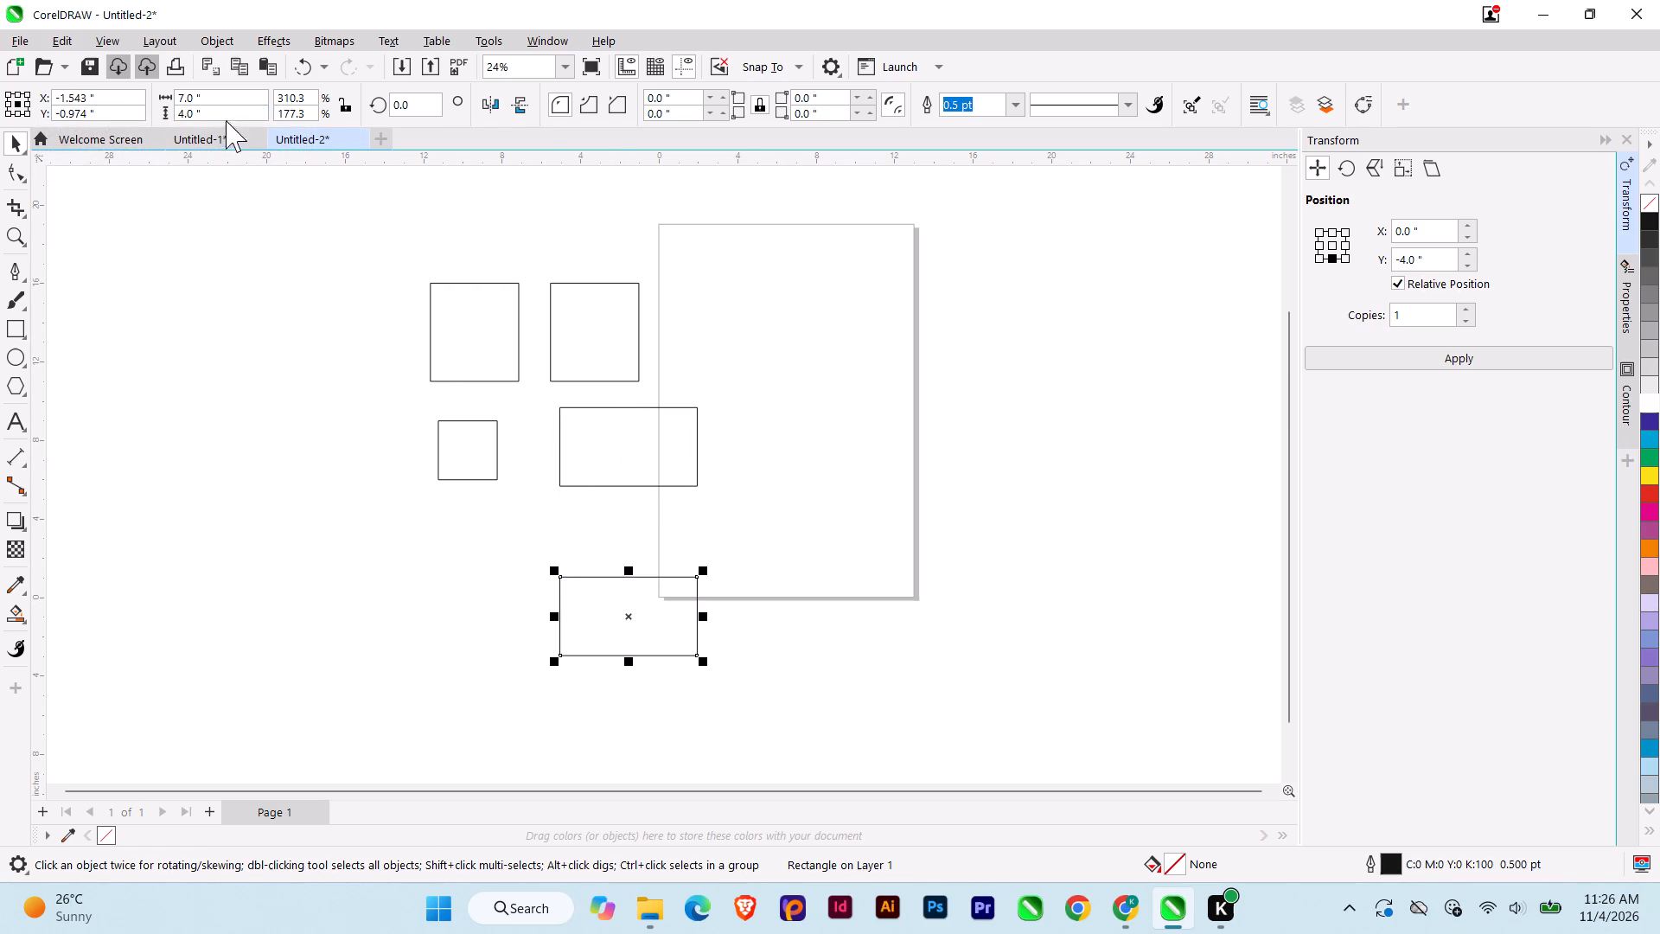
Set the lower copy's width and height to 7 inches each.
drag(227, 109, 75, 113)
drag(229, 96, 74, 95)
key(BackSpace)
key(BackSpace)
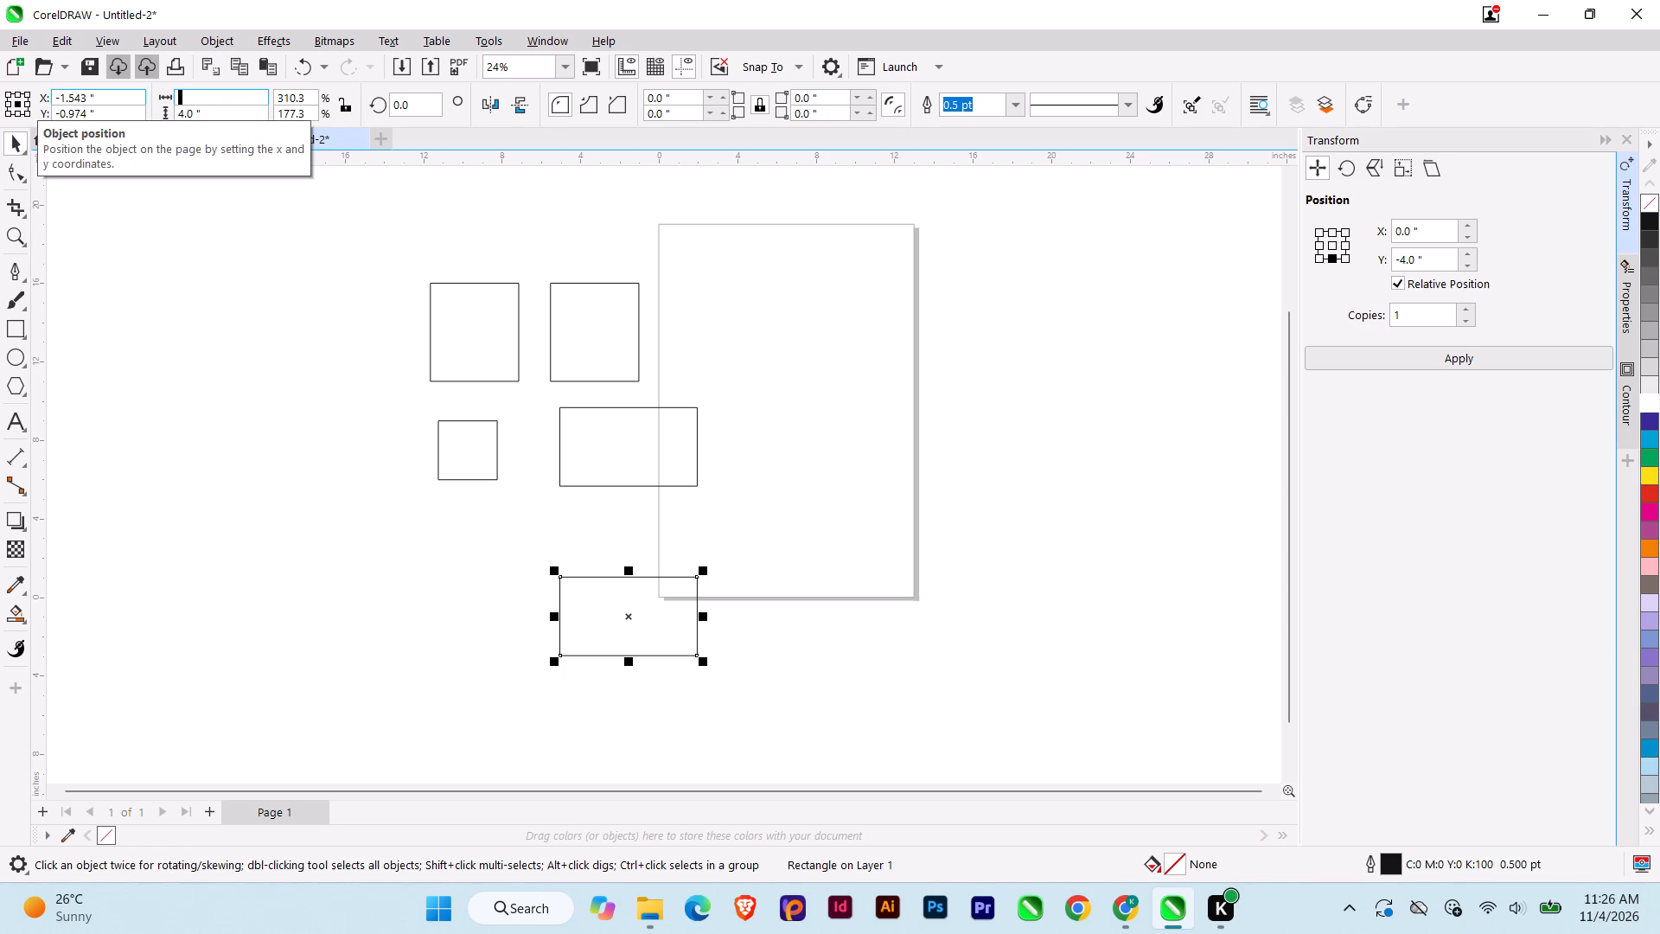
key(7)
key(Tab)
key(7)
key(Return)
Move the 7 inch square to the left of the other rectangles, centred at about X -19.1, Y 8.1 inches.
drag(674, 596, 333, 514)
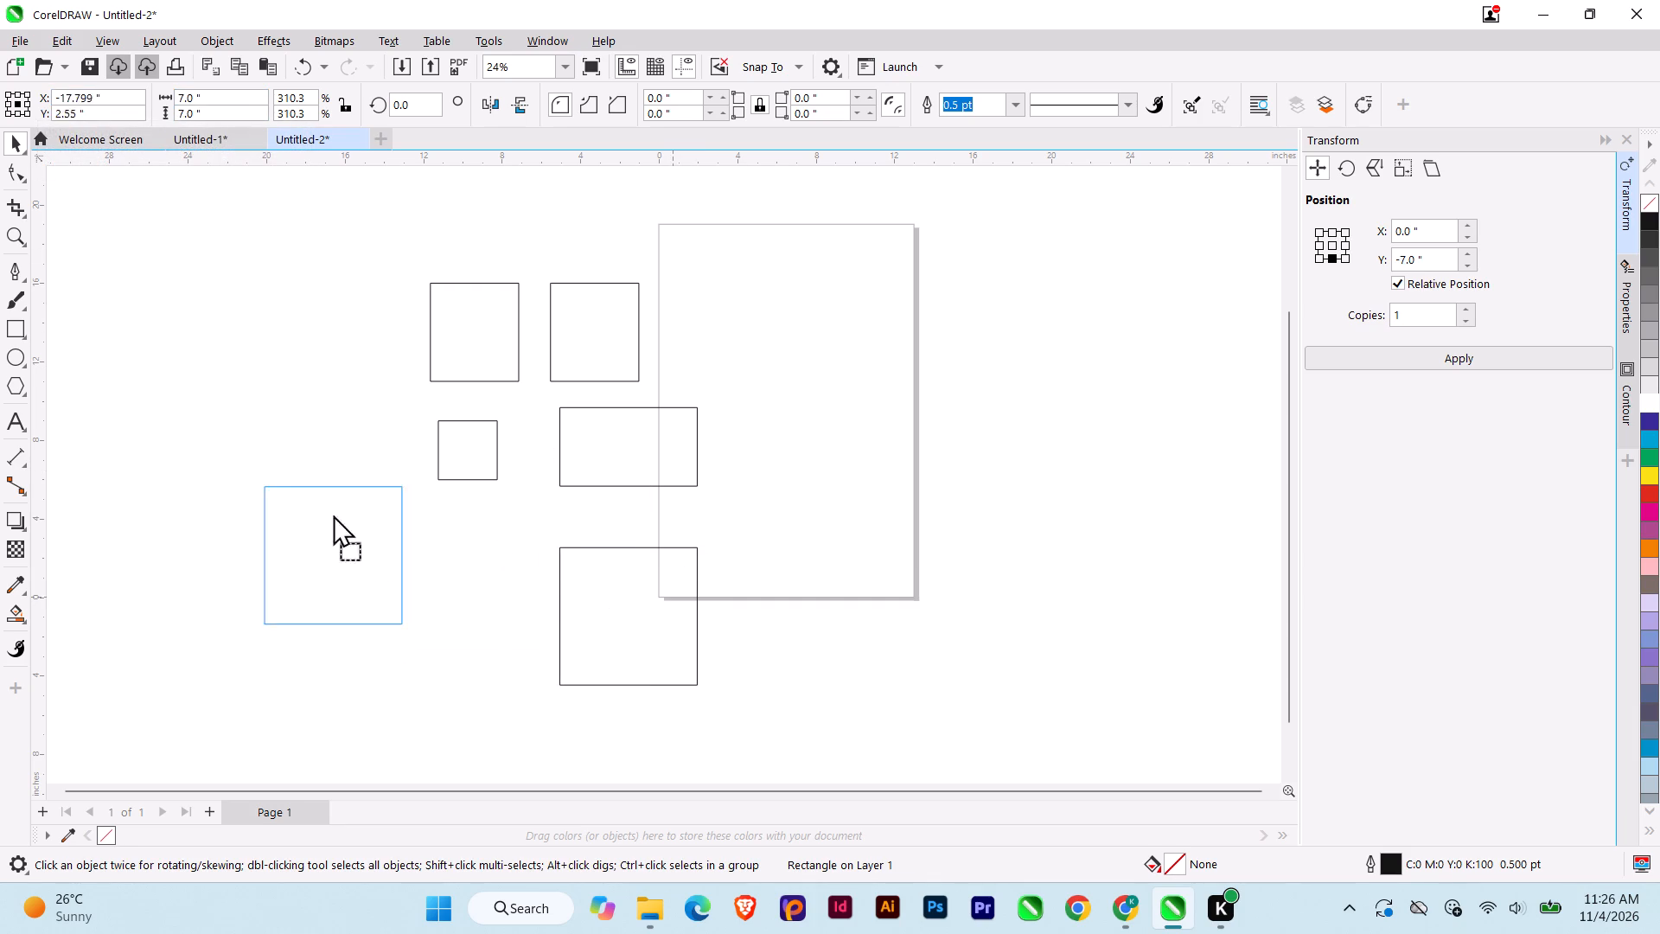
drag(333, 514, 329, 418)
middle_drag(438, 488, 528, 547)
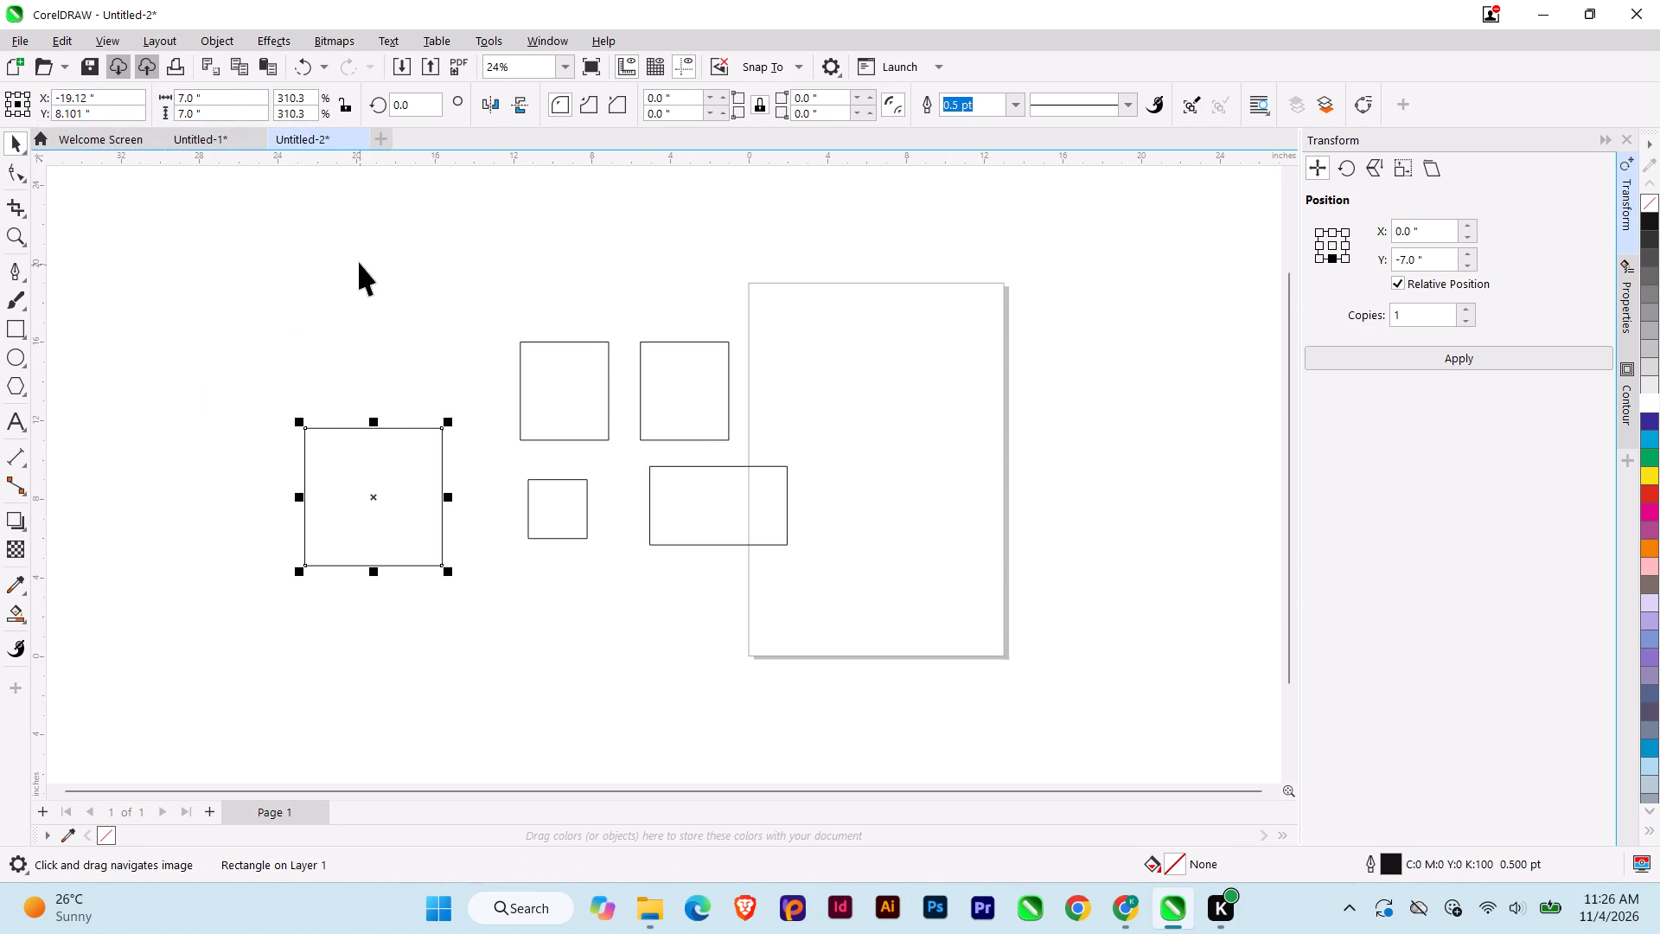
Delete the 7 by 4 inch rectangle that straddles the page's left edge.
click(359, 262)
click(425, 463)
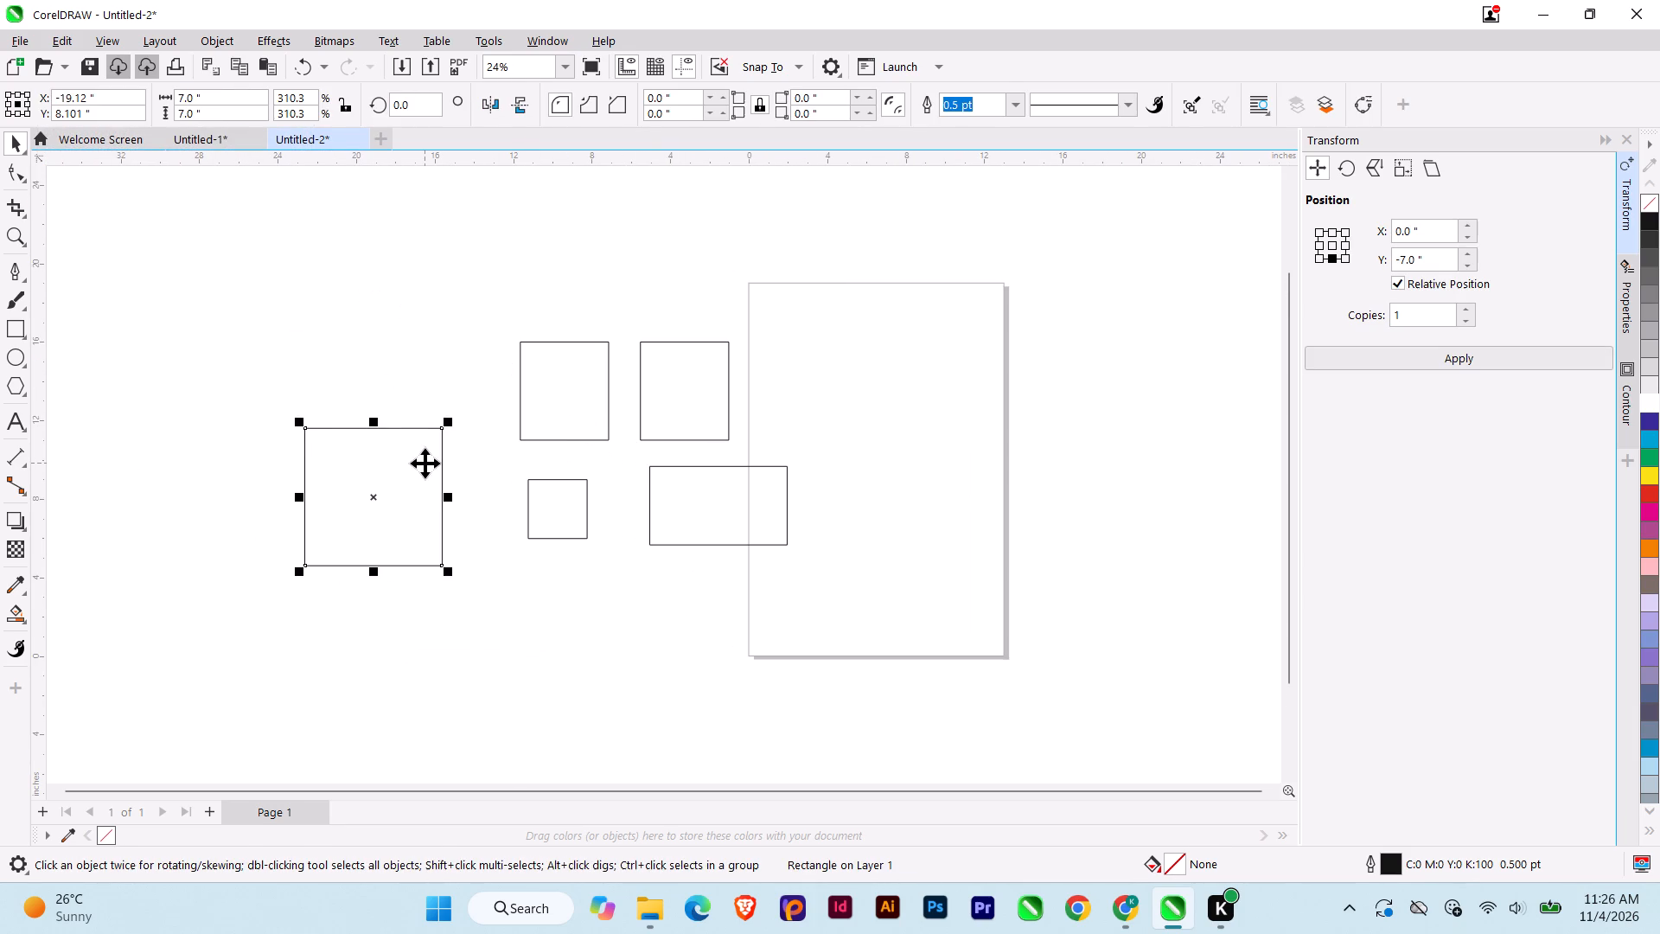
click(687, 529)
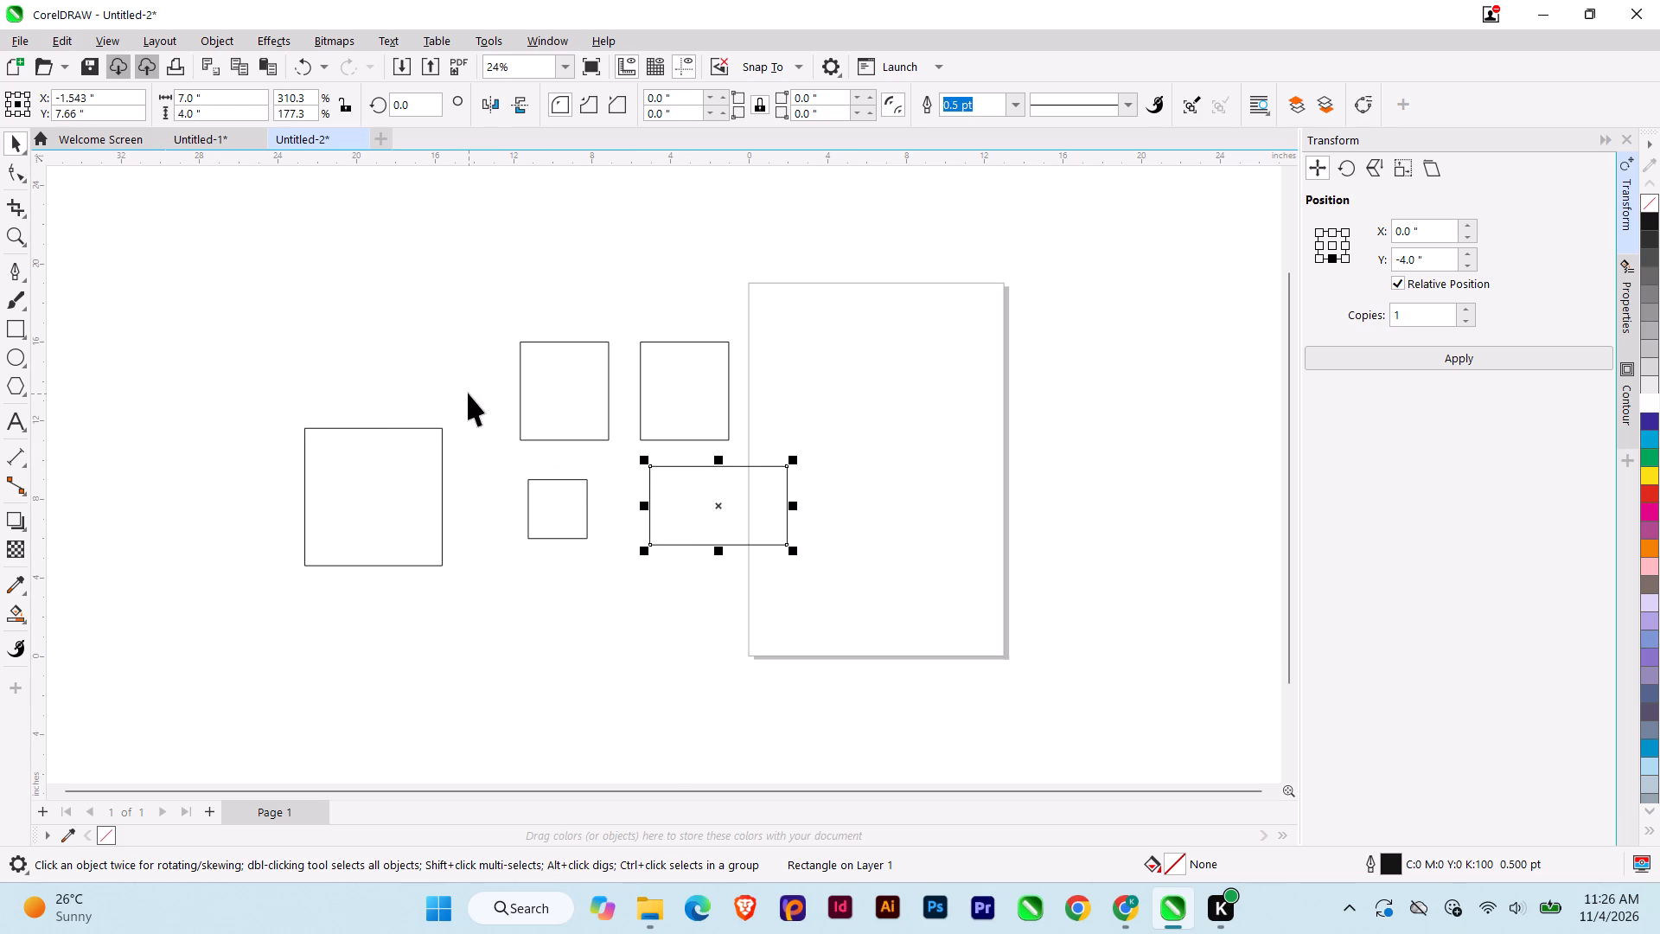
key(Delete)
Duplicate the 7 inch square, placing the copy to its left and slightly lower.
click(401, 464)
middle_drag(441, 471, 668, 464)
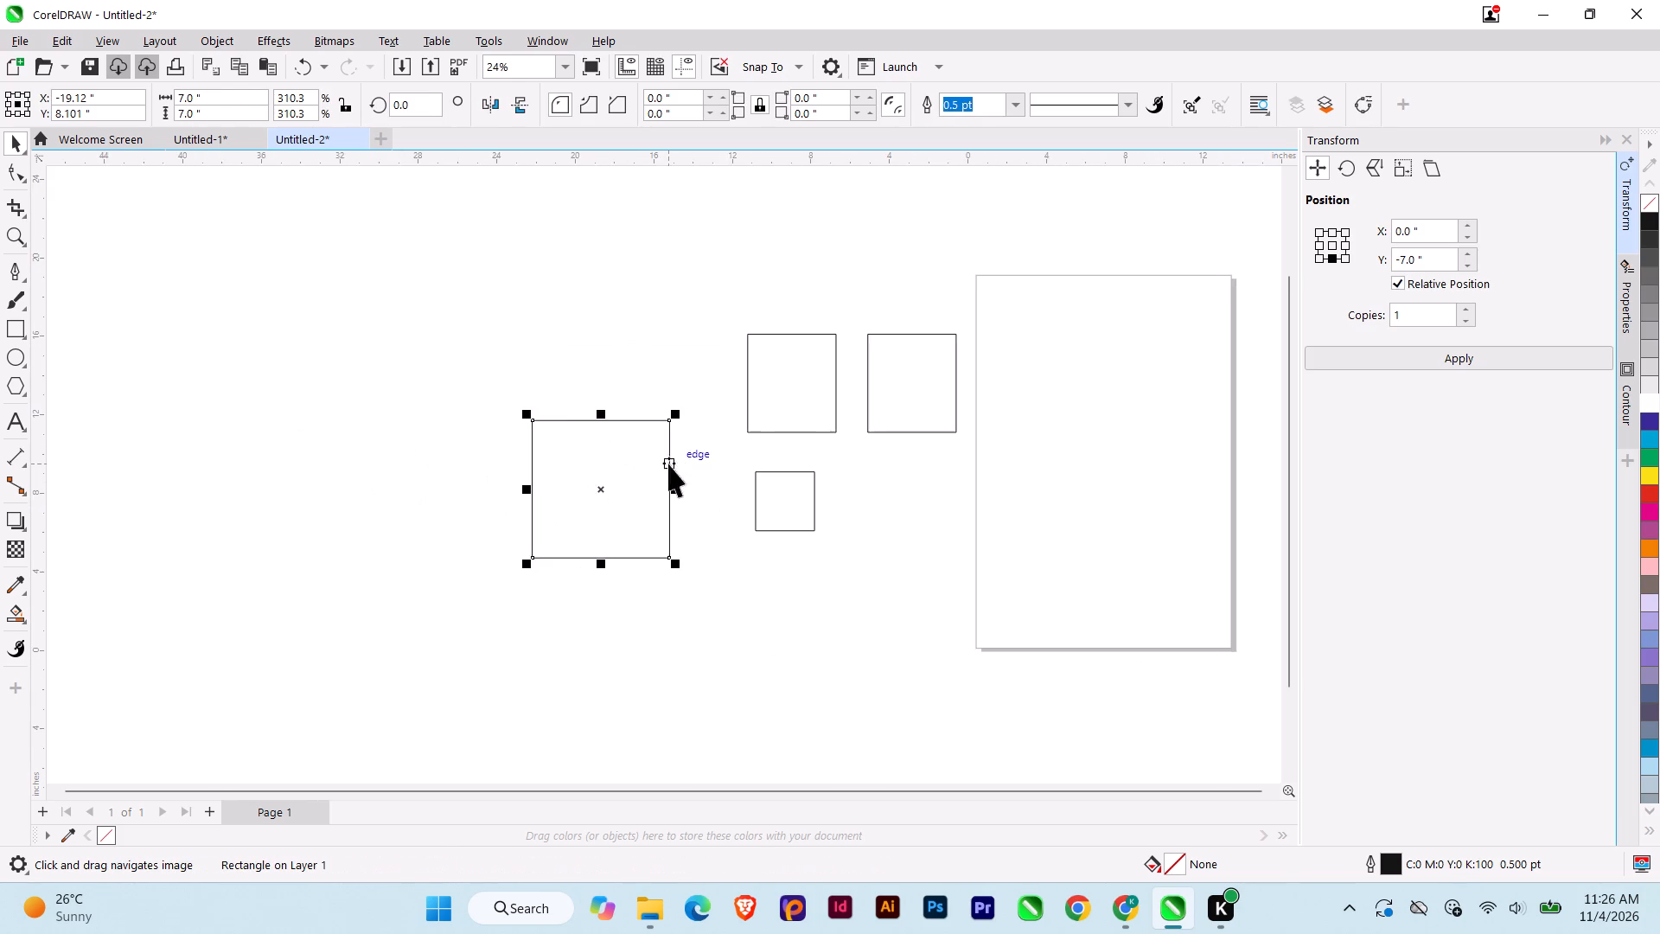
drag(666, 464, 497, 490)
ctrl+right_click(497, 490)
Switch to Chrome and go to the Square Design Request page.
key(alt+Tab)
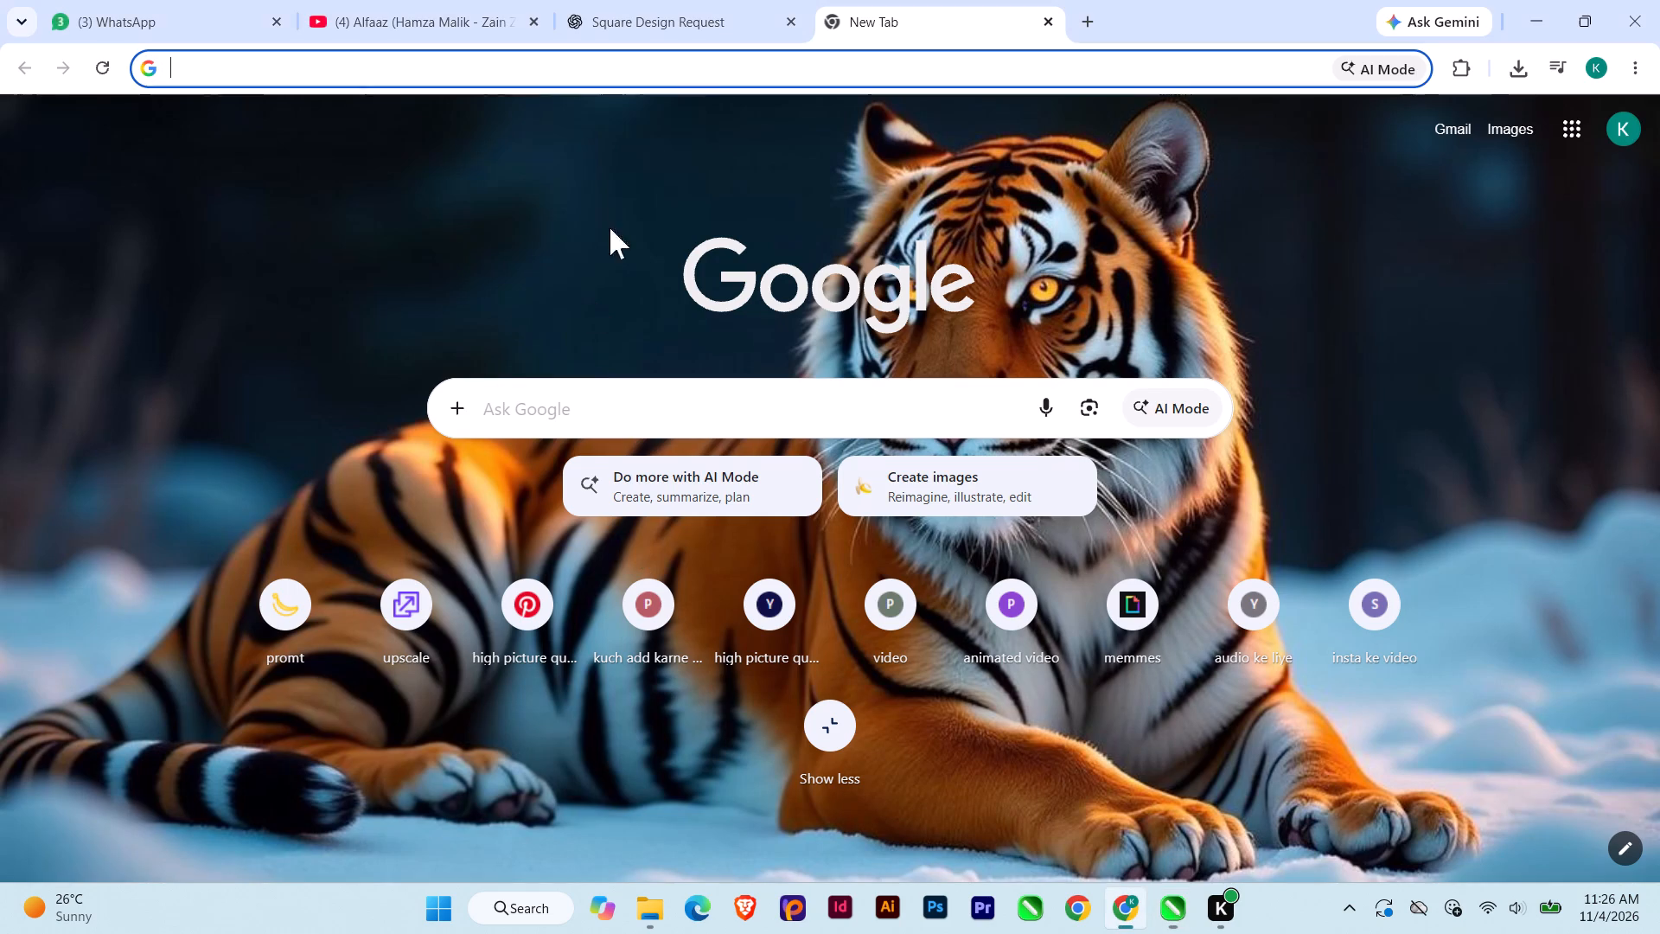
click(774, 0)
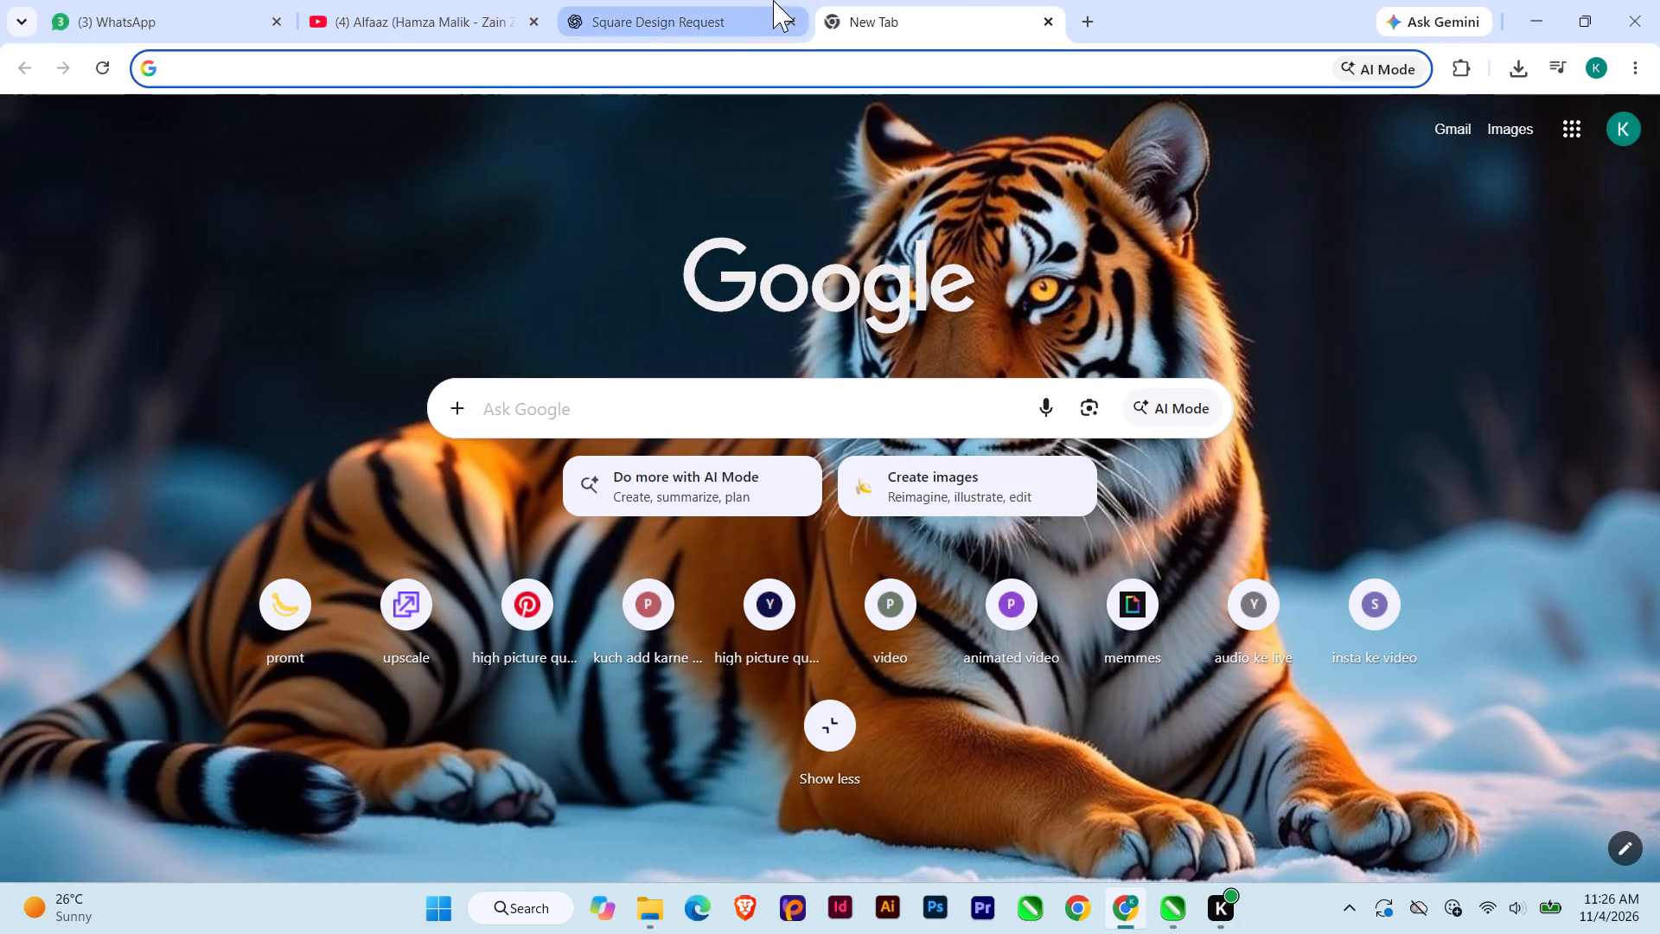
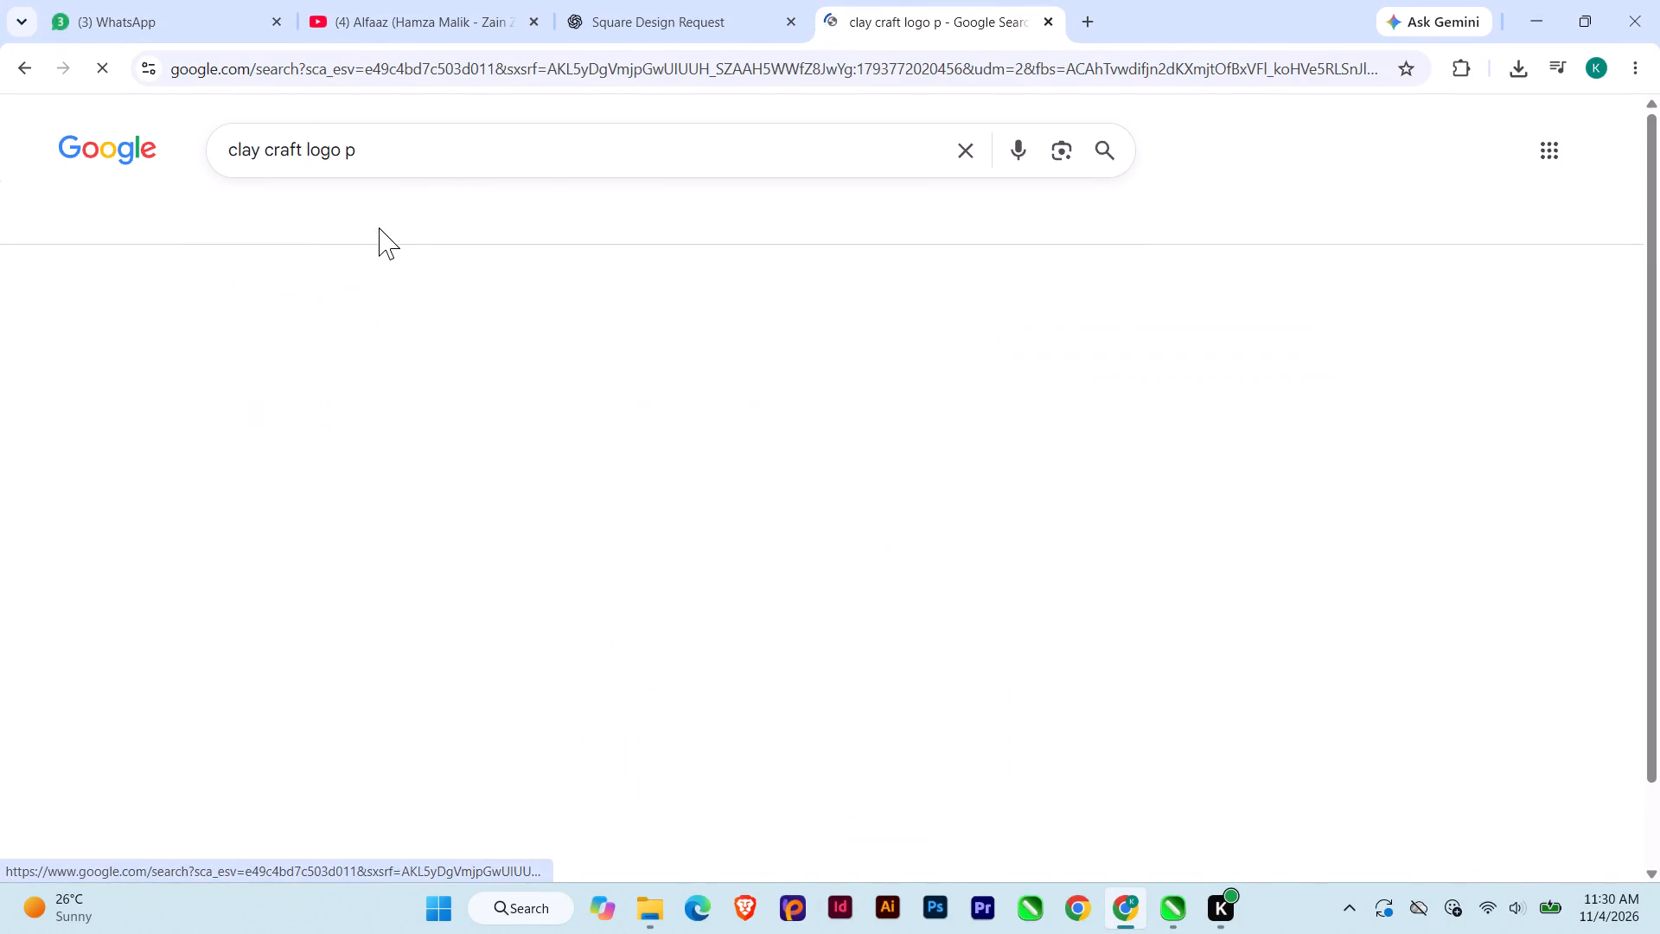
Compare the Clay Craft logo image results and save the Facebook version of the logo to the computer.
click(183, 381)
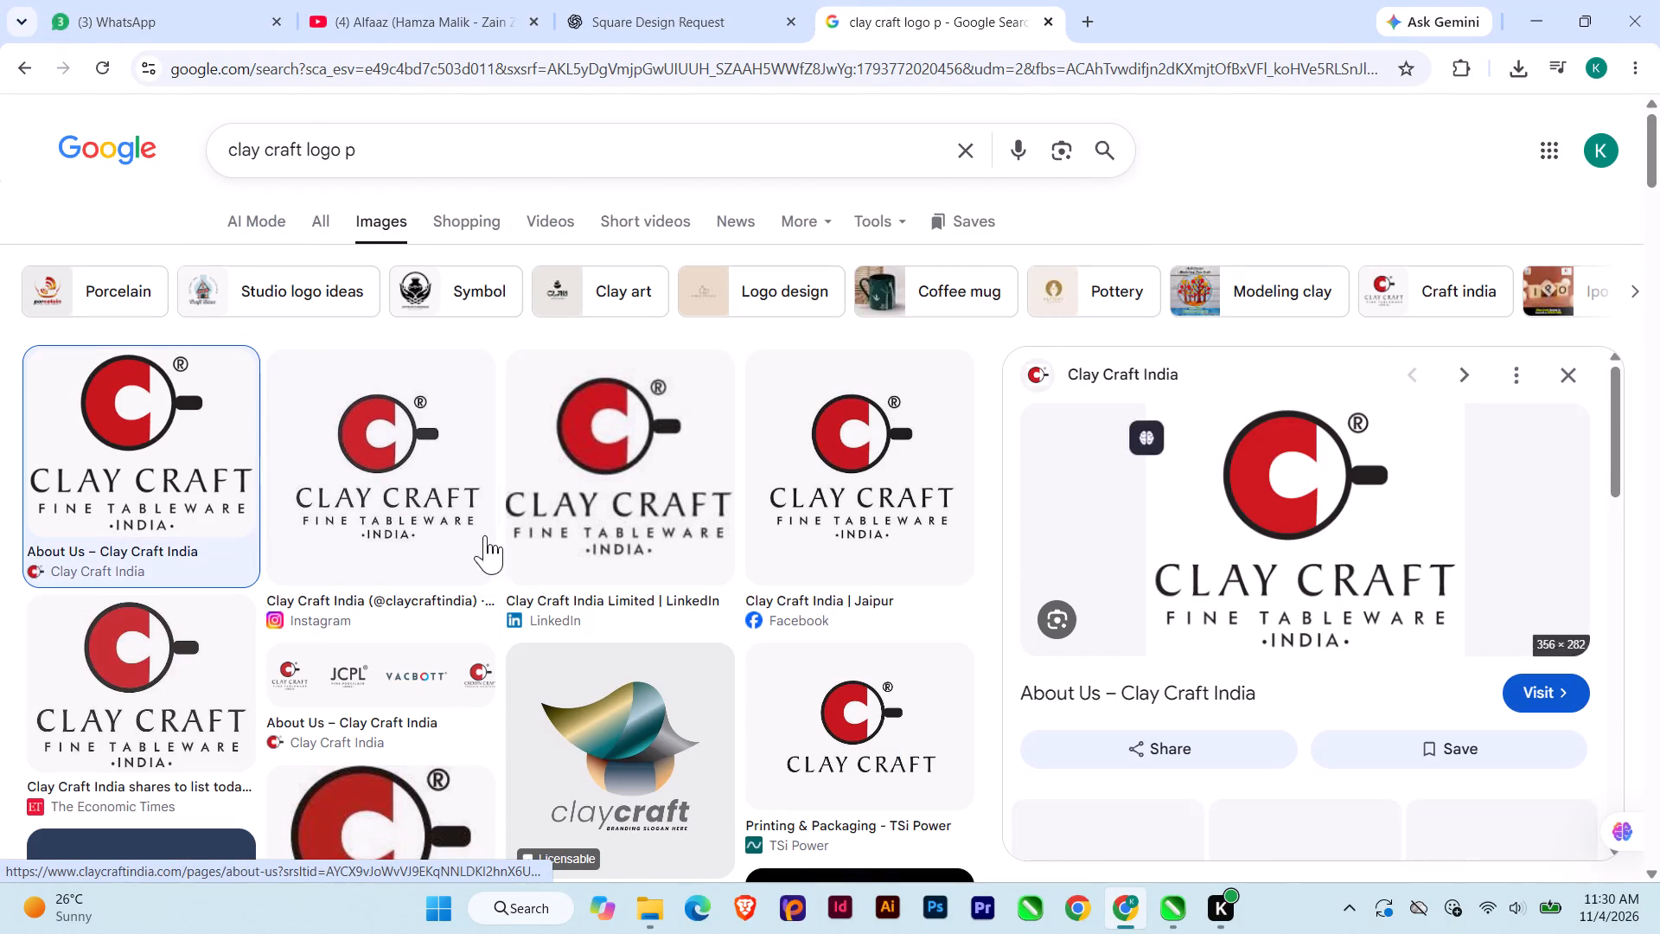
click(456, 482)
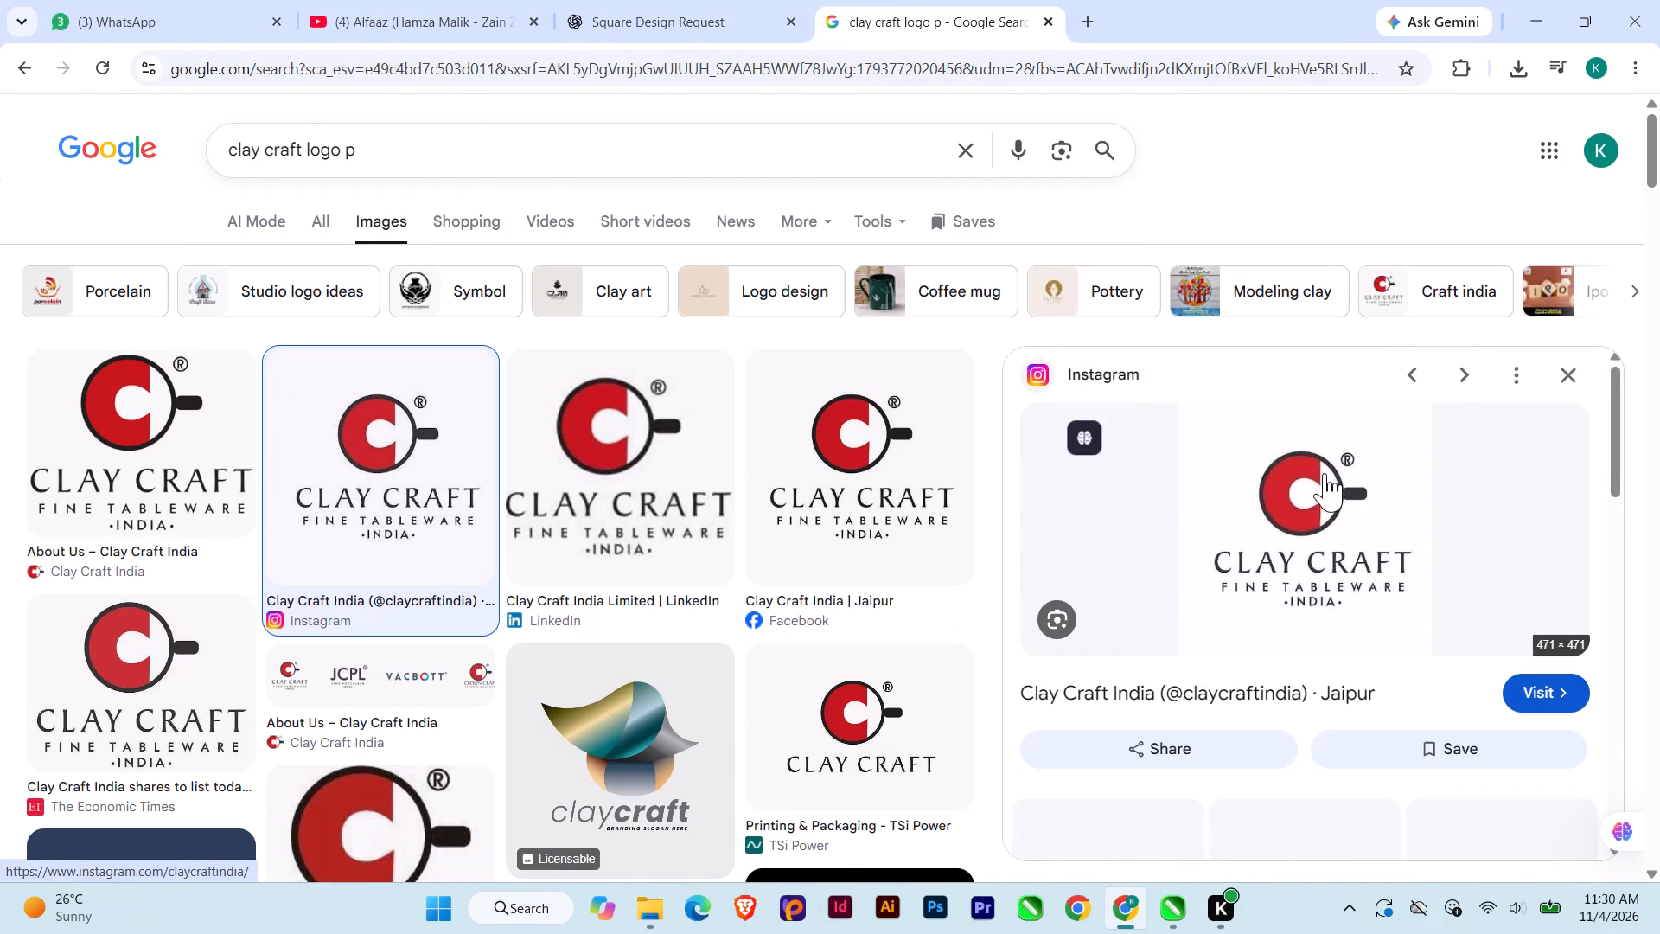
click(591, 504)
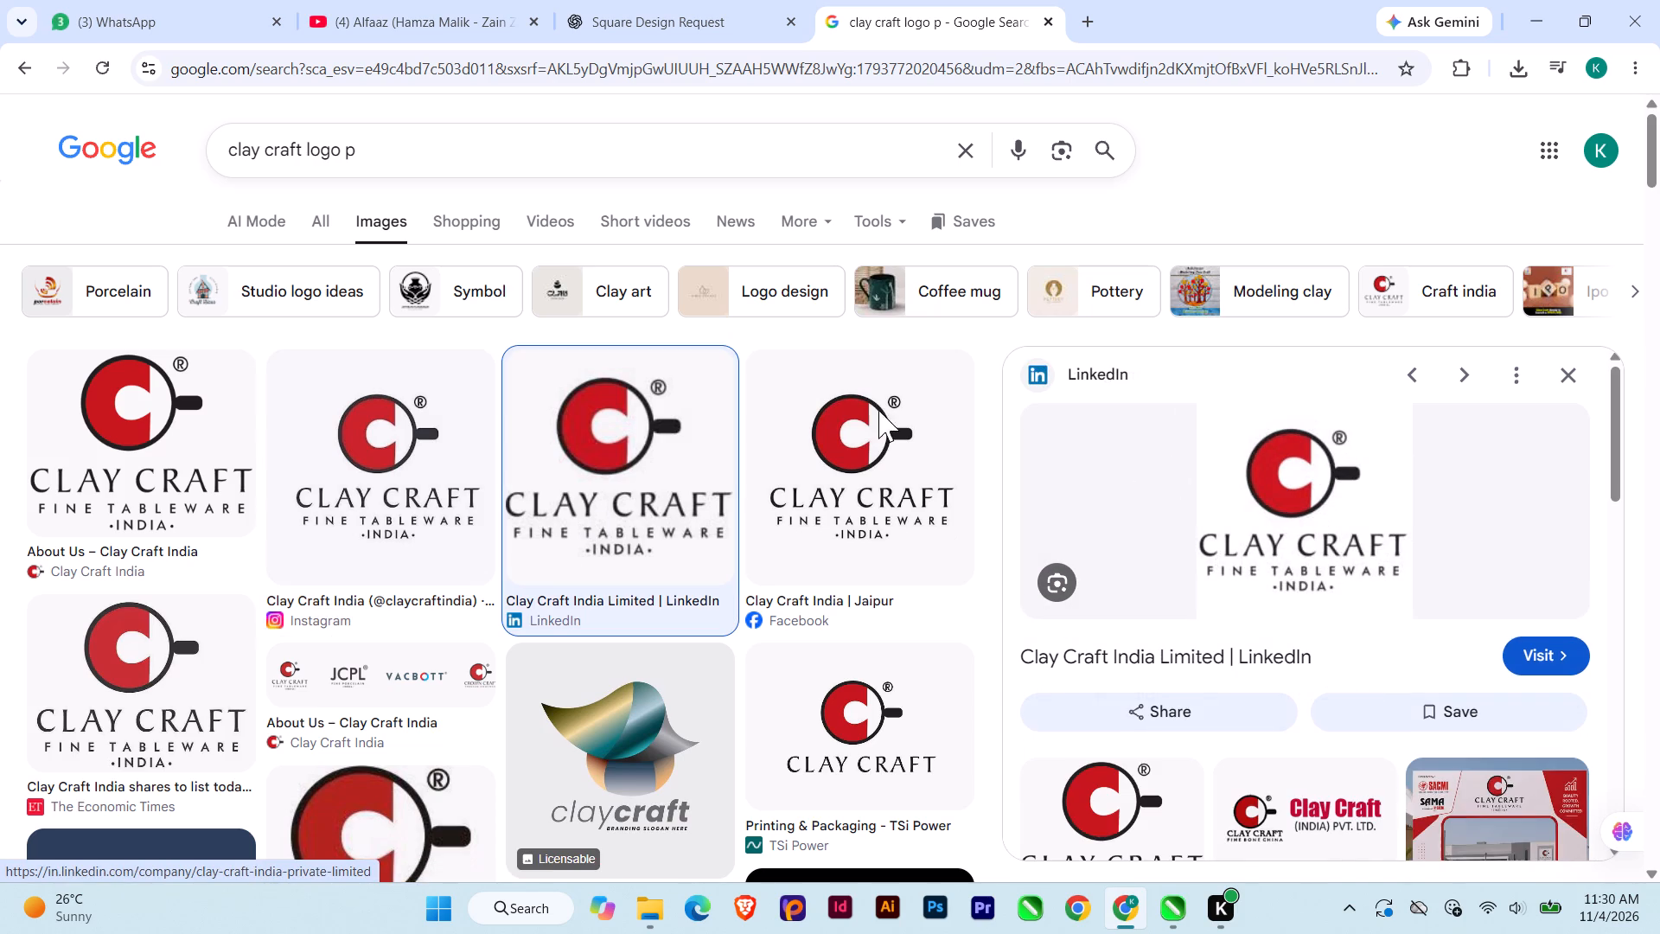
click(833, 425)
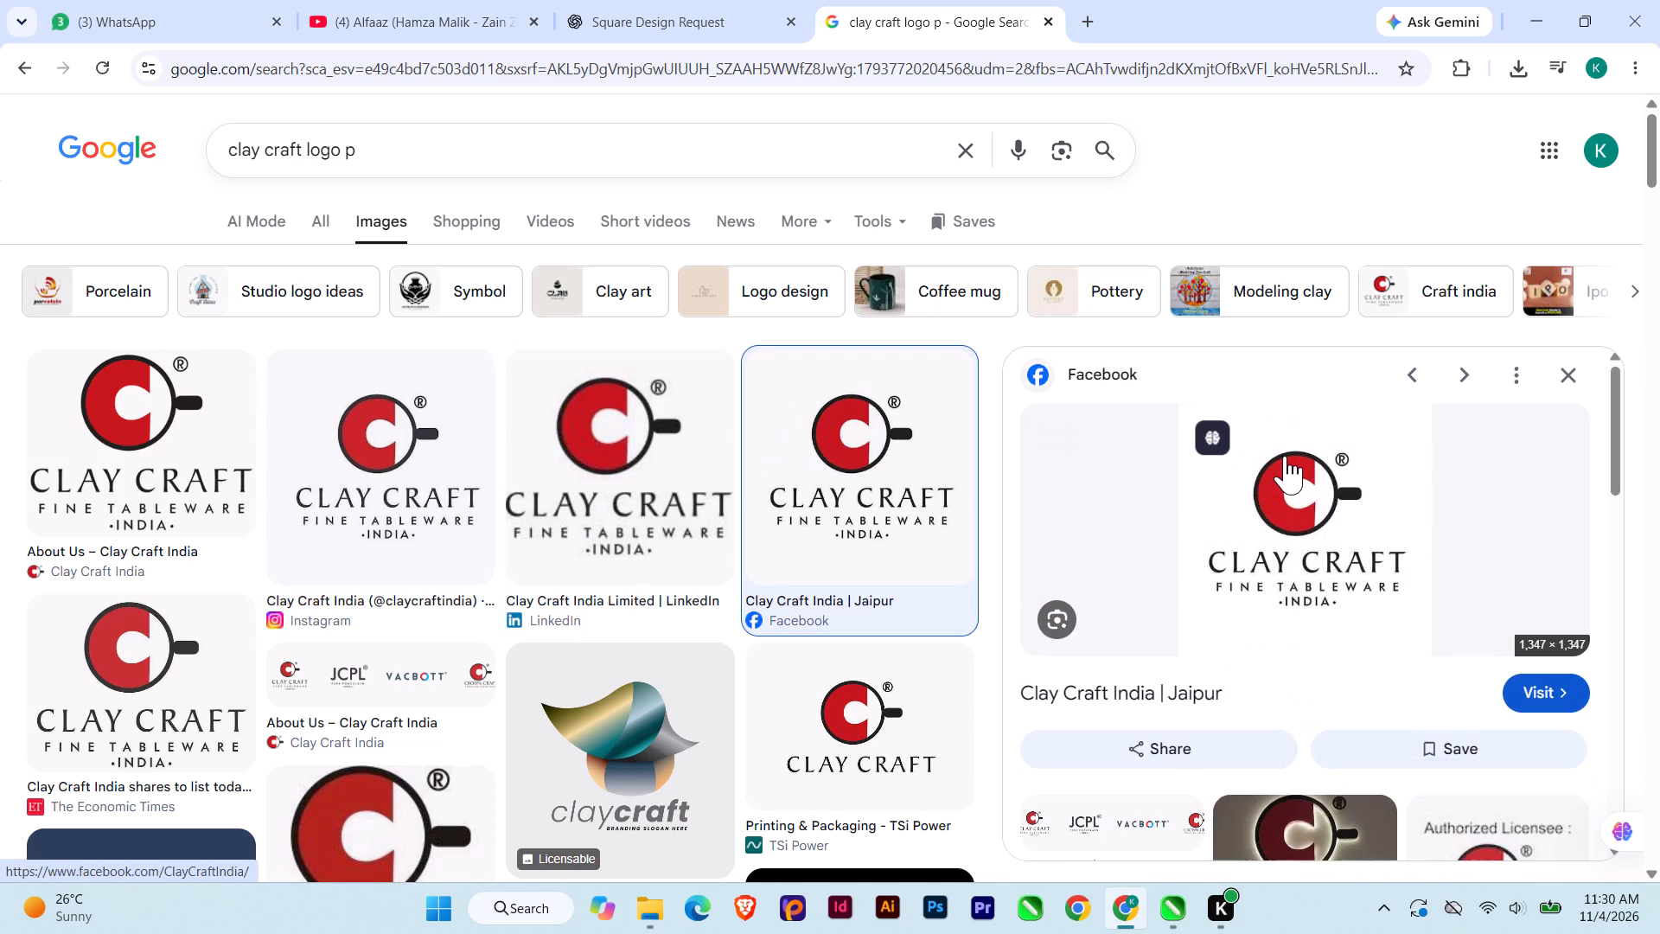
right_click(1285, 456)
click(955, 662)
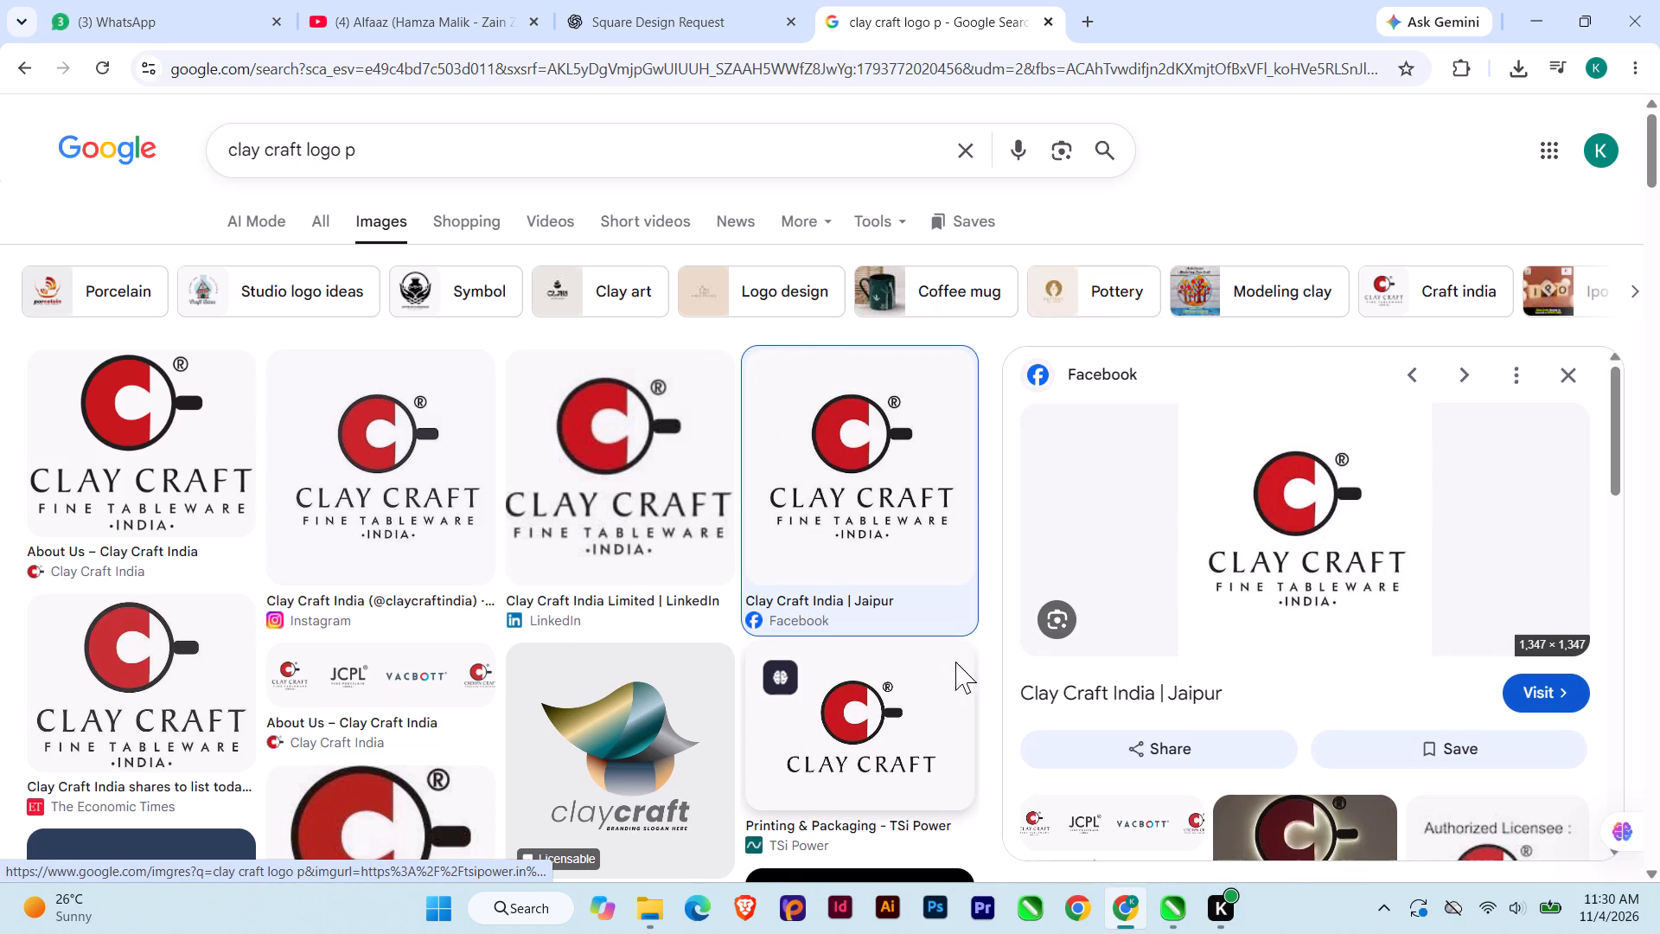
click(626, 465)
Switch to CorelDRAW and import the images (1) logo file from Downloads, placing it on the page about 4.5 inches wide.
key(alt+Tab)
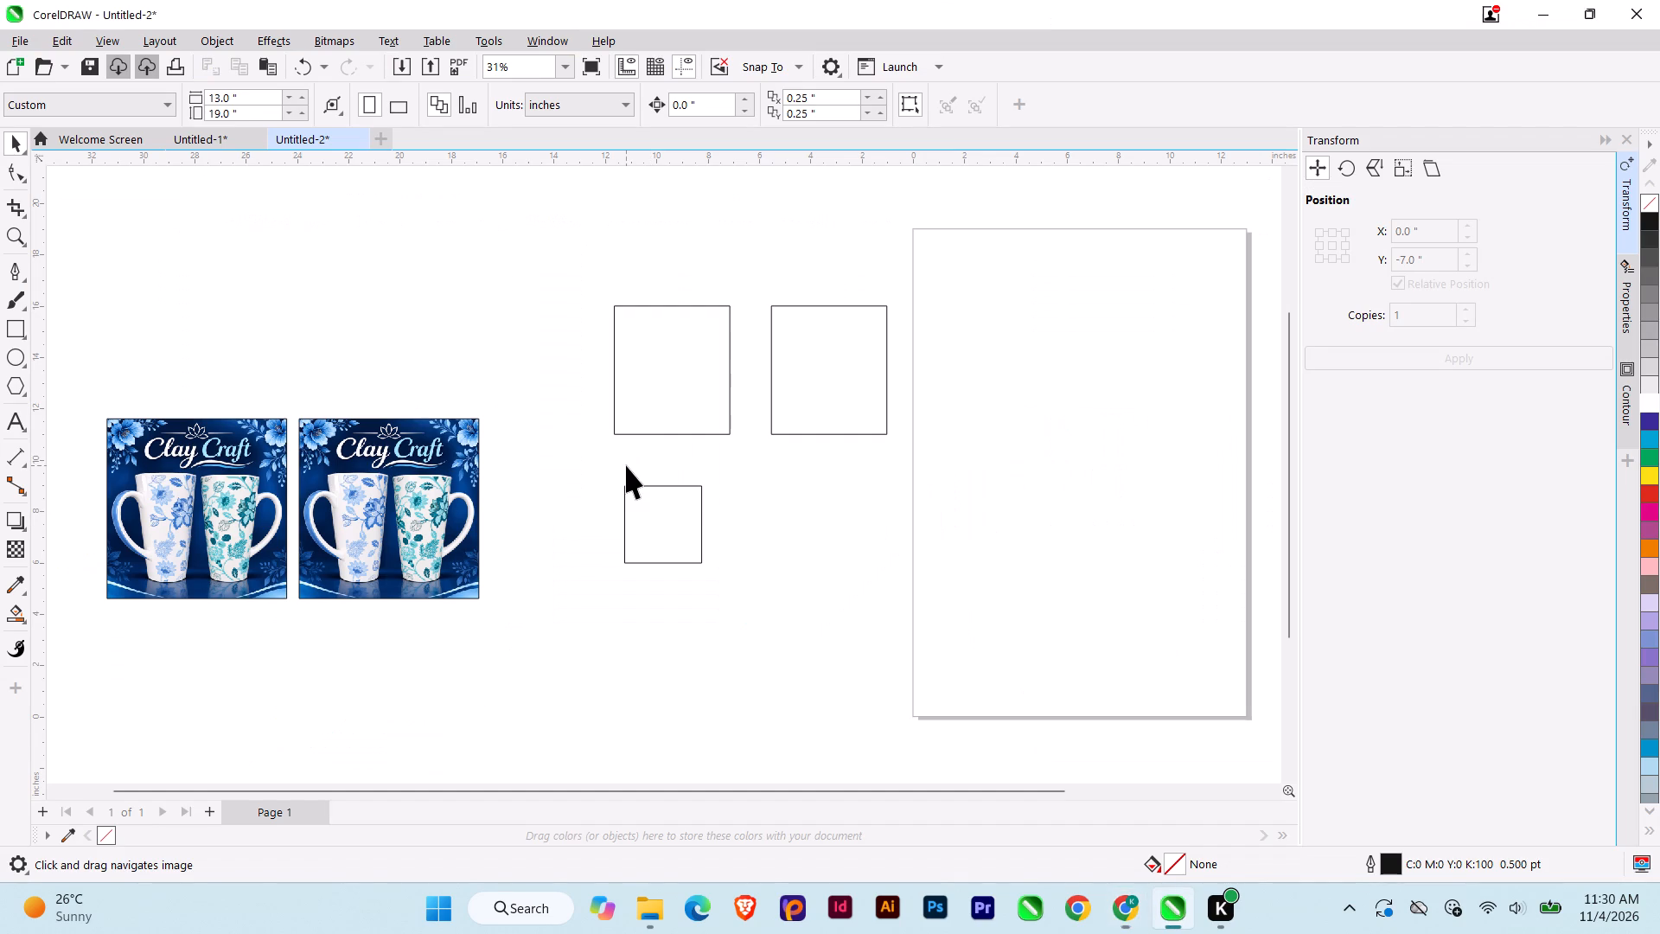
key(ctrl+i)
click(983, 302)
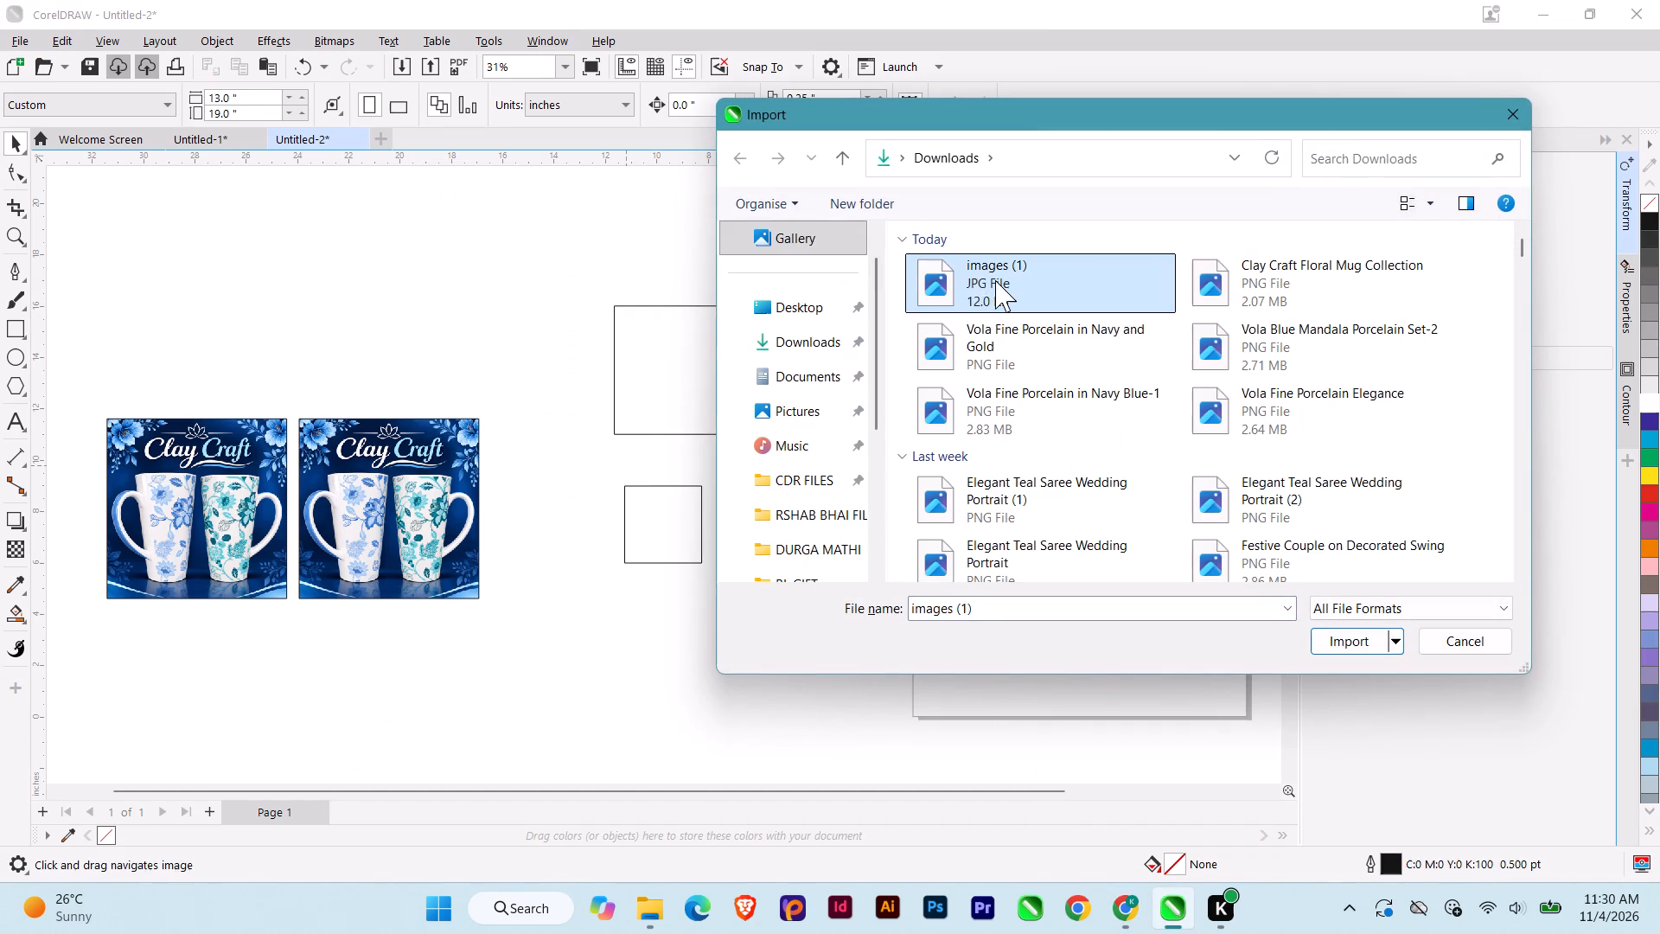
double_click(995, 280)
drag(930, 377, 1049, 492)
PowerClip the Clay Craft logo inside the empty 3×3 inch square.
click(992, 479)
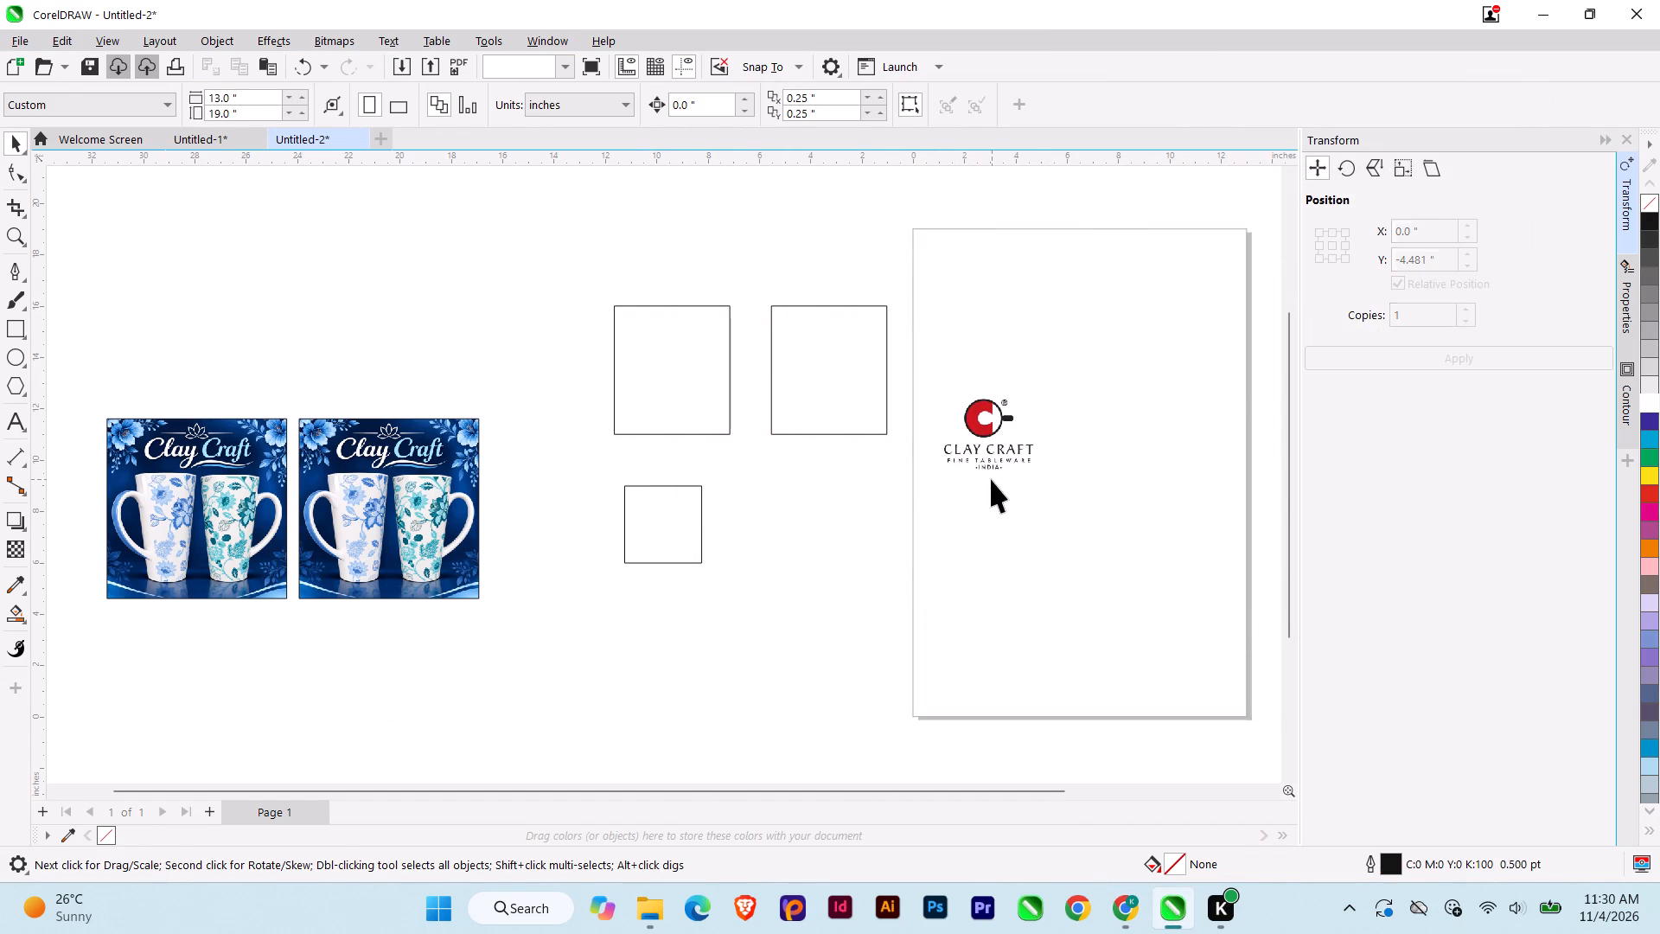
key(q)
click(601, 515)
click(780, 496)
Scale the logo inside the 3×3 inch square down to about 2.98 inches so it fits the frame.
click(681, 529)
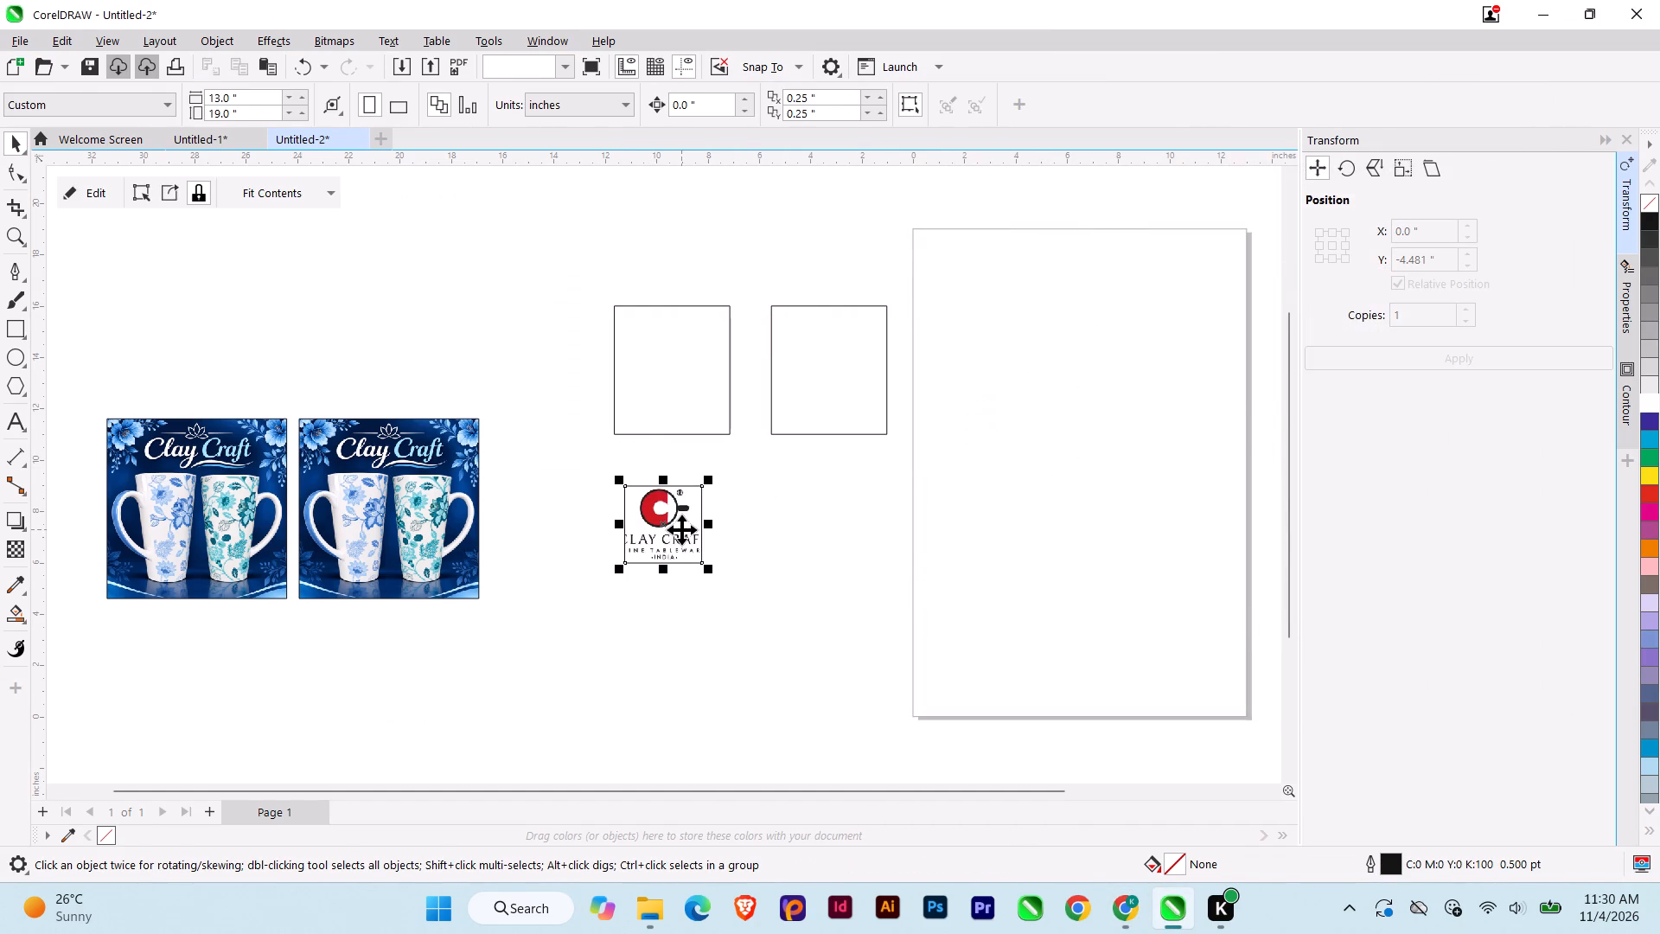
alt+click(681, 529)
scroll(684, 534, up, 12)
drag(851, 761, 795, 688)
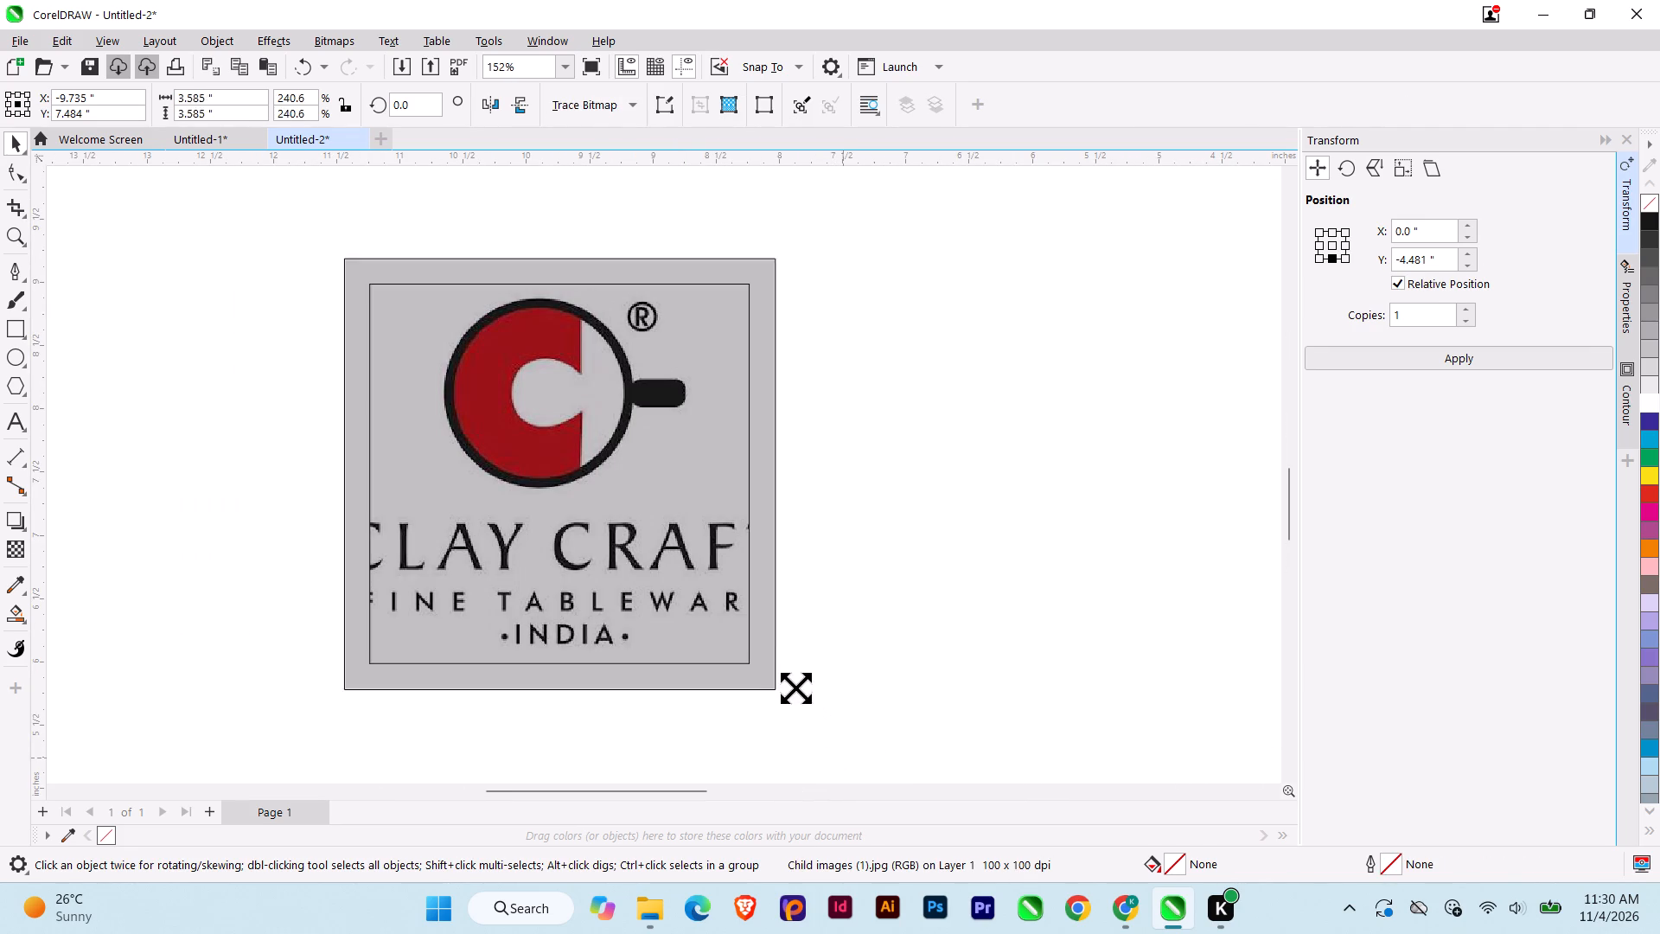
drag(795, 688, 776, 666)
scroll(721, 624, up, 1)
scroll(595, 540, down, 1)
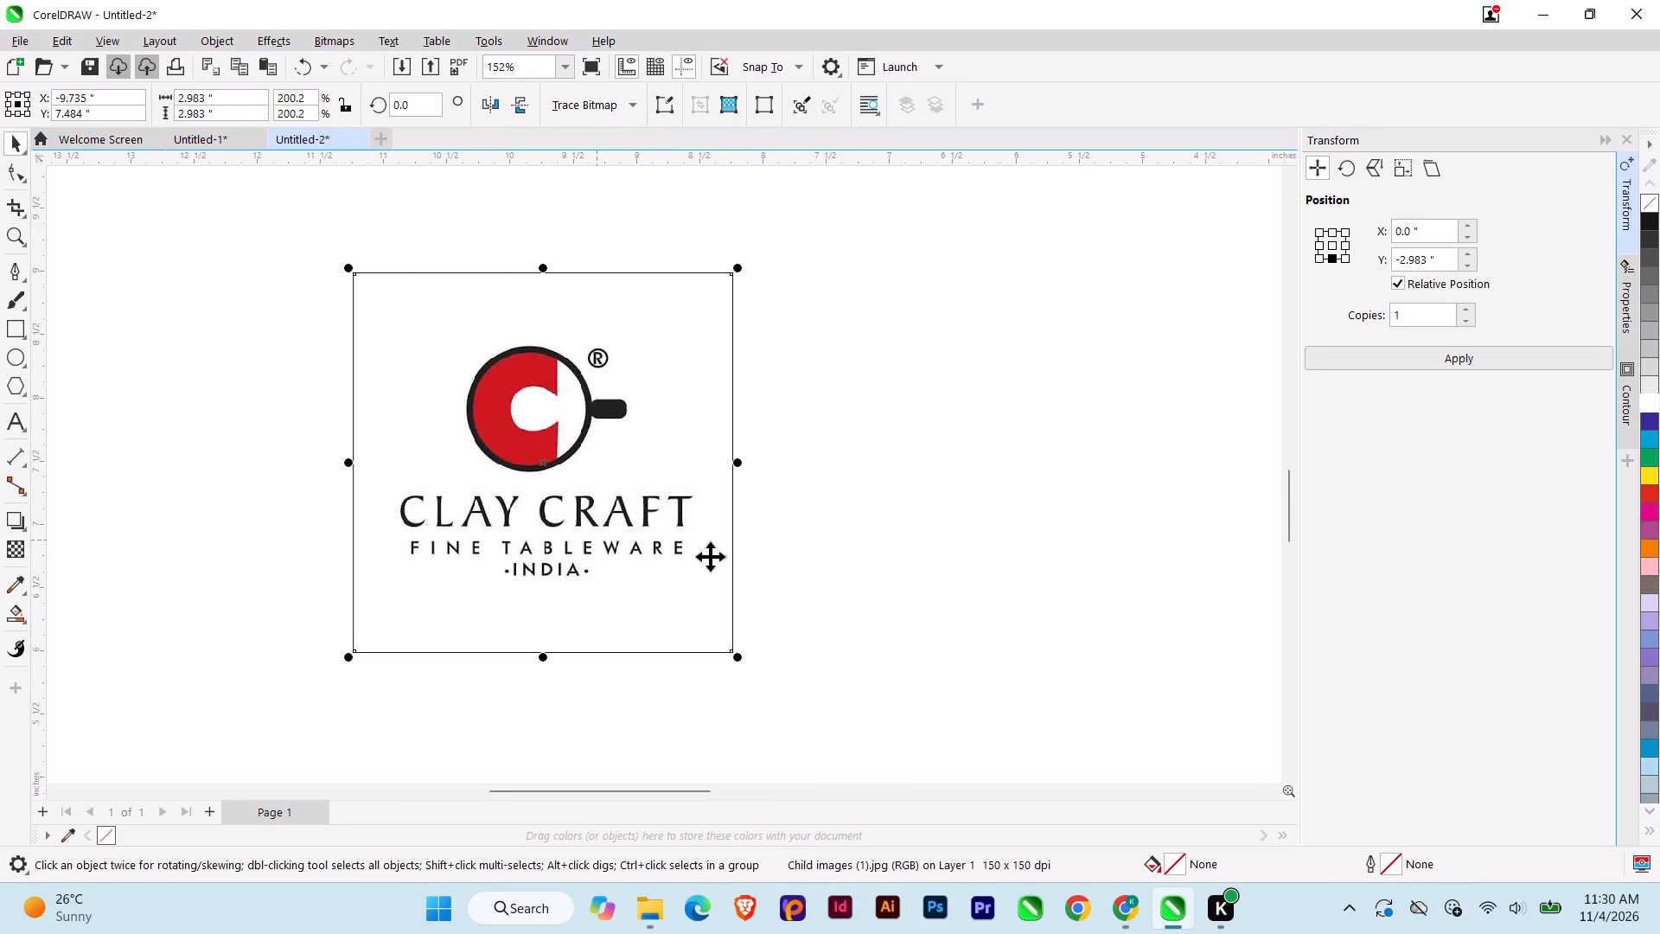
scroll(804, 527, down, 7)
click(850, 475)
Duplicate the logo-filled 3×3 inch square into the free space beside the first 4.5×5 inch rectangle.
middle_drag(854, 469, 816, 544)
click(629, 569)
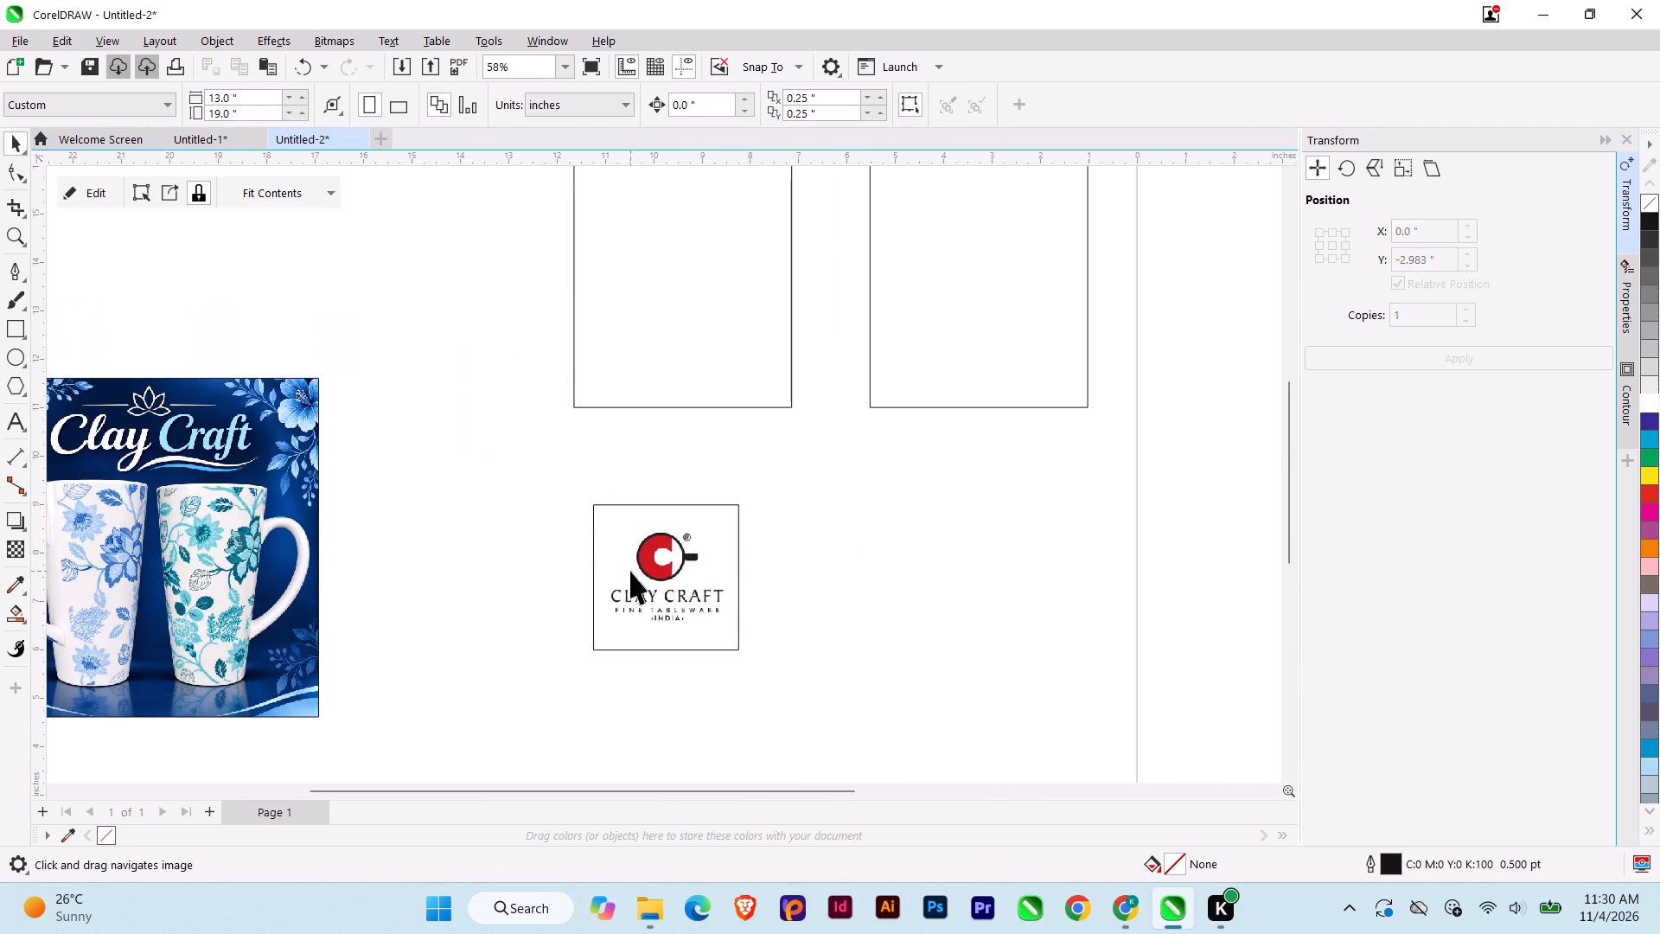
scroll(692, 608, up, 8)
scroll(693, 605, down, 7)
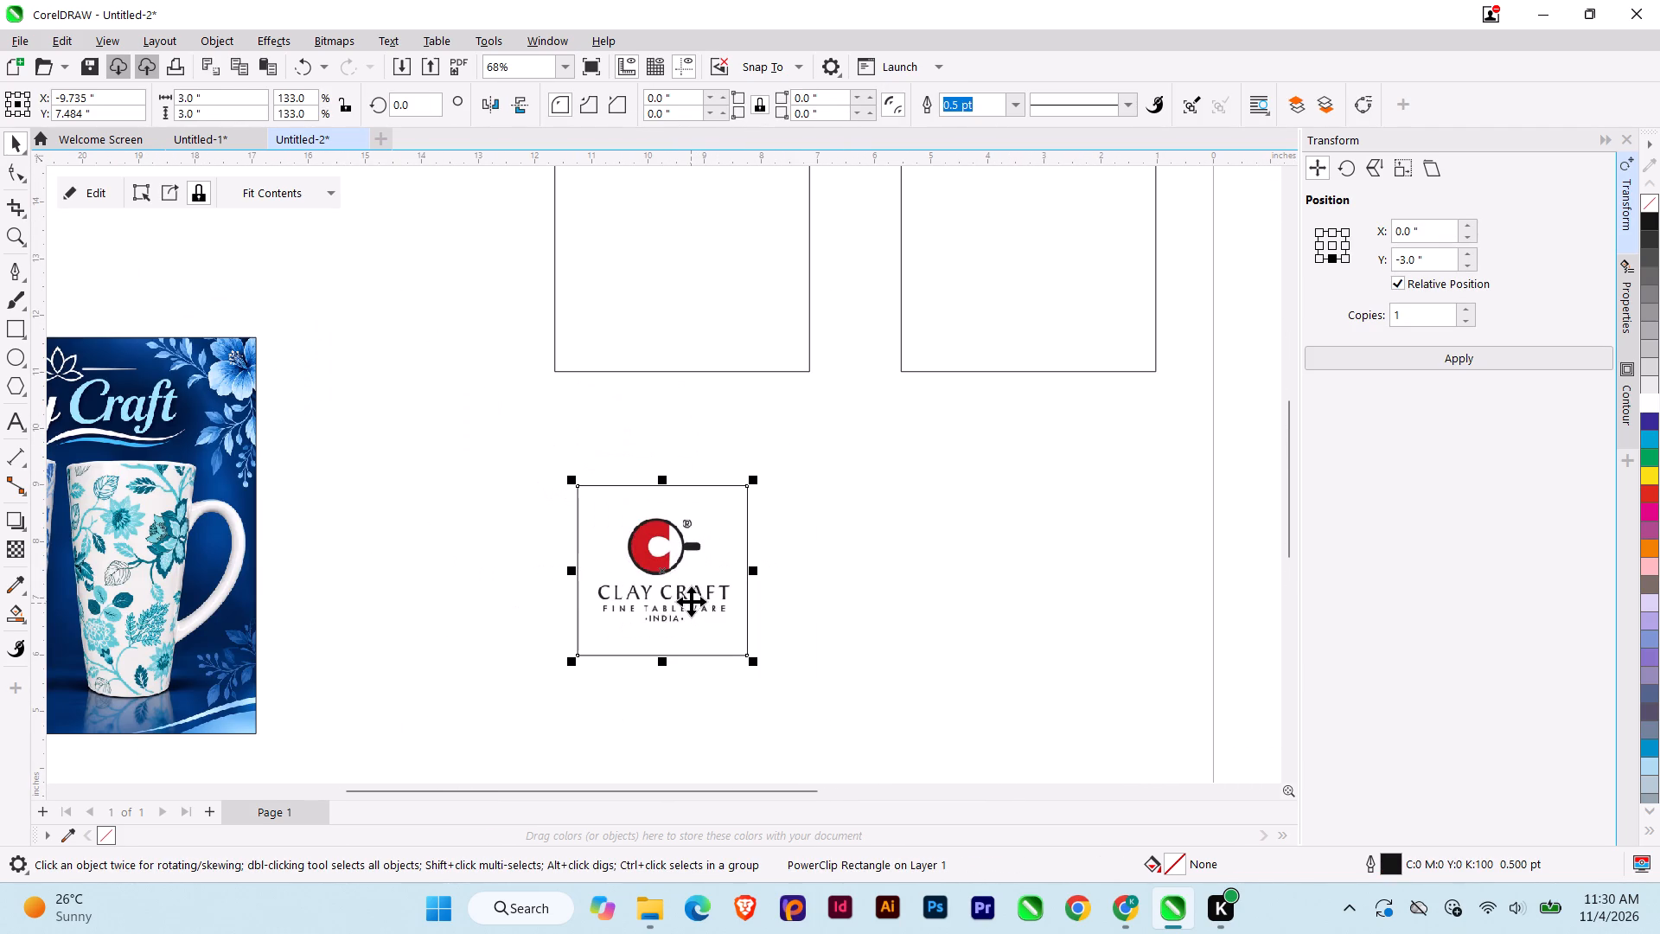
drag(681, 592, 378, 249)
right_click(378, 249)
Extract the logo from the duplicated square, PowerClip it inside the first 4.5×5 inch rectangle, and delete the emptied frame.
middle_drag(437, 283, 501, 577)
key(x)
key(q)
click(699, 521)
click(370, 503)
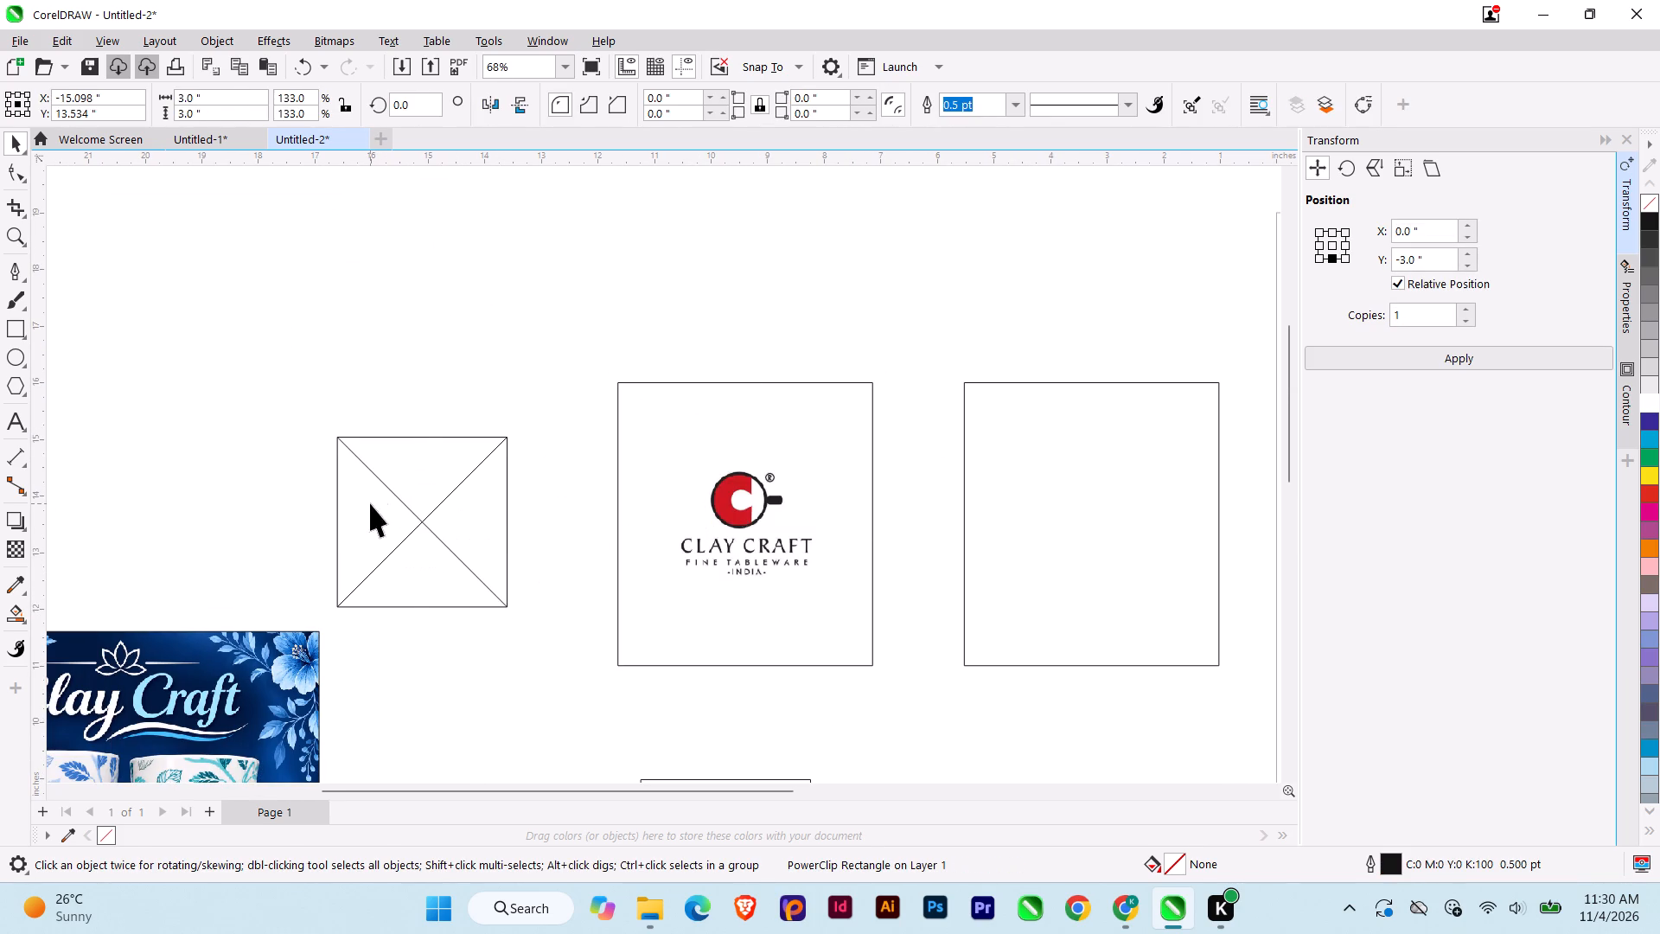
key(Delete)
key(Home)
key(Home)
key(Home)
key(Home)
key(Home)
key(Home)
key(Home)
key(Home)
key(Home)
key(Home)
key(Home)
key(Home)
key(Home)
key(Home)
key(Home)
key(Home)
key(Home)
key(Home)
key(Home)
key(Home)
Enlarge the logo inside the first 4.5×5 inch rectangle to about 4.87 inches.
alt+click(770, 515)
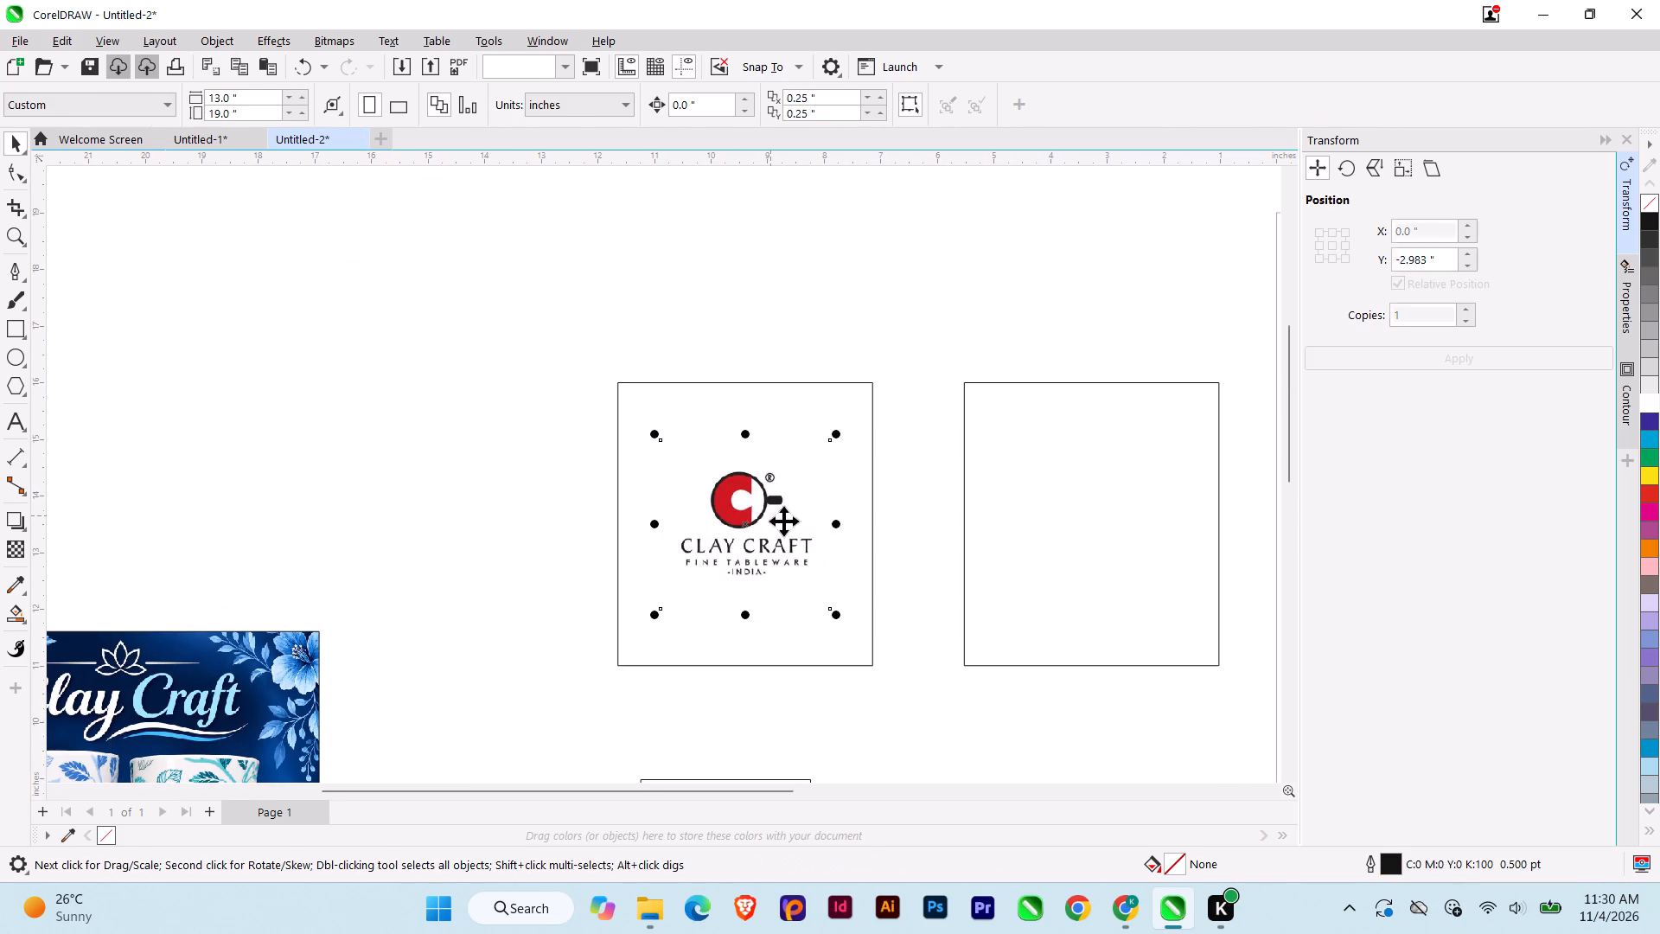
alt+scroll(783, 521, up, 1)
middle_drag(771, 519, 520, 385)
scroll(615, 518, up, 3)
drag(565, 490, 638, 569)
scroll(624, 516, down, 3)
drag(643, 548, 645, 549)
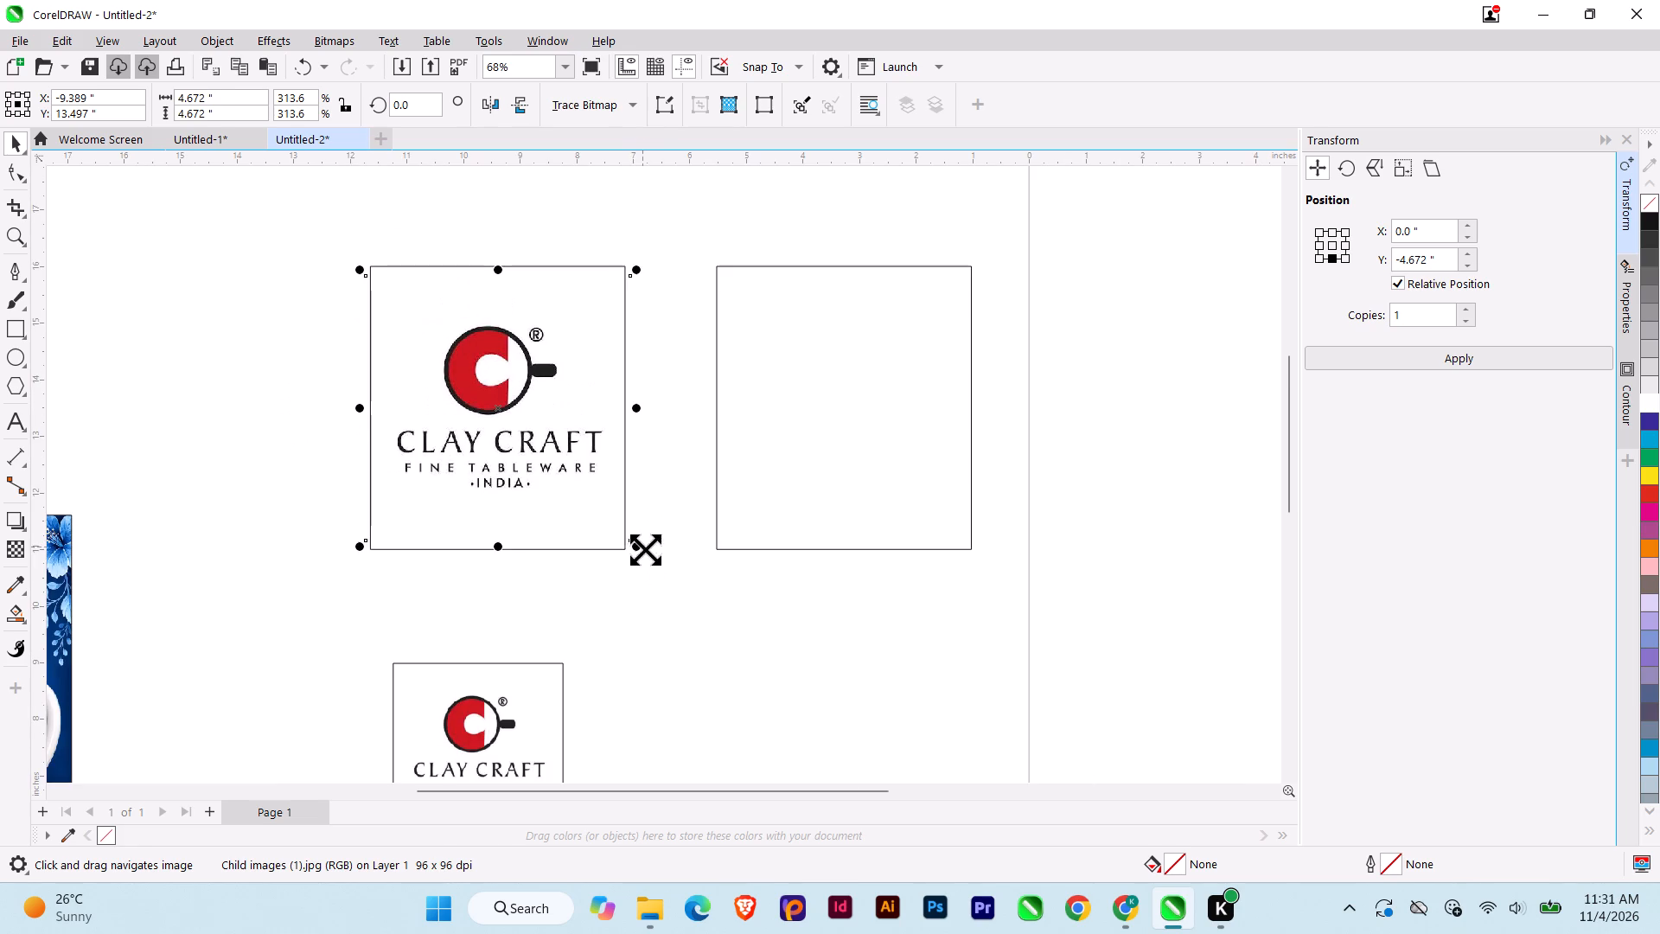
drag(645, 549, 694, 585)
drag(675, 592, 643, 574)
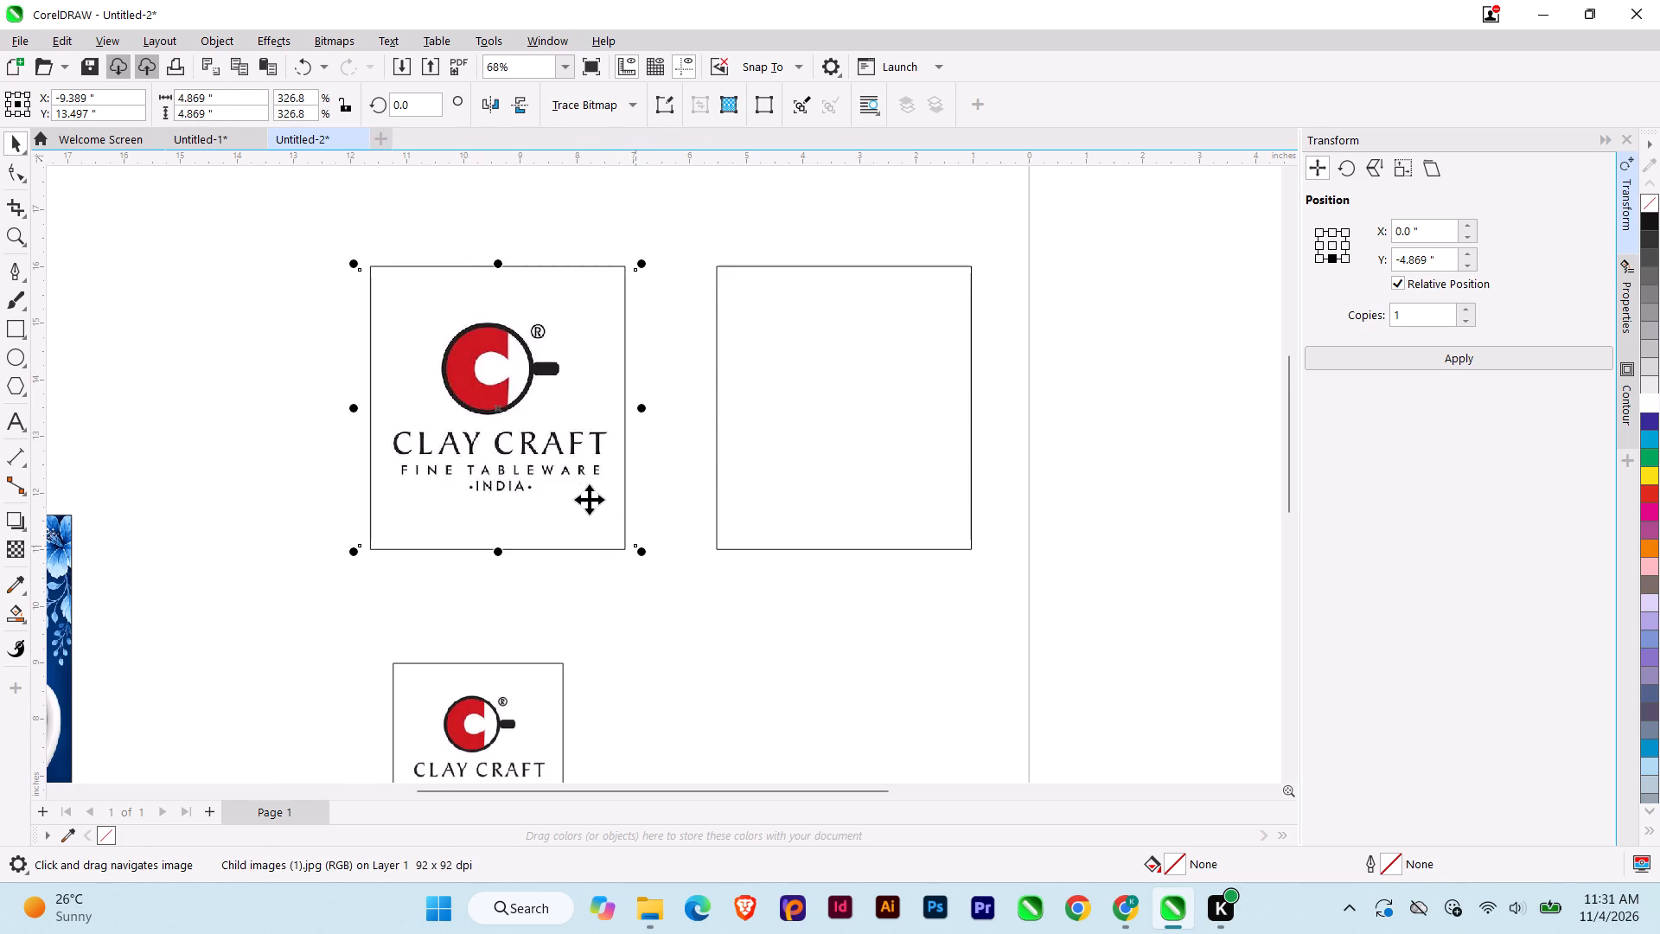
click(711, 395)
Replace the empty second 4.5×5 inch rectangle with a copy of the logo-filled one, leaving a gap of about 0.7 inch.
click(547, 435)
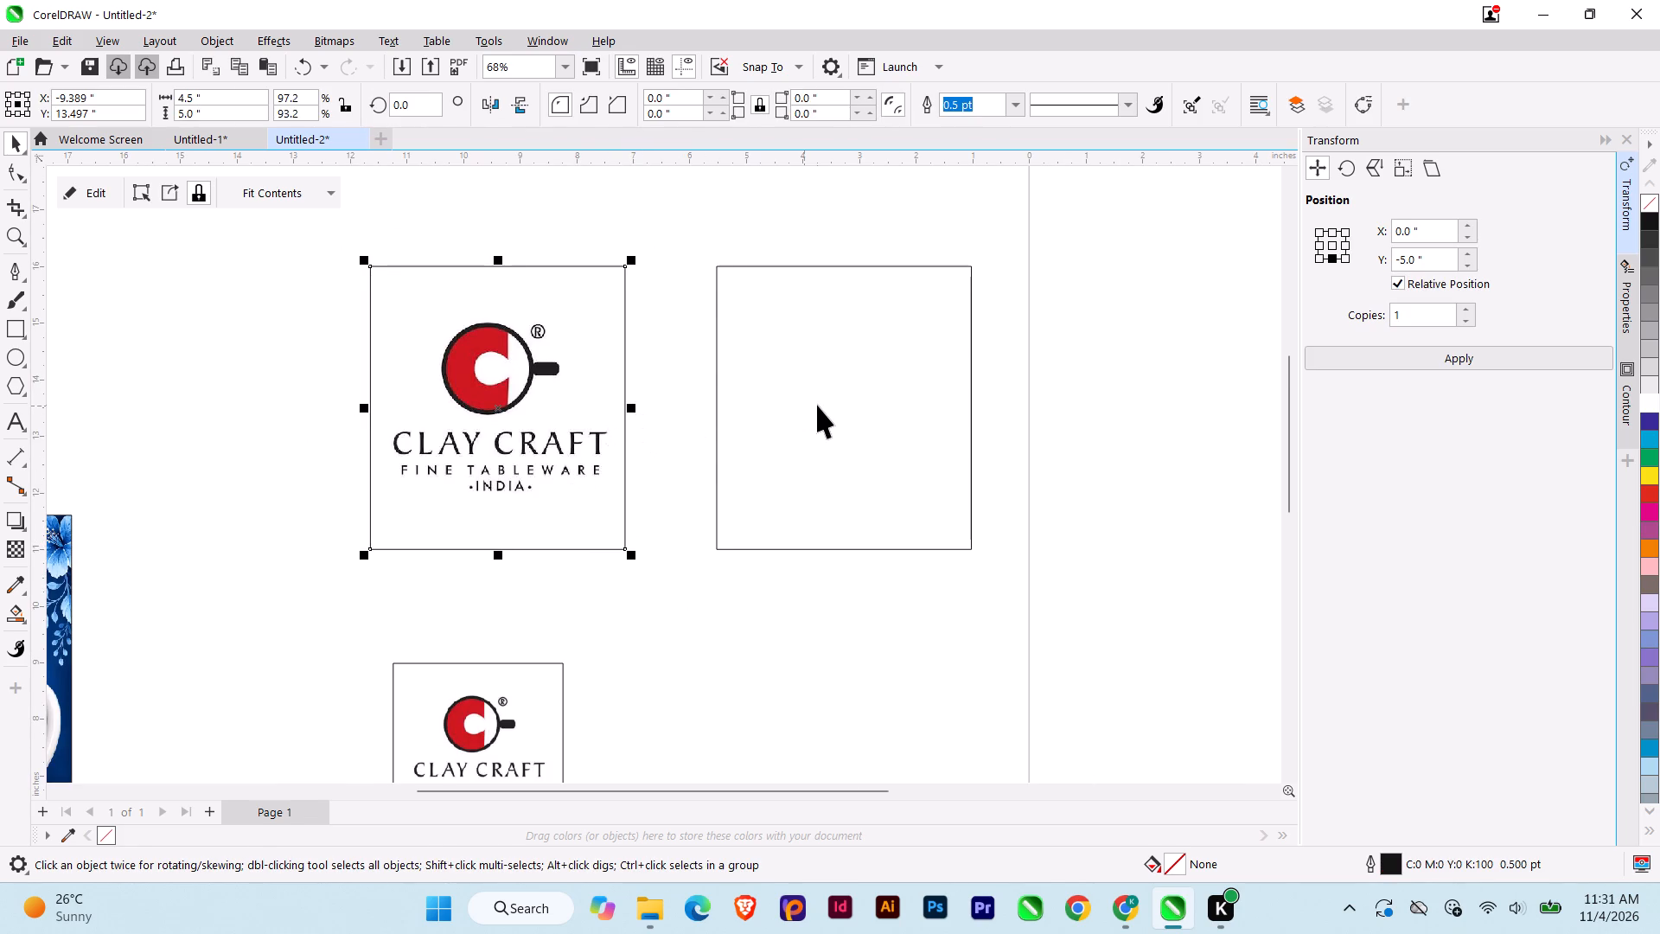
click(817, 405)
key(Delete)
key(Home)
key(Home)
key(Home)
key(Home)
key(Home)
key(Home)
key(Home)
key(Home)
key(Home)
click(417, 460)
drag(474, 425, 742, 444)
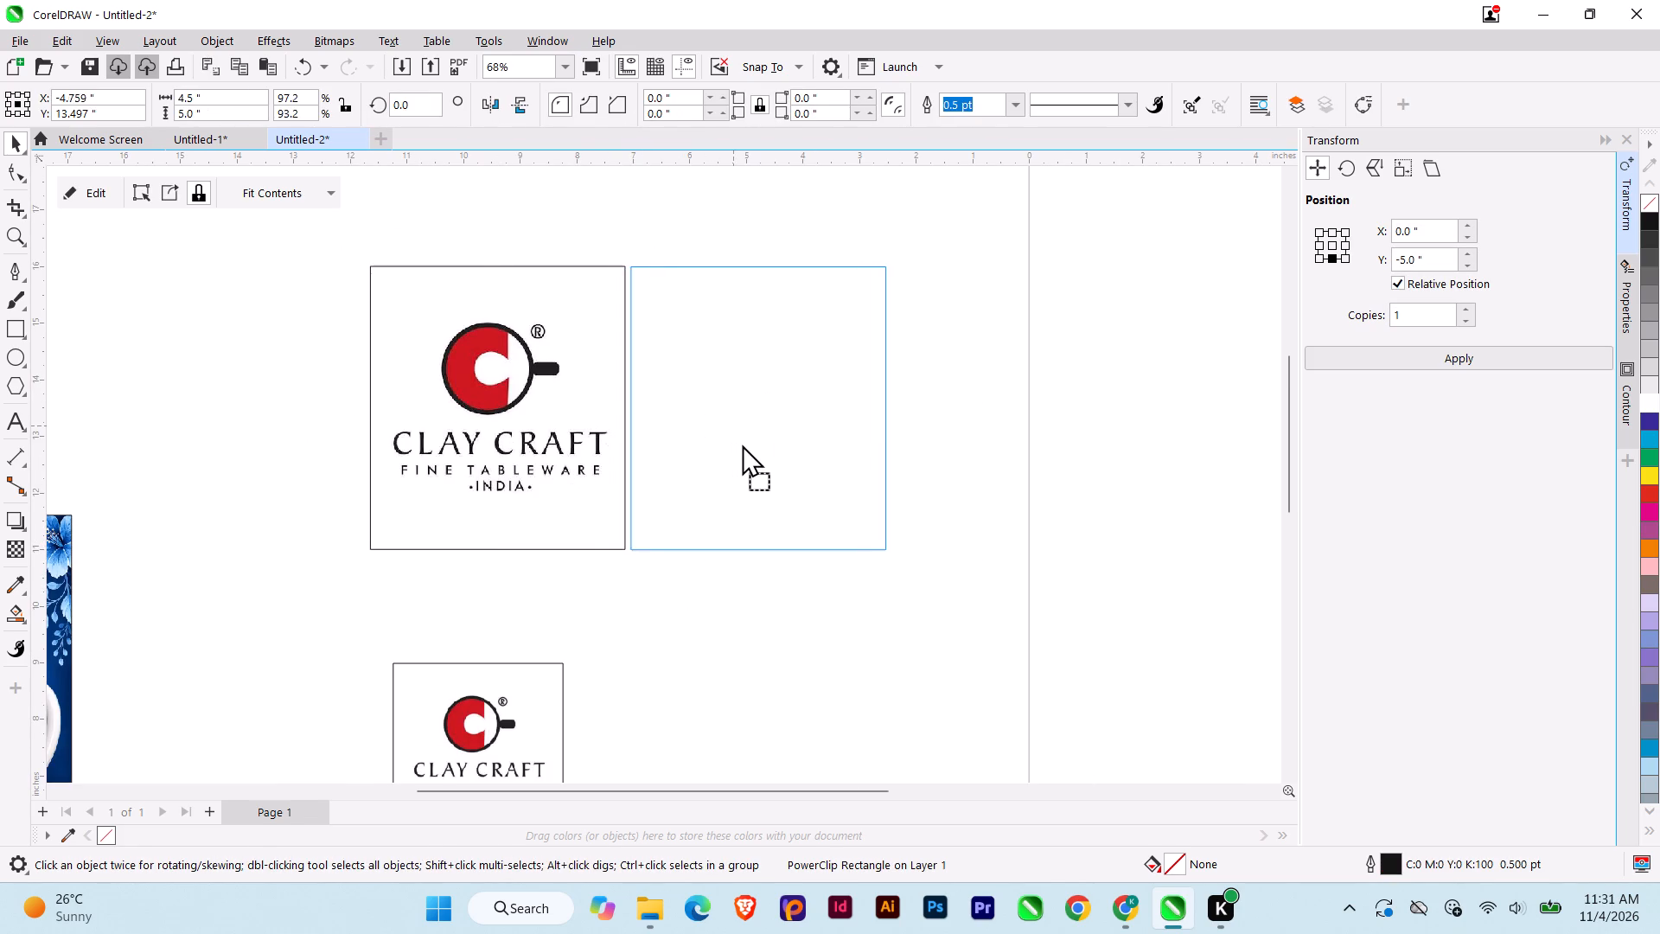
drag(742, 444, 768, 443)
ctrl+right_click(767, 443)
click(784, 582)
Copy all five Clay Craft designs and paste them into the Untitled-1 document beside the Vola layout.
scroll(688, 416, down, 9)
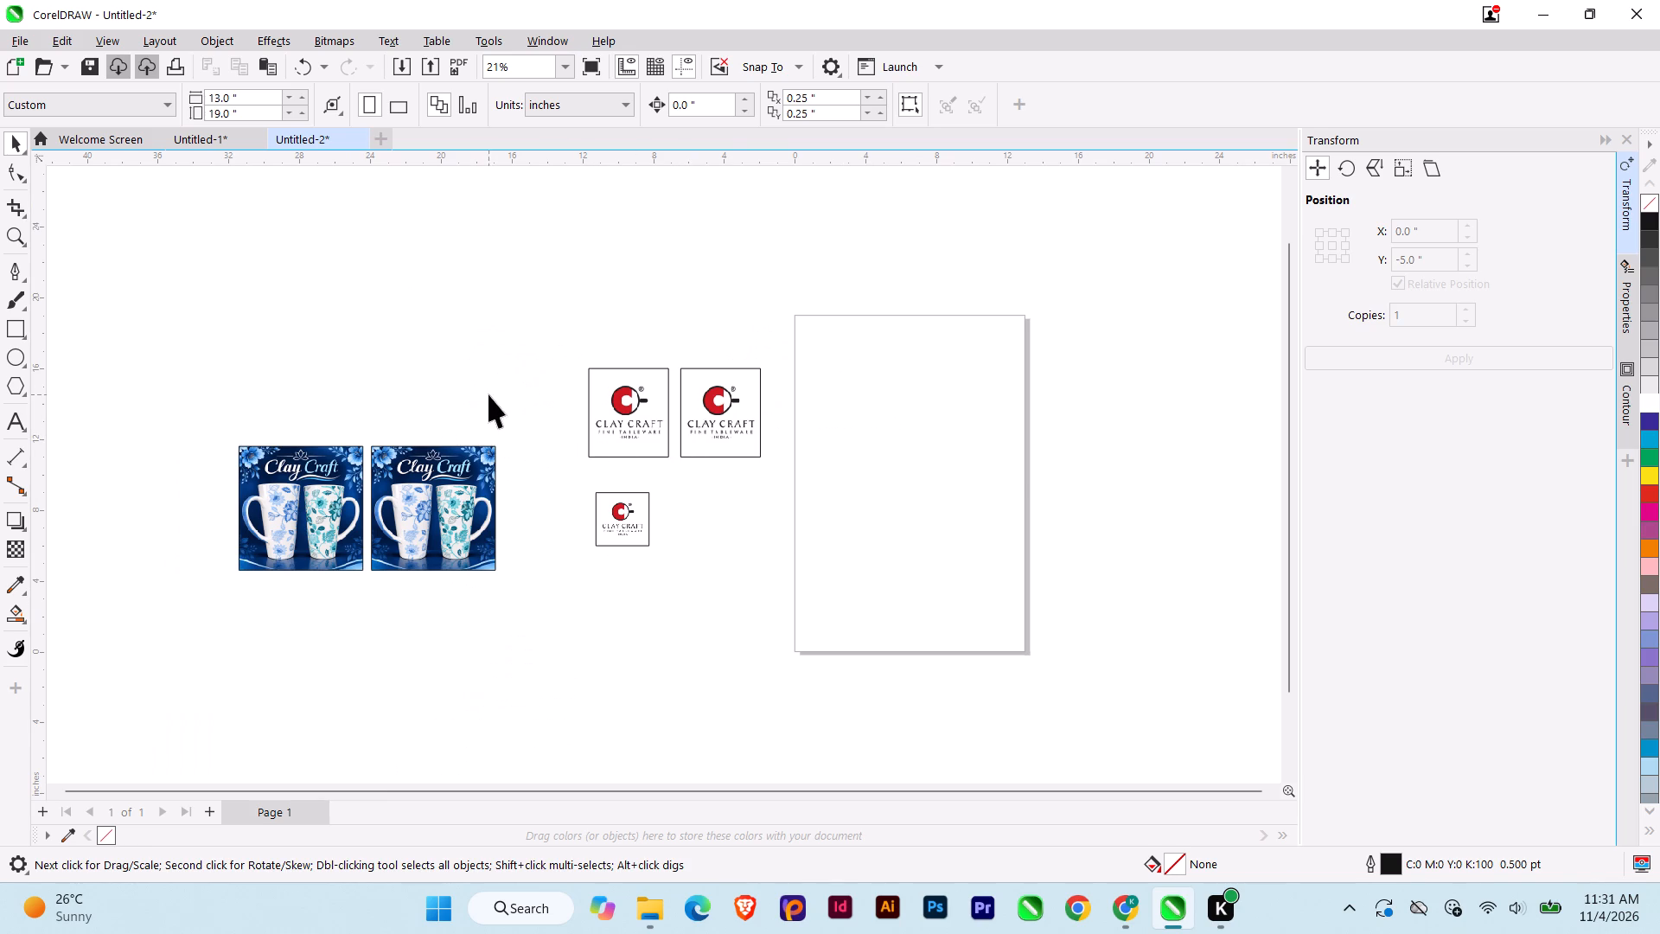
middle_drag(445, 349, 476, 358)
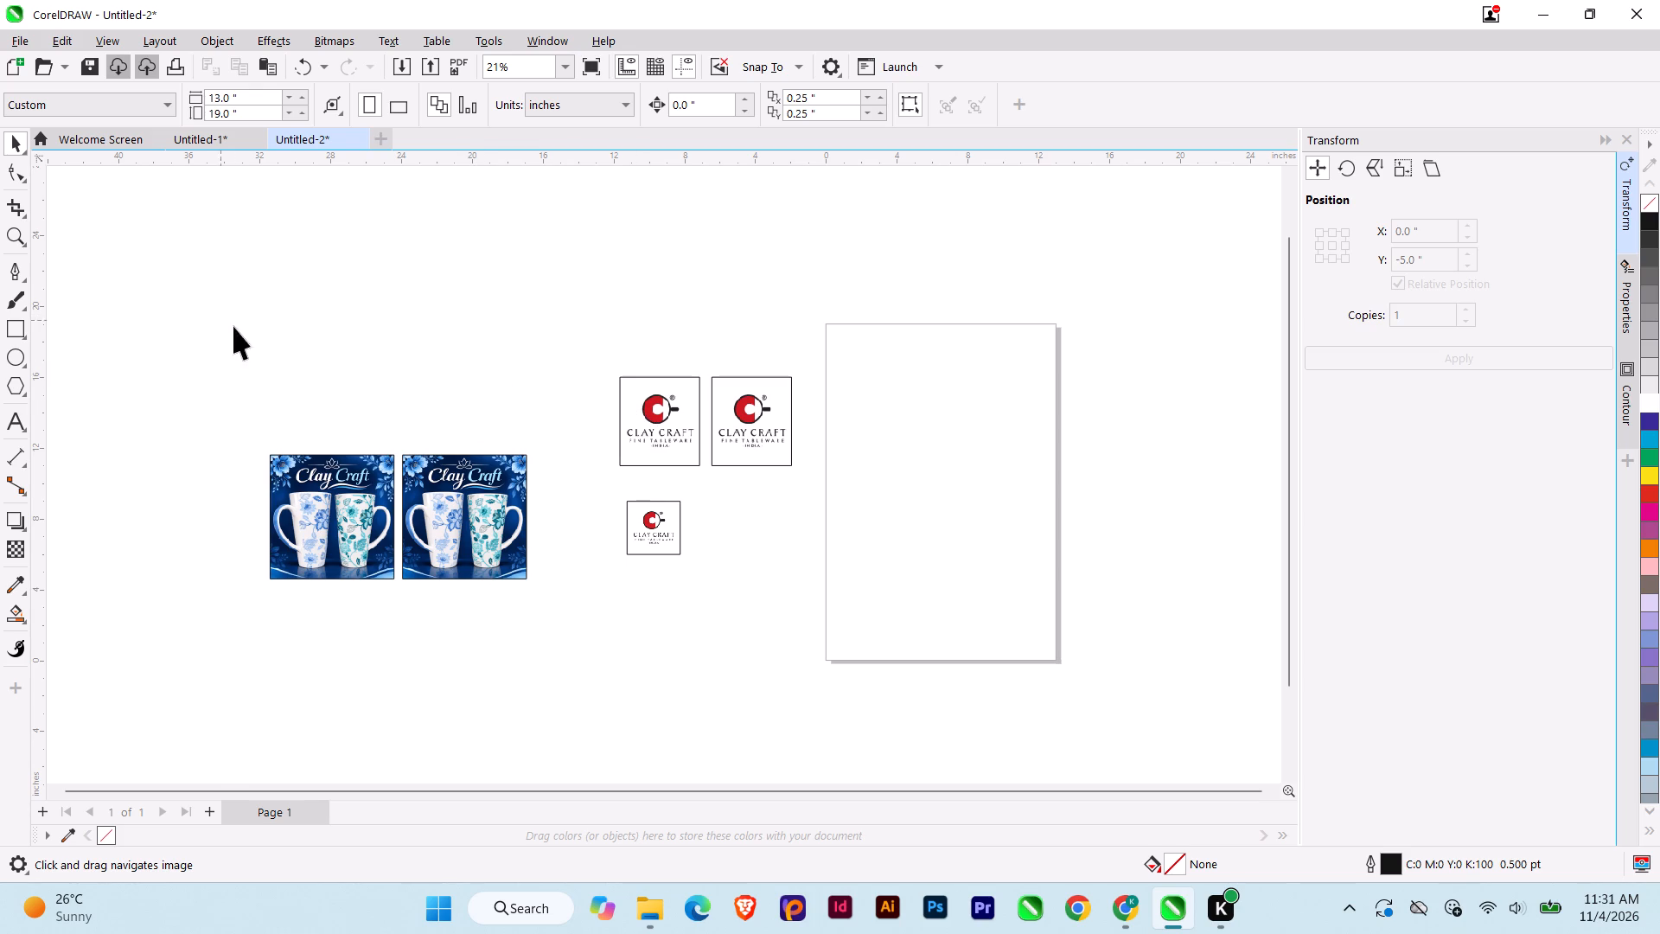
drag(224, 322, 916, 651)
key(ctrl+c)
click(476, 323)
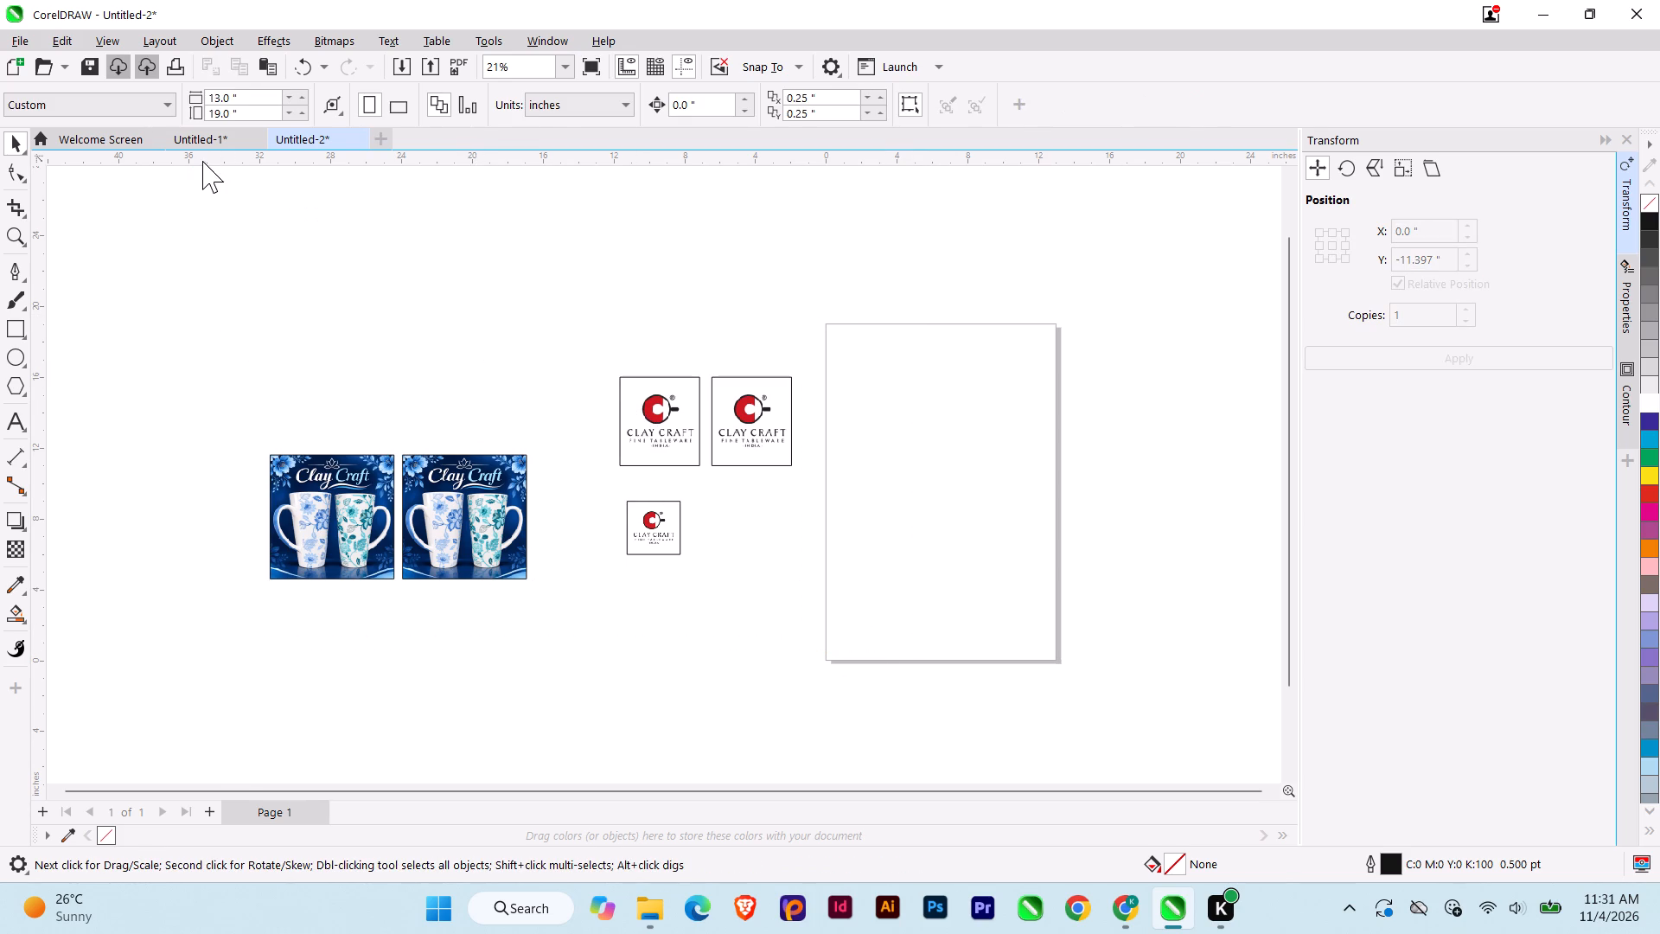
click(208, 140)
scroll(399, 391, down, 1)
key(ctrl+v)
middle_drag(596, 432, 581, 473)
click(427, 674)
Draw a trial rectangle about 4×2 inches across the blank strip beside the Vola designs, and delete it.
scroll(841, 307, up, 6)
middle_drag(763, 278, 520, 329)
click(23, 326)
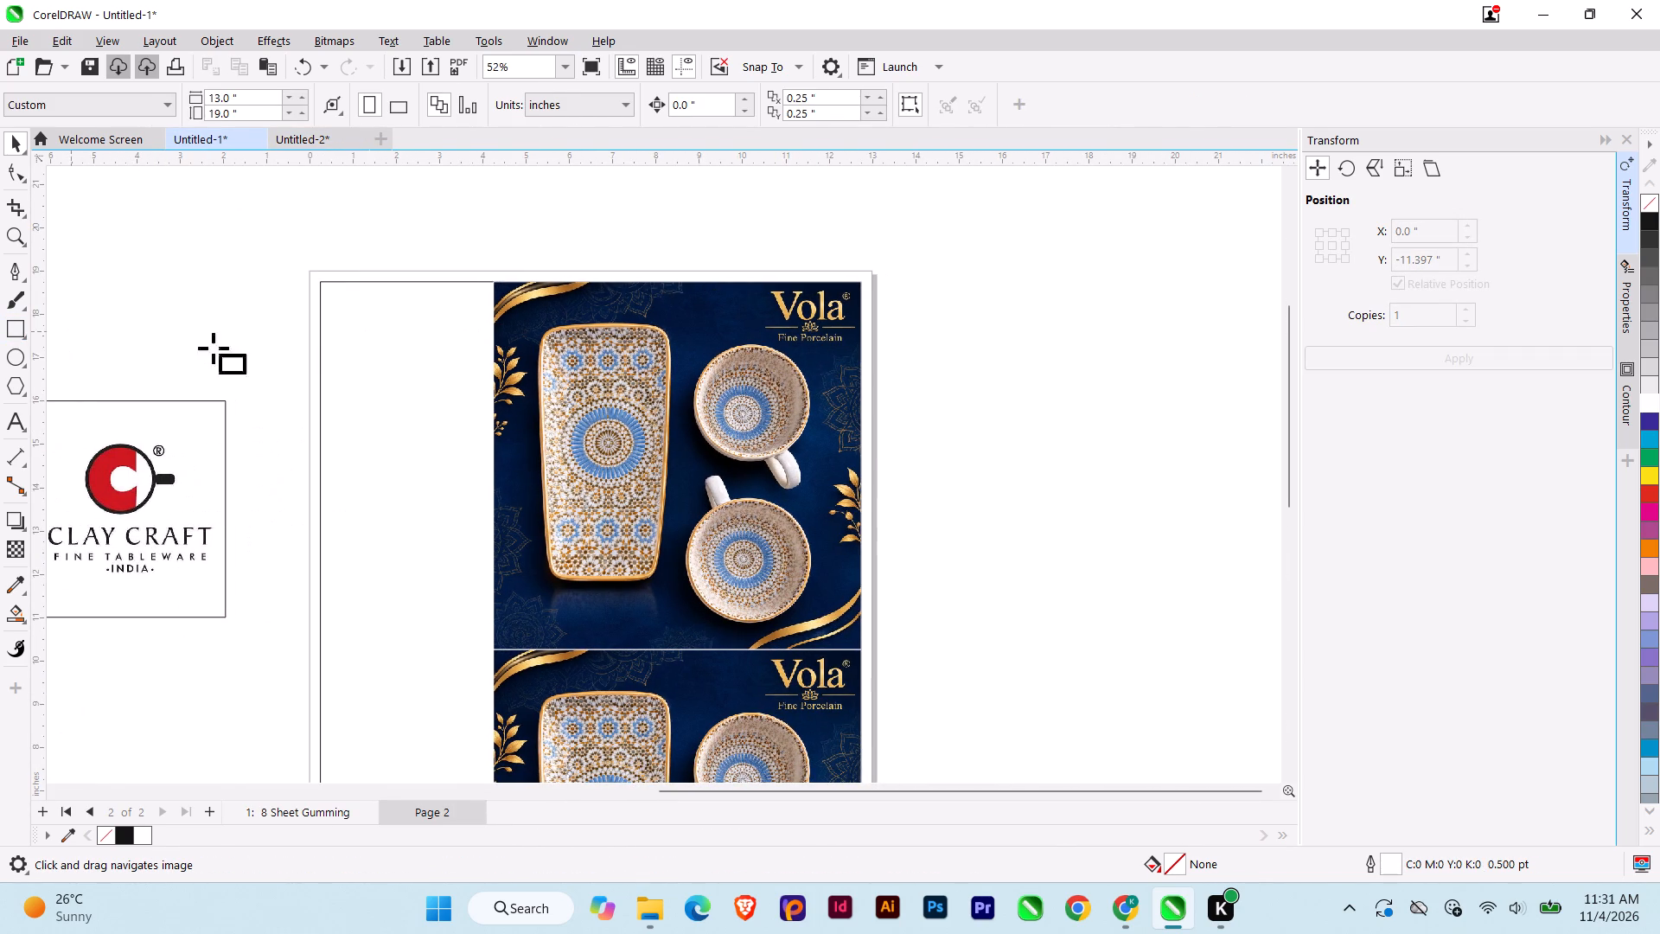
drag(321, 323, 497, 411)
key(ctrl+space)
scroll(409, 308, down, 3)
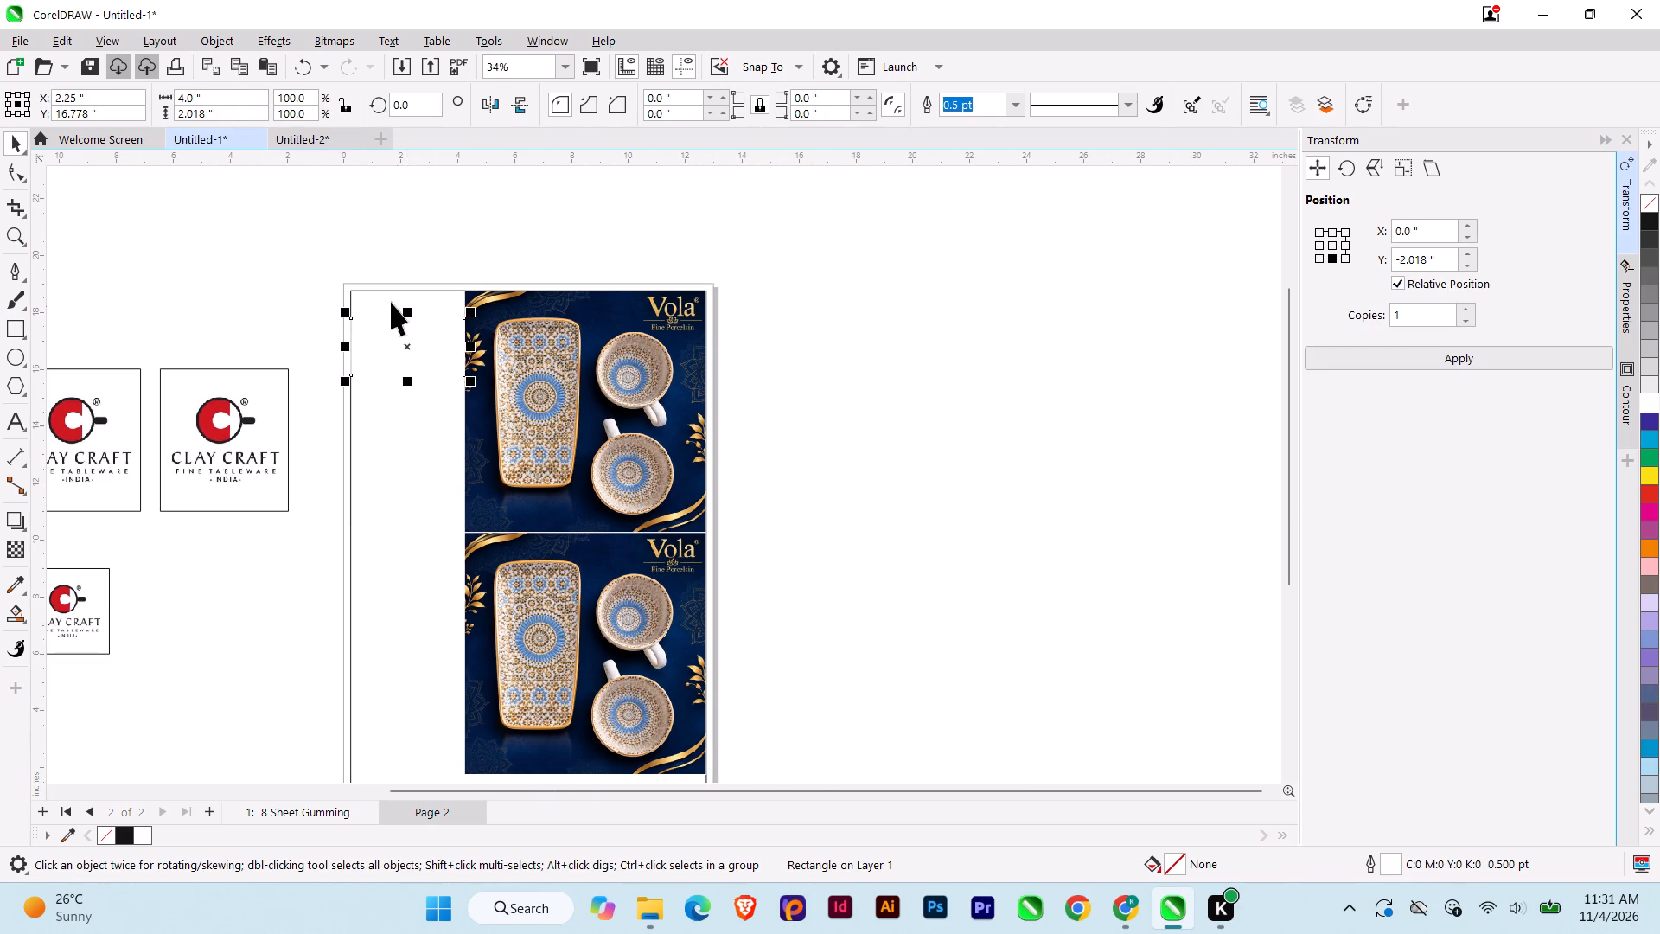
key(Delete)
Move the five Clay Craft designs from page 2 onto a newly added page 3.
click(267, 448)
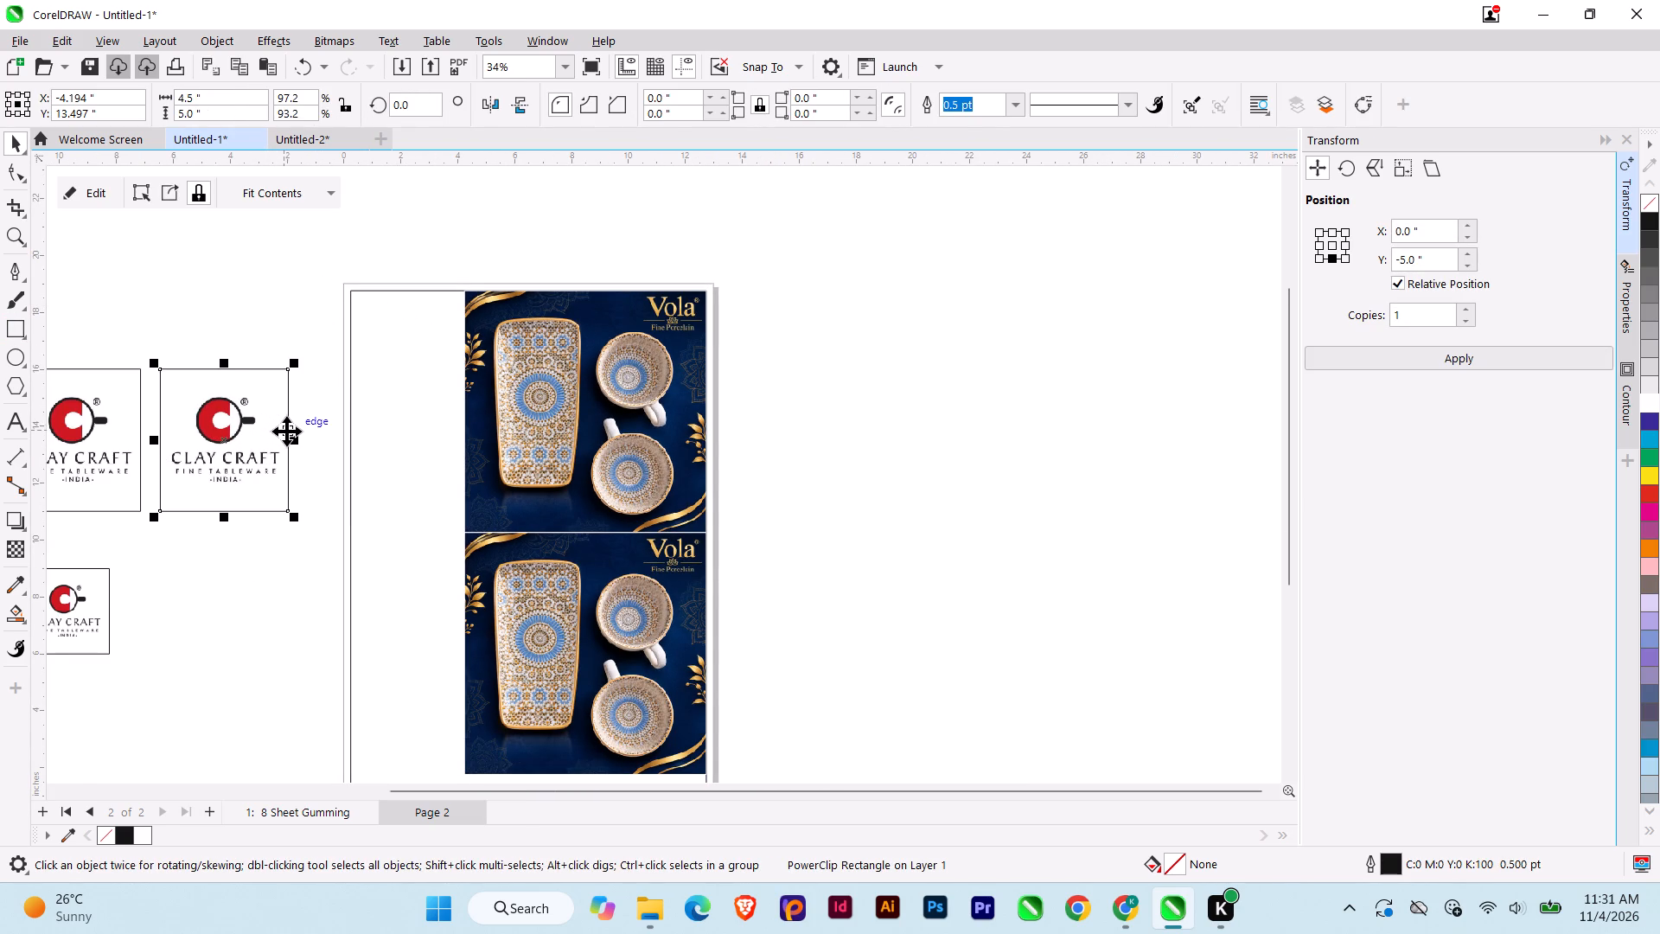
scroll(350, 403, down, 1)
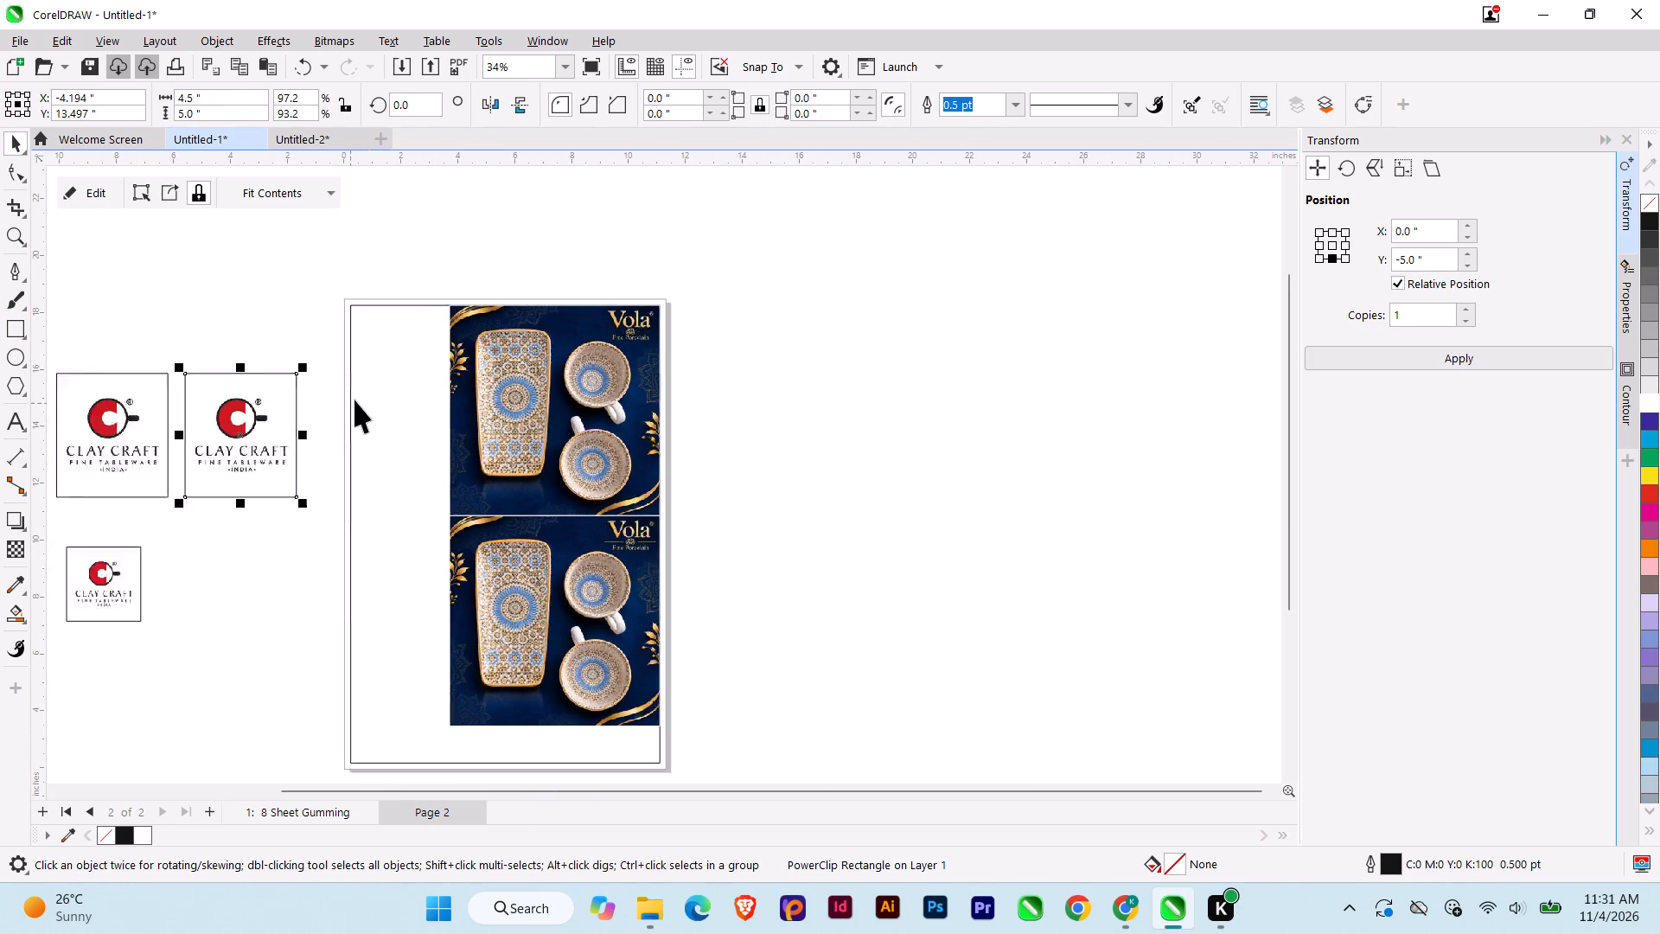
scroll(354, 400, down, 2)
scroll(359, 398, up, 1)
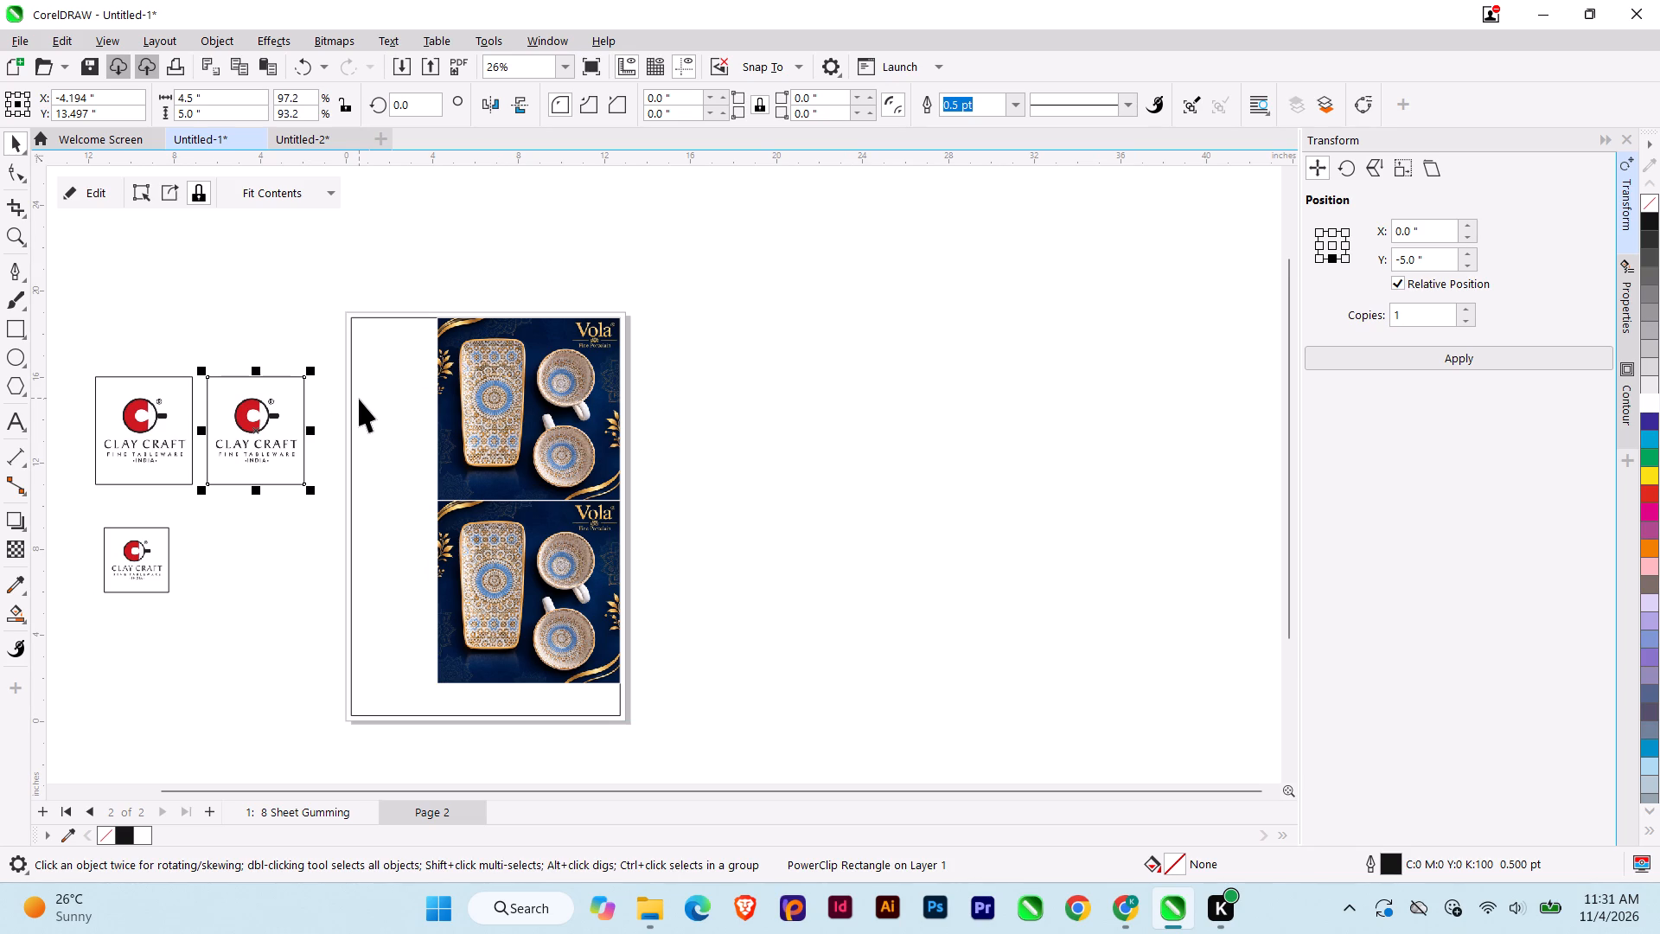
scroll(338, 183, down, 4)
middle_drag(446, 397, 724, 448)
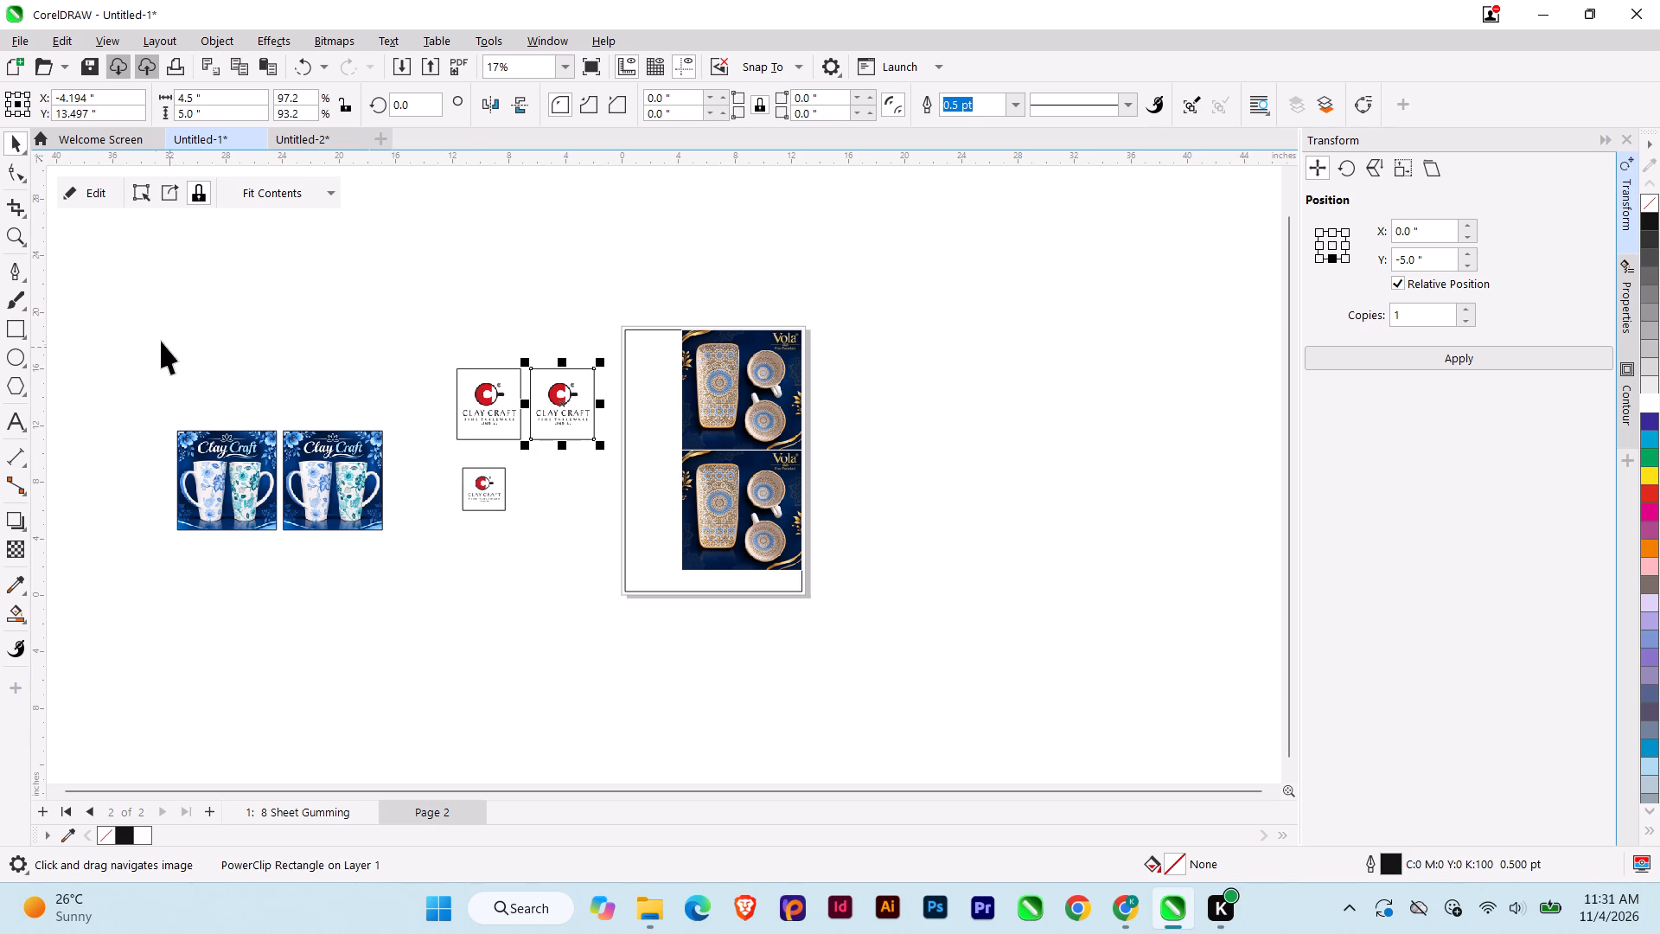
drag(147, 329, 616, 598)
key(ctrl+x)
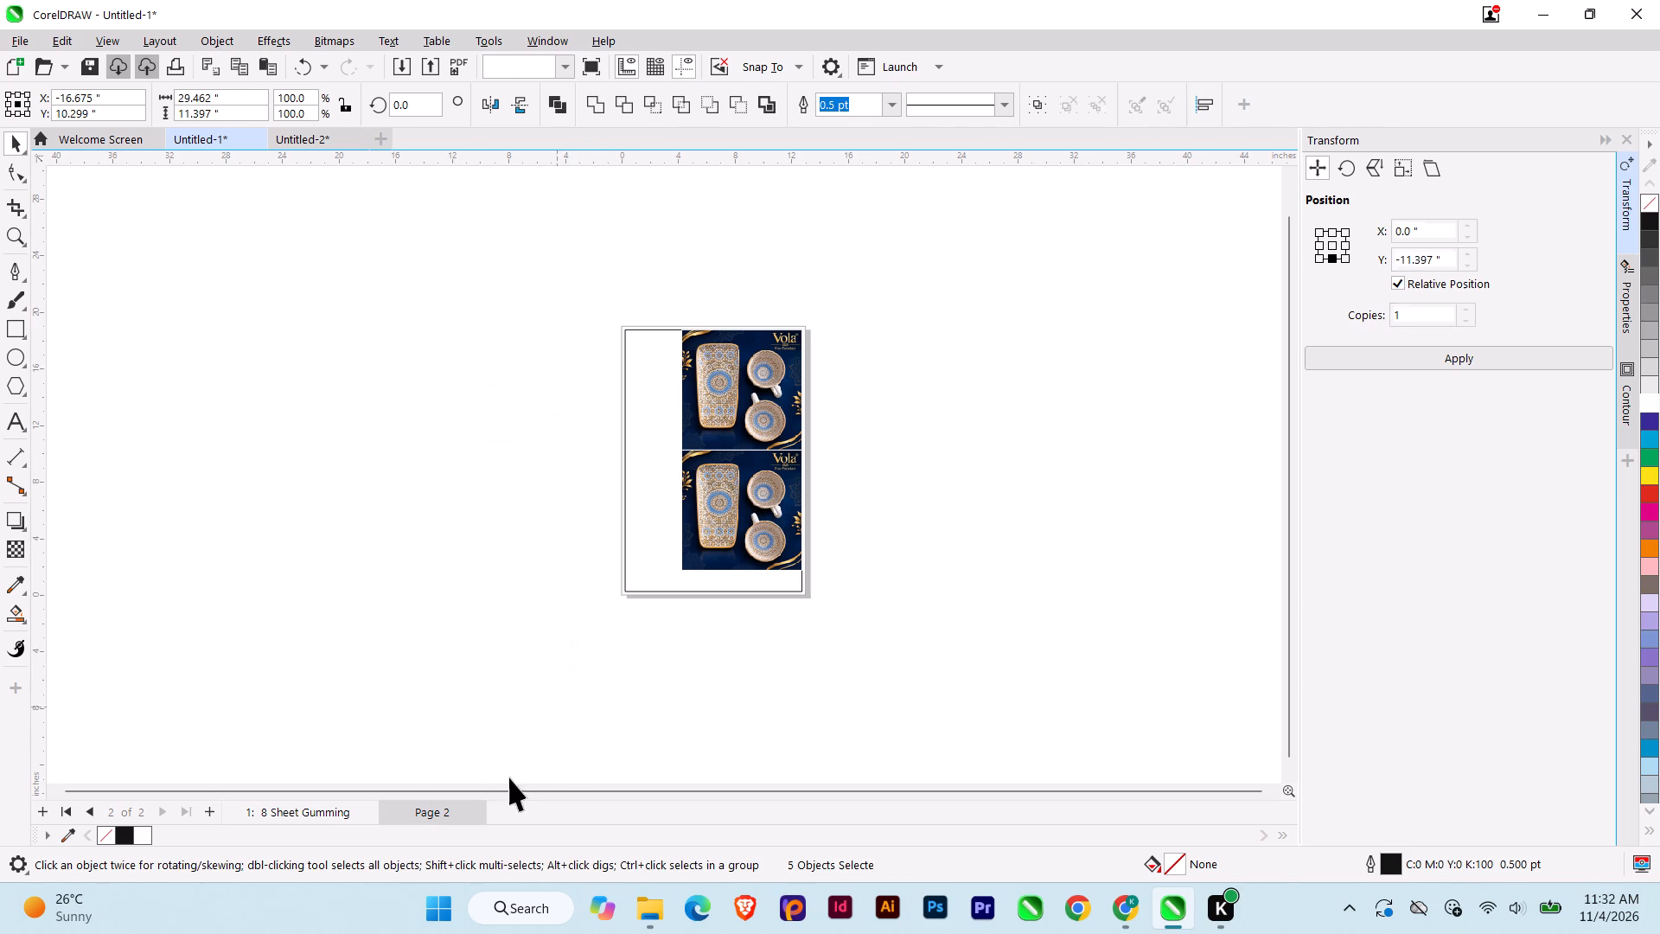
click(207, 807)
key(ctrl+v)
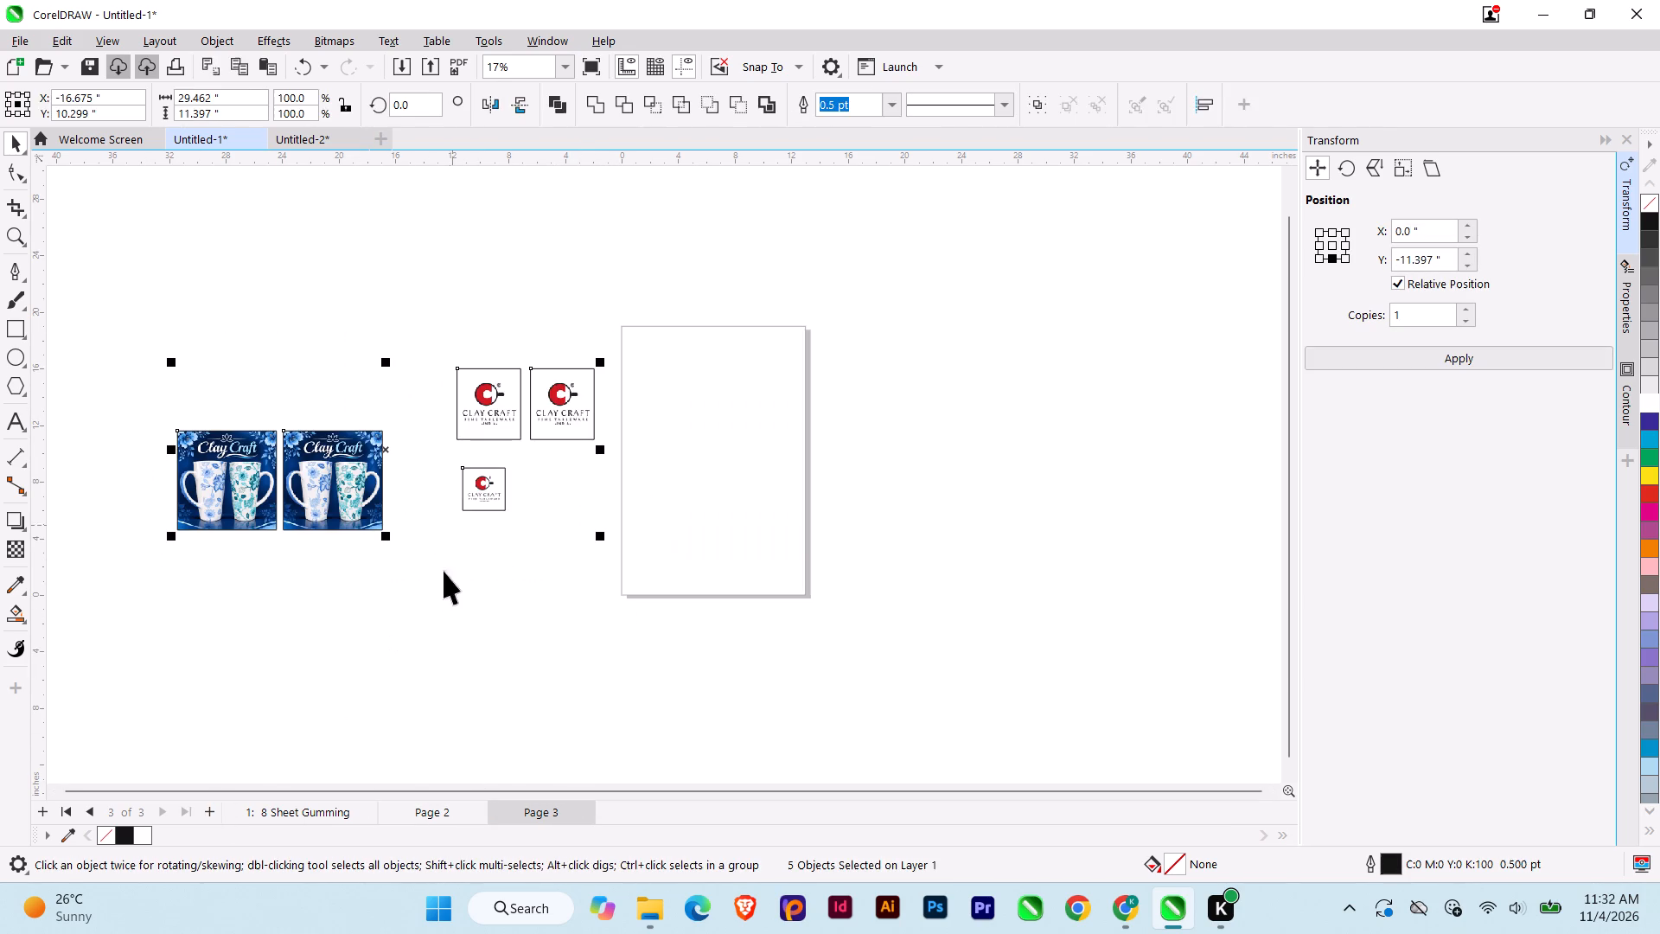
drag(352, 635, 349, 625)
Add a page-sized rectangle on page 3 and resize it to 12×18 inches.
double_click(11, 335)
key(ctrl+space)
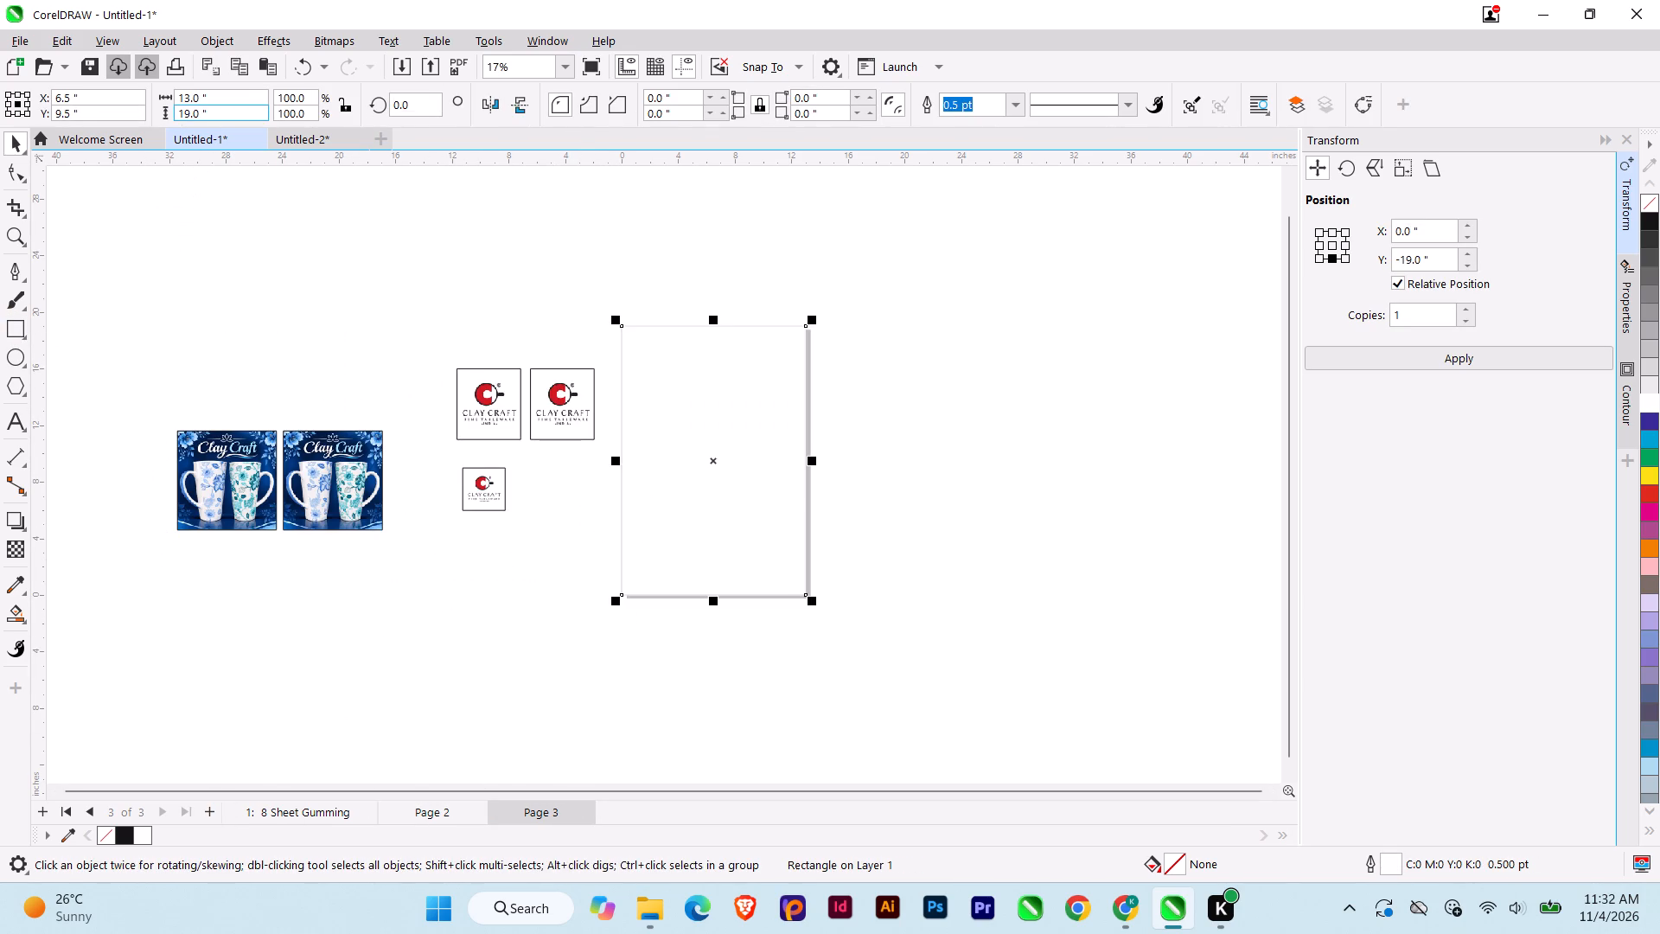
drag(226, 97, 181, 105)
text(12)
key(Tab)
key(1)
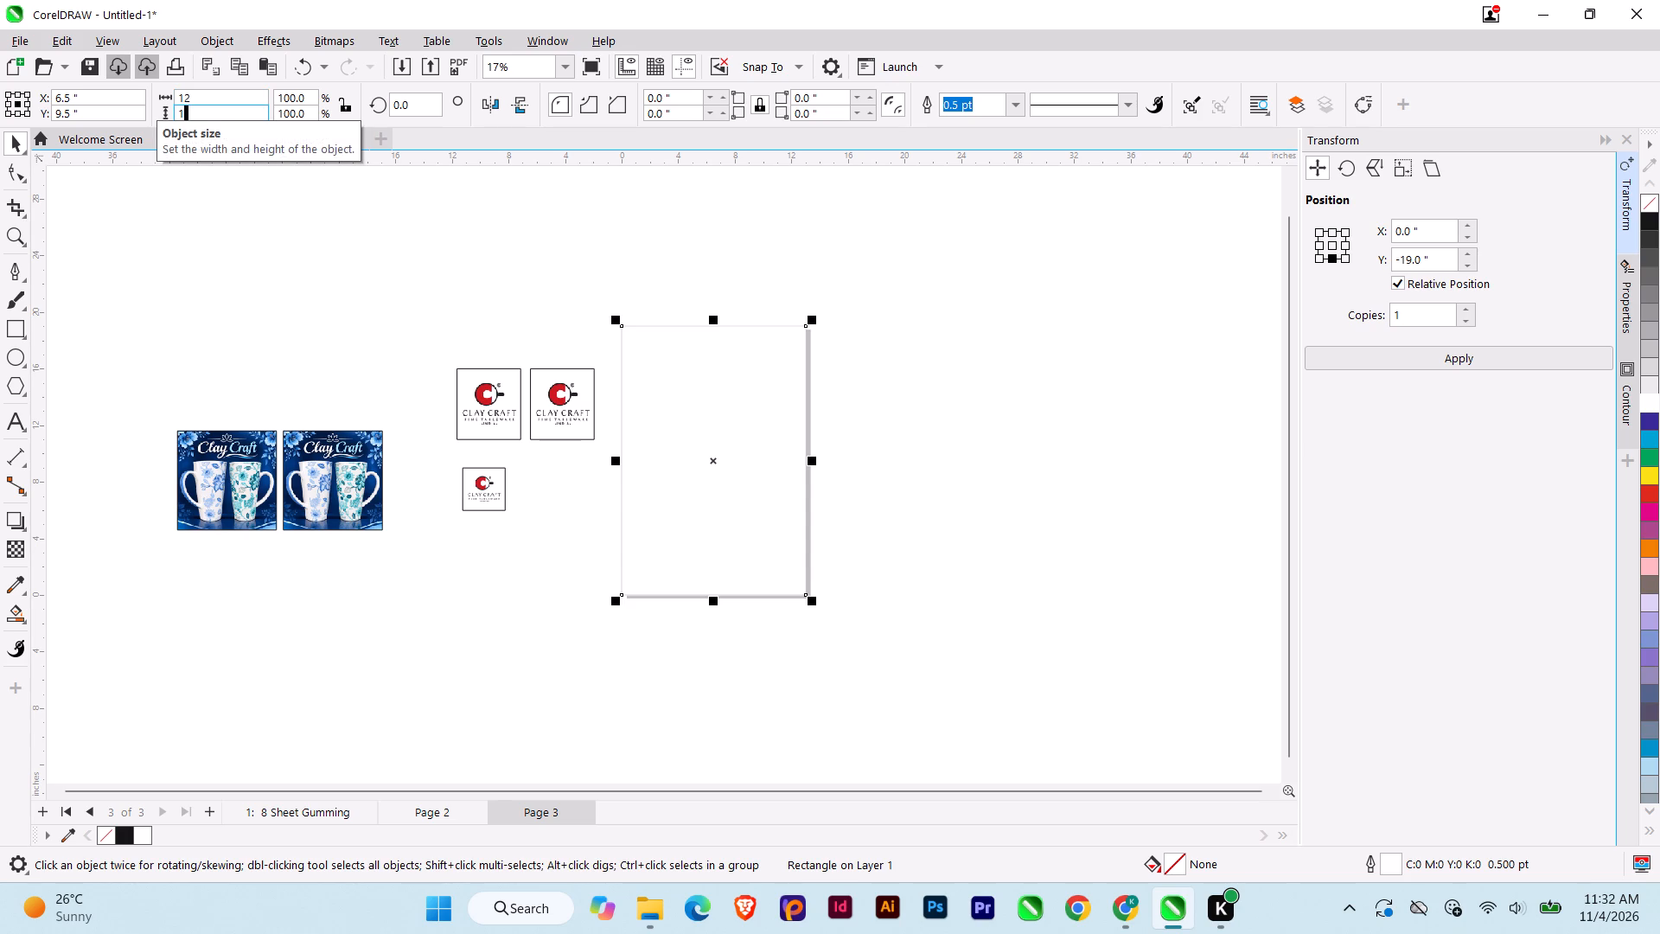
key(8)
key(Return)
Set the page 3 frame rectangle to 12.5×18.5 inches and give it a black outline.
drag(246, 99, 87, 87)
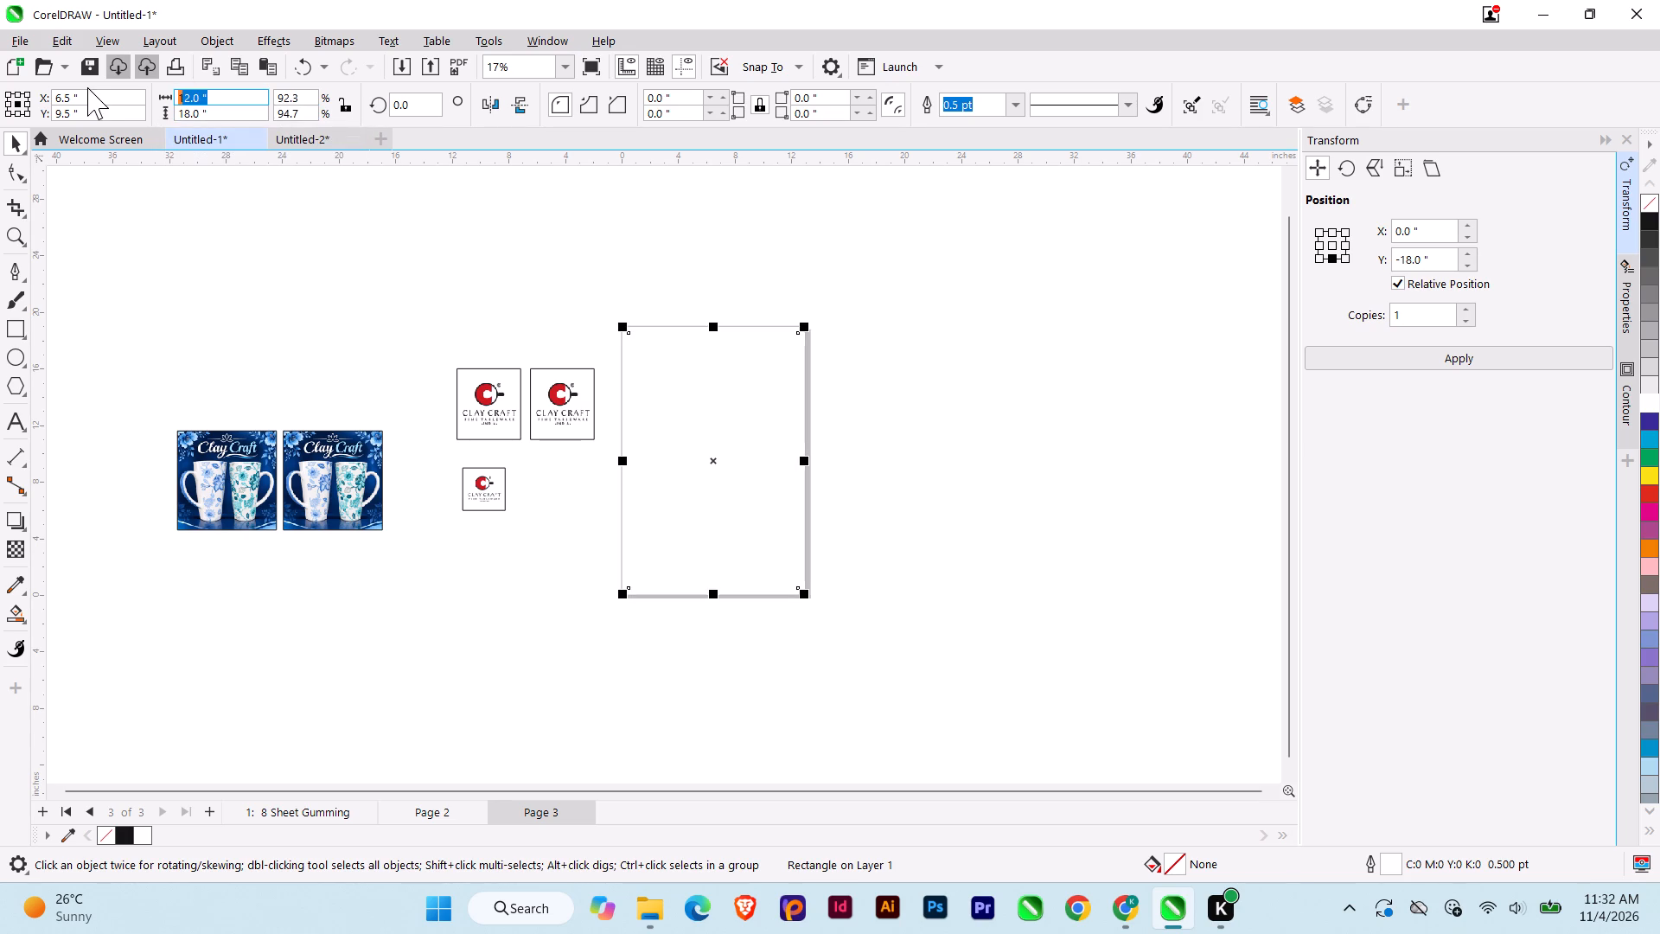
drag(87, 87, 101, 90)
text(12.5)
key(Tab)
text(18.5)
key(Return)
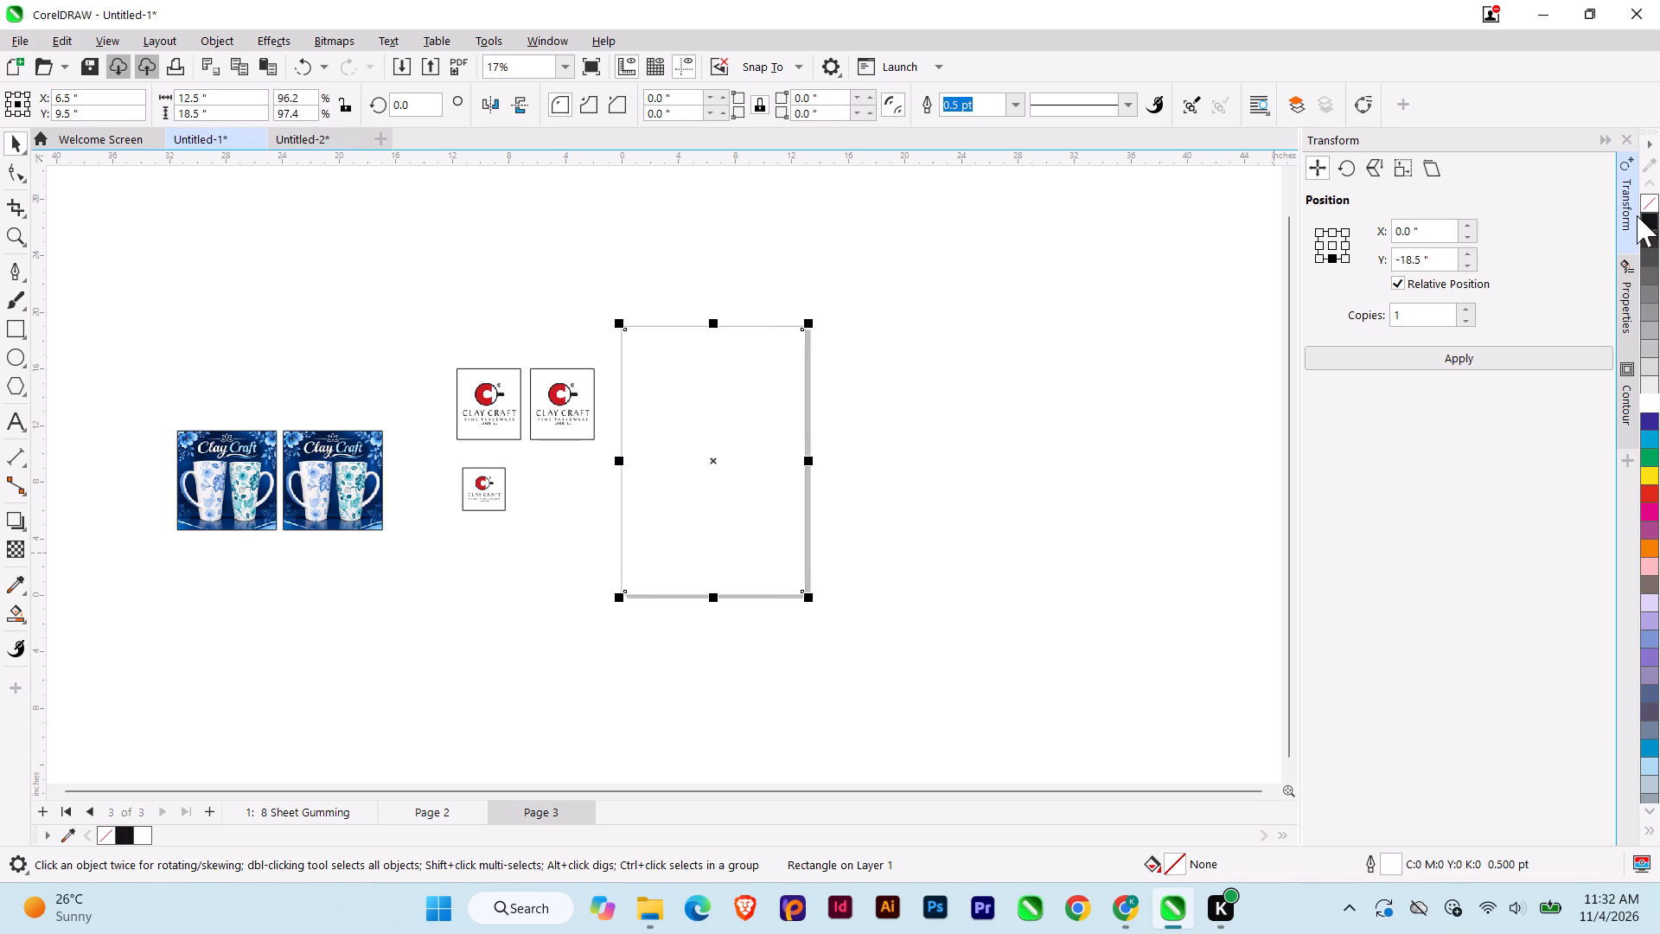
right_click(1644, 215)
click(1098, 580)
Align the first 7×7 inch mug square to the top-right corner of the 12.5×18.5 inch frame.
click(220, 500)
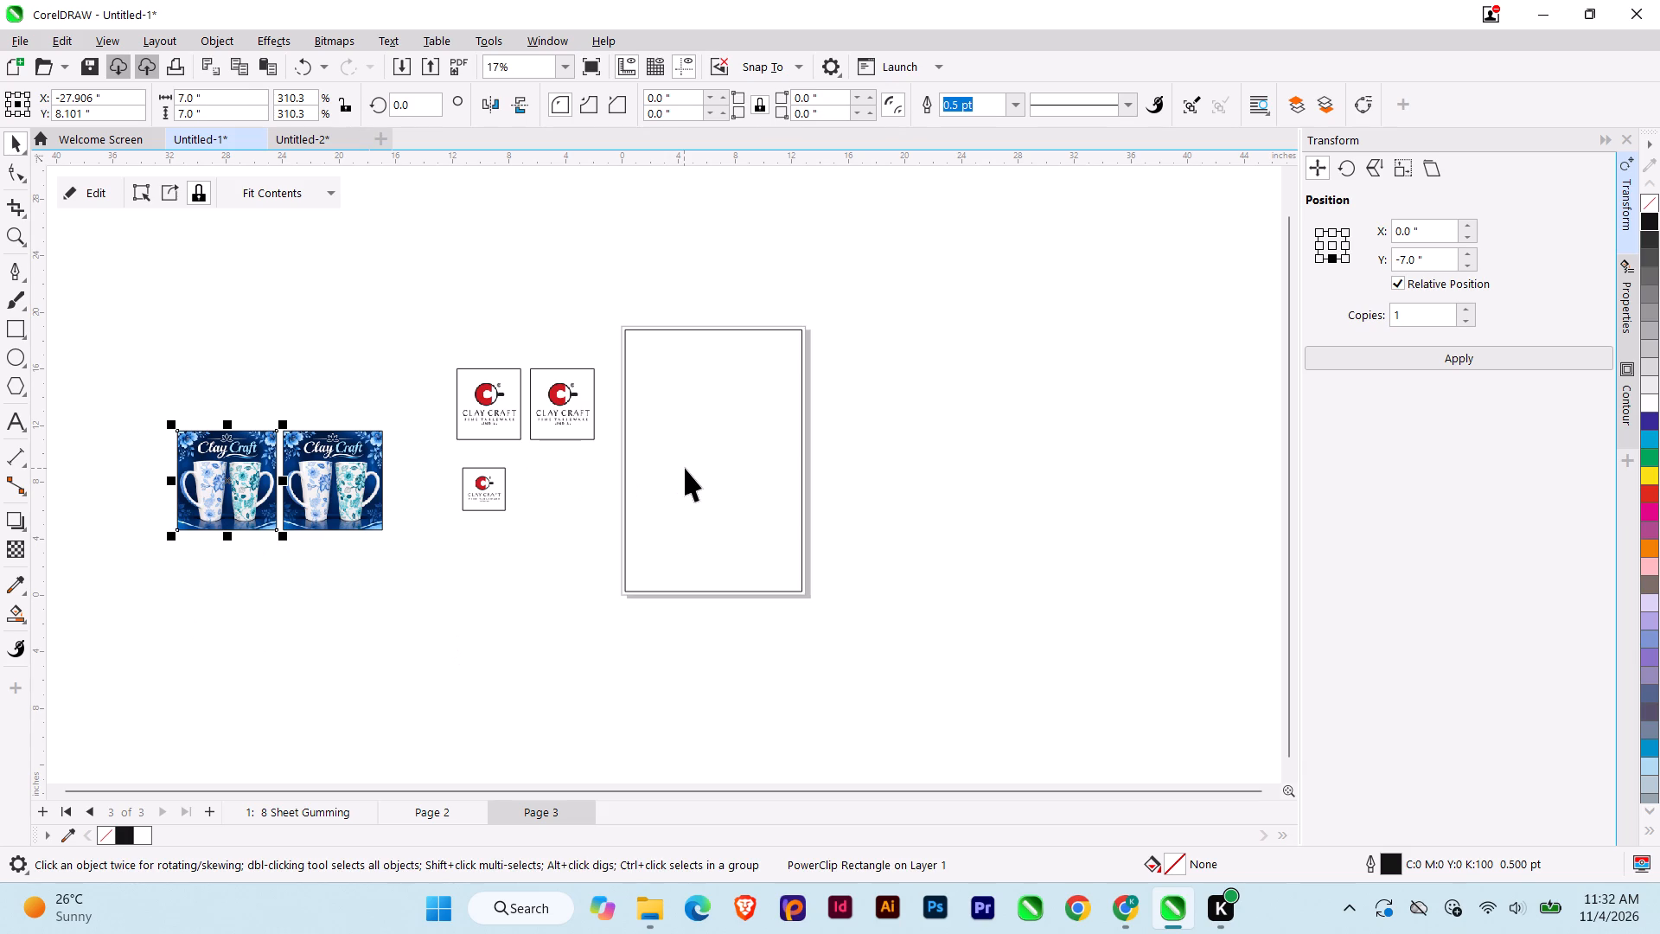
shift+click(685, 468)
text(tr)
click(1018, 390)
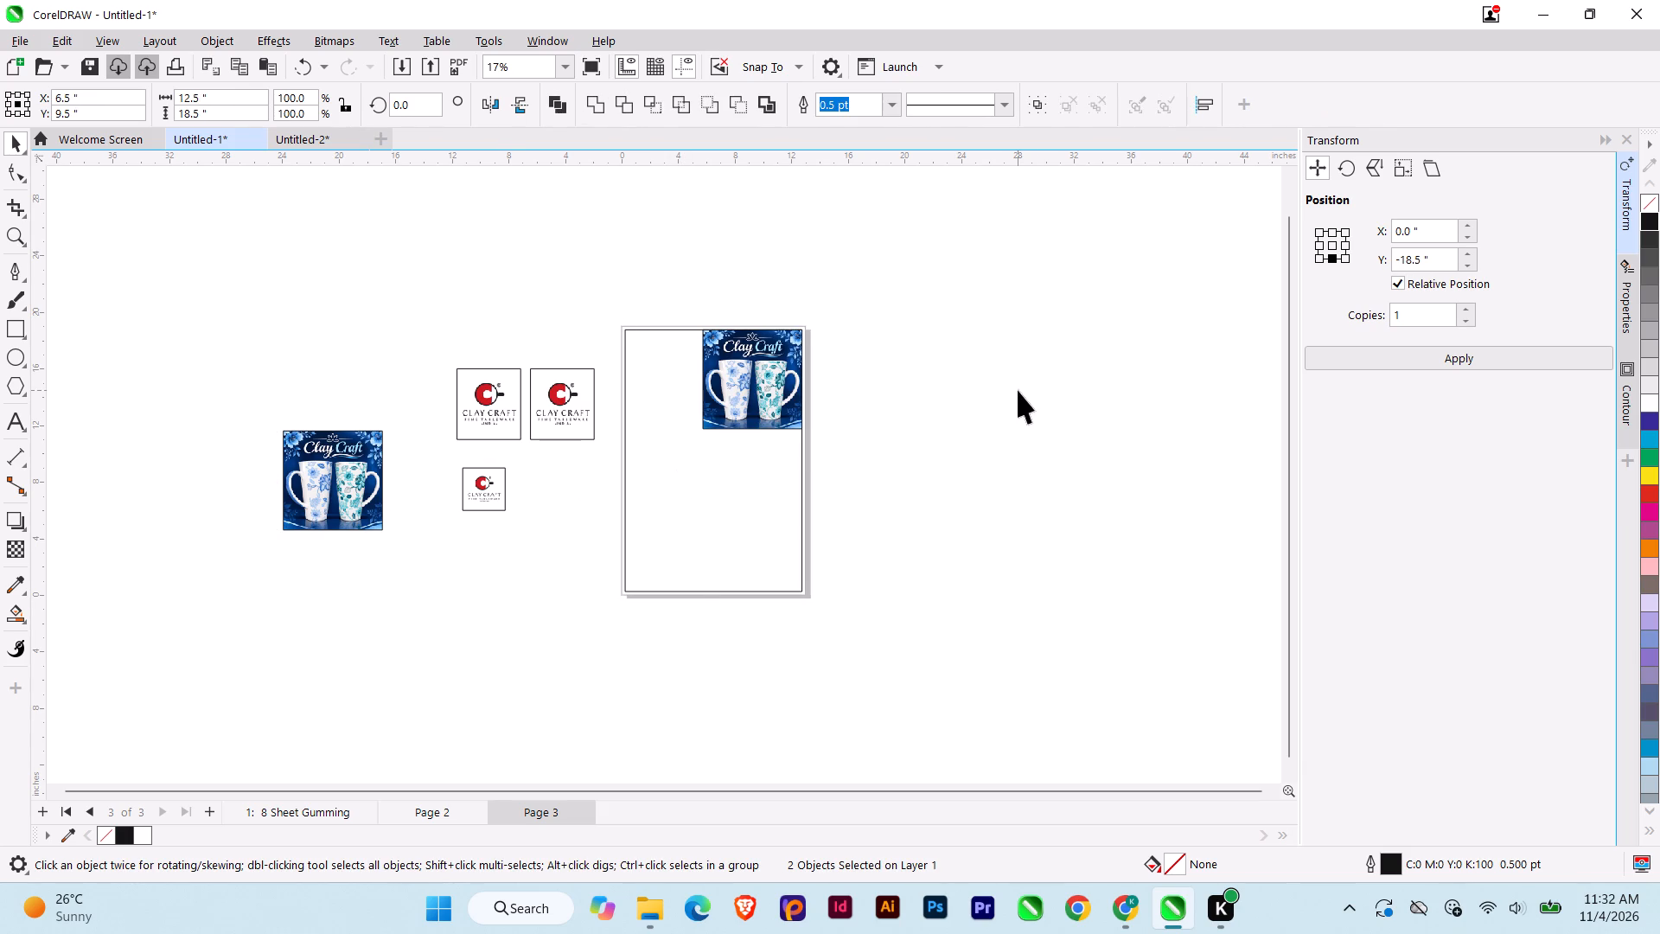
Select the mug square placed in the frame's top-right corner.
click(755, 400)
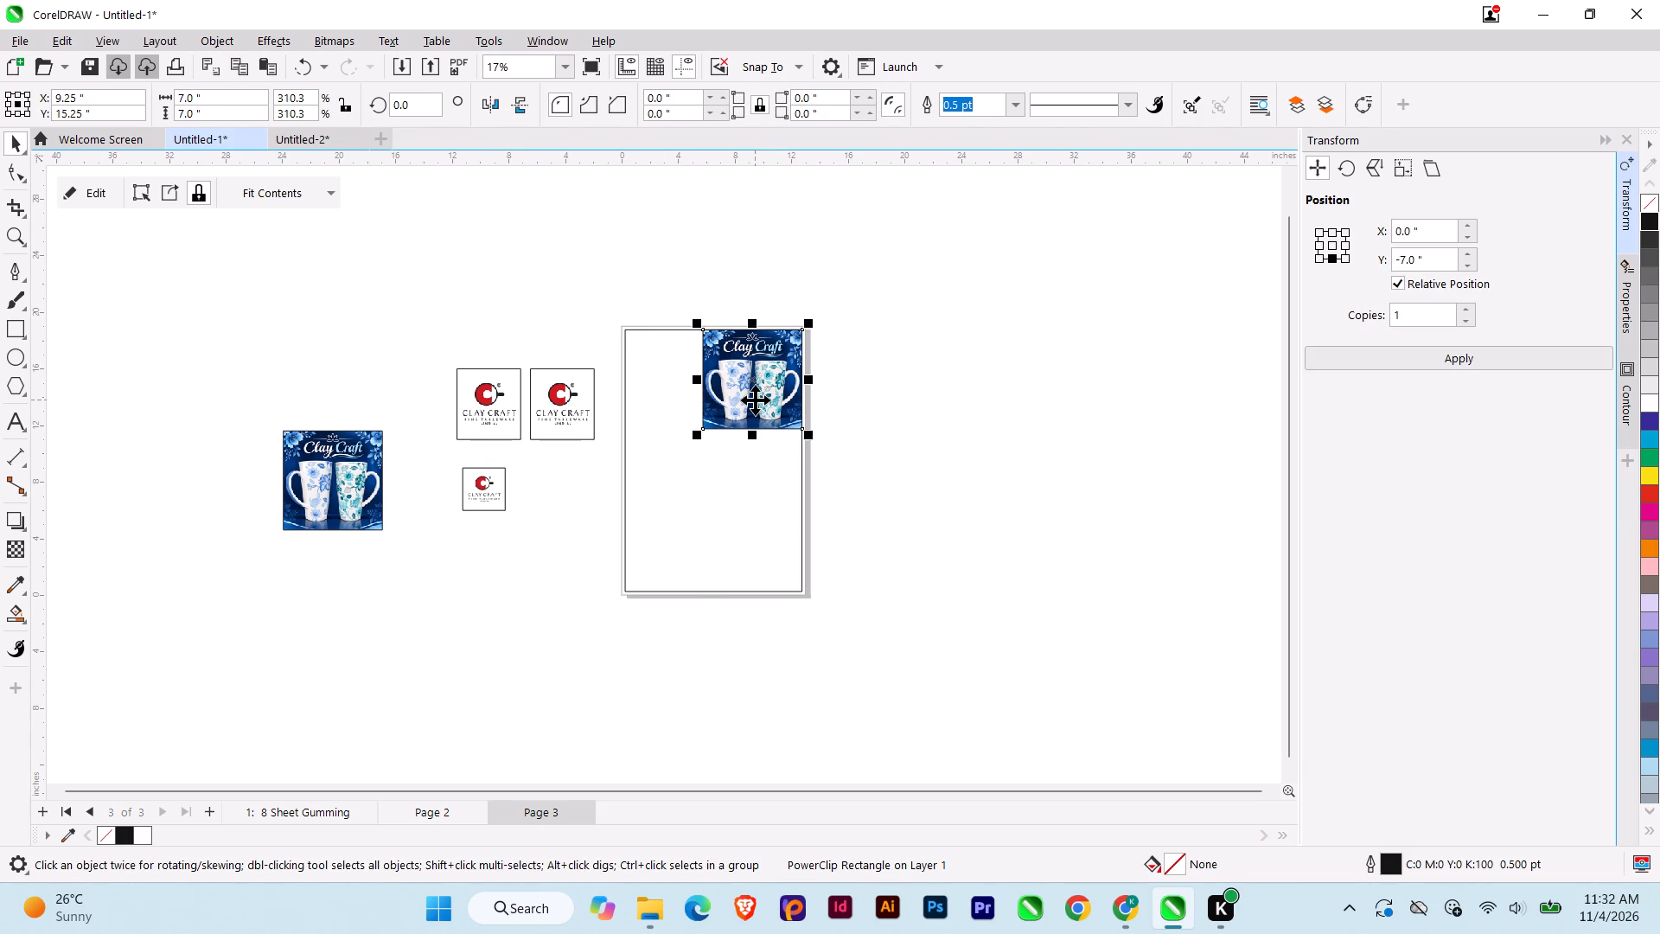
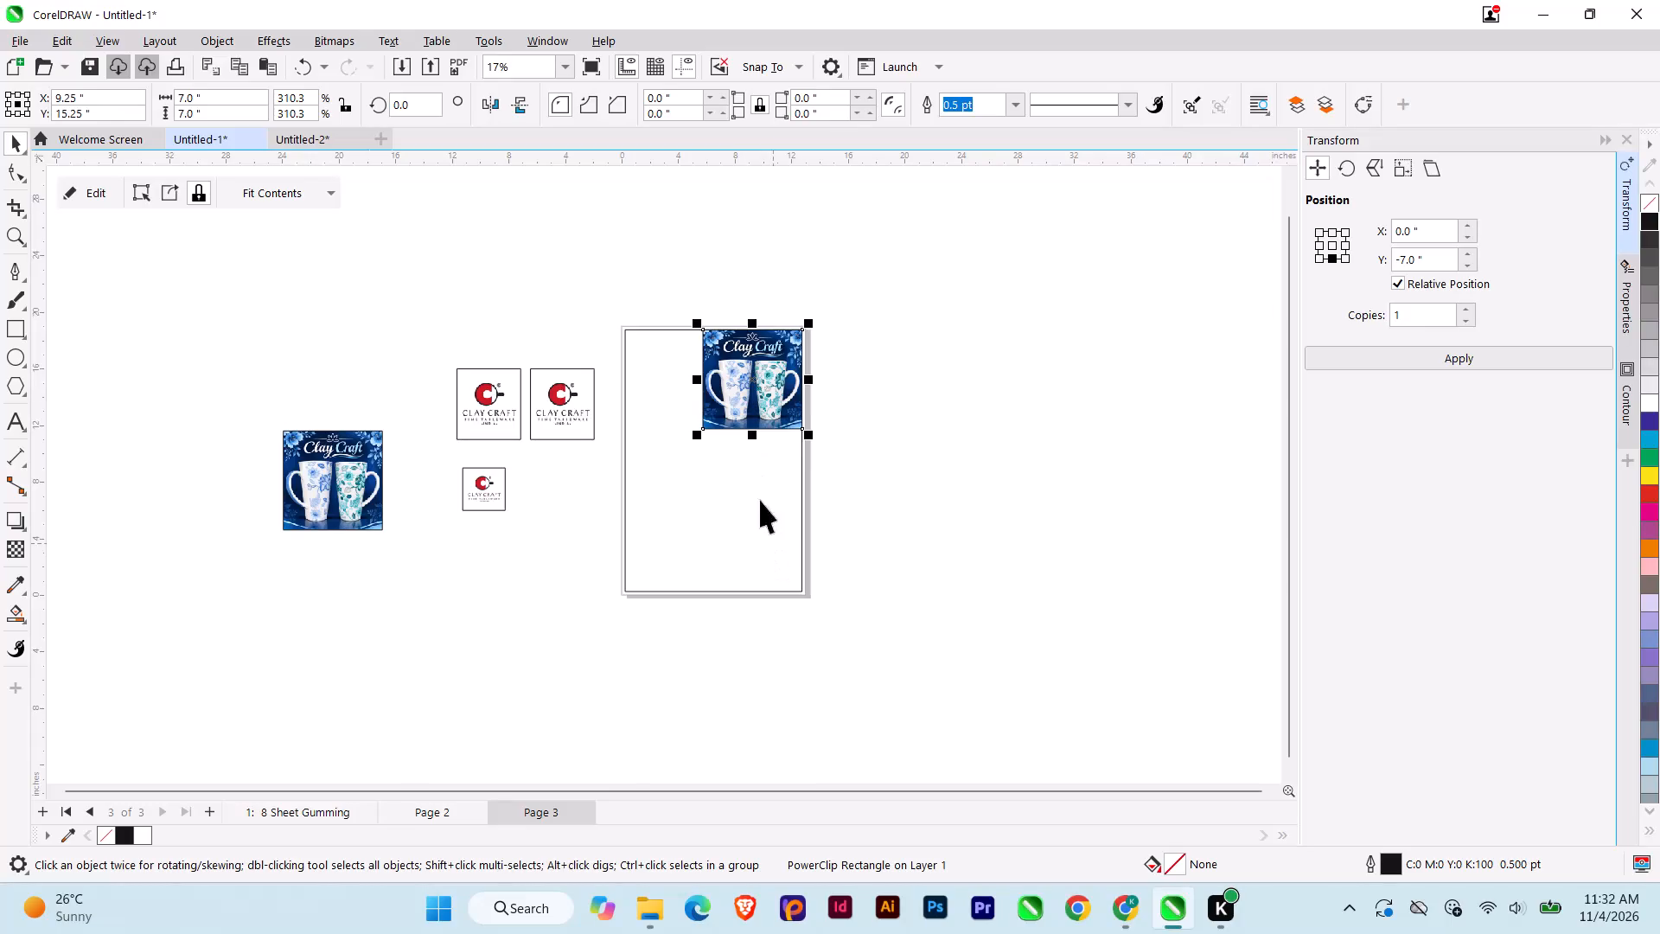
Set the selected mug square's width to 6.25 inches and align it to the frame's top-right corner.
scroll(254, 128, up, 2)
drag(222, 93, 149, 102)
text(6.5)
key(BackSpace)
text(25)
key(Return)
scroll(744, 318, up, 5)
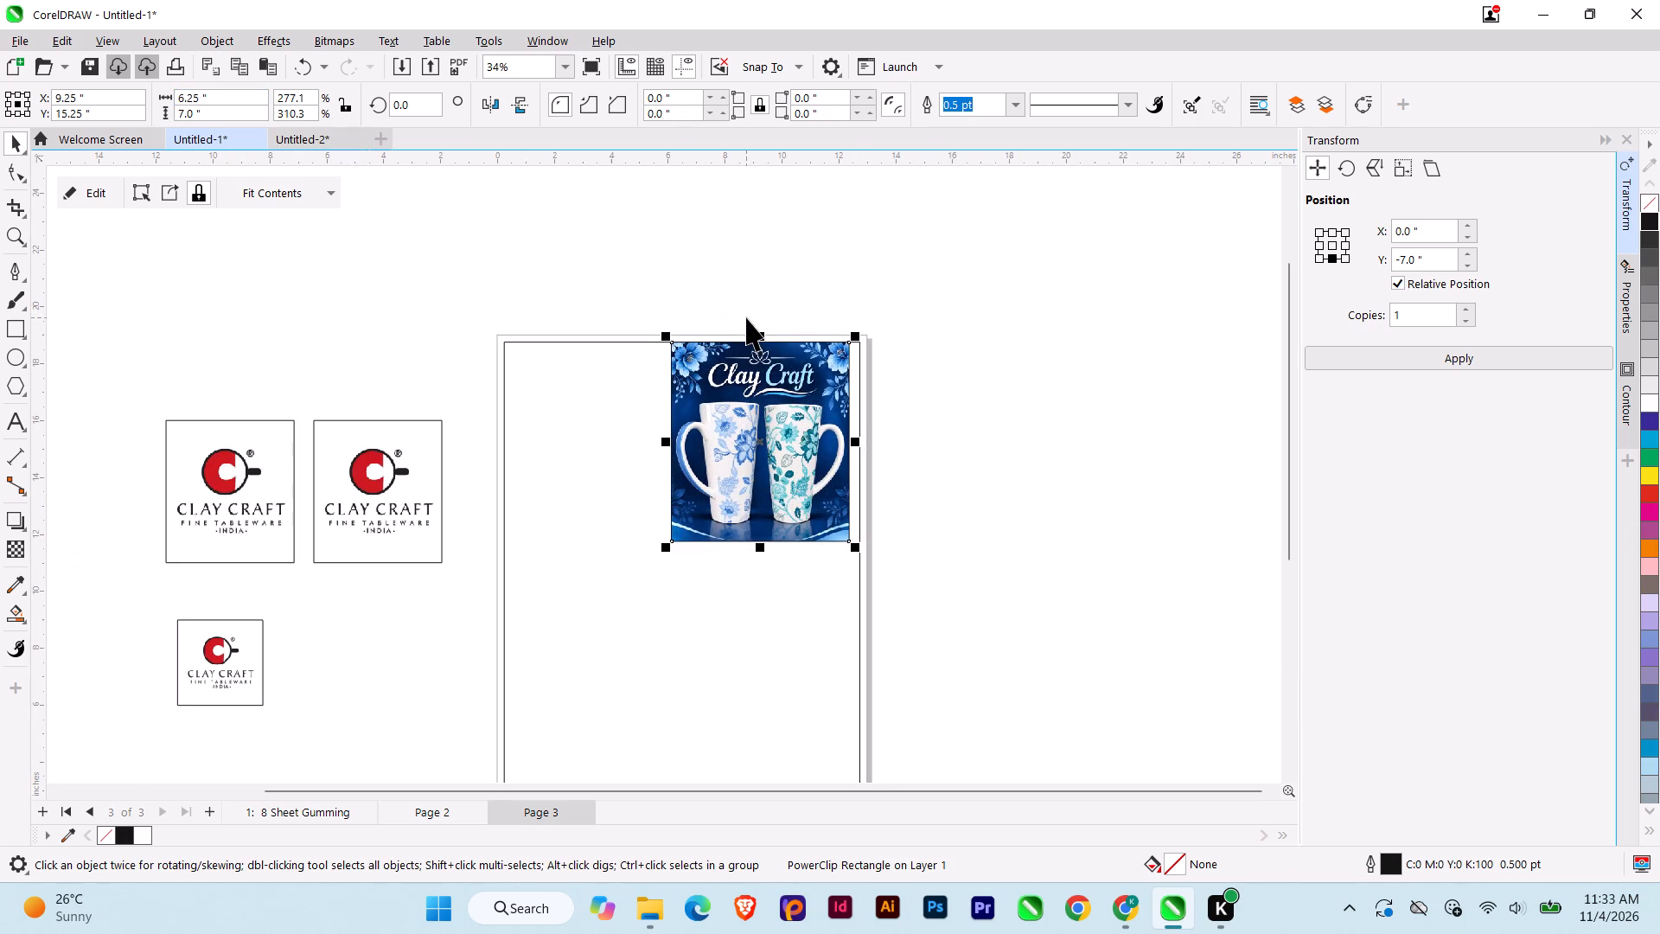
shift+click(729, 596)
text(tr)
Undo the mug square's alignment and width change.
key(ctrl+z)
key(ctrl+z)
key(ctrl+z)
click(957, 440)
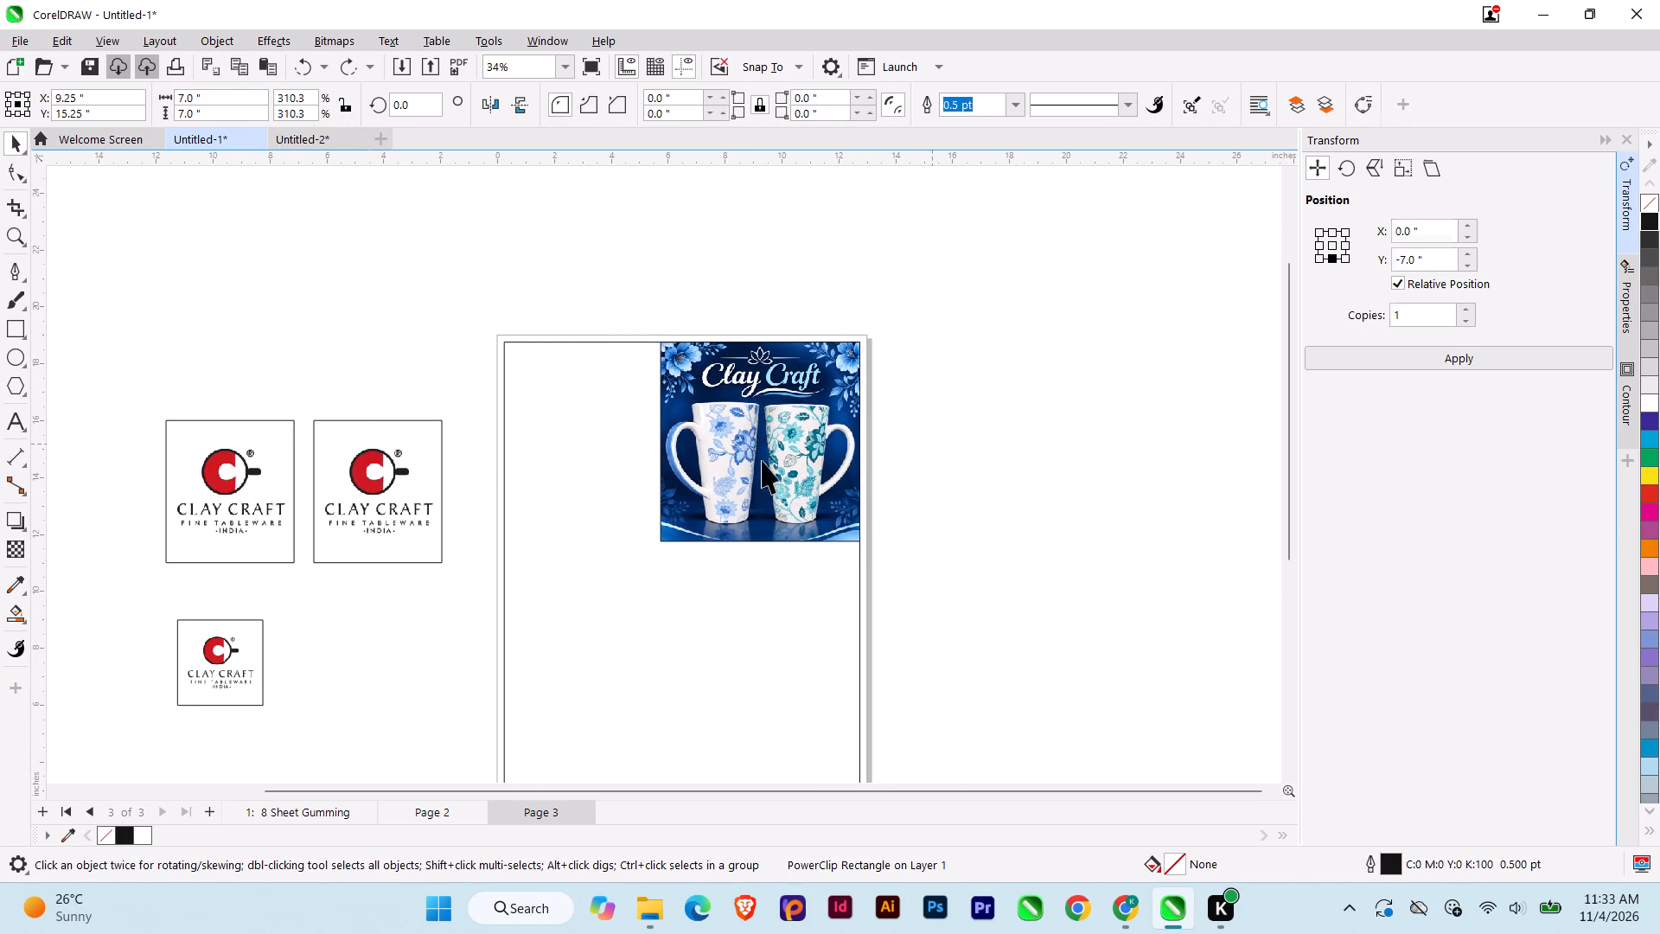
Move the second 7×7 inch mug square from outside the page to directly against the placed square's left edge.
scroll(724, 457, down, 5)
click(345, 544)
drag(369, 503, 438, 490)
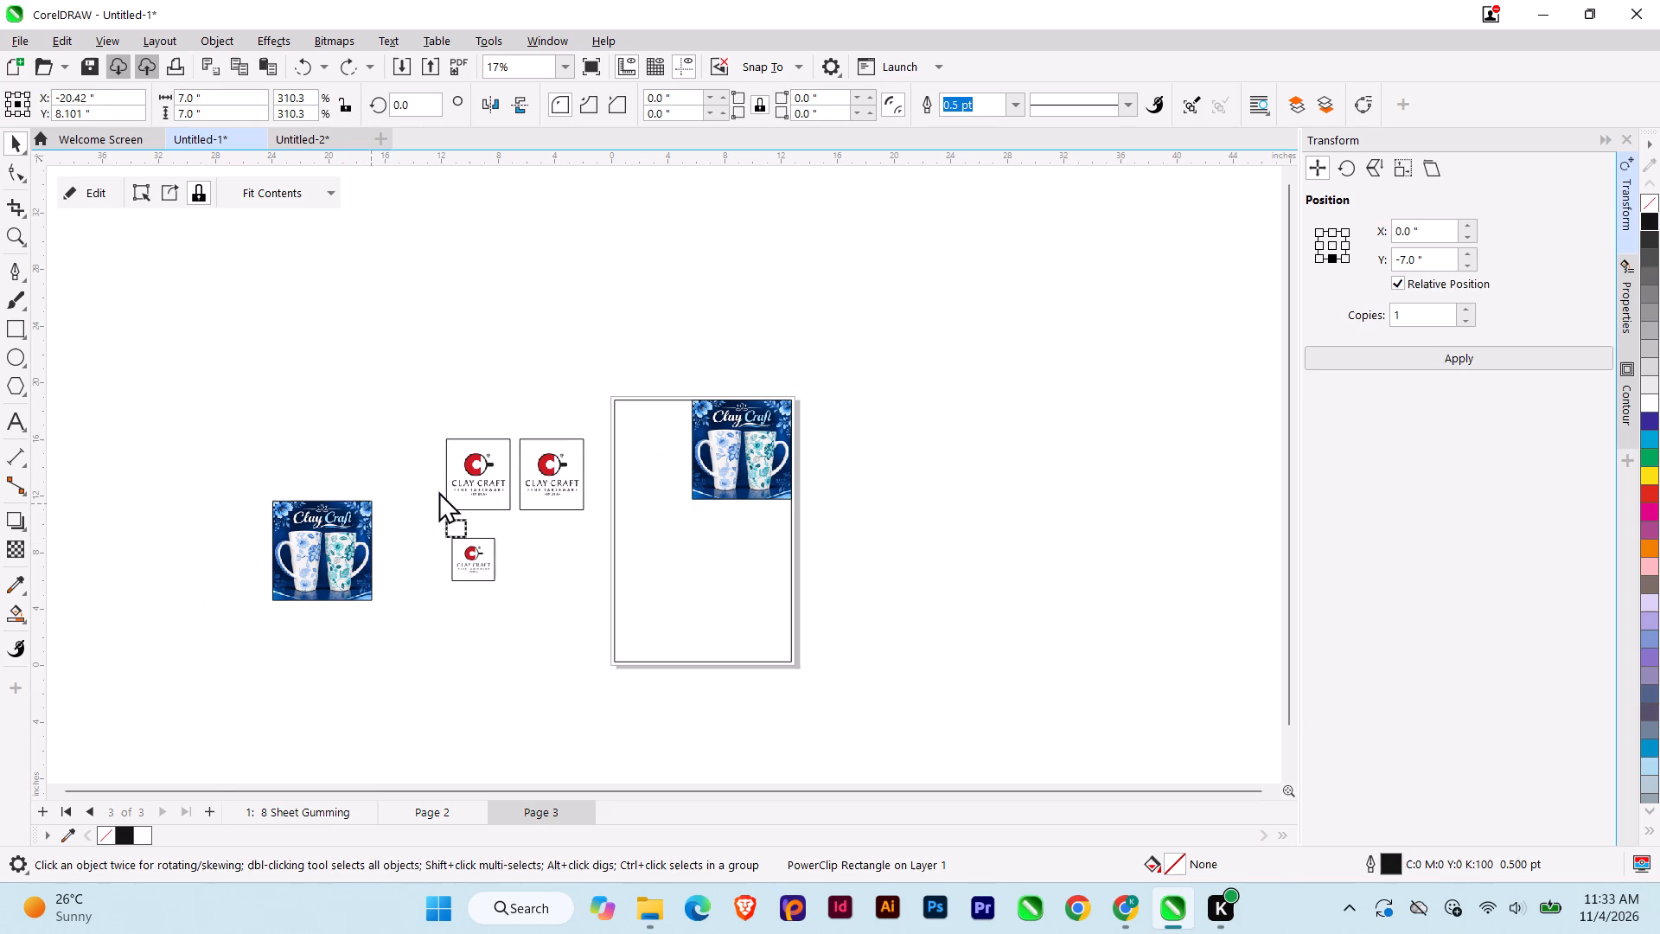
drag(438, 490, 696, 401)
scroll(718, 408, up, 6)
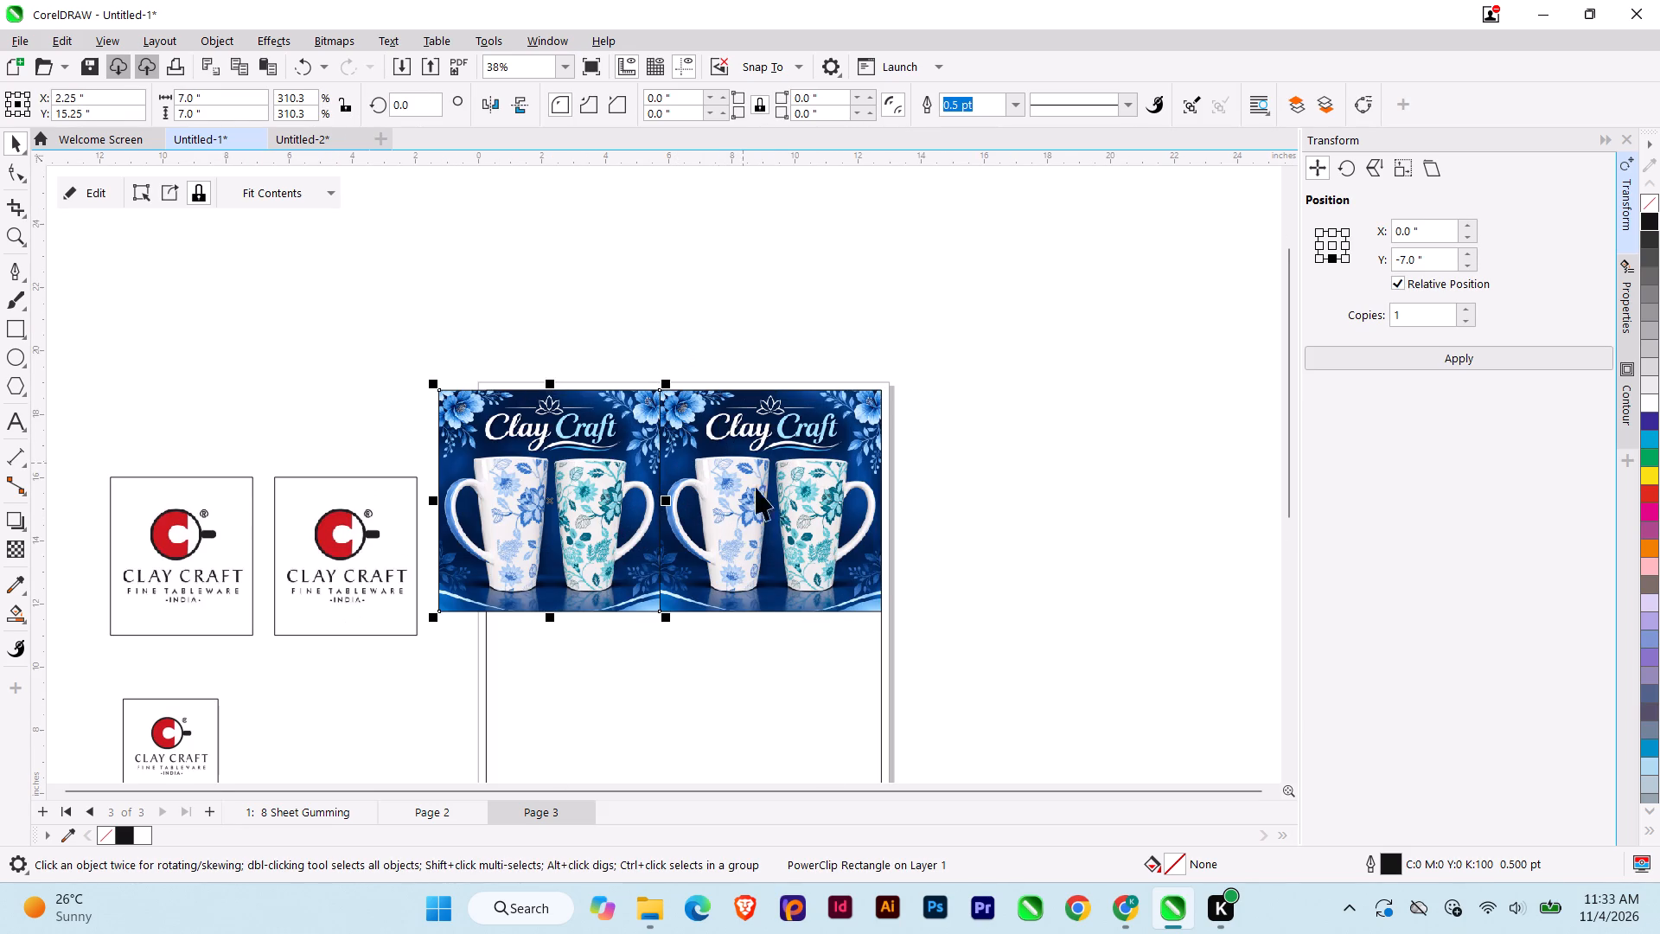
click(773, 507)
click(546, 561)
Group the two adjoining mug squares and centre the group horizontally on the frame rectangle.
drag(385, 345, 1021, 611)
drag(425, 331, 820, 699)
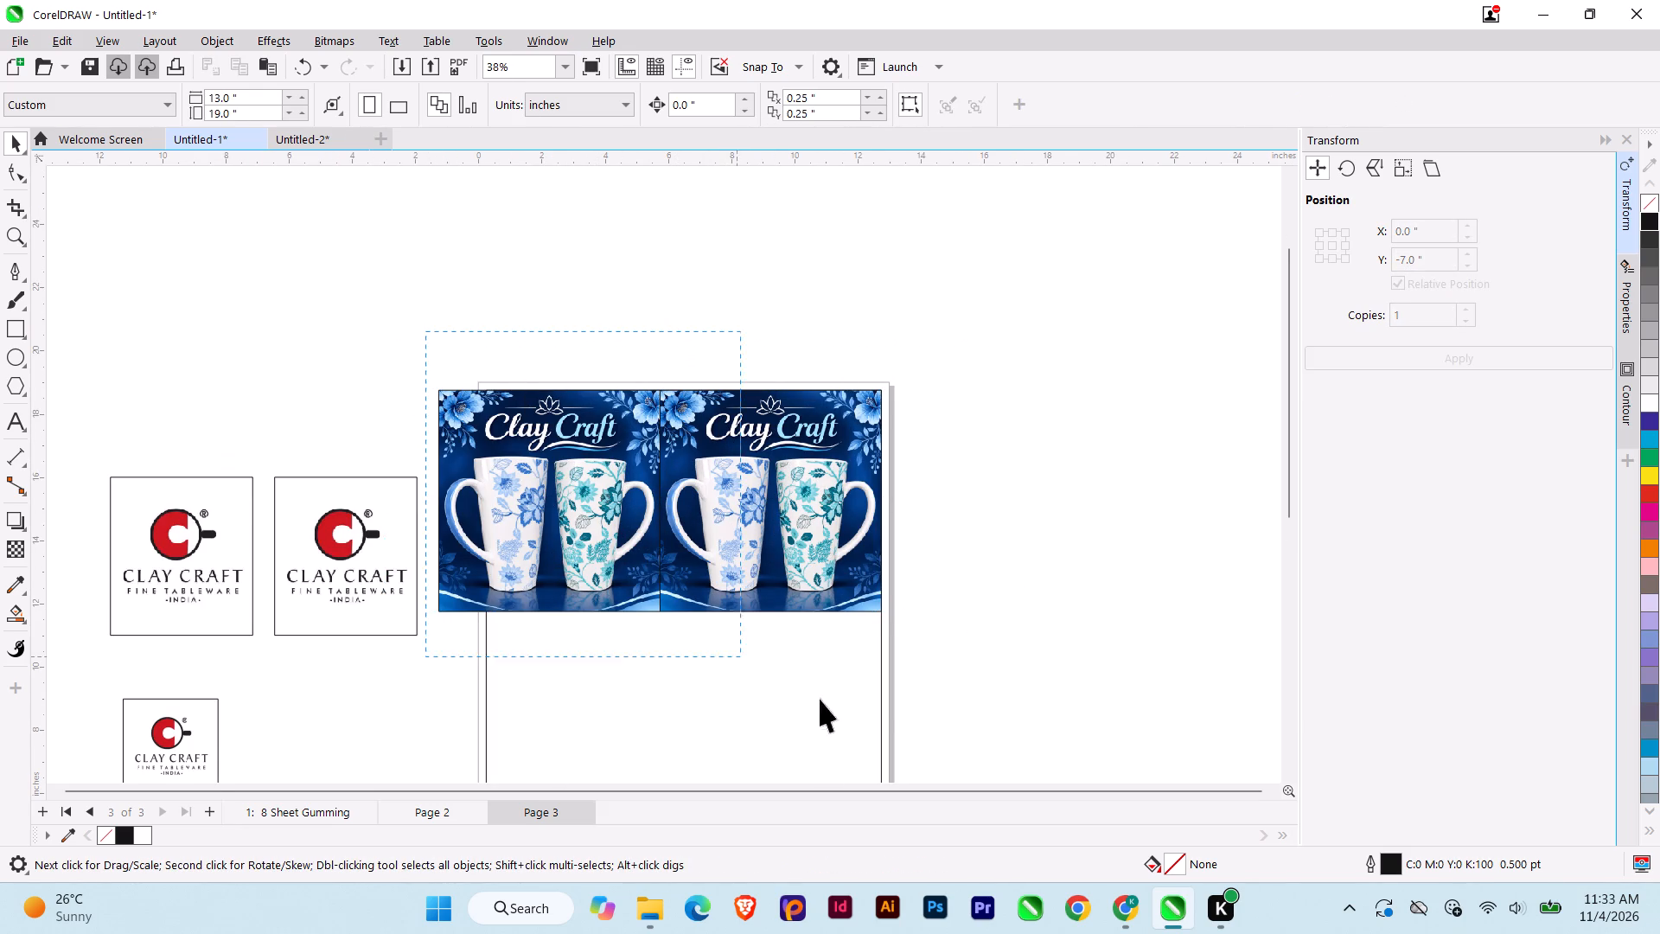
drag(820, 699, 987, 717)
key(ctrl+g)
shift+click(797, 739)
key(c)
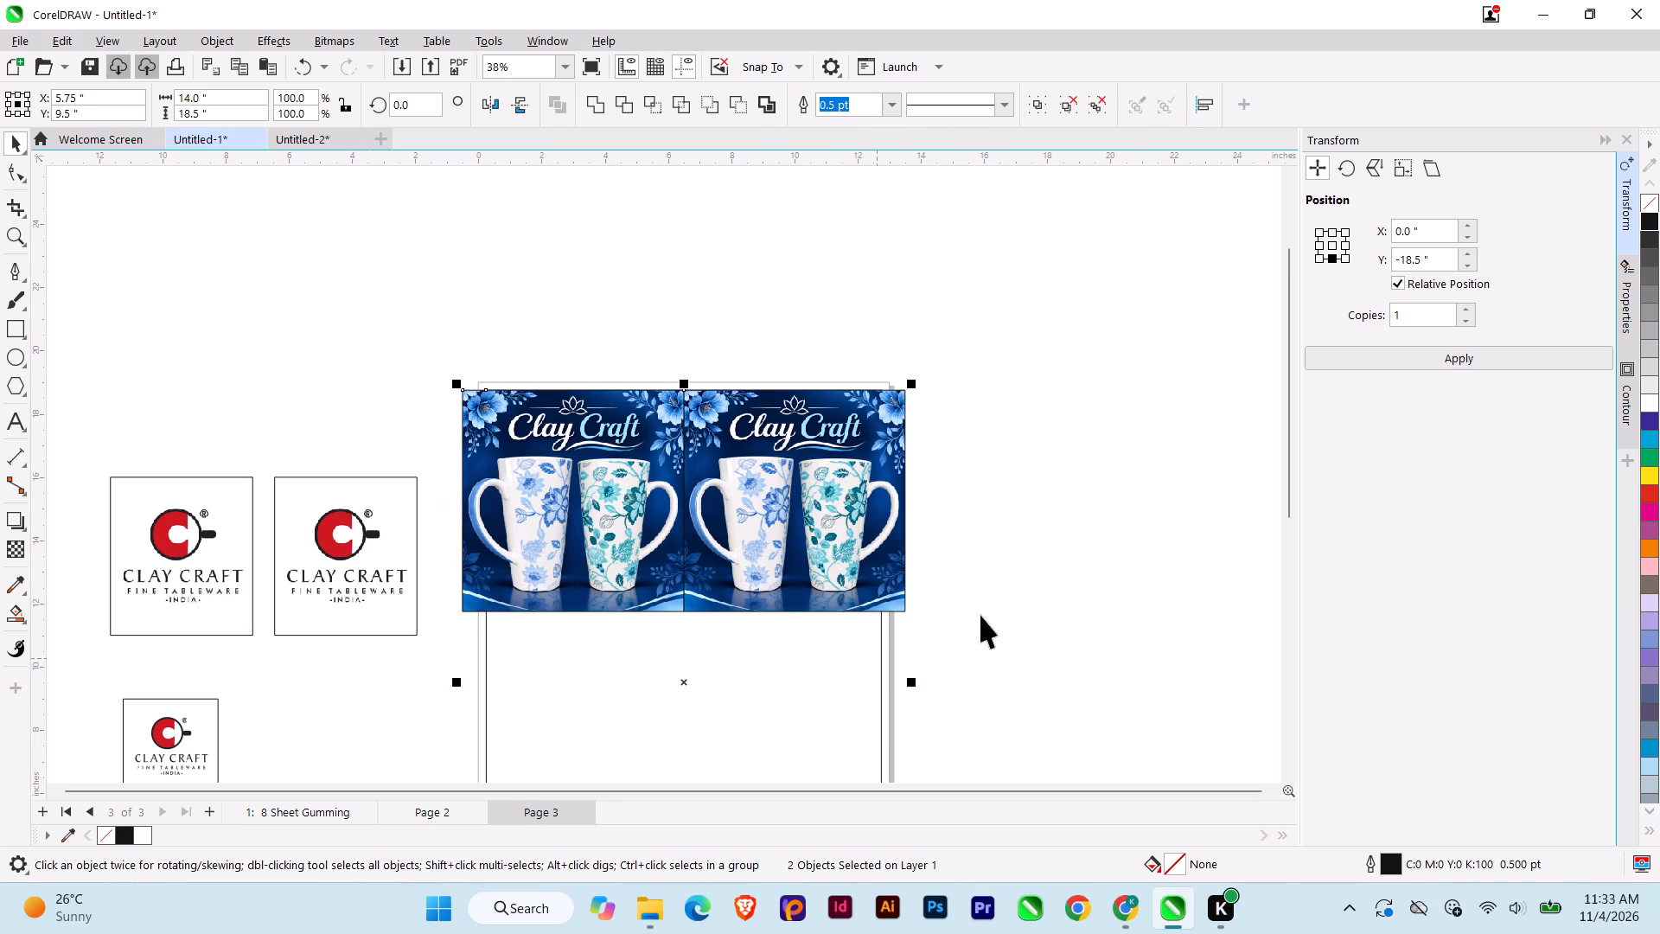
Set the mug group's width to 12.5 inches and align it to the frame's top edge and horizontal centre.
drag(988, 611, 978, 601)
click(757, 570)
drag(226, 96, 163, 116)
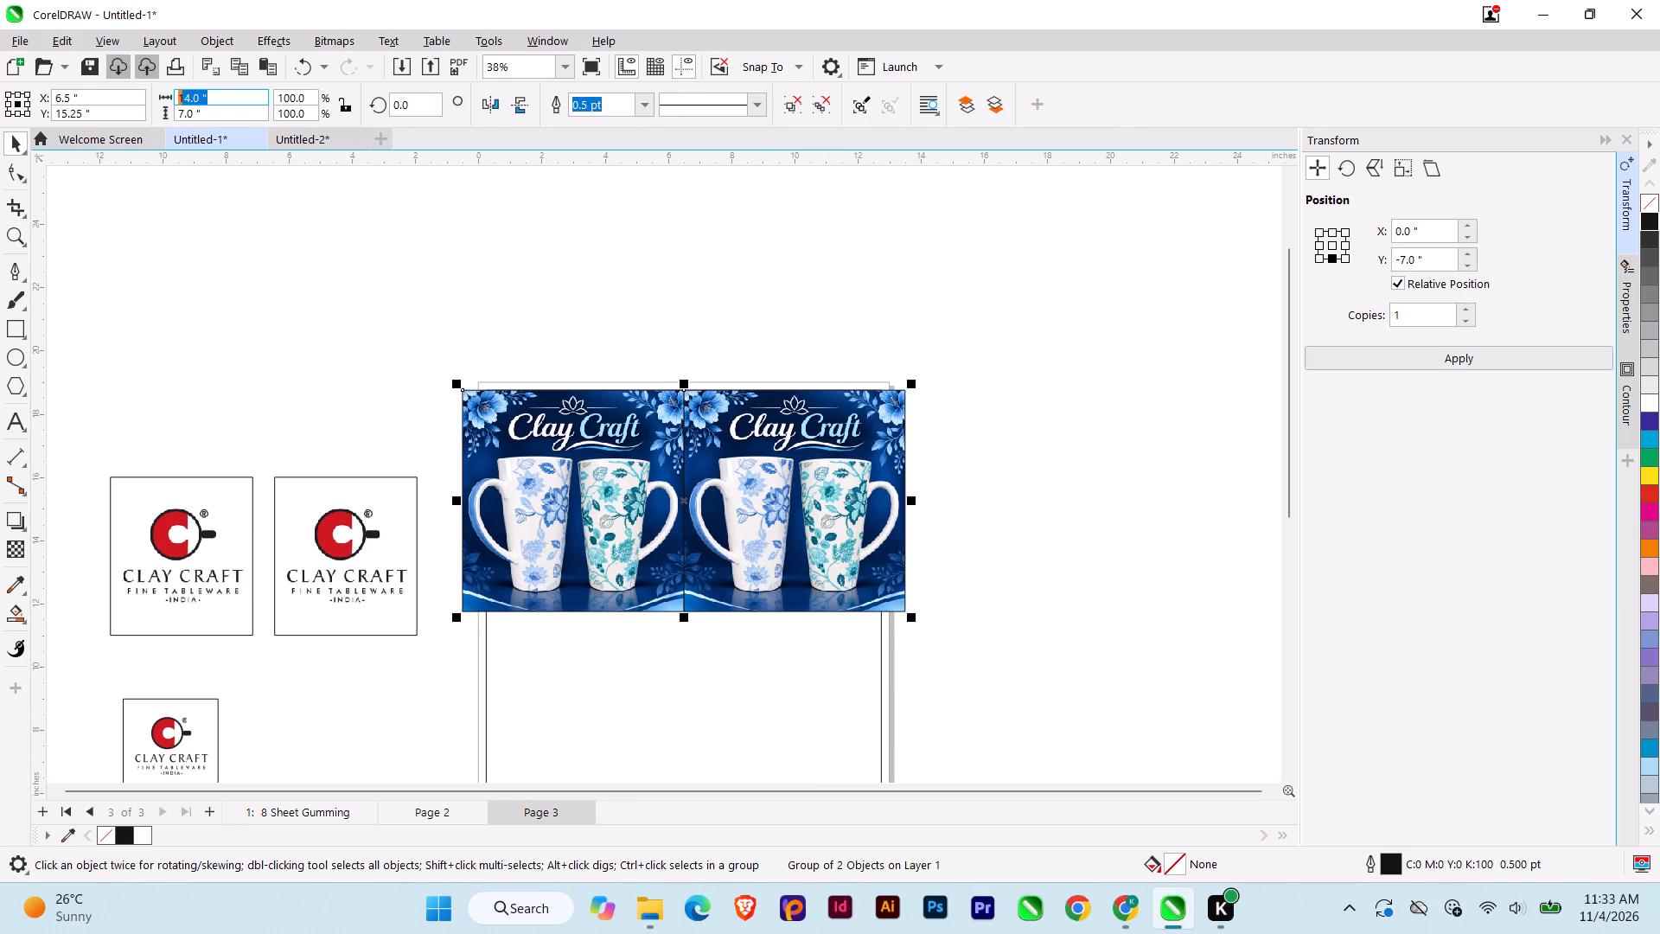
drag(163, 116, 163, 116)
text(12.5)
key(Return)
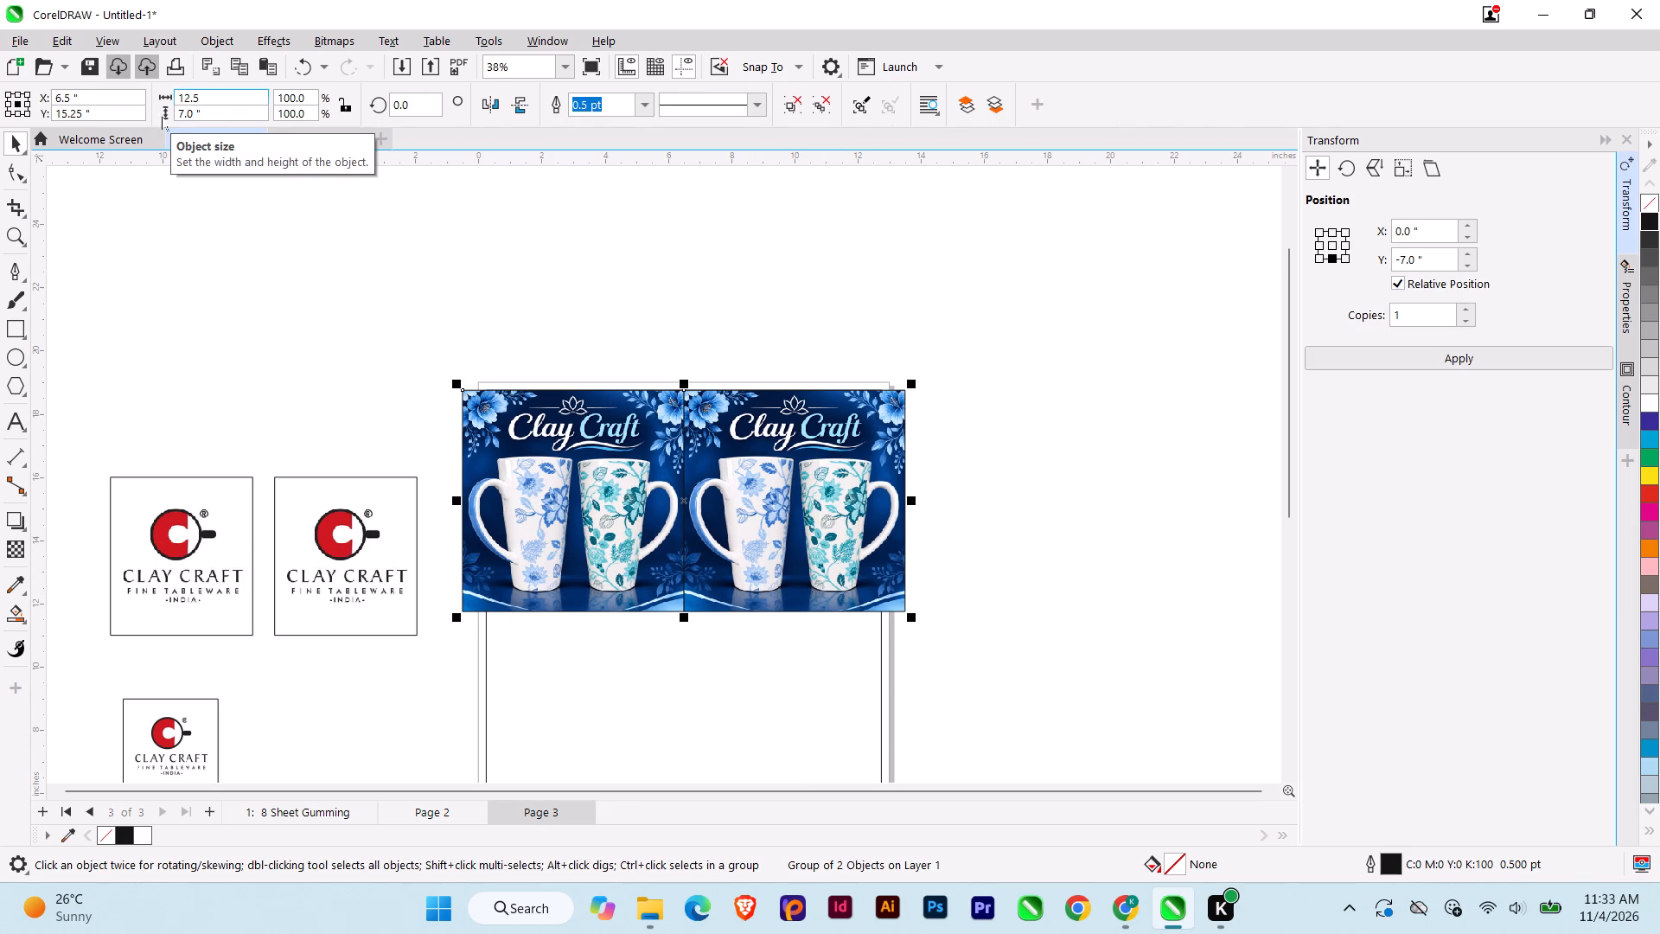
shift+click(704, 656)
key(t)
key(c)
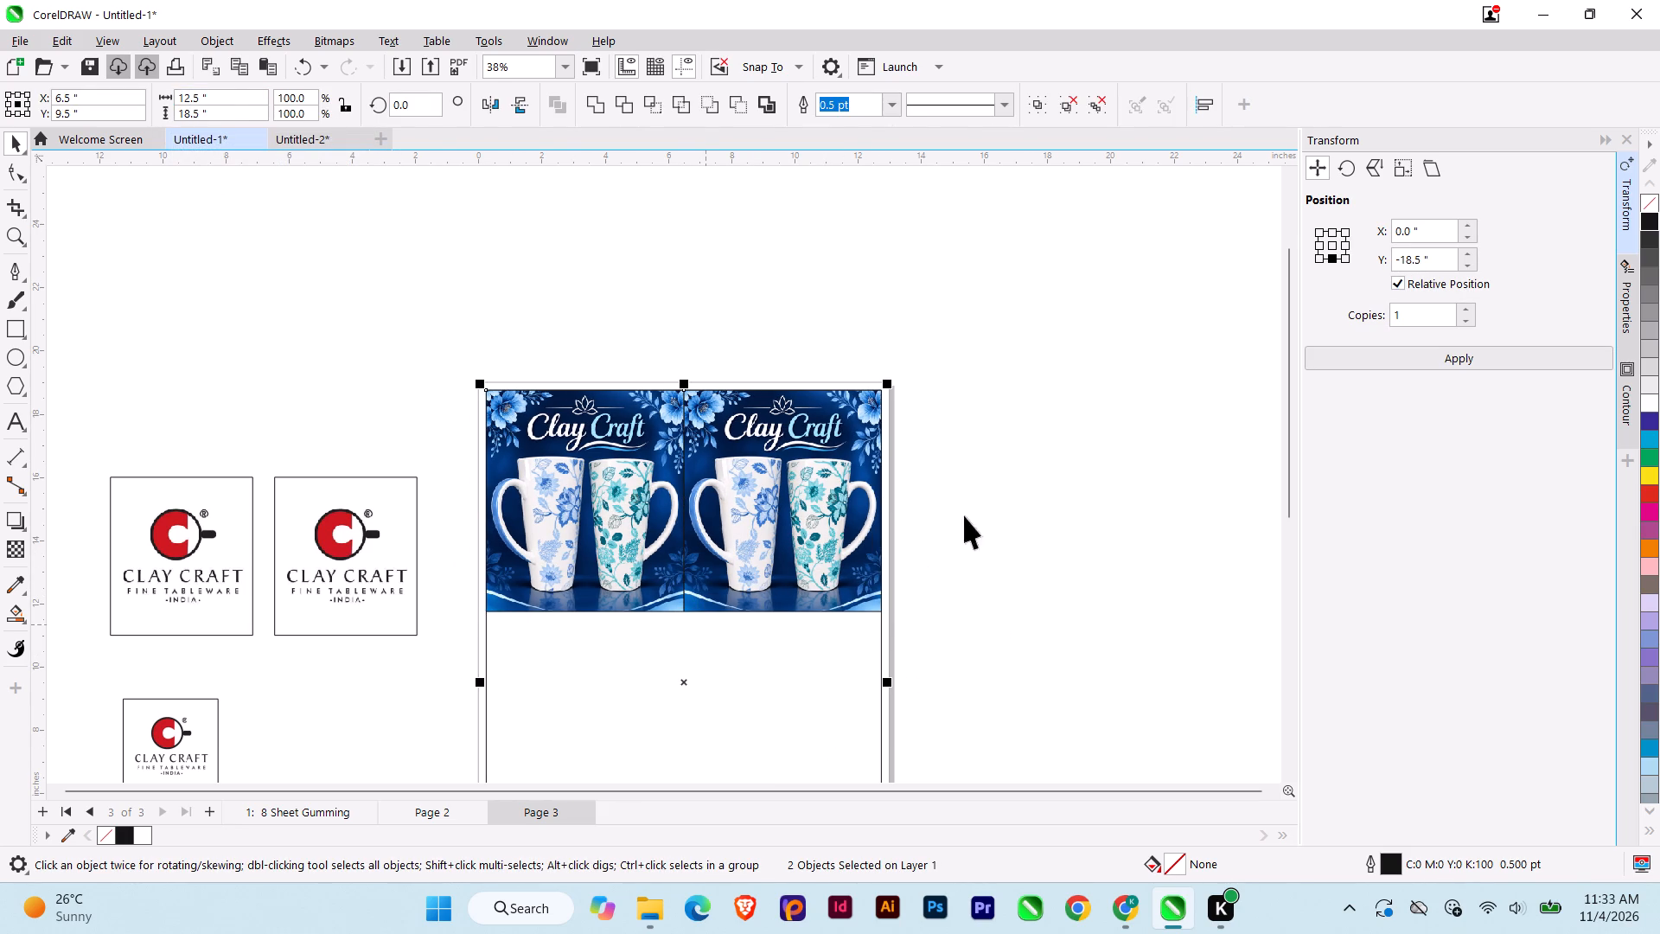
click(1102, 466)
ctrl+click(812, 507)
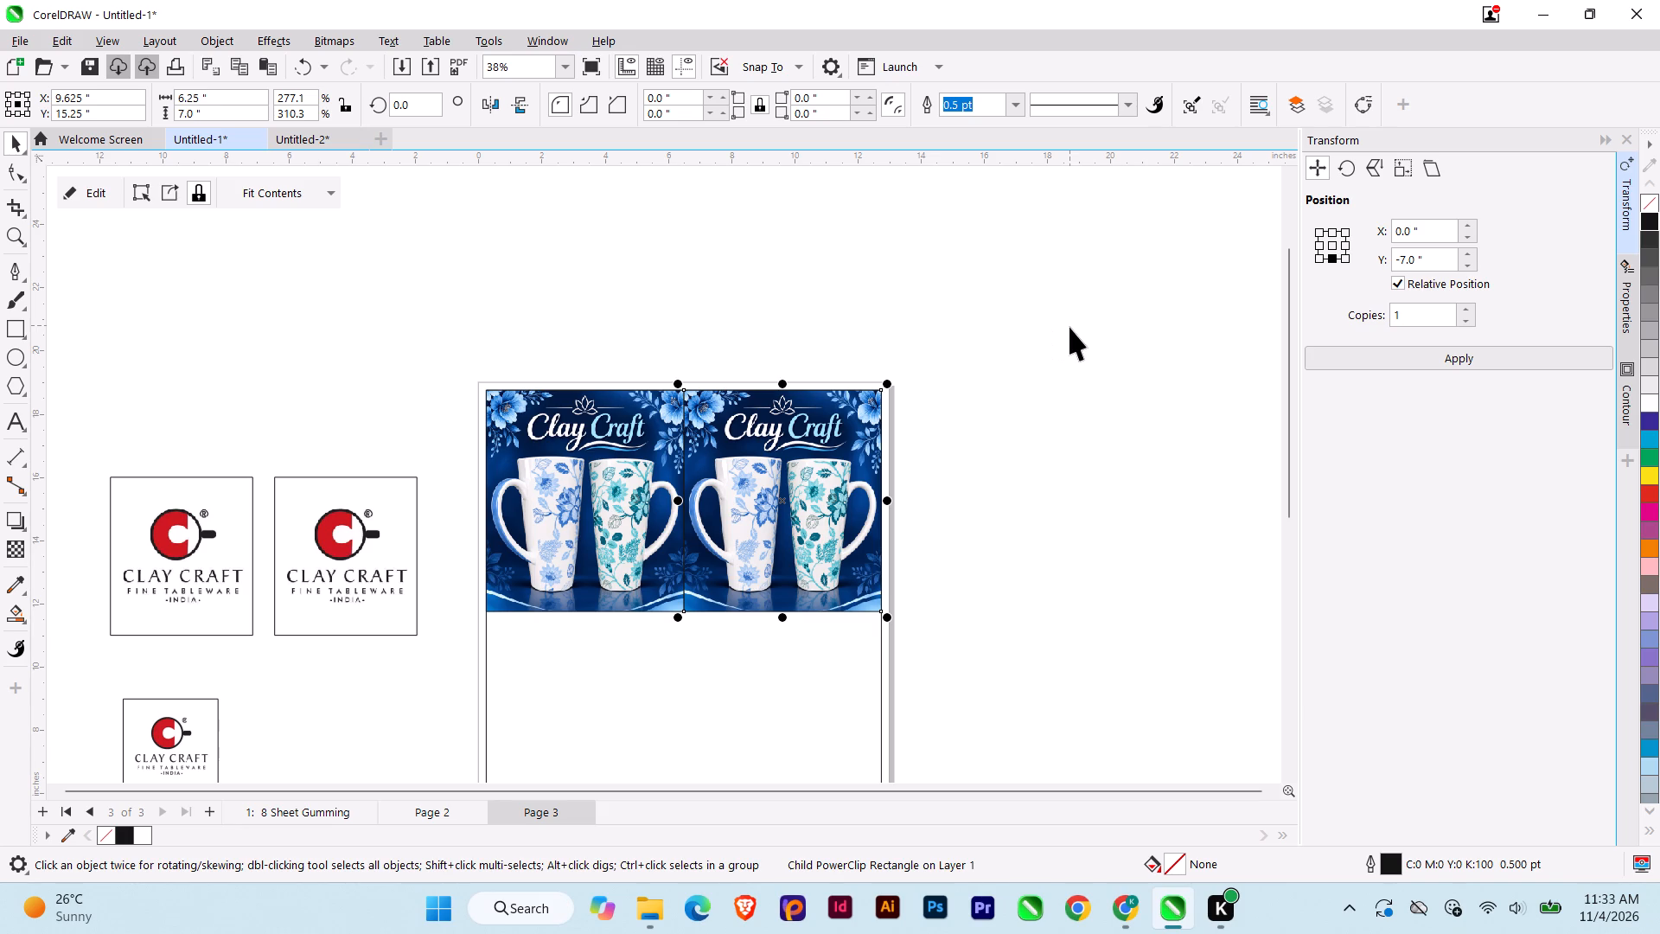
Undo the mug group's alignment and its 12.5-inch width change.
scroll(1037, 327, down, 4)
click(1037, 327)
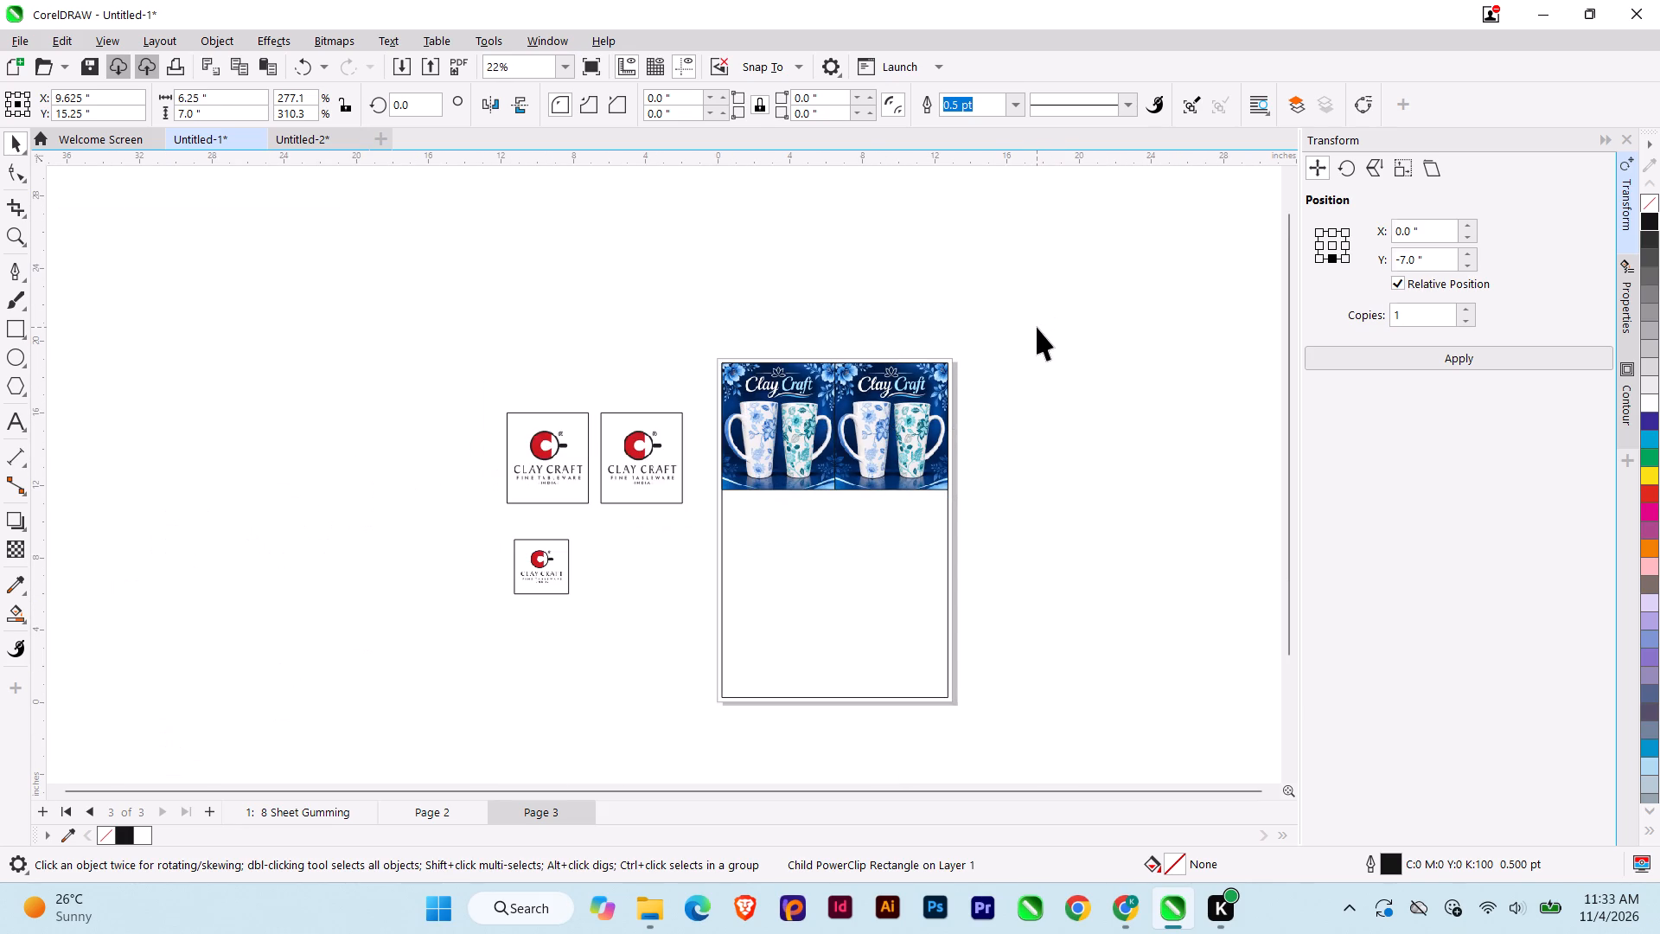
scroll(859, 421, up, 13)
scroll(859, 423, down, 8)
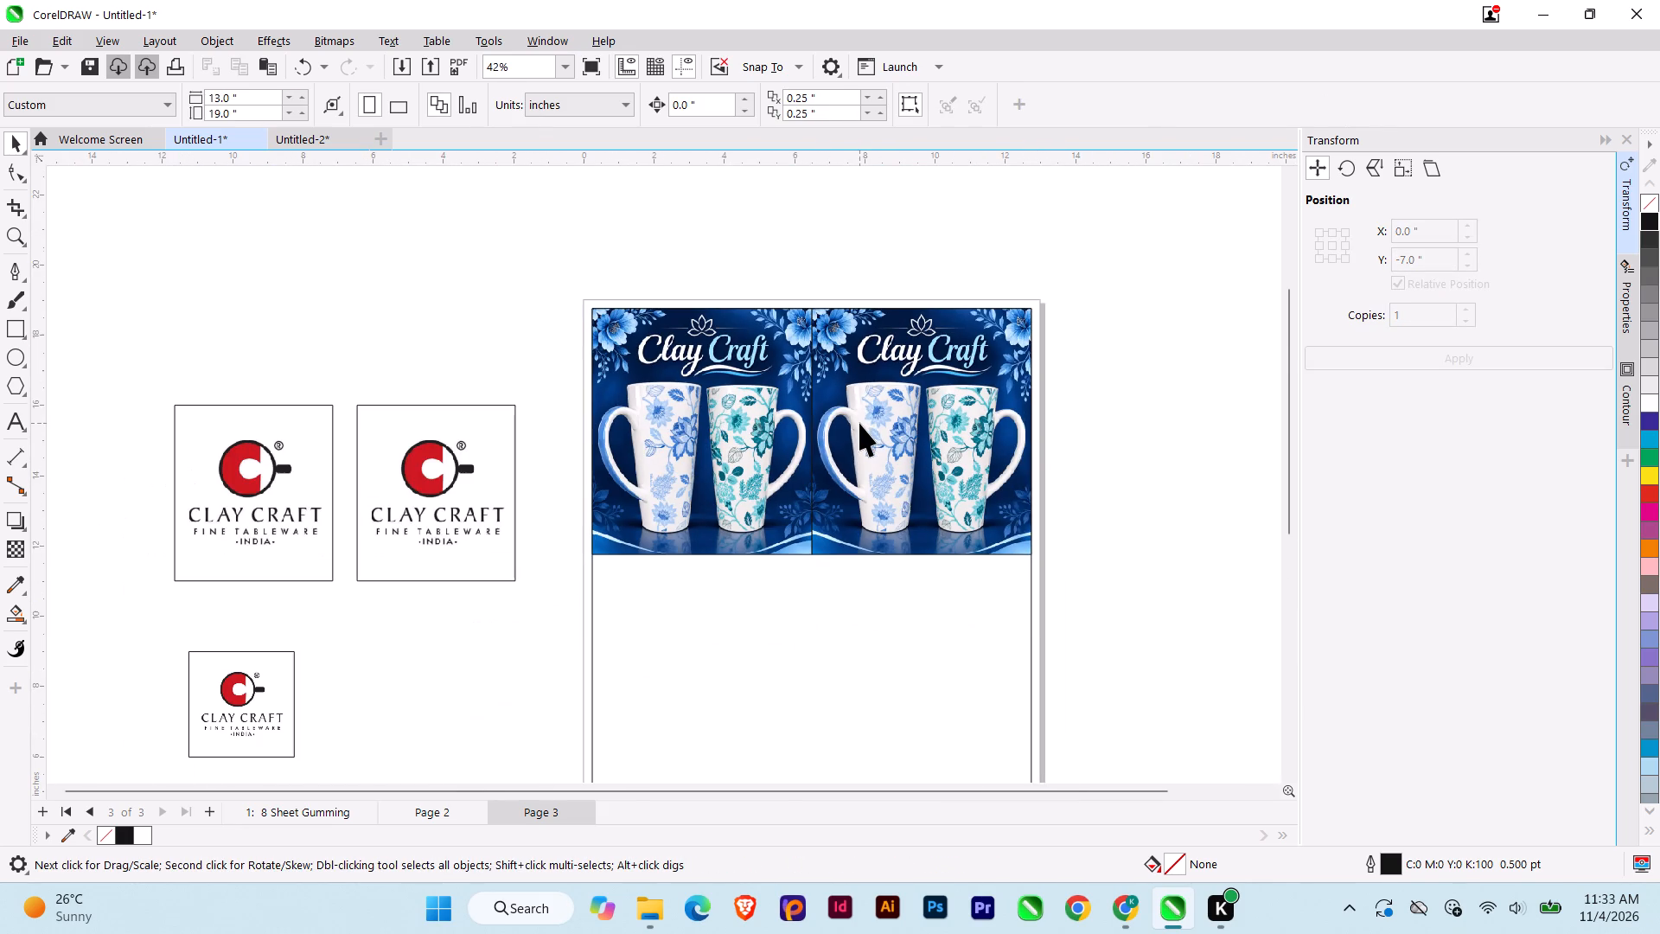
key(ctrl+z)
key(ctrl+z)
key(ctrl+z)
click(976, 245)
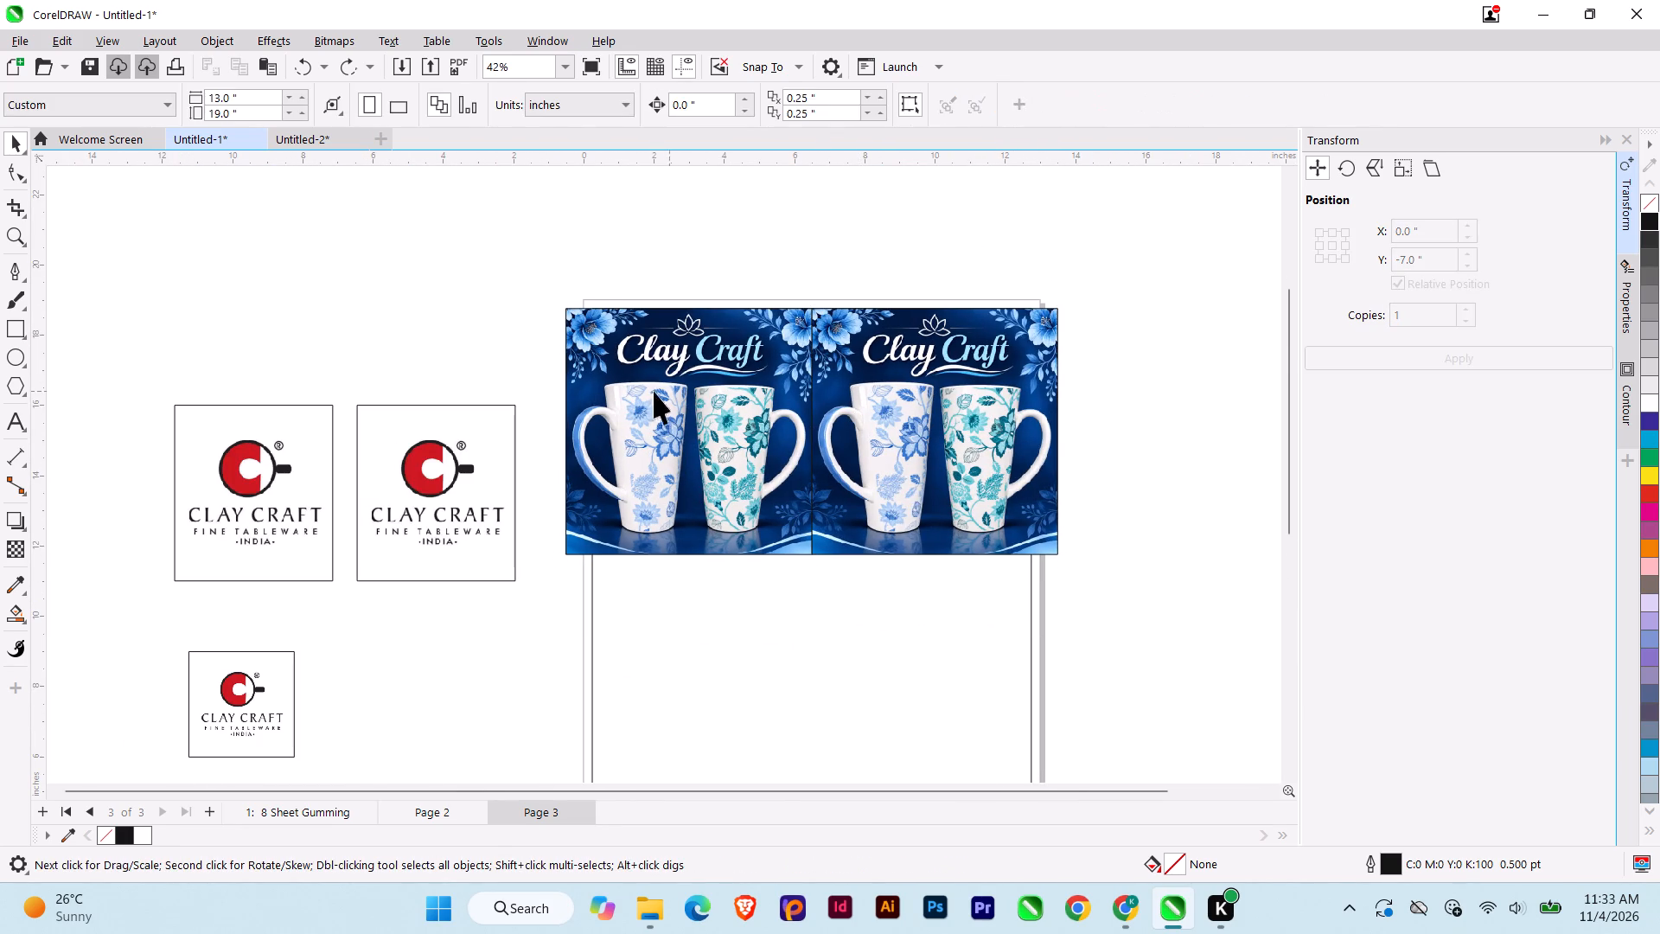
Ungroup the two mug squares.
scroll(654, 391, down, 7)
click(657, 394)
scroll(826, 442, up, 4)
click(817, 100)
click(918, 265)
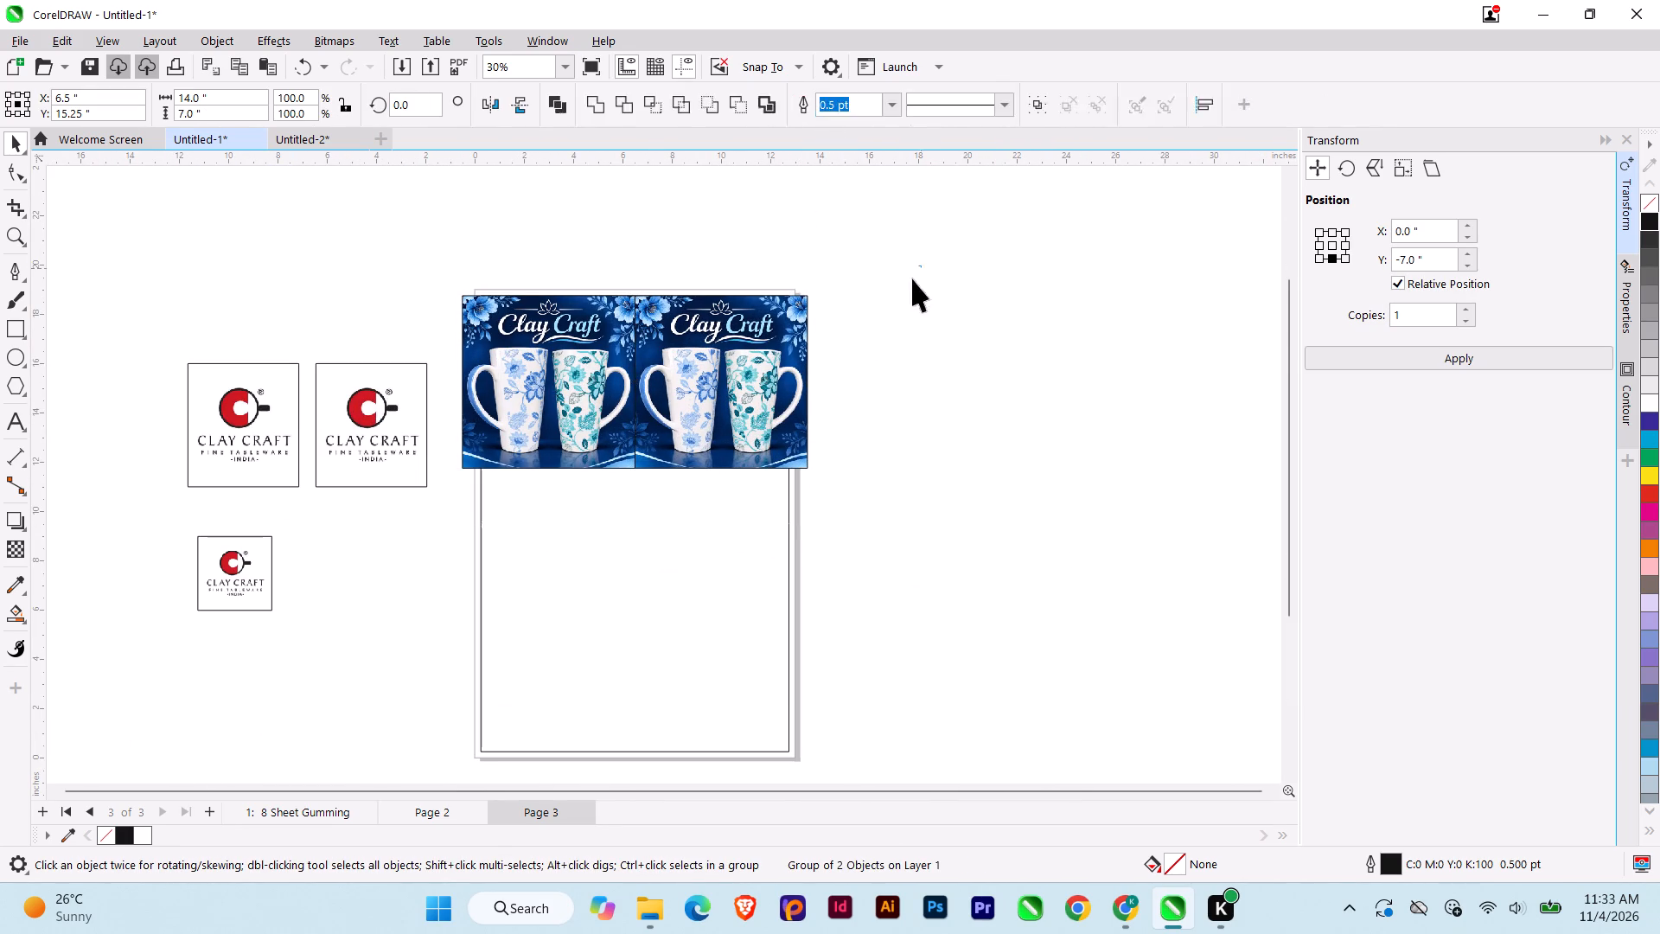
Align the right-hand 7×7 inch mug square to the frame's top-right corner.
click(655, 500)
click(720, 451)
shift+click(718, 527)
text(tr)
click(1056, 414)
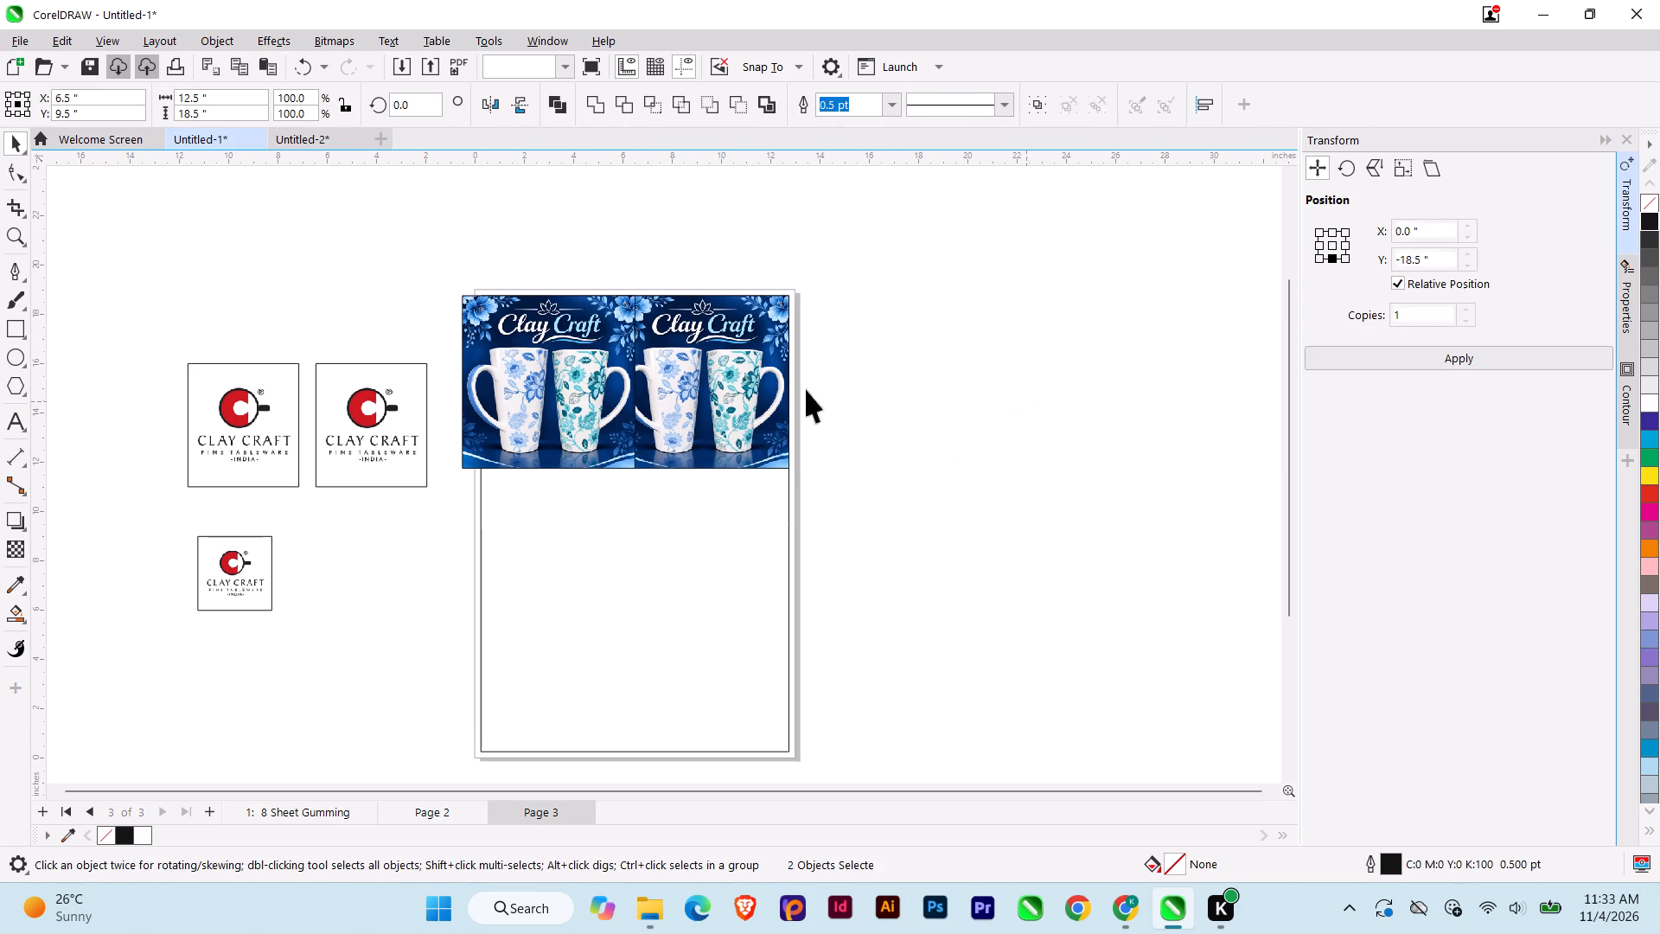
Align the other 7×7 inch mug square to the frame's bottom-right corner.
click(606, 393)
shift+click(712, 601)
text(br)
click(999, 531)
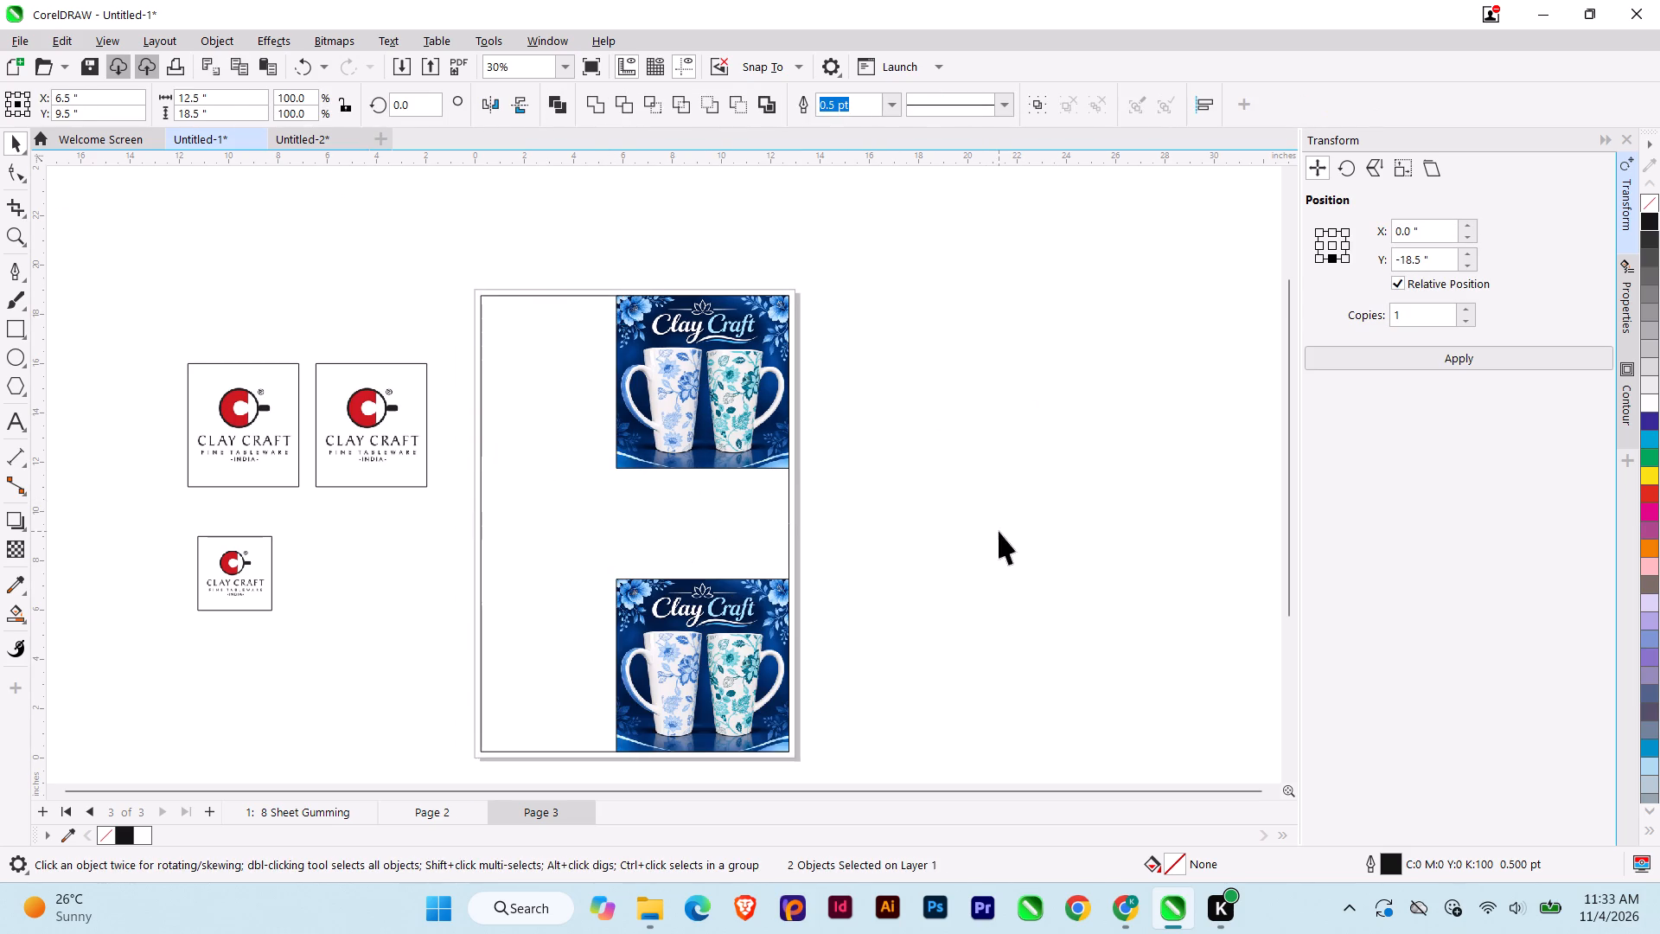
Move the lower mug square straight up until its top edge meets the upper mug square's bottom edge.
click(755, 594)
scroll(785, 556, up, 5)
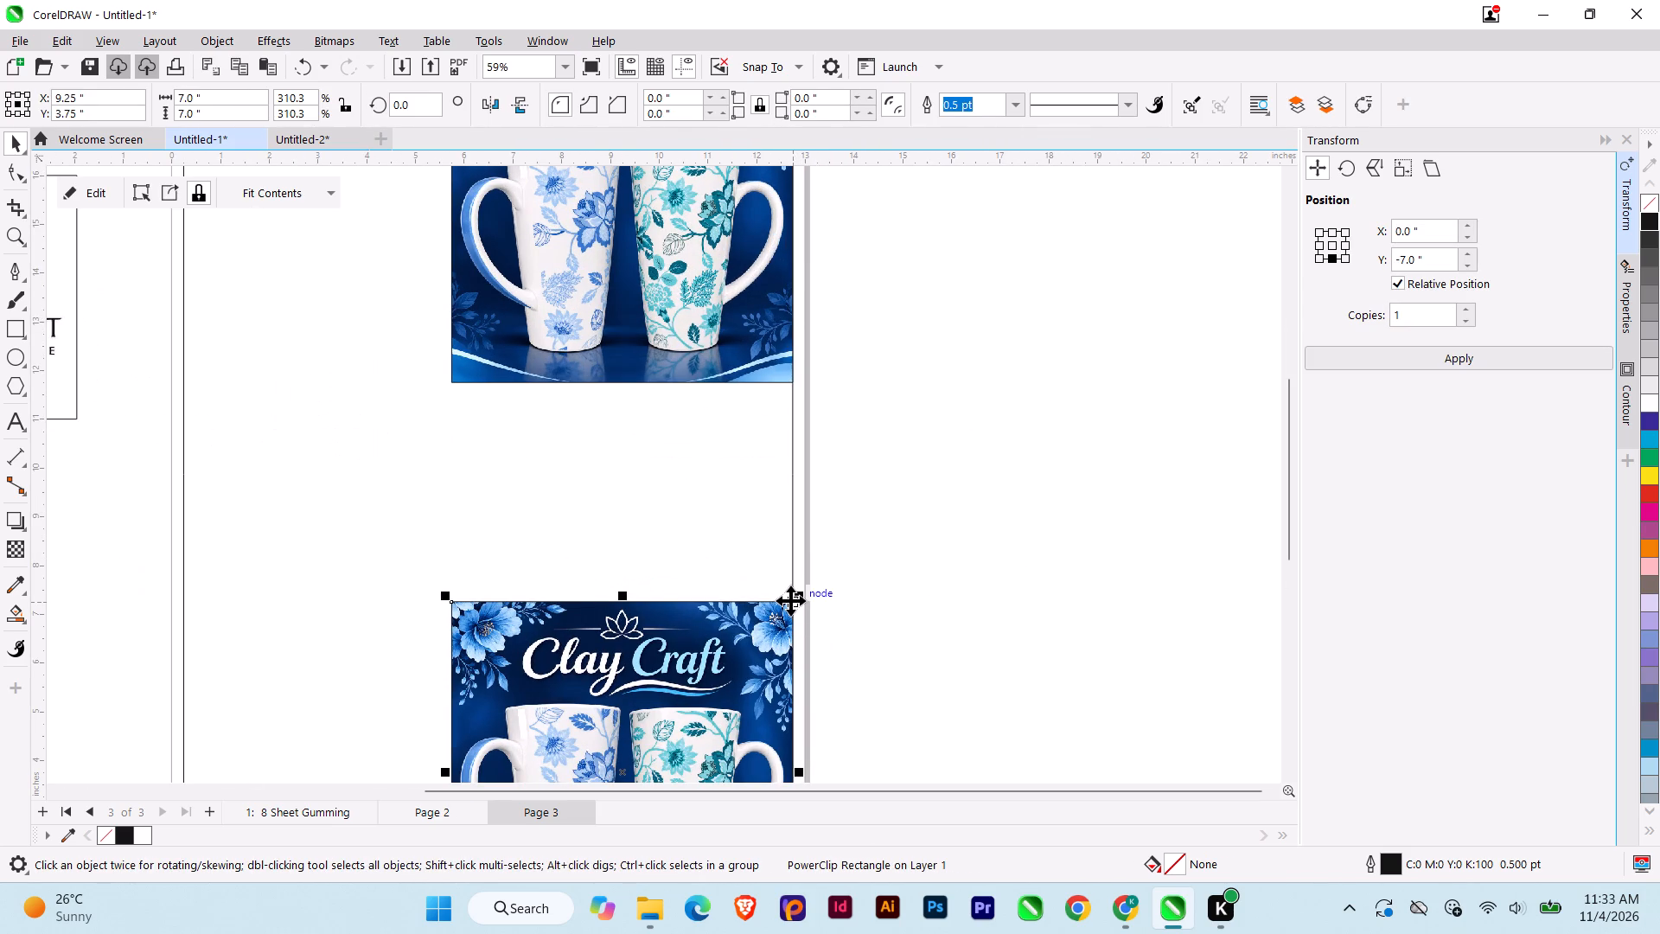
drag(790, 600, 790, 383)
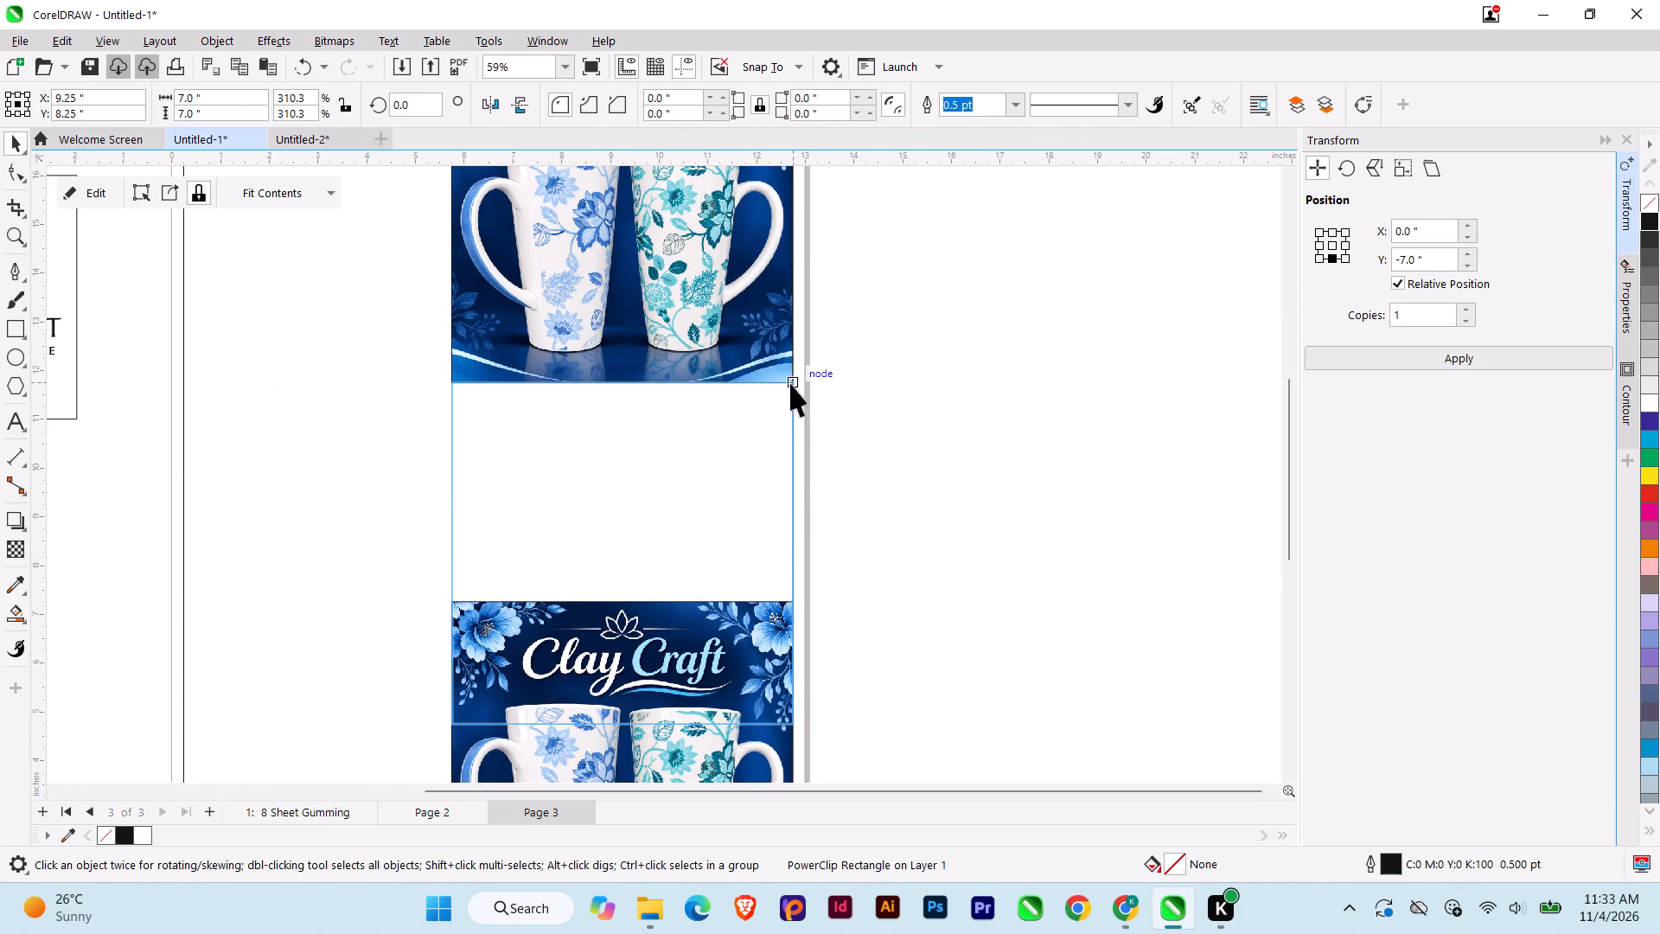
click(913, 376)
Align the nearest 4.5×5 inch Clay Craft logo rectangle to the frame's top-left corner.
scroll(676, 564, down, 8)
click(422, 484)
shift+click(559, 576)
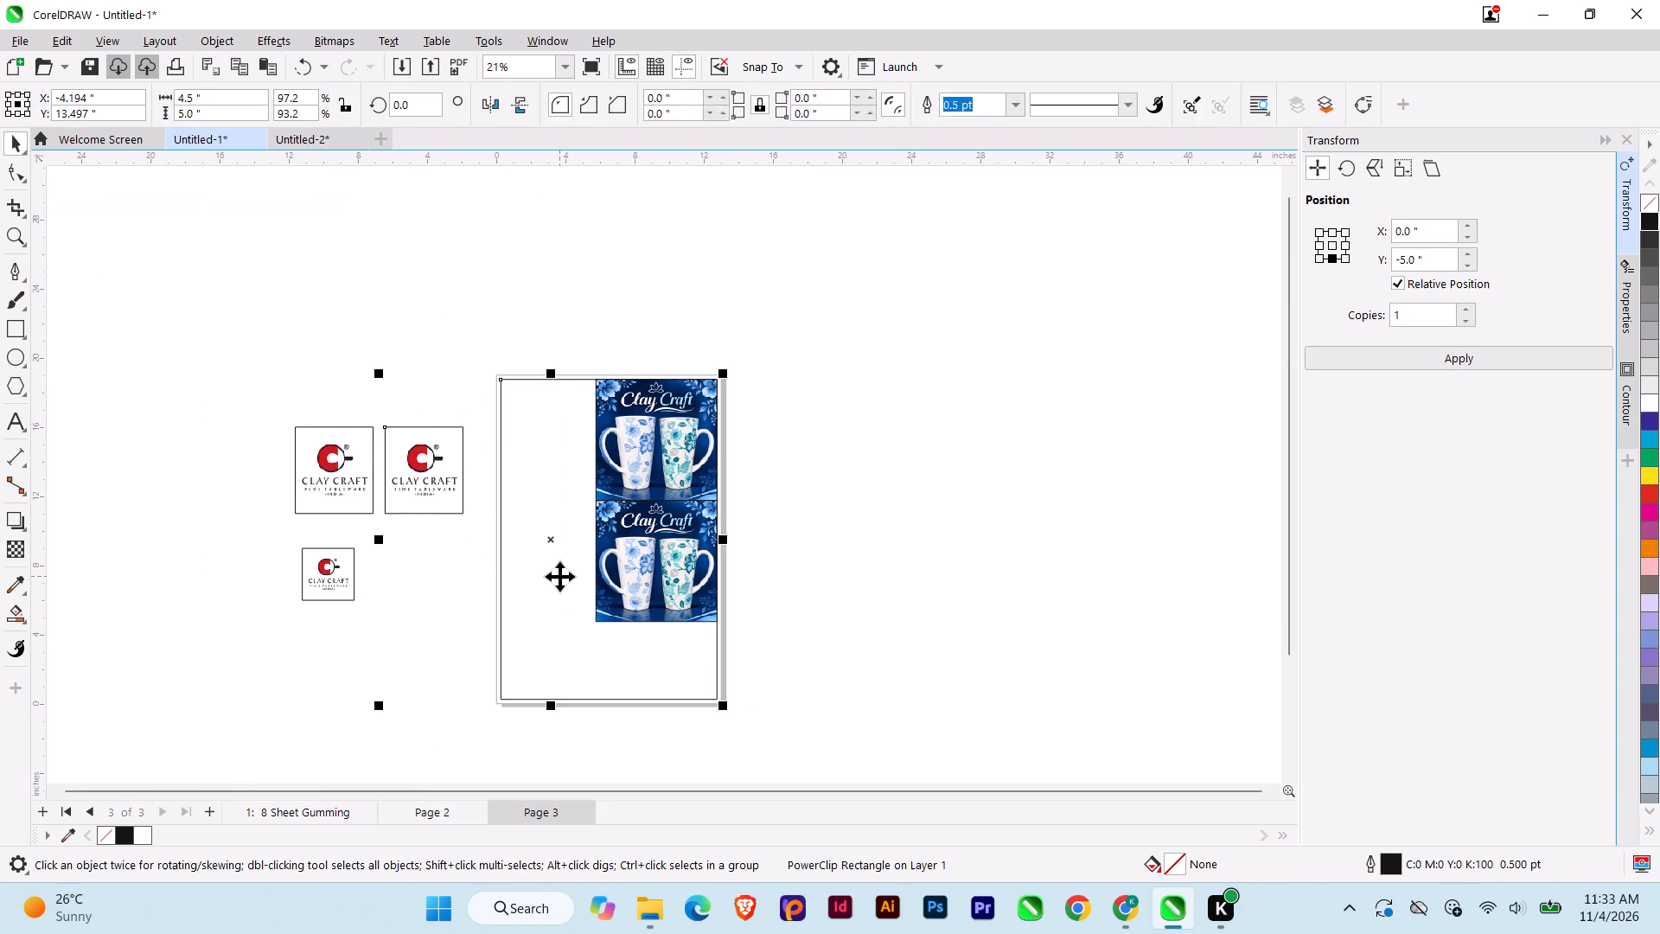
text(tr)
key(l)
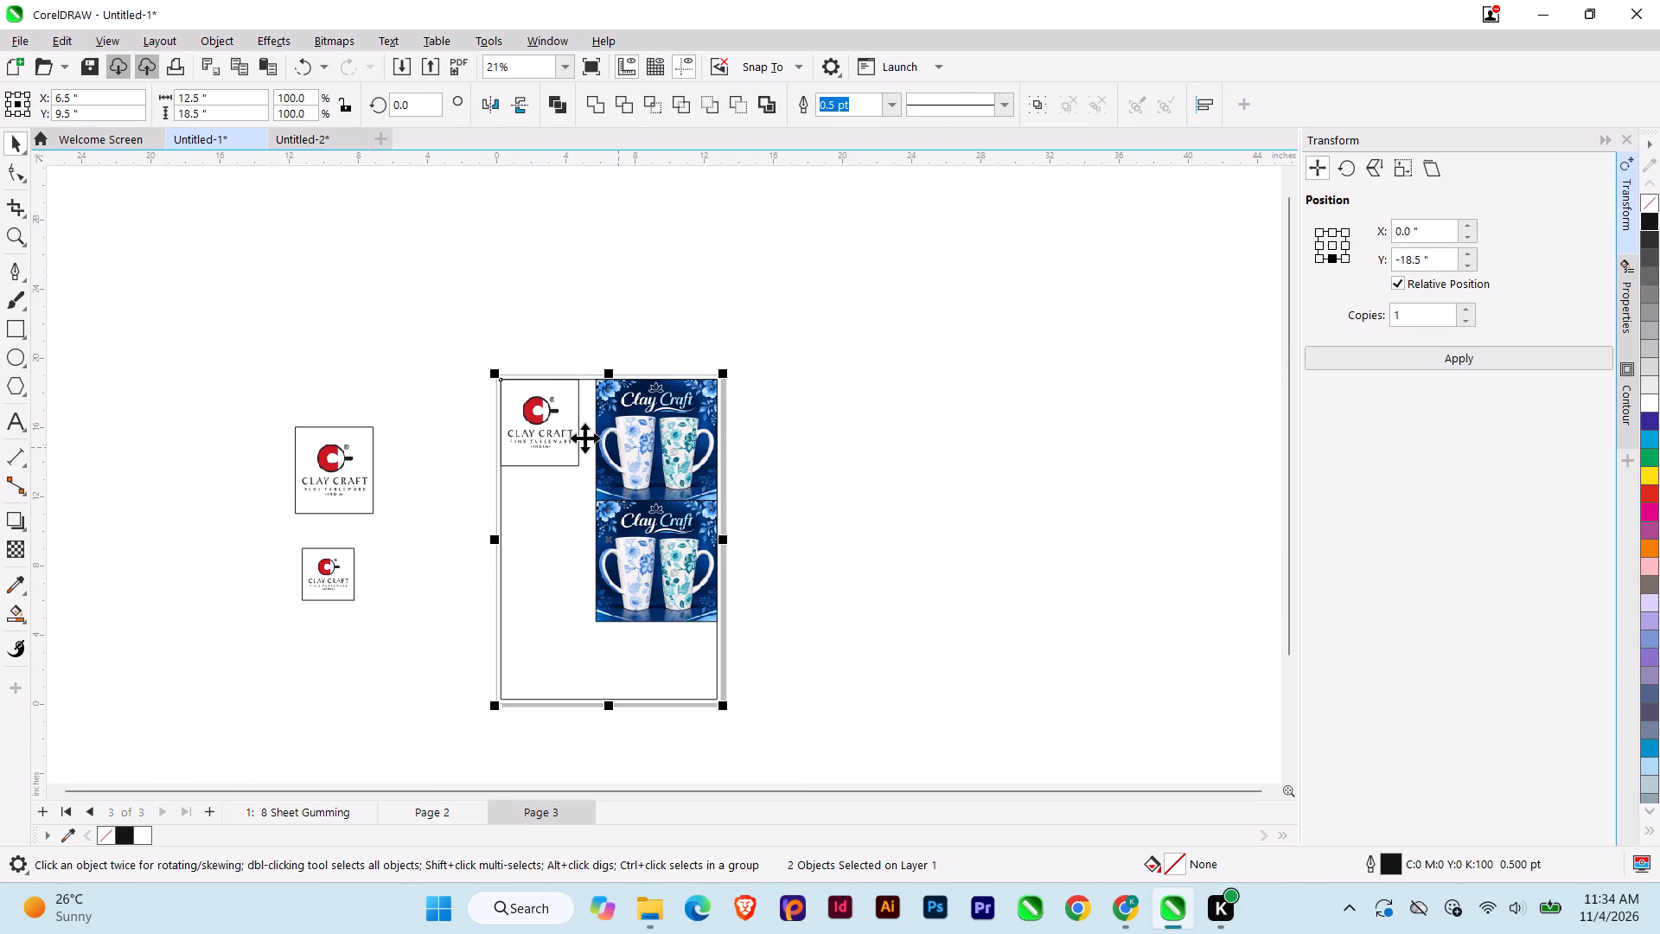
Delete the spare 4.5×5 inch logo rectangle outside the page.
scroll(570, 424, up, 3)
click(392, 279)
click(495, 411)
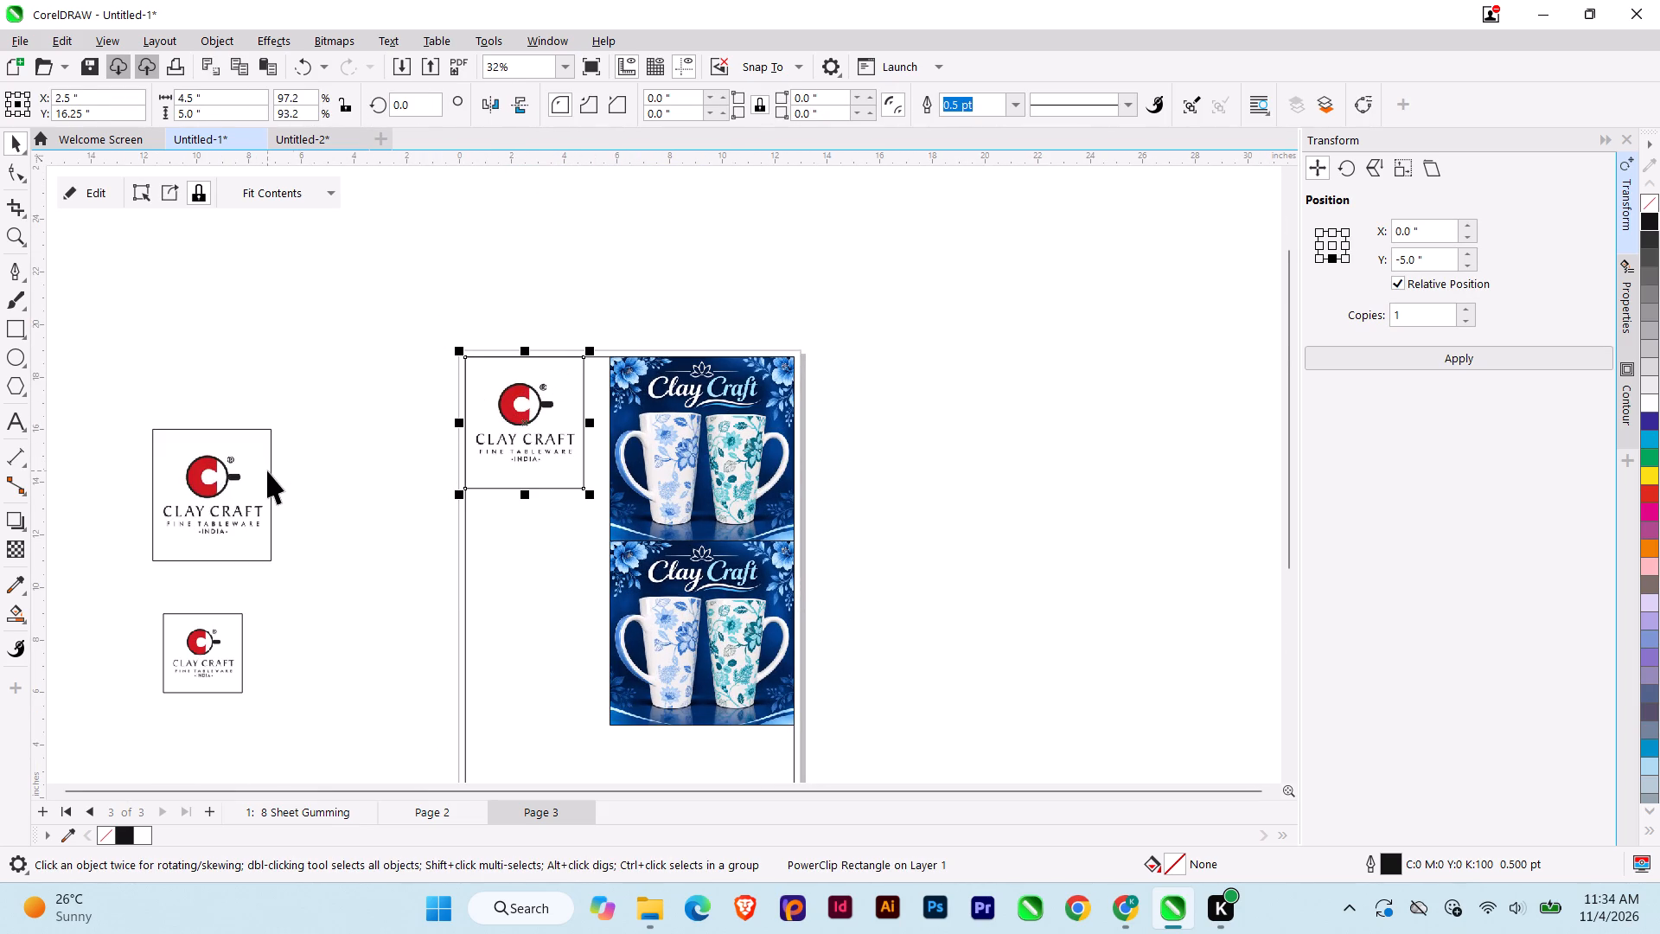
click(260, 472)
key(Delete)
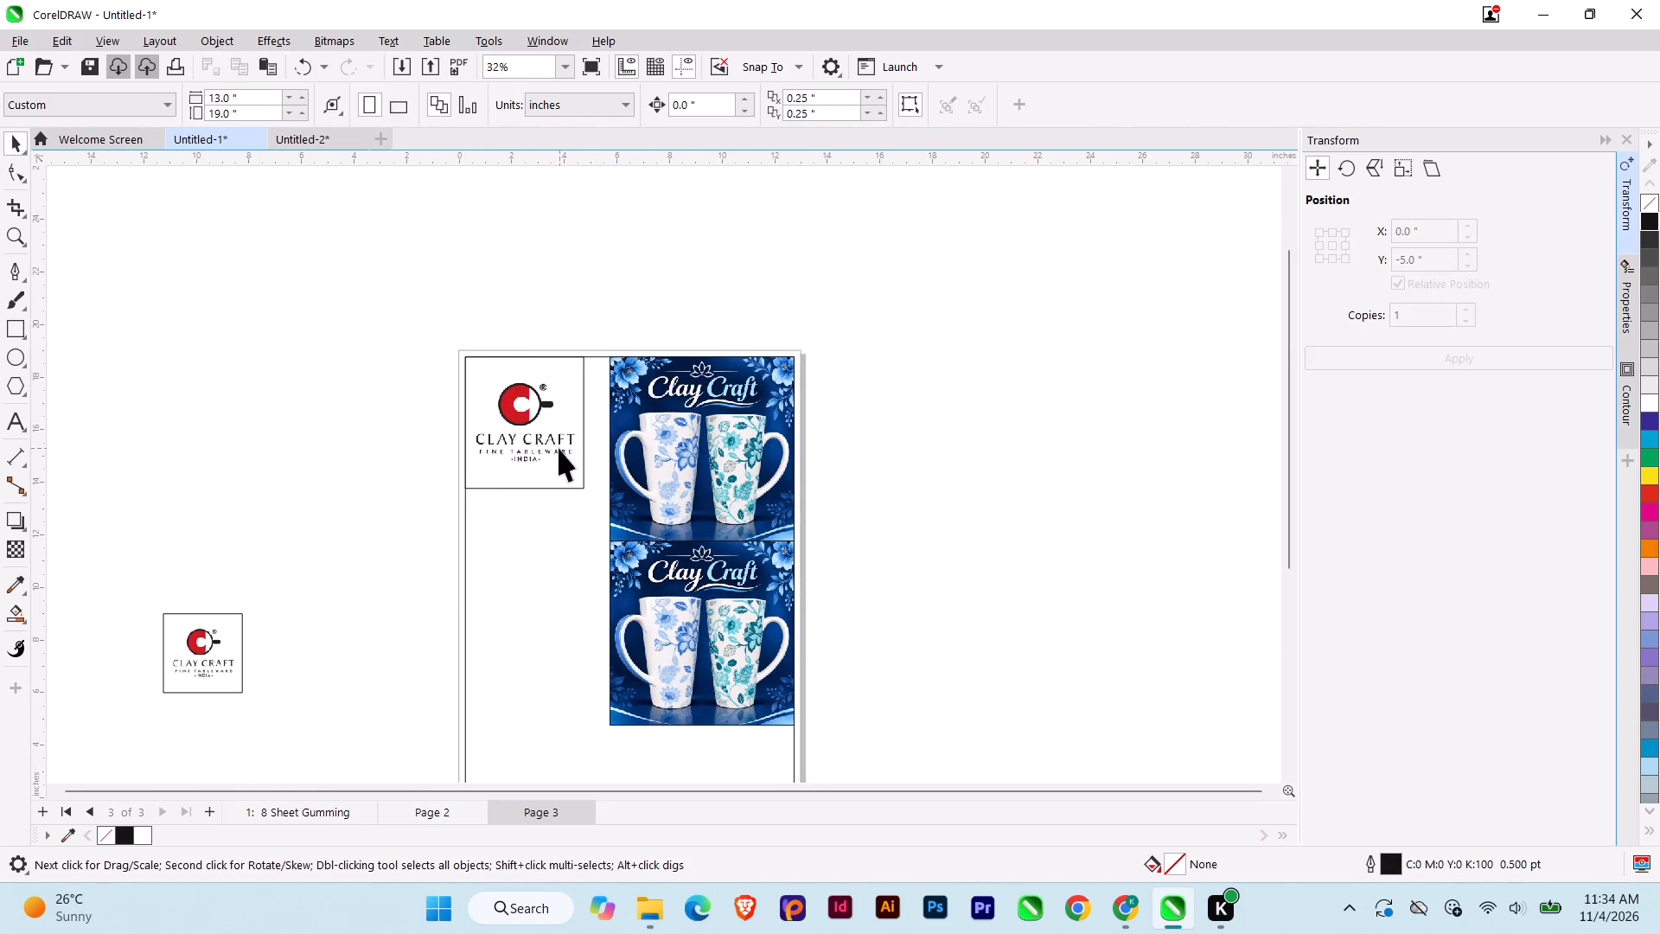
Duplicate the placed 4.5×5 inch logo rectangle directly below itself, with the edges touching.
click(559, 448)
scroll(569, 426, up, 4)
drag(594, 308, 601, 533)
ctrl+right_click(601, 533)
Move the 3×3 inch logo square into the frame directly beneath the lower 4.5×5 inch logo rectangle.
scroll(506, 385, down, 7)
click(296, 531)
drag(290, 535, 528, 564)
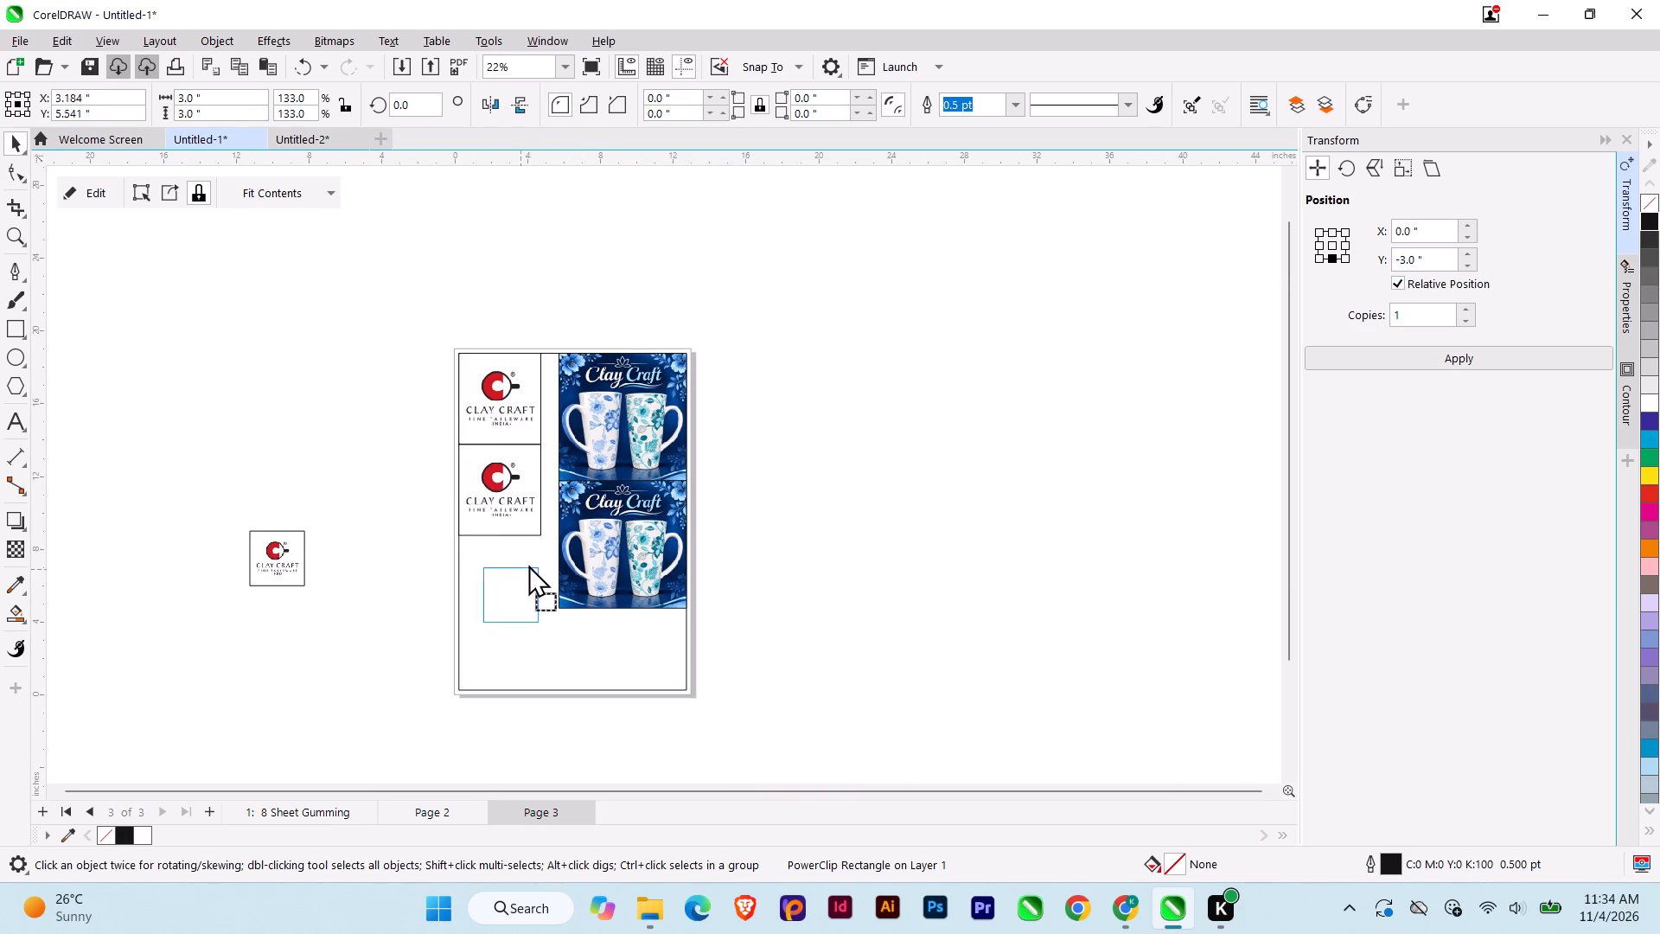
drag(528, 564, 519, 552)
scroll(491, 544, up, 11)
drag(456, 572, 375, 503)
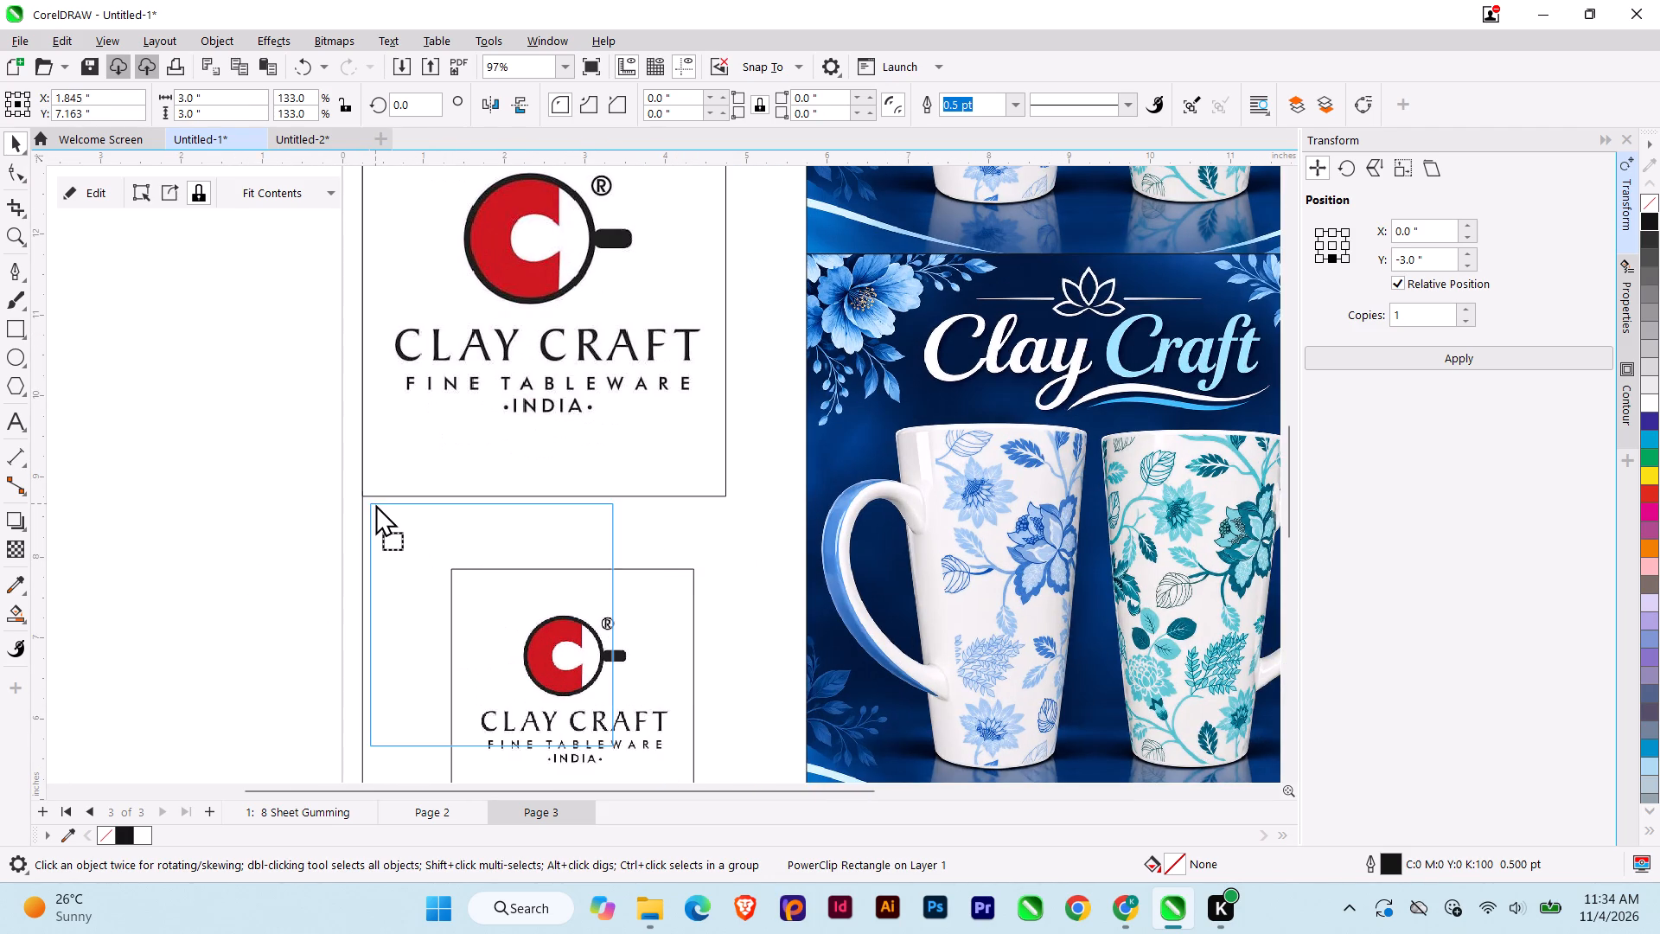
drag(375, 503, 367, 496)
Align the 3×3 inch logo square's left edge with the logo rectangle above it.
scroll(362, 477, down, 9)
scroll(383, 506, up, 15)
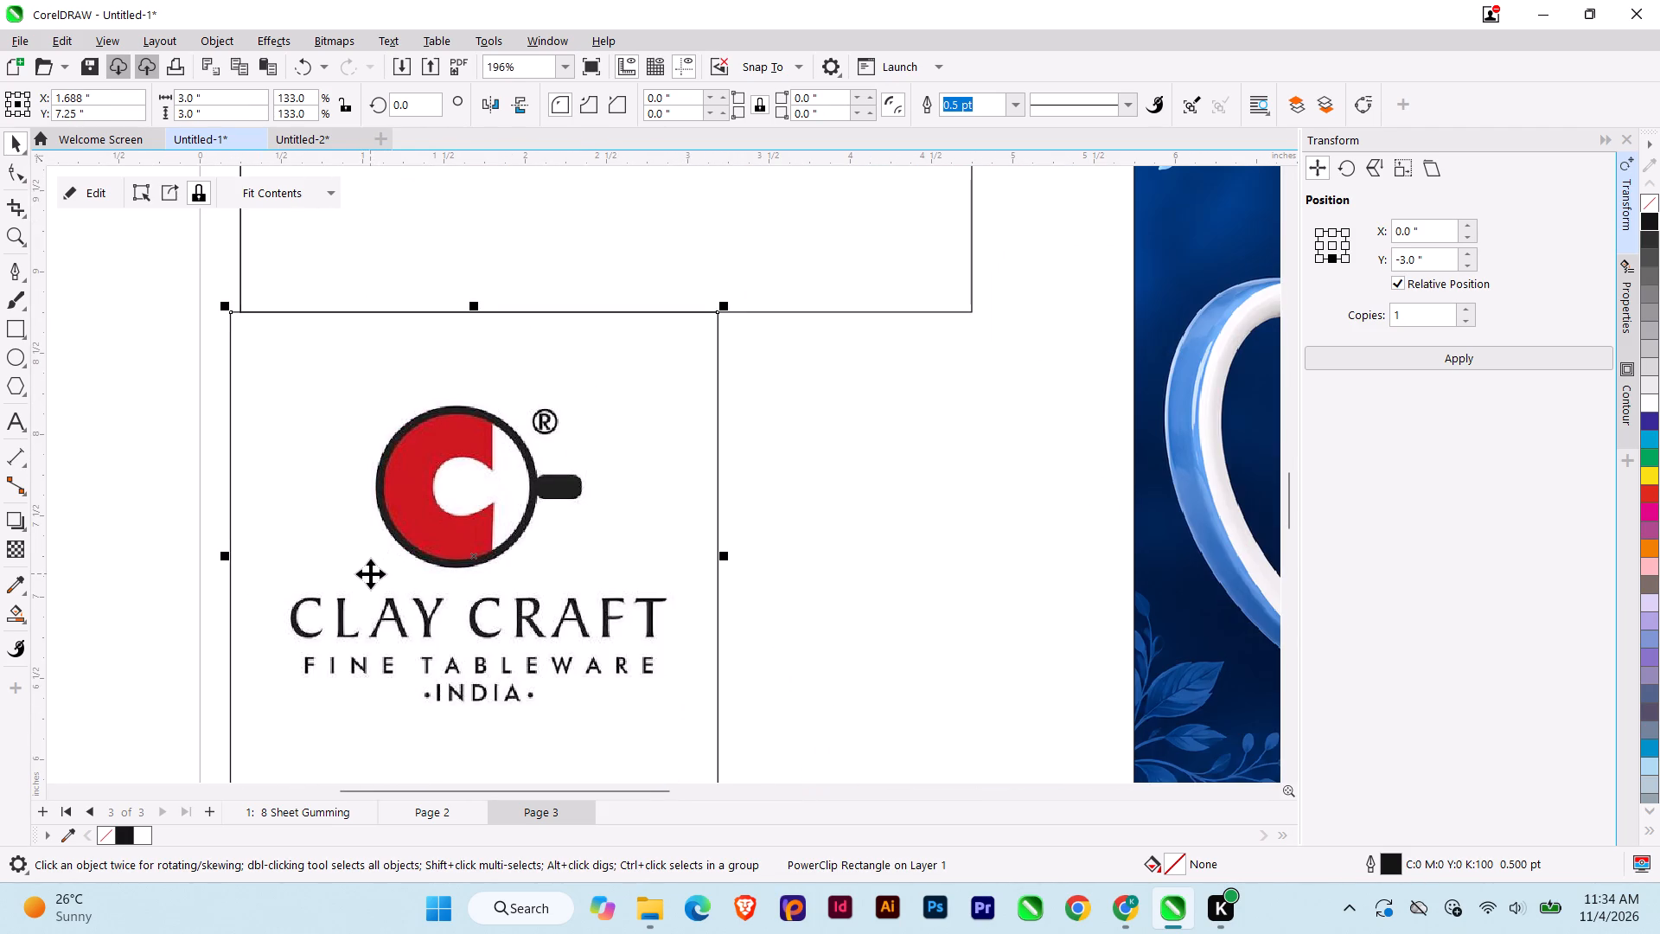
middle_drag(370, 573, 412, 562)
shift+click(366, 259)
key(l)
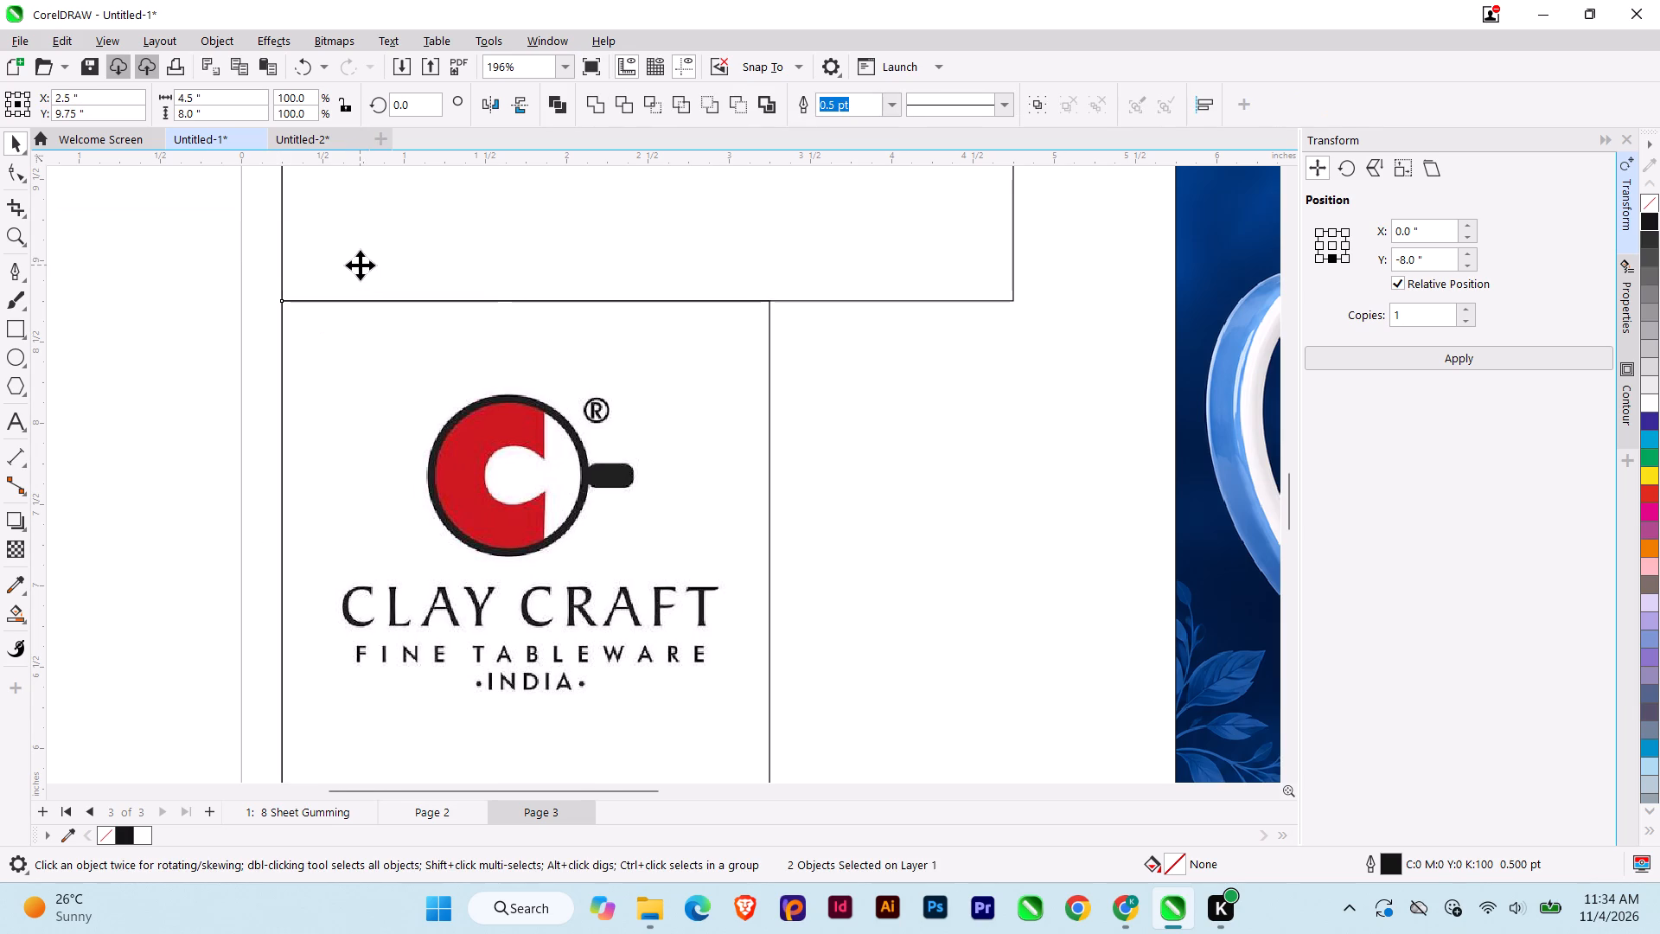
scroll(337, 348, down, 14)
key(Escape)
middle_drag(344, 355, 358, 416)
scroll(369, 419, down, 1)
middle_drag(374, 427, 401, 477)
click(326, 483)
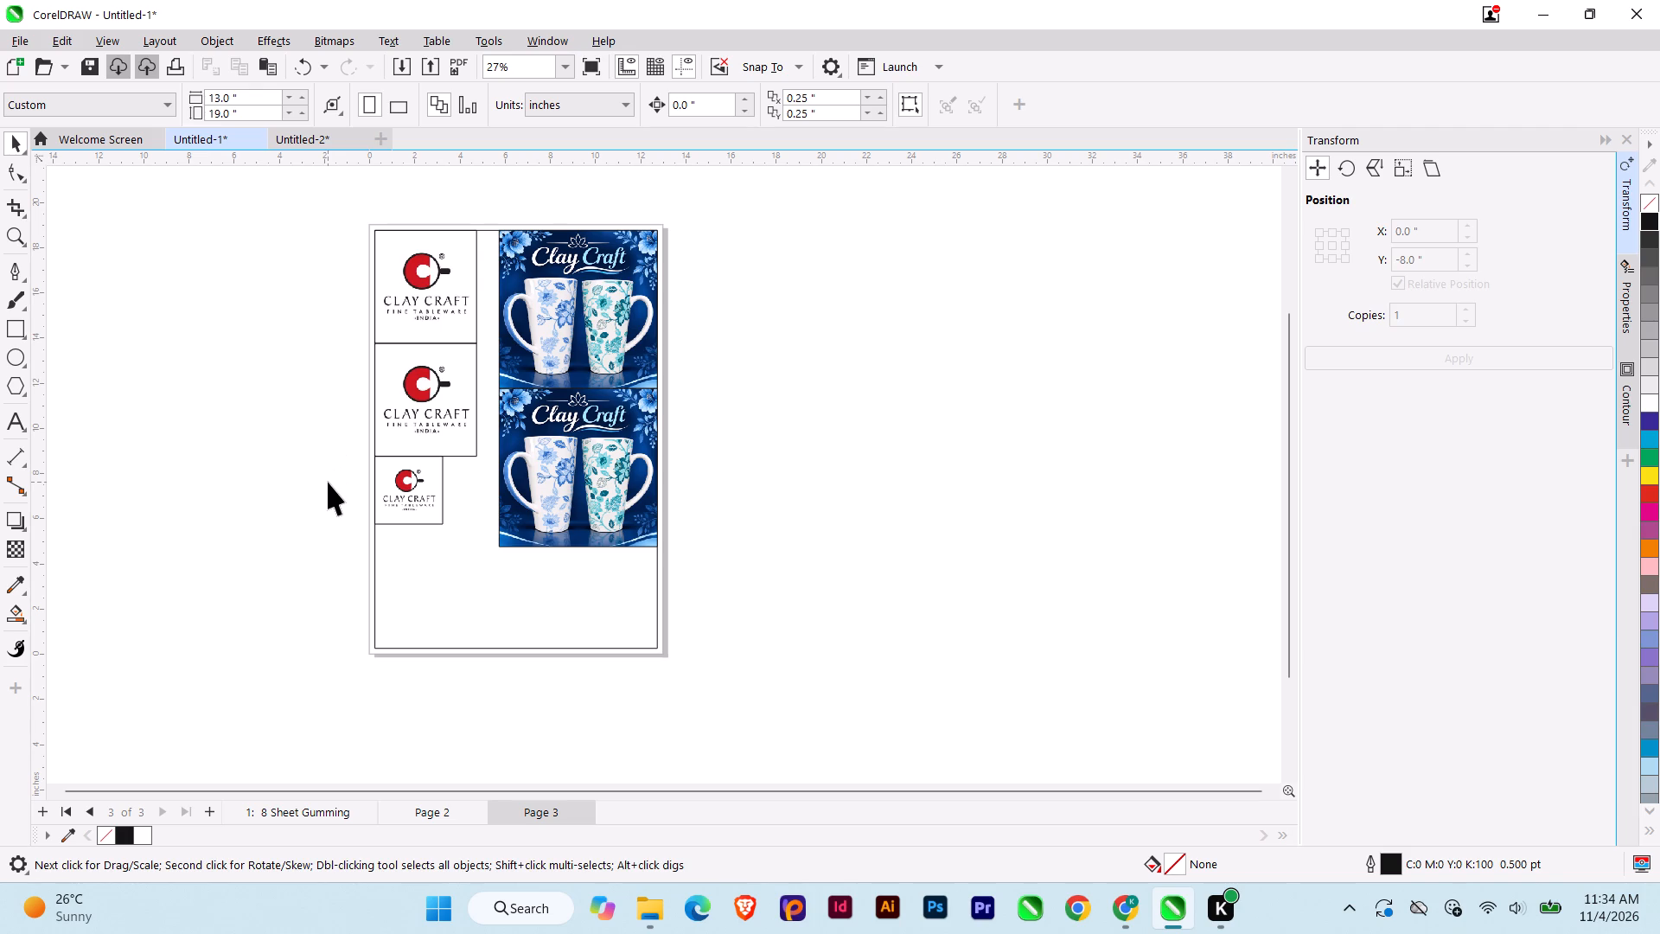
Switch to Page 2 to view the Vola layout.
click(456, 822)
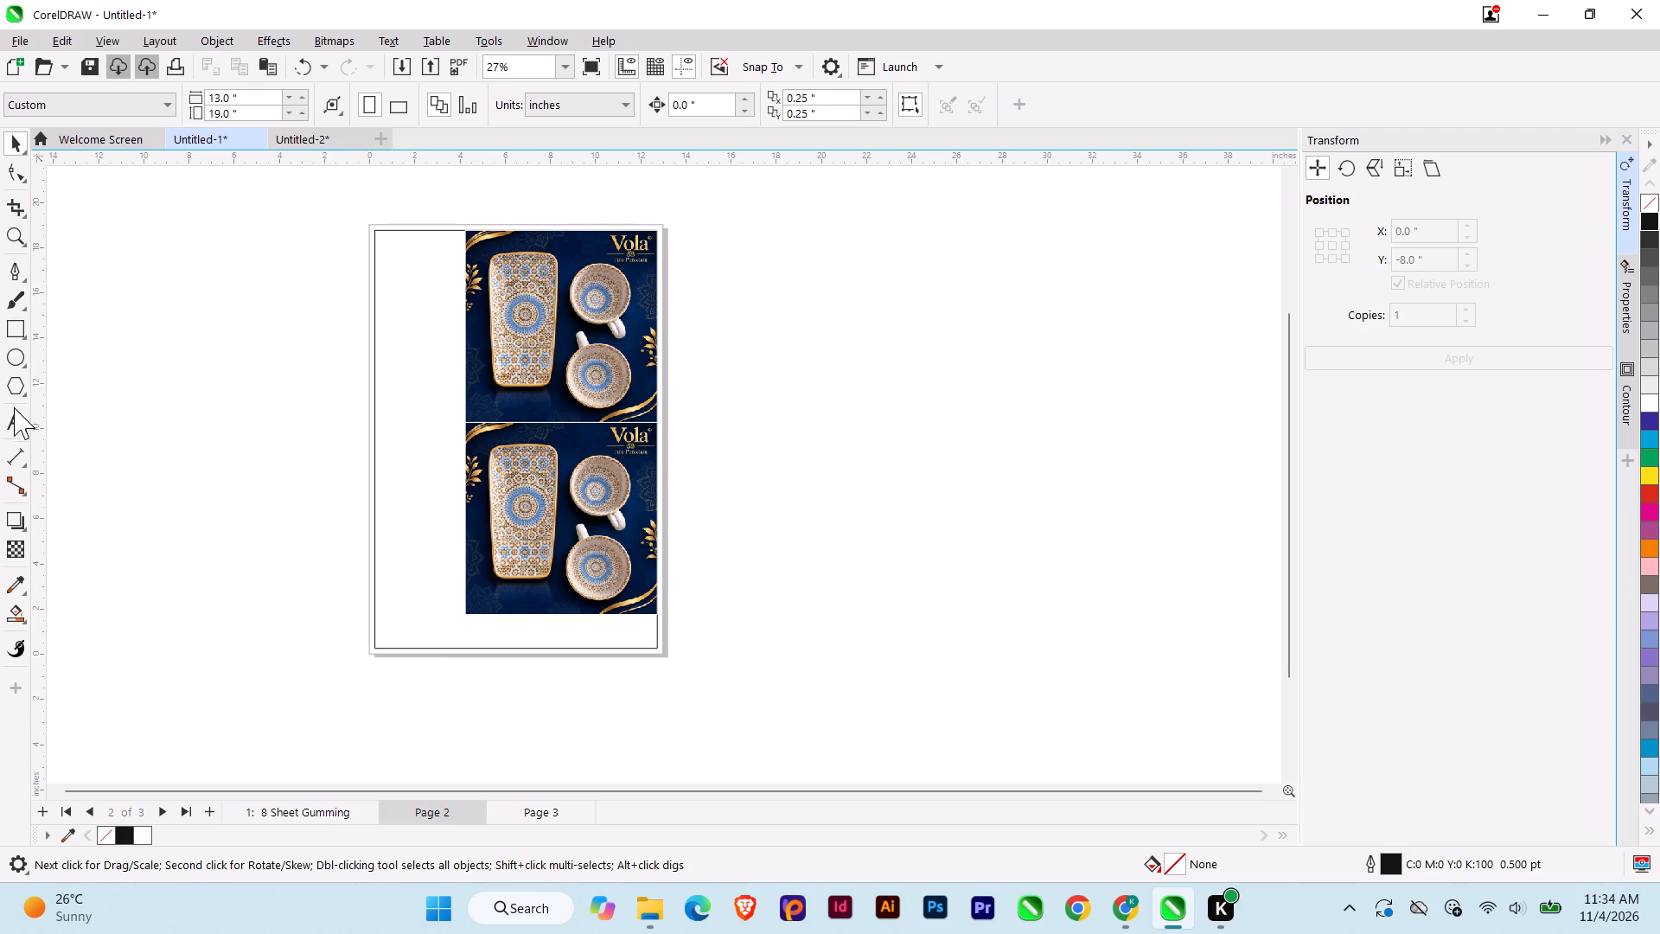
middle_drag(139, 406, 357, 457)
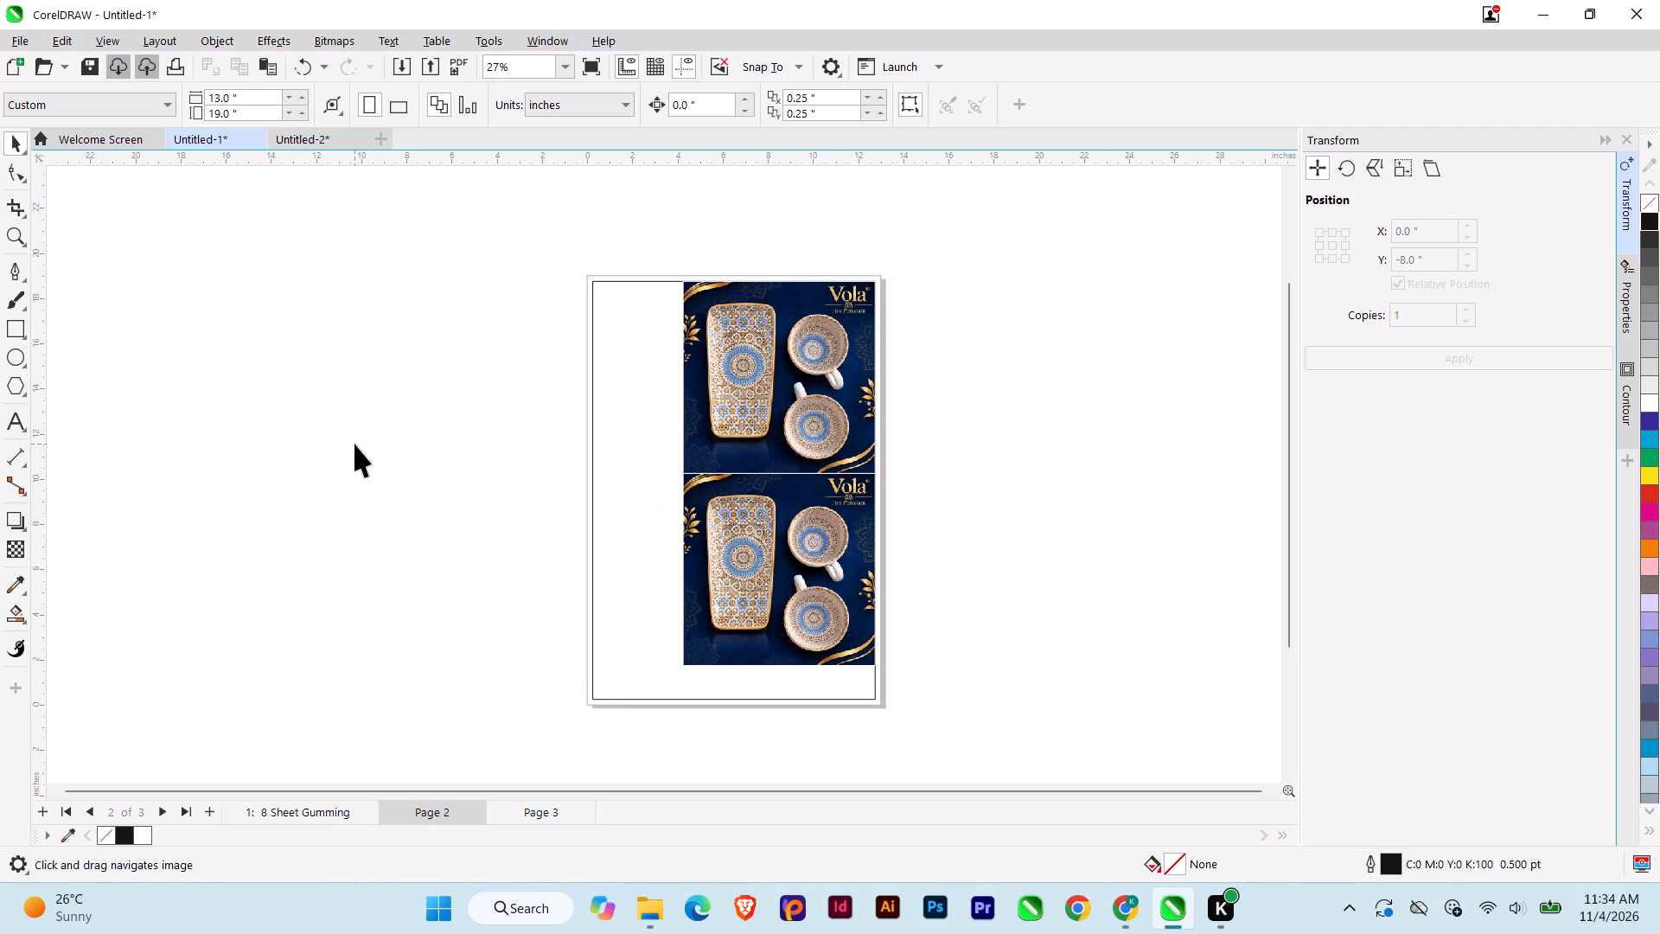
Switch to File Explorer and open the ALL folder inside the ALL folder on drive E: to view its subfolders.
click(648, 901)
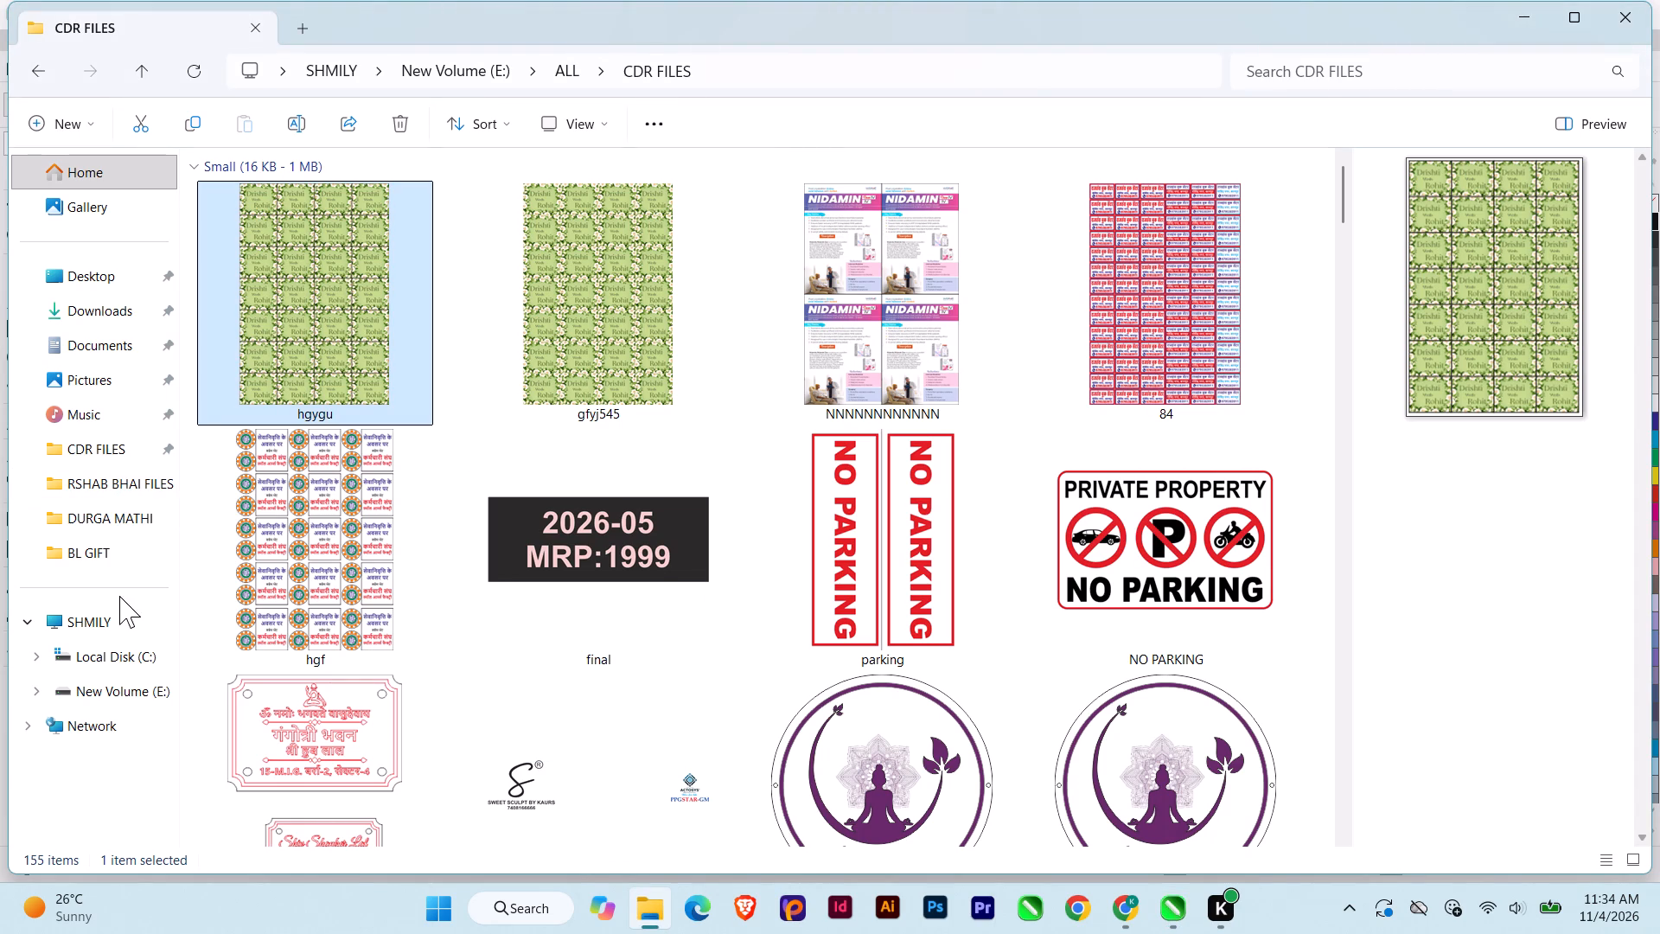
click(161, 688)
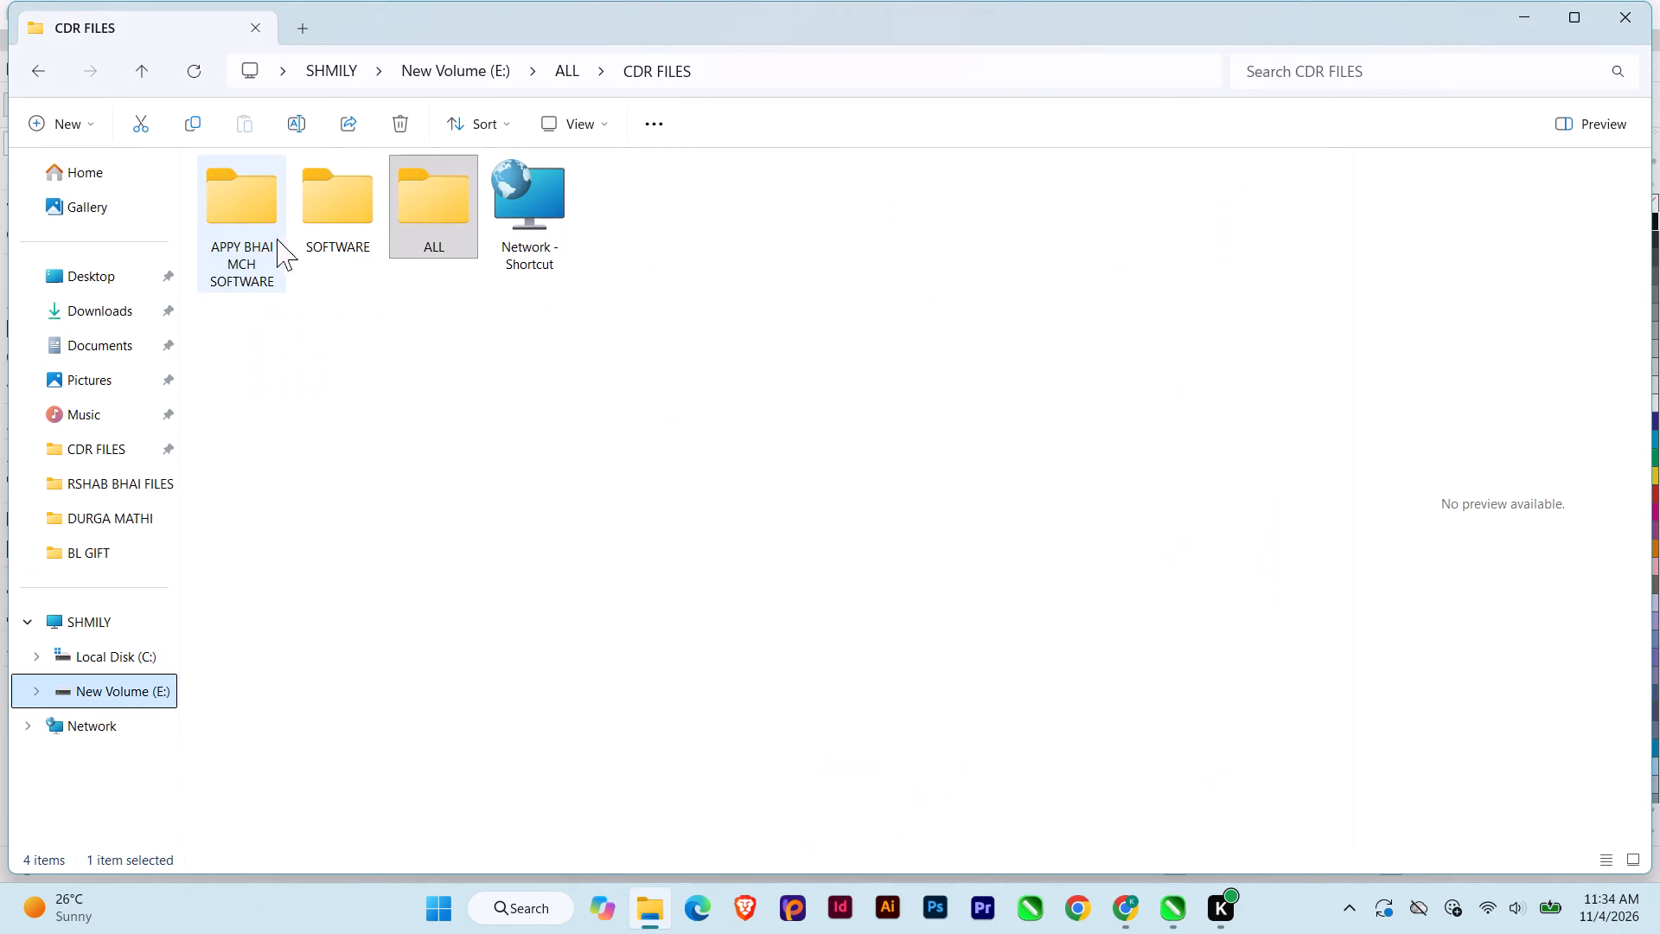
double_click(416, 195)
double_click(303, 192)
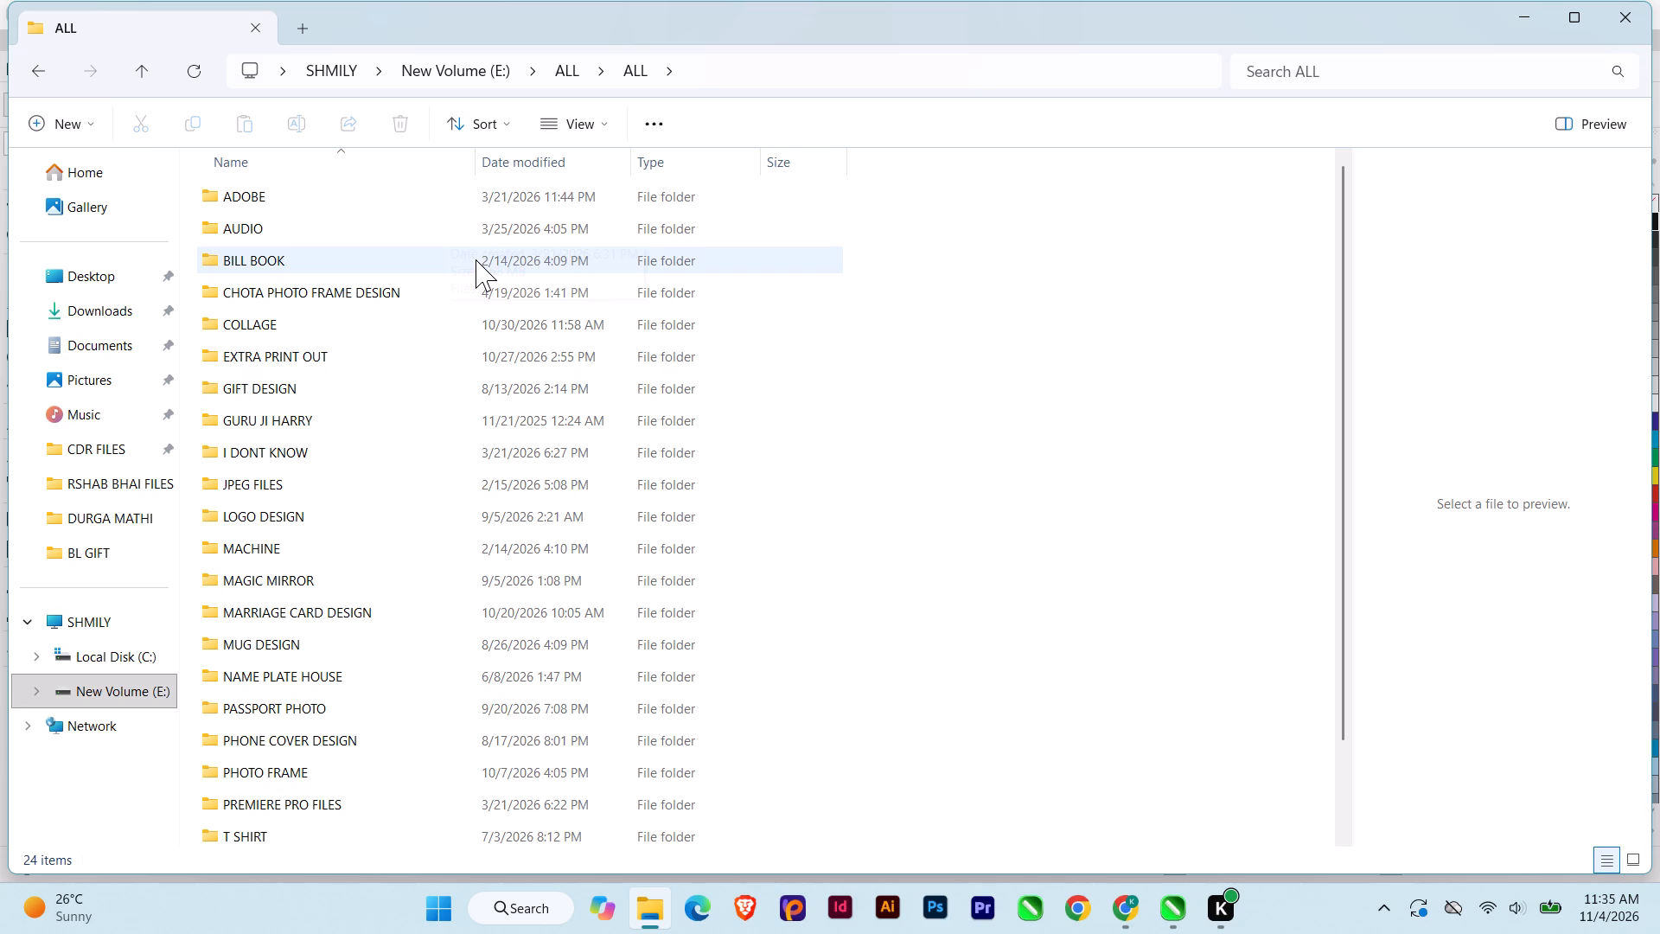
key(alt+Tab)
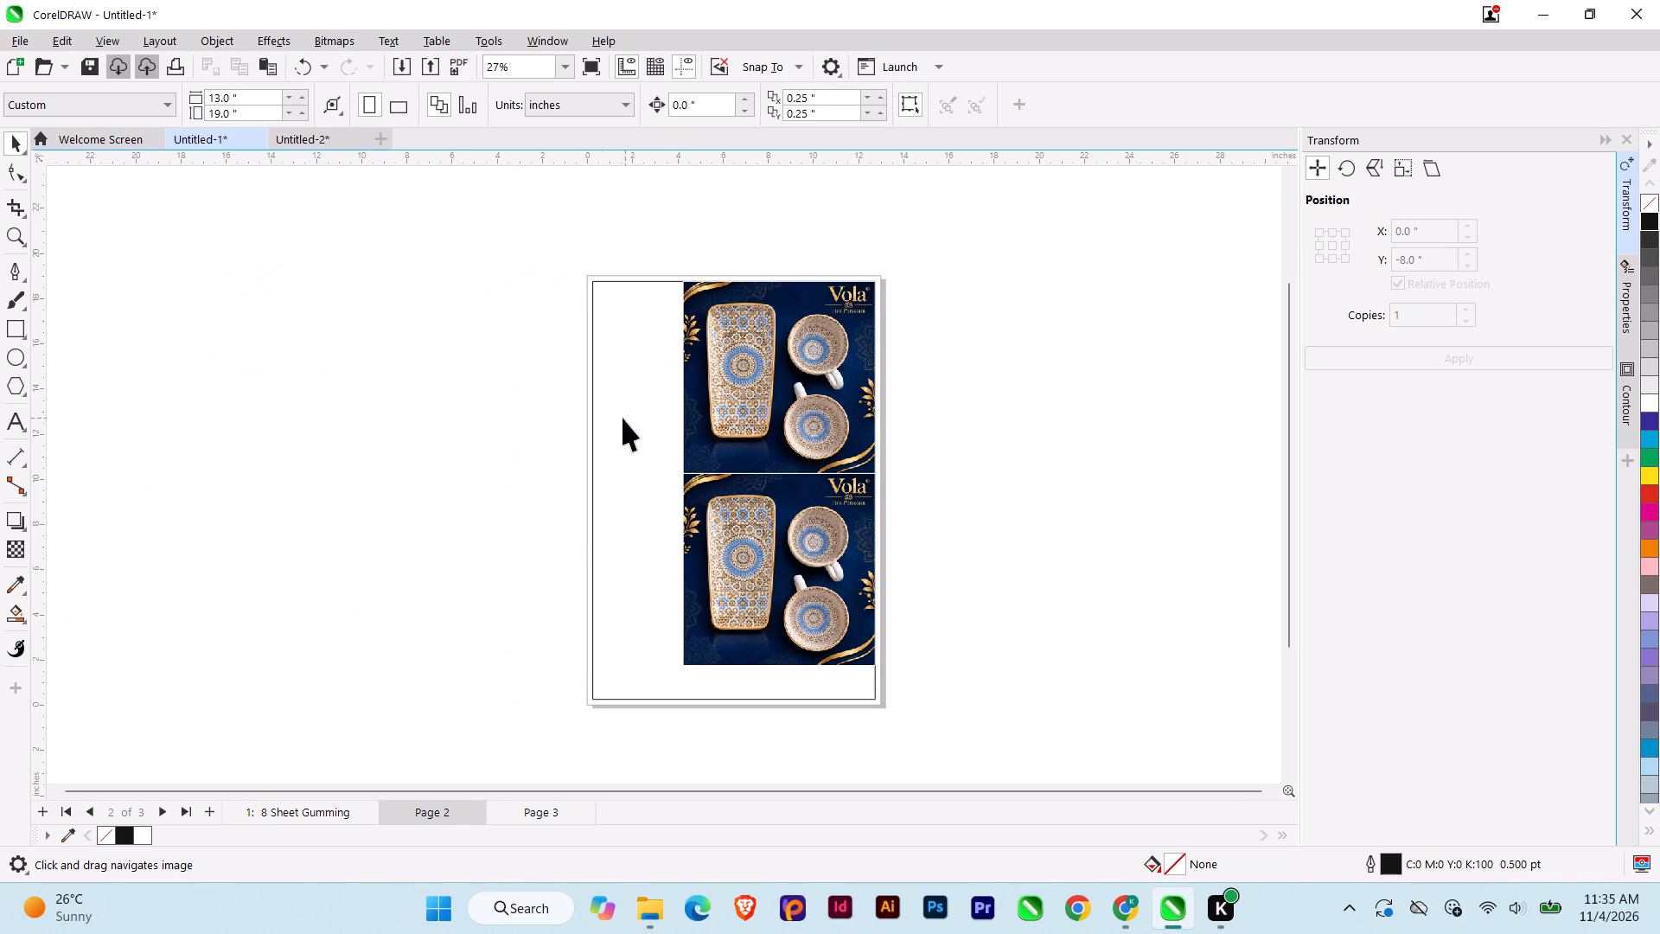
Back in CorelDRAW, rename page 1 of Untitled-1 as "10 Sheet Gumming".
click(280, 808)
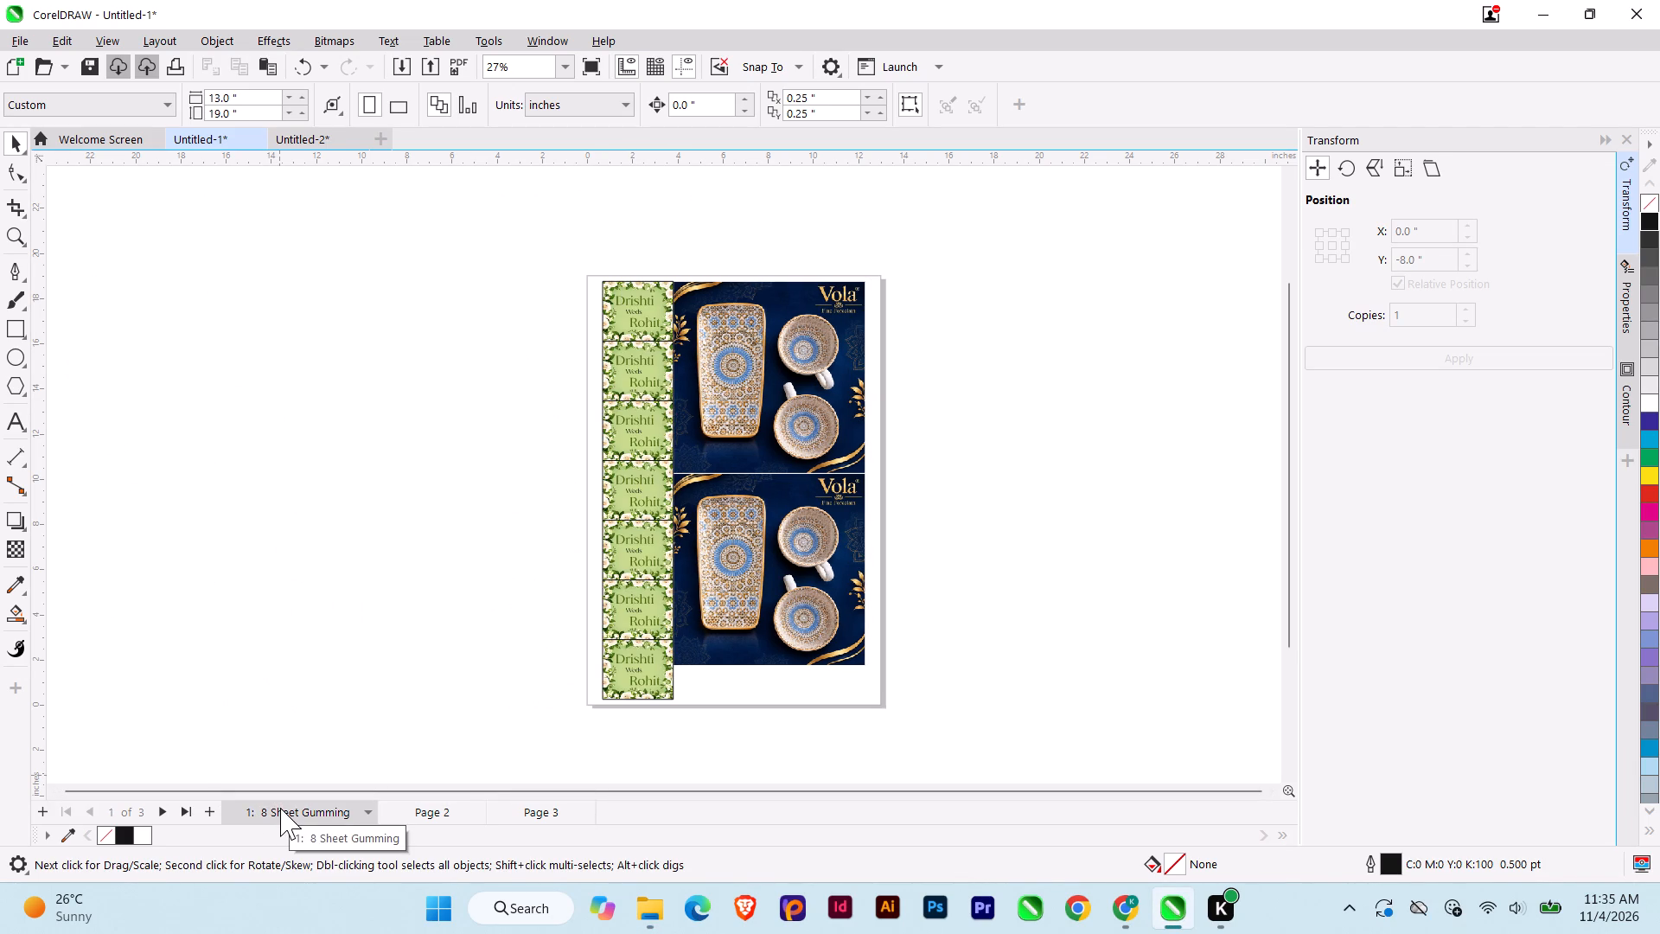
right_click(280, 808)
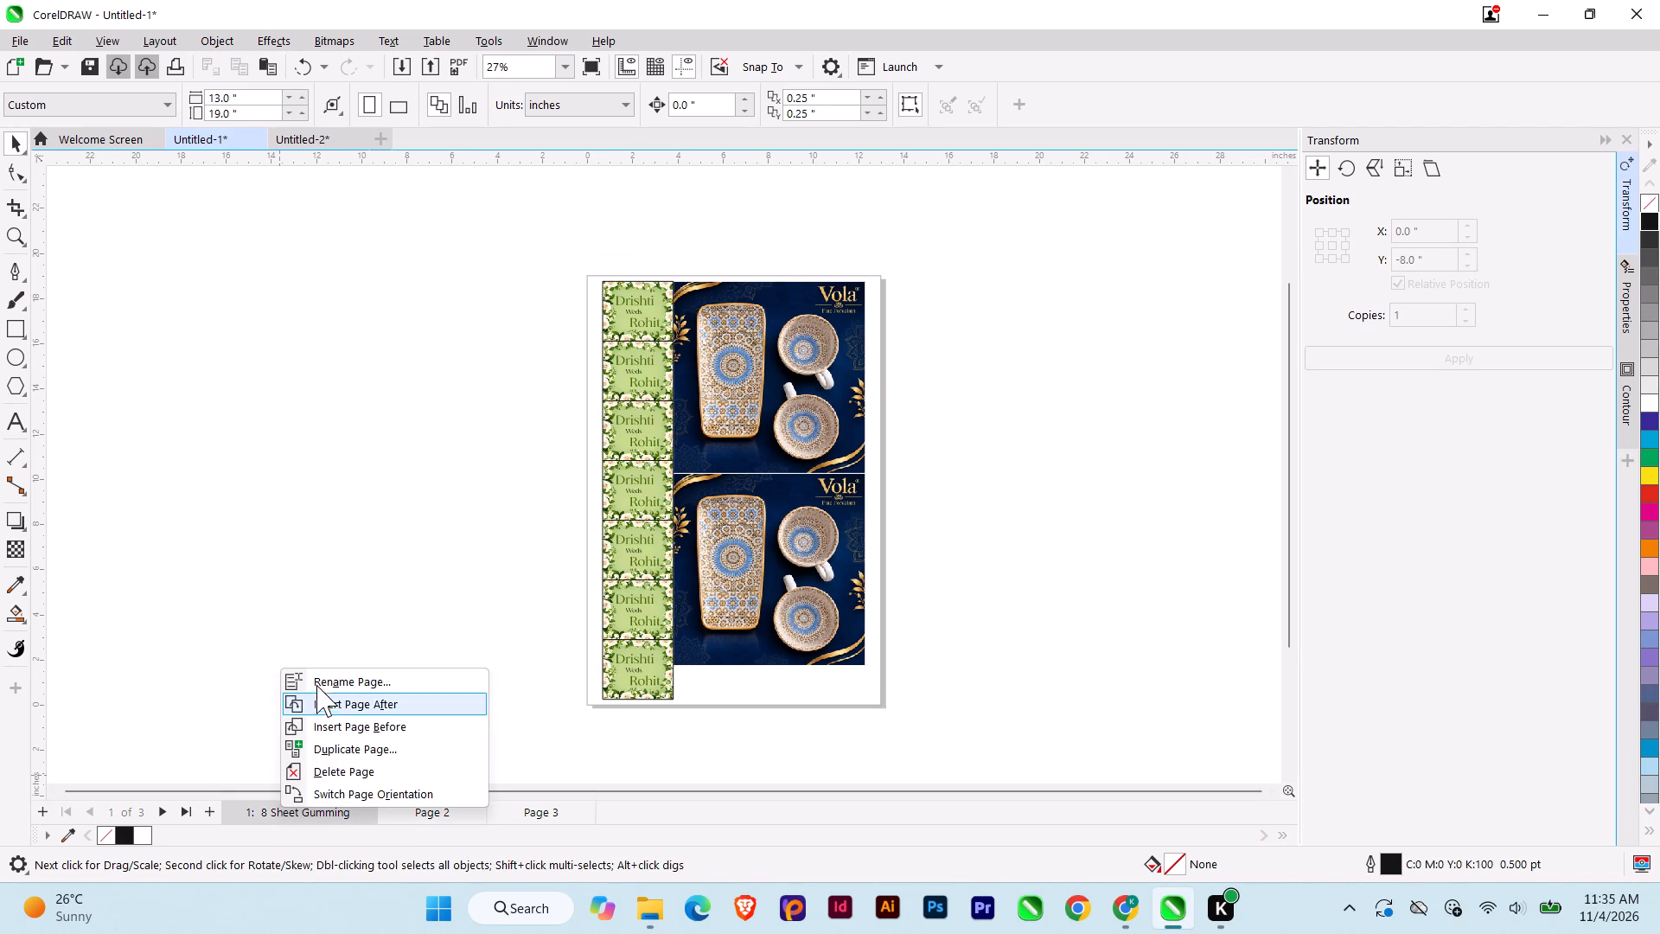
click(319, 678)
key(Left)
key(Left)
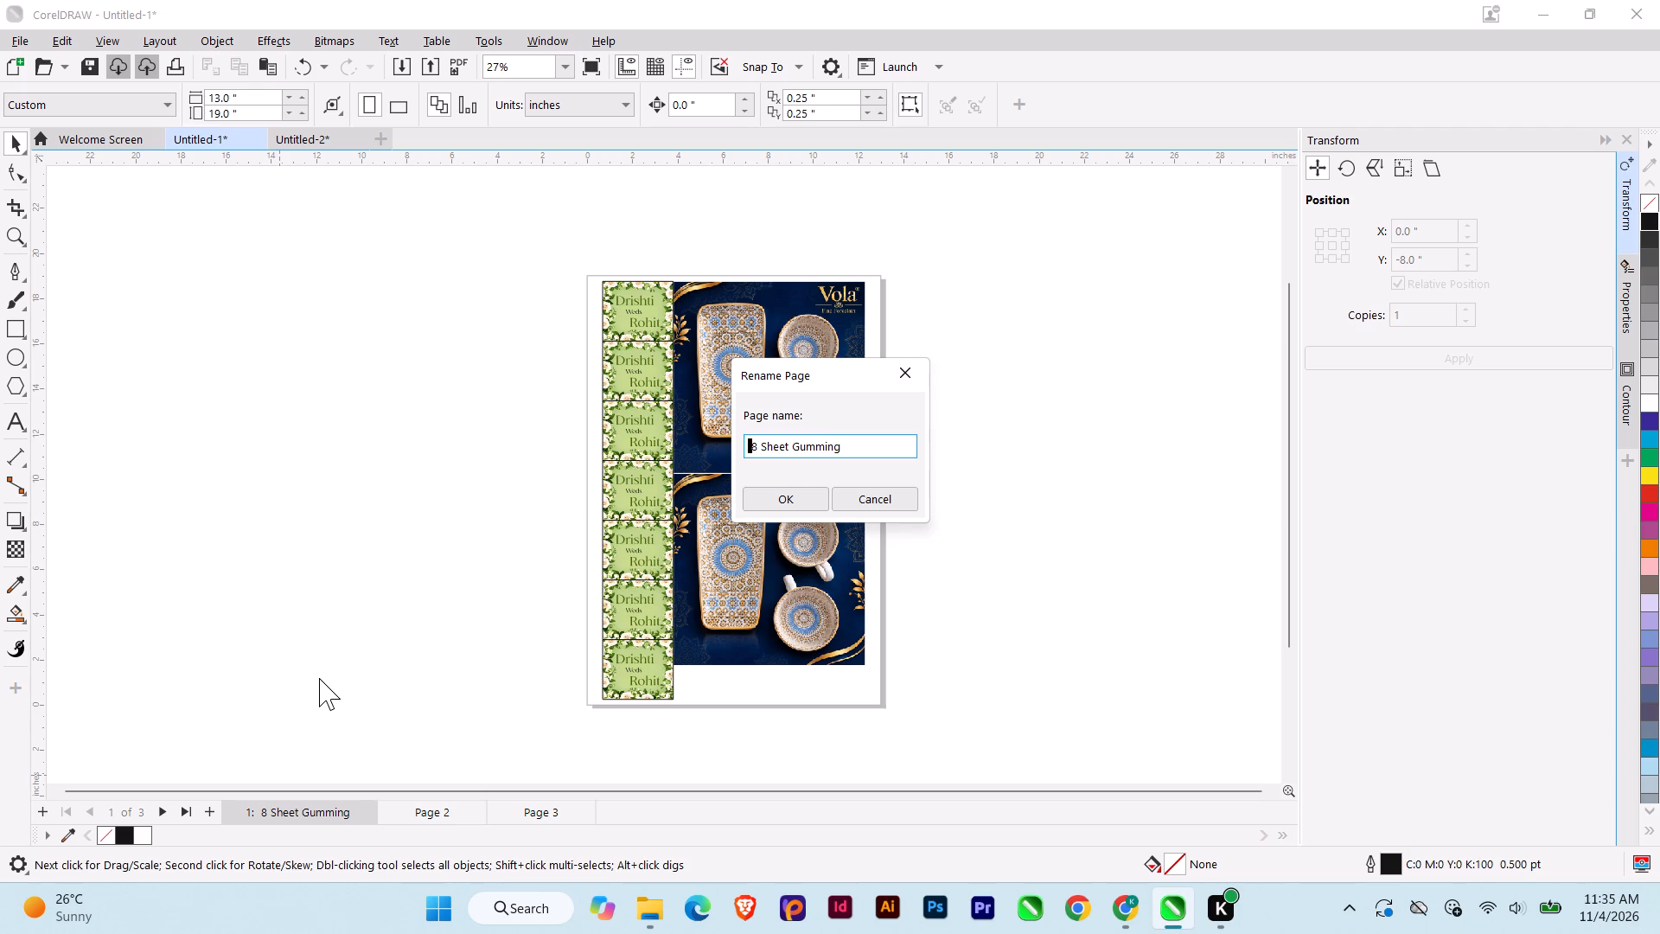
key(shift+Right)
text(10)
key(Delete)
key(Return)
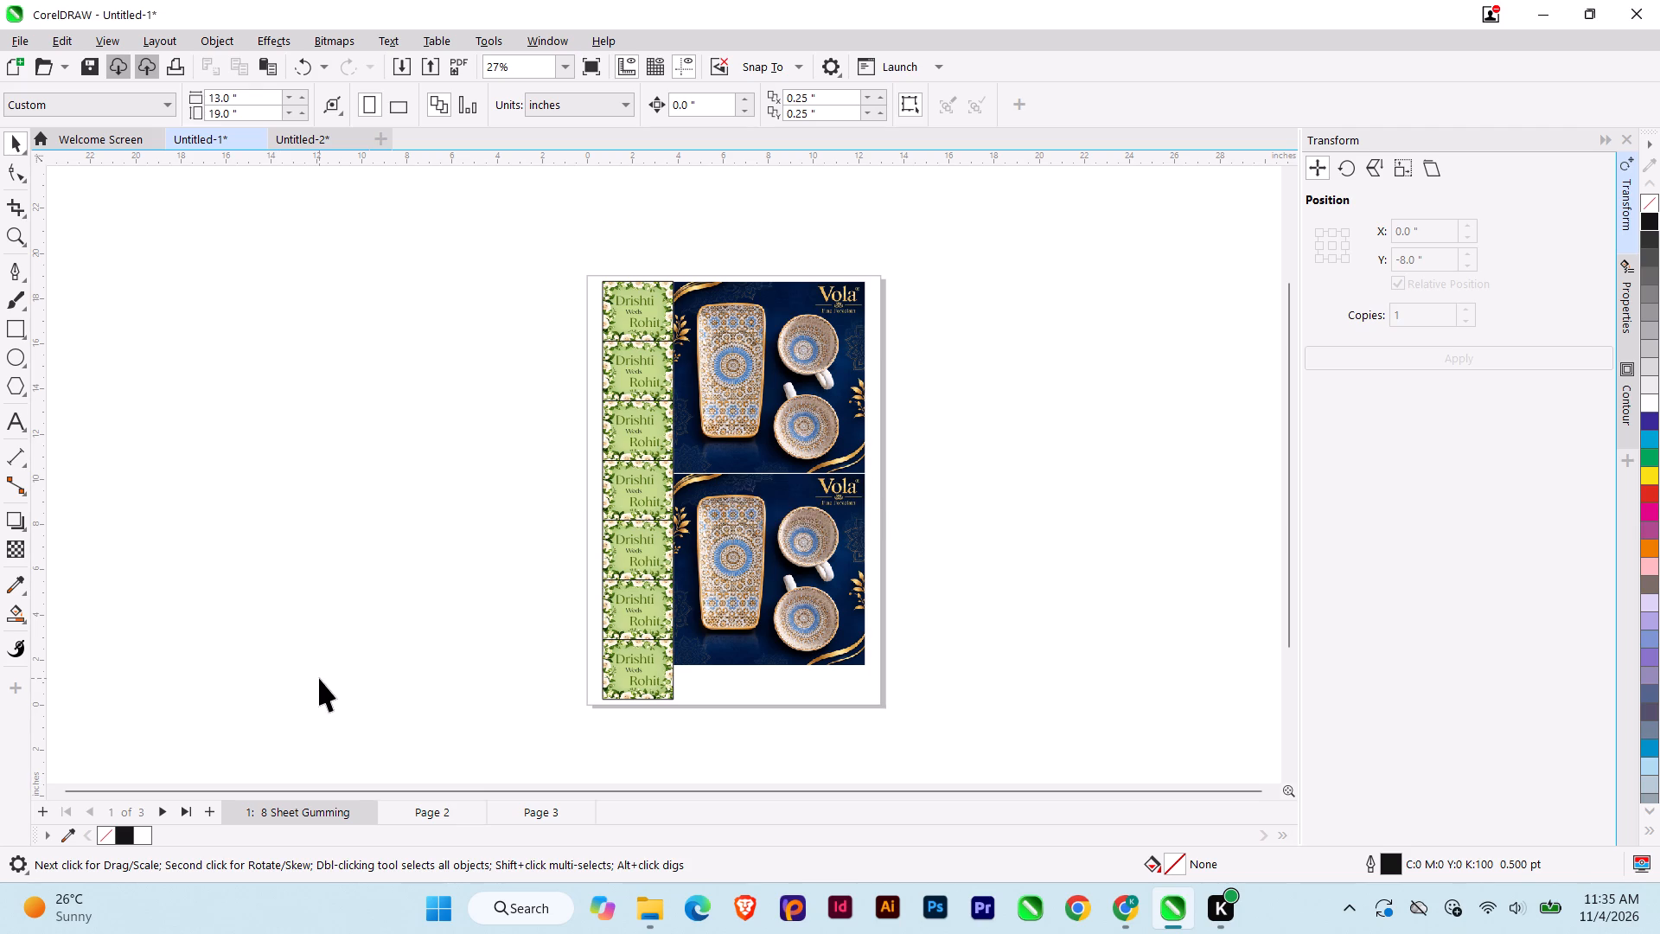
Switch to Page 2 with the two Vola designs.
click(432, 816)
right_click(432, 816)
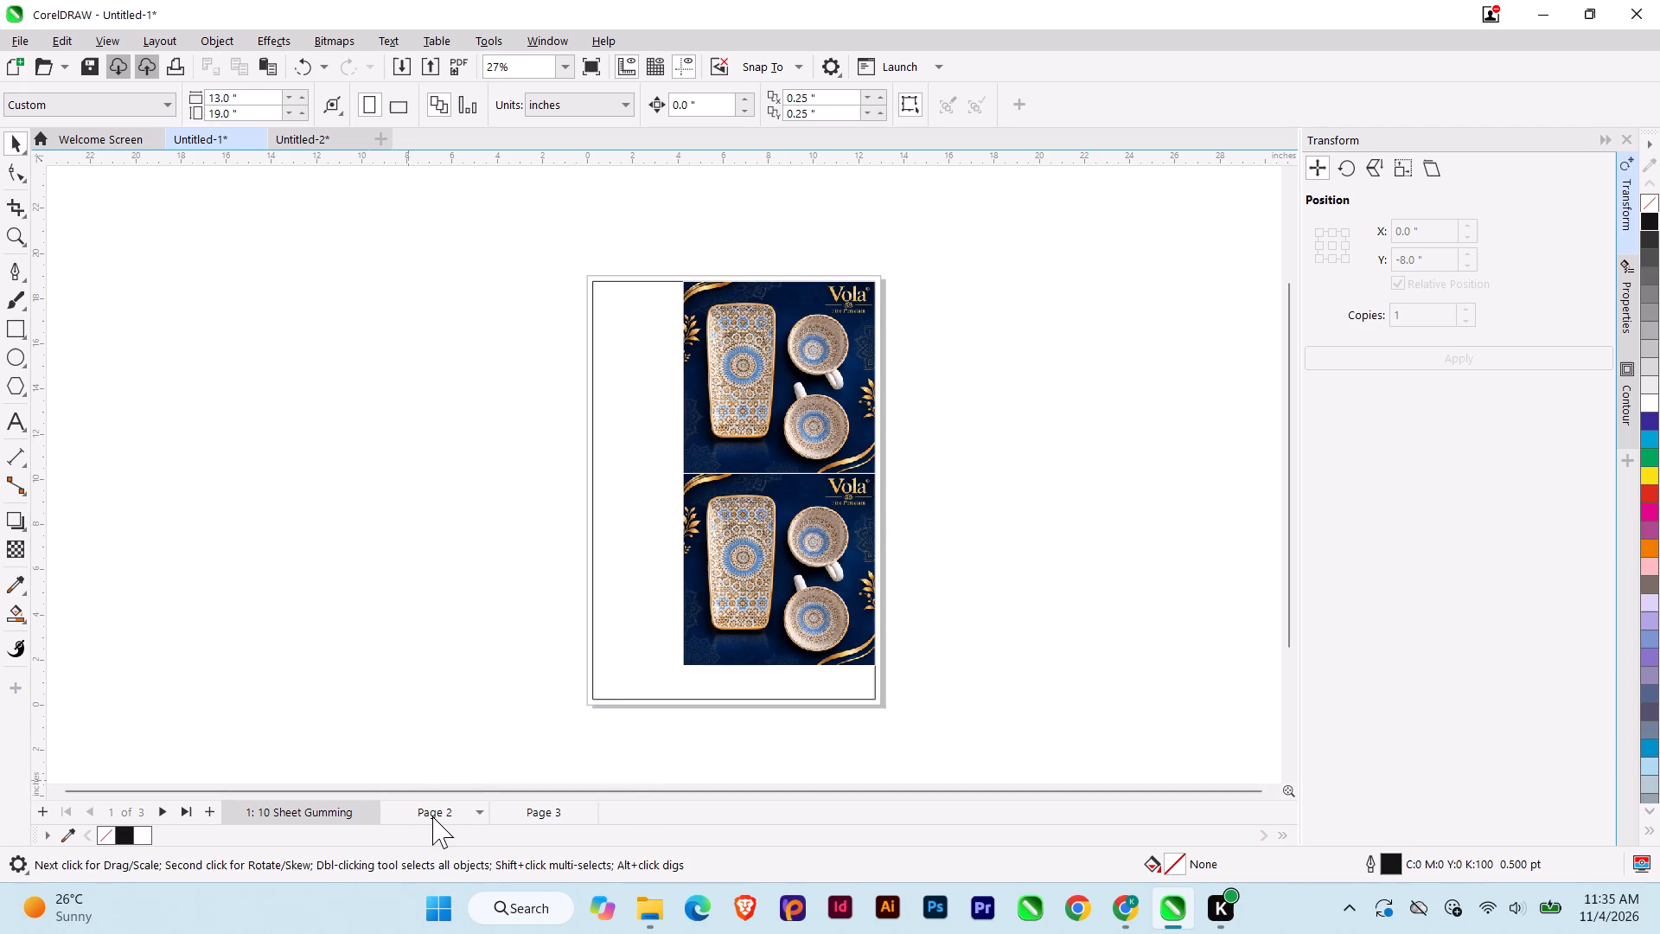
click(305, 444)
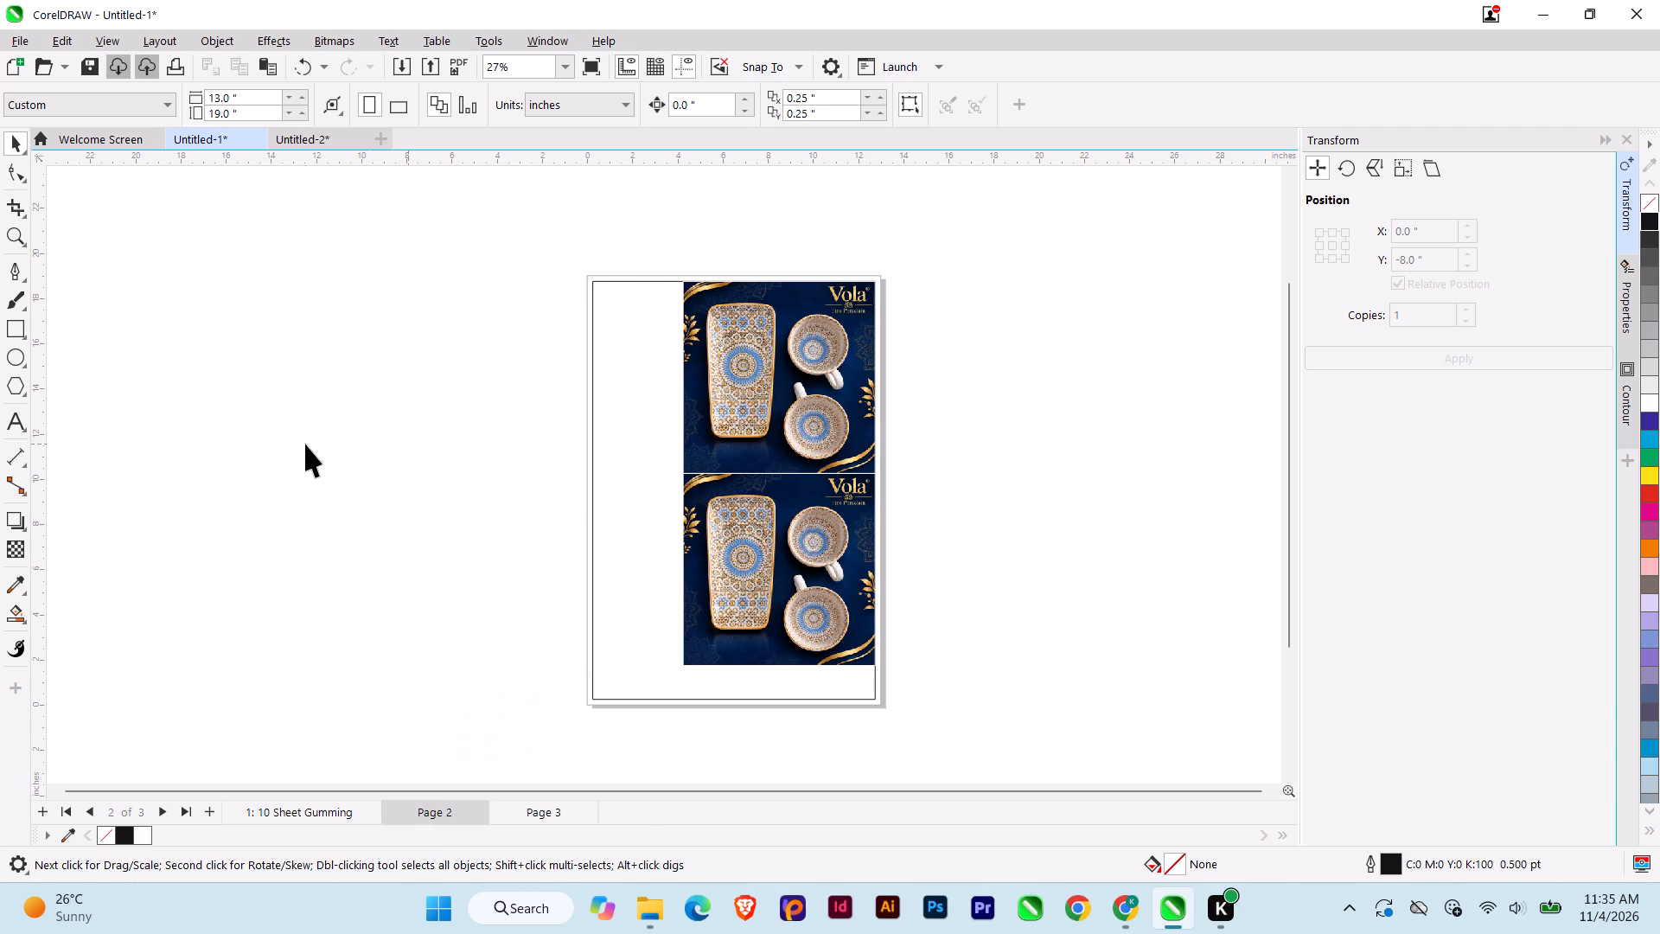
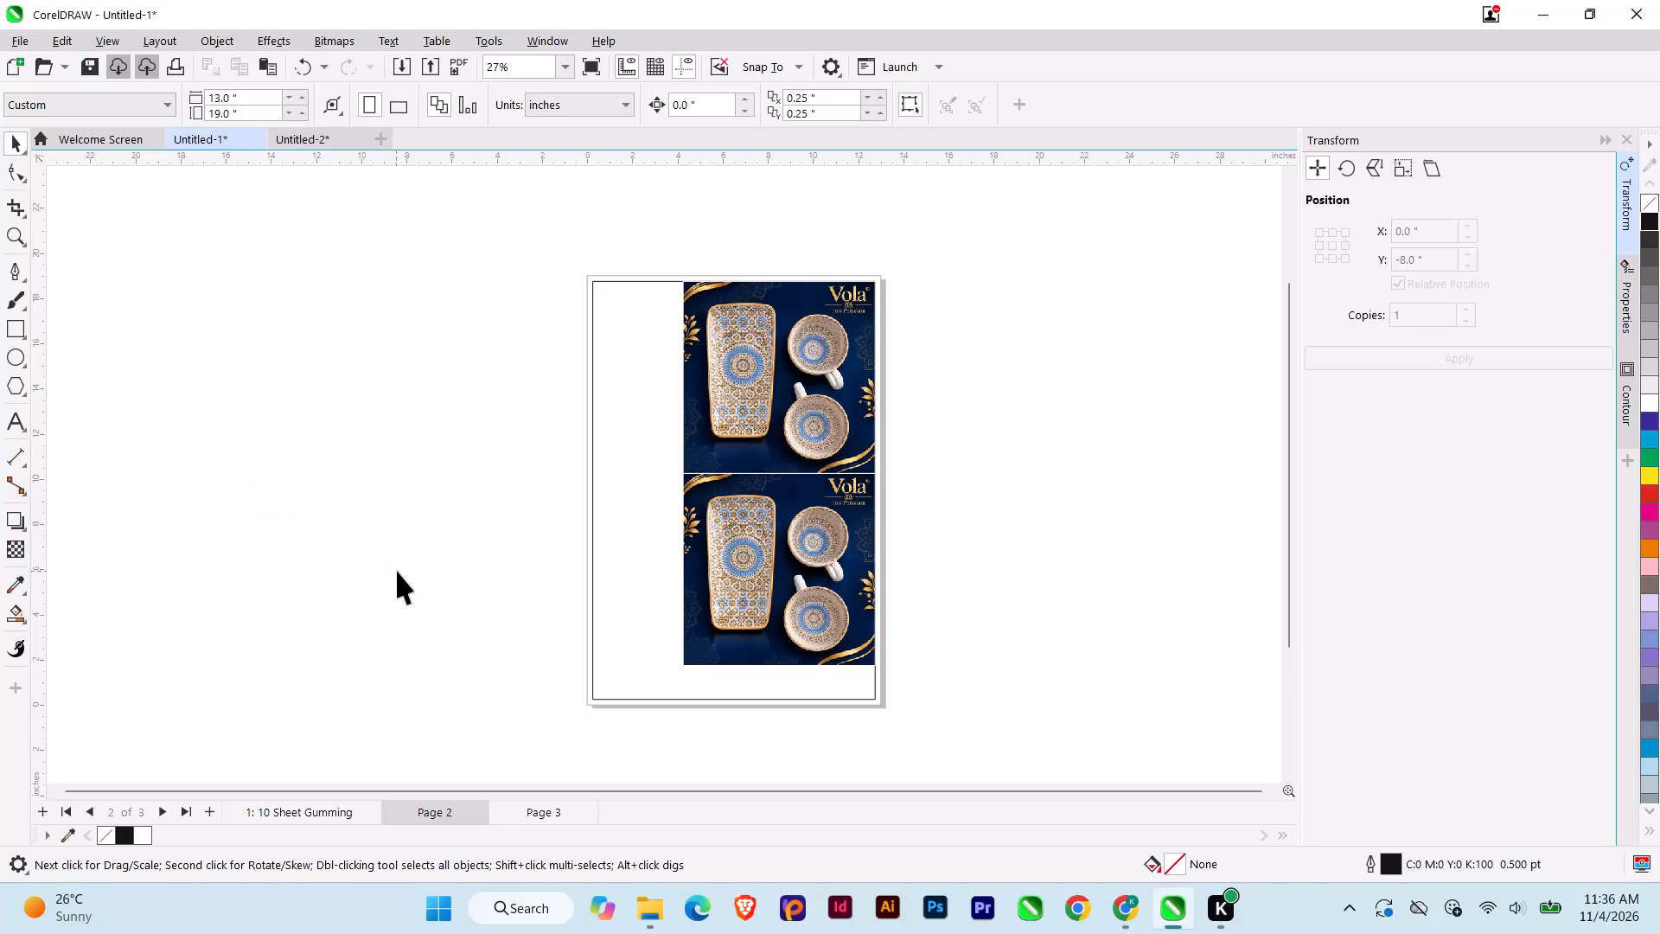
Delete the lower of the two Vola designs on Page 2.
click(676, 506)
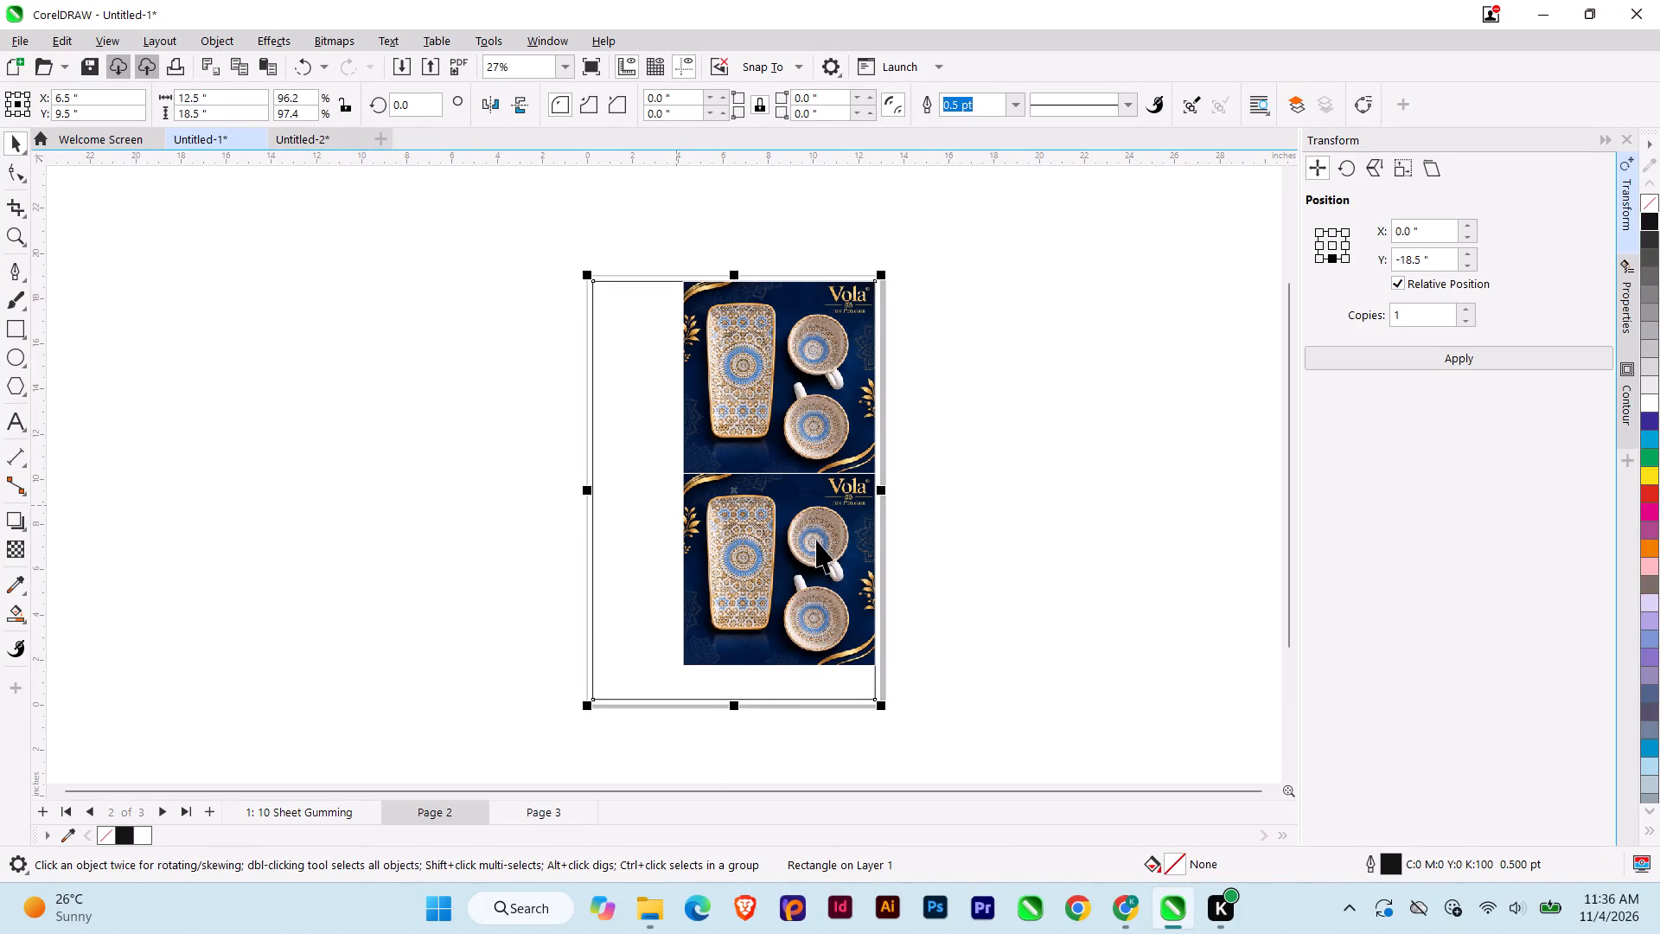
click(816, 540)
key(Delete)
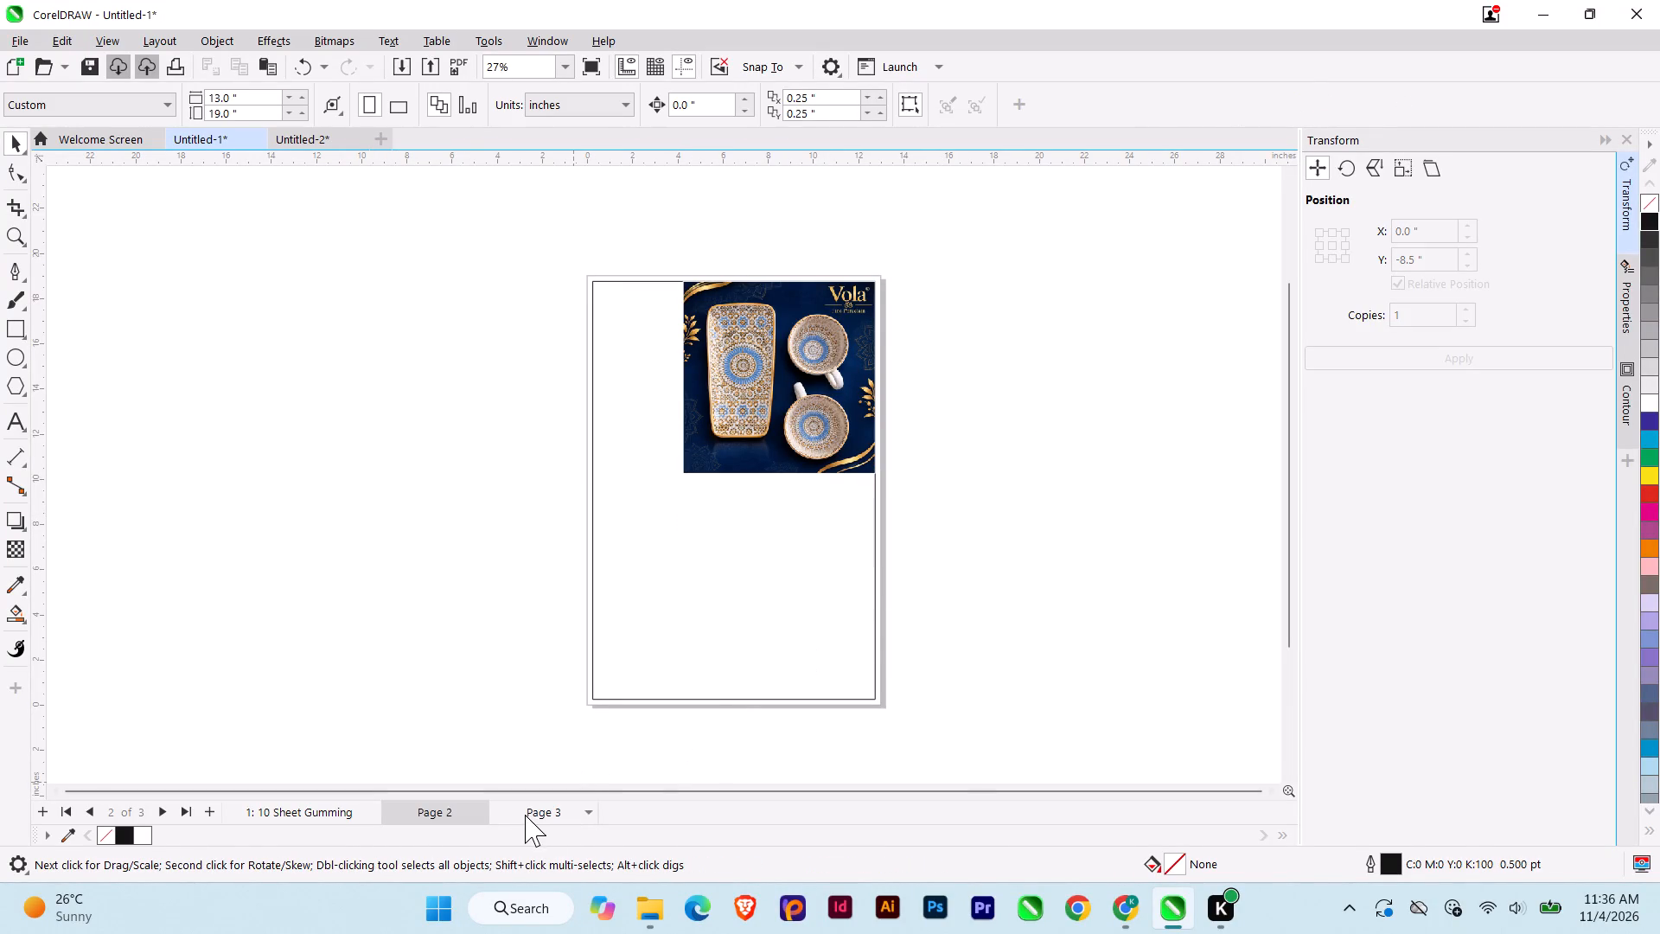
Move all five Clay Craft logos and mug designs from Page 3 to Page 2 and park them beside the page.
click(525, 813)
drag(544, 205, 1050, 604)
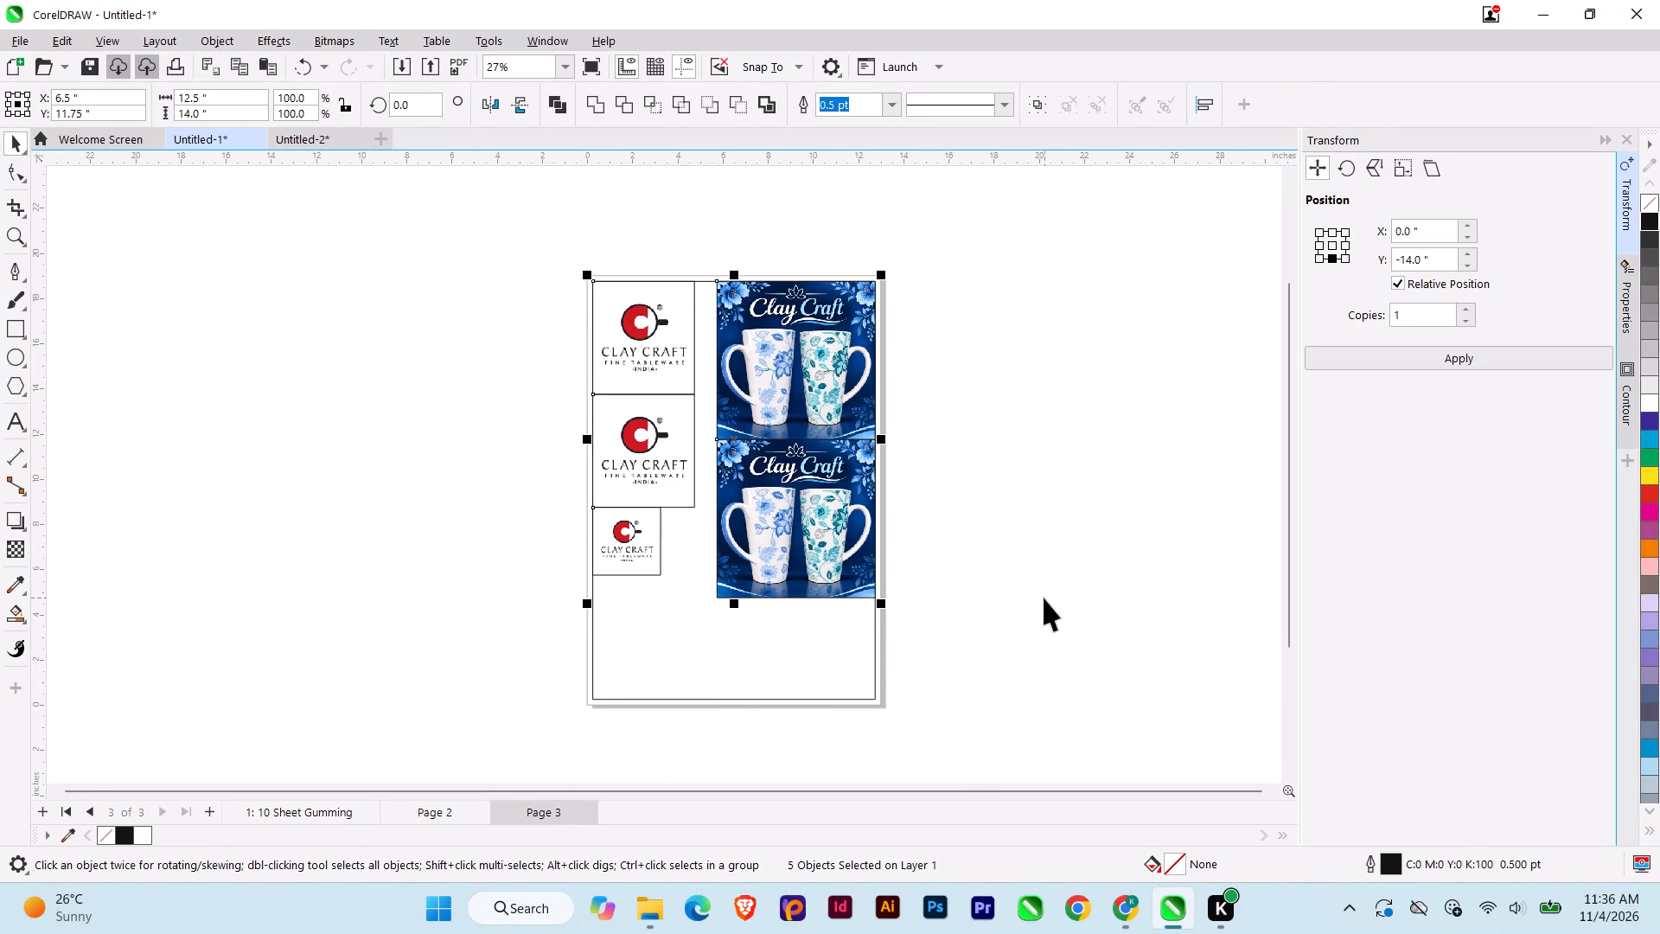
key(ctrl+x)
click(444, 811)
key(ctrl+v)
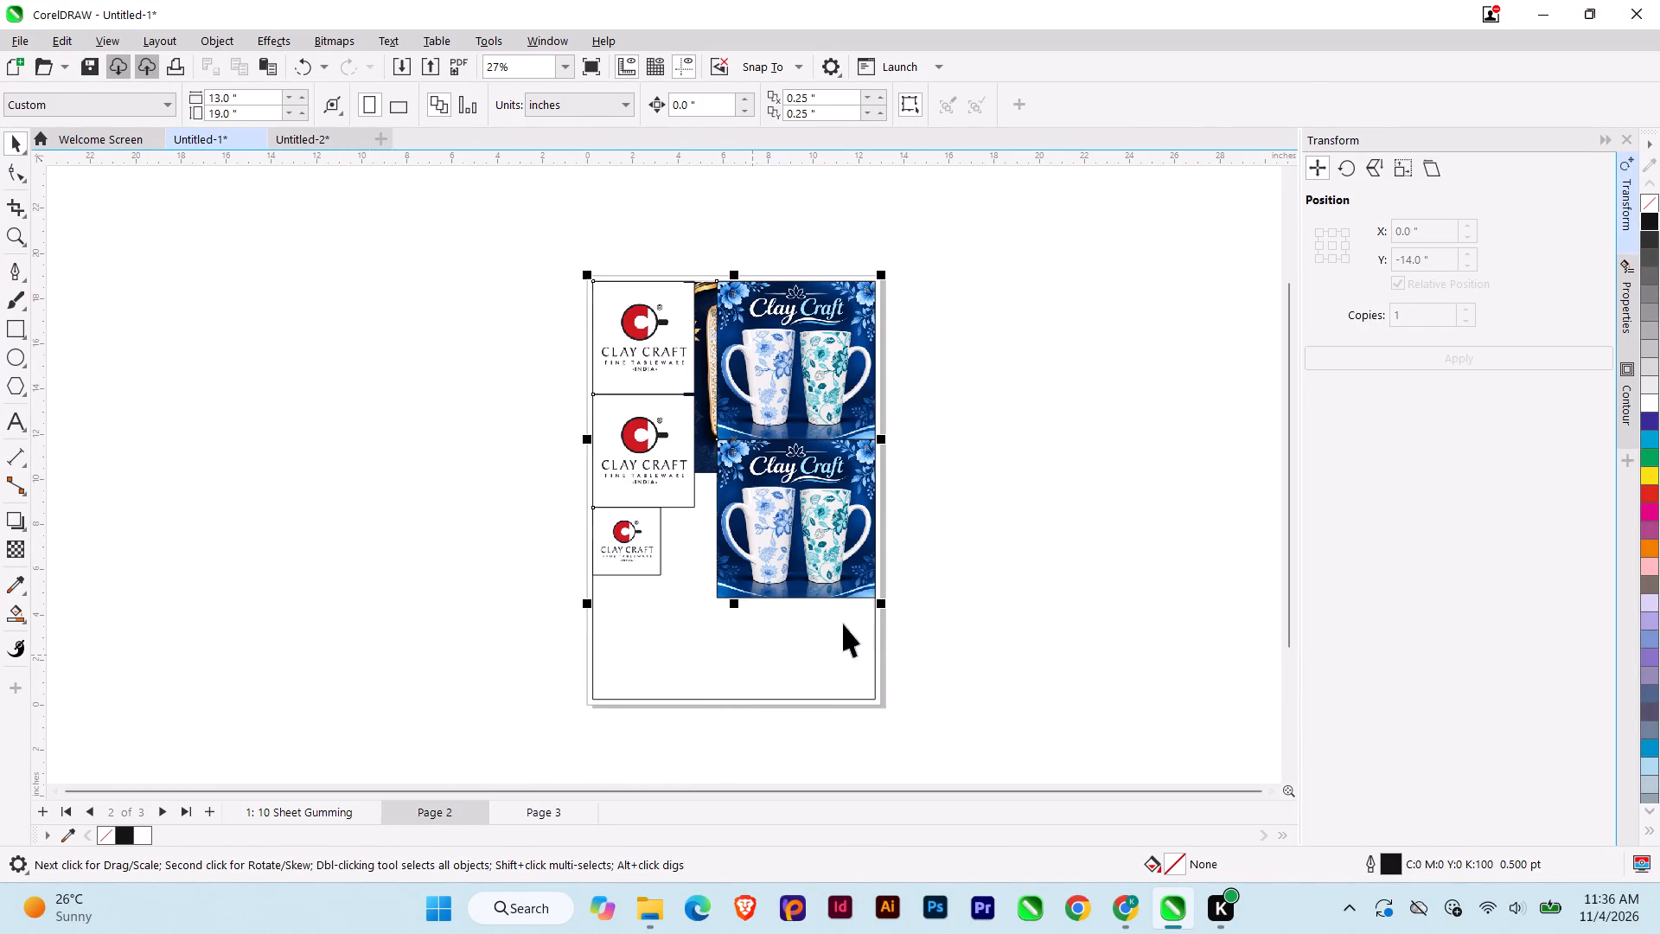
drag(862, 528, 329, 535)
click(450, 465)
Align the lower Clay Craft mug design to the bottom and right edges of the Page 2 frame.
click(290, 542)
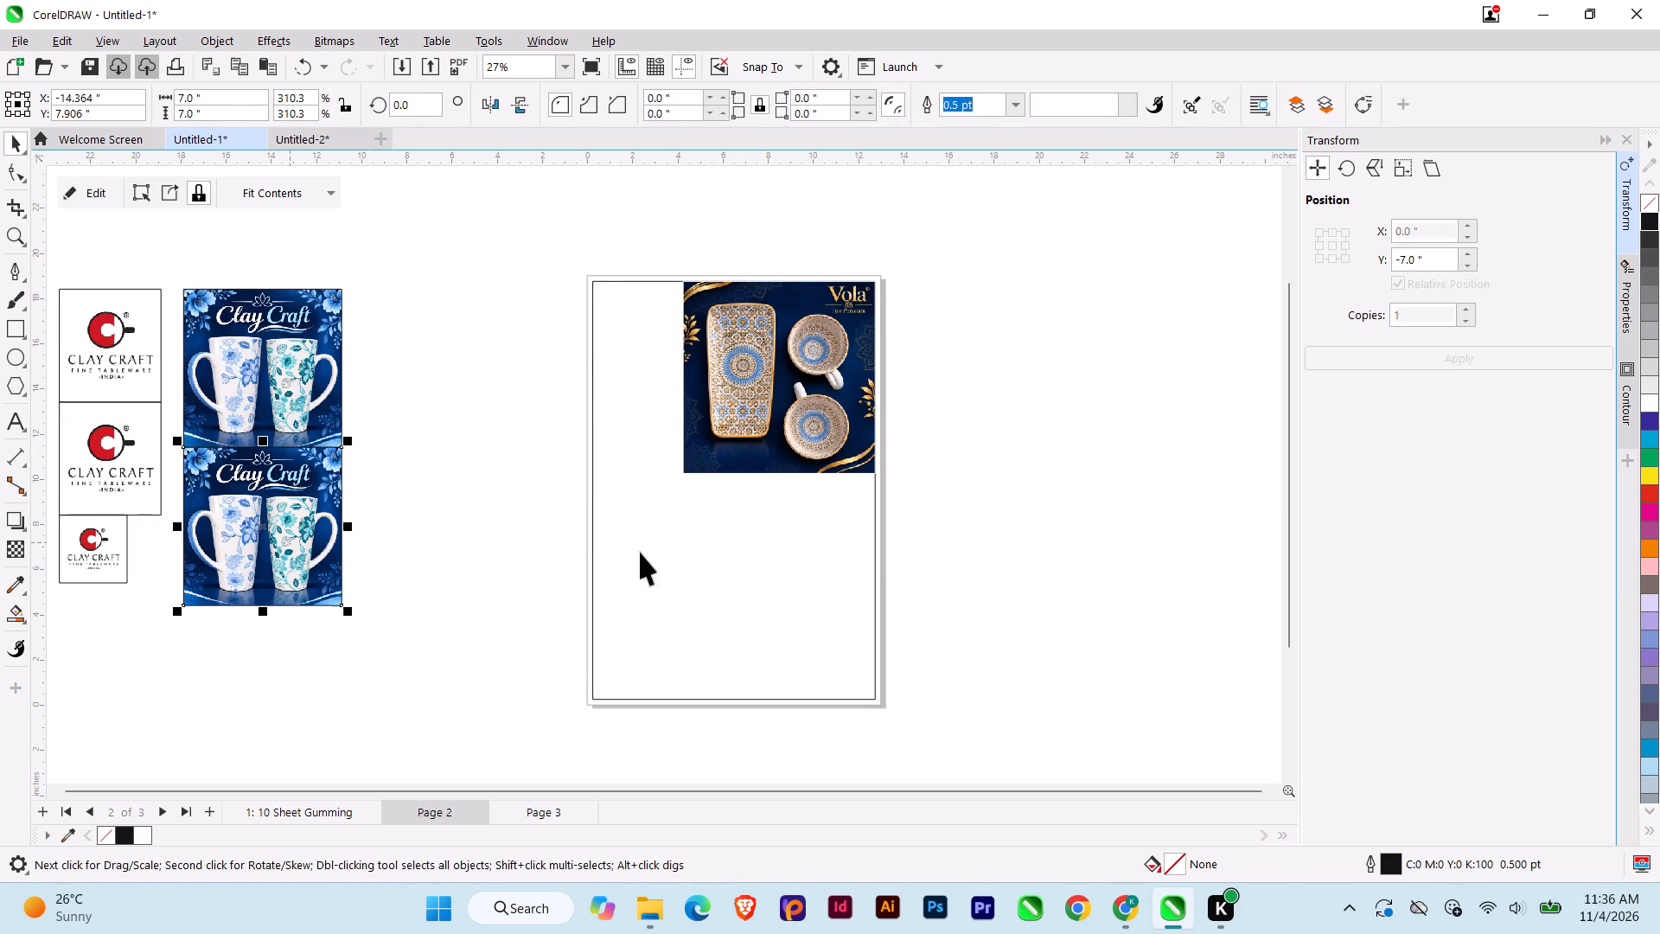
shift+click(661, 560)
key(b)
key(r)
click(1007, 544)
Duplicate the mug design to its left and snap the copy edge to edge with the original.
click(840, 573)
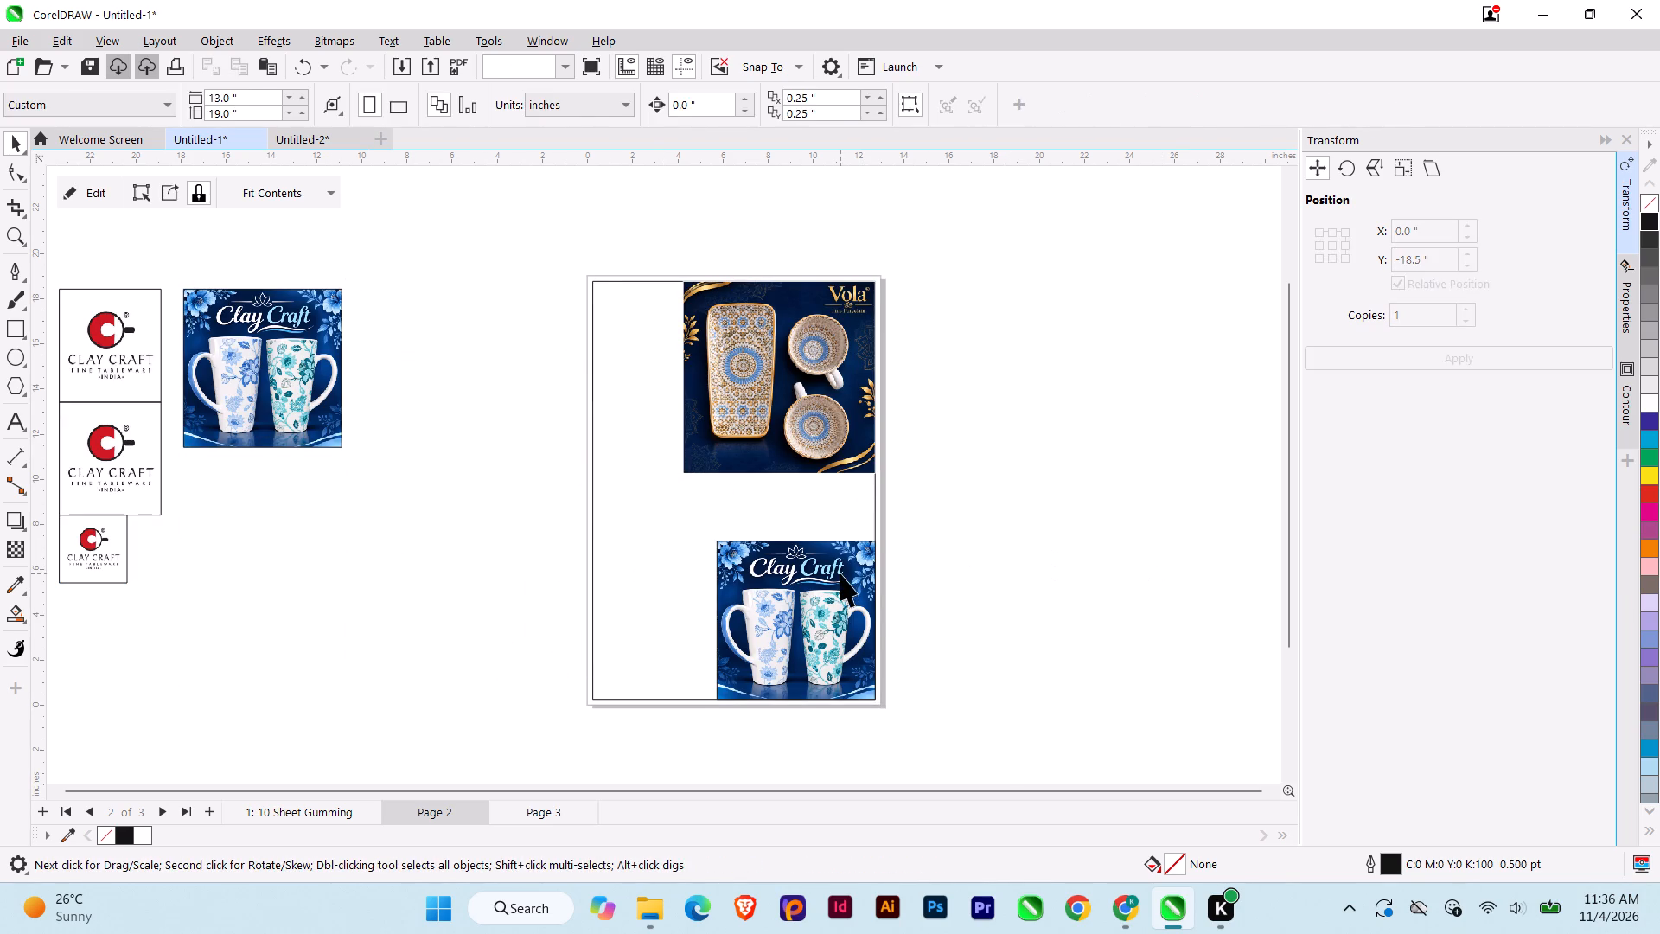
scroll(810, 562, up, 1)
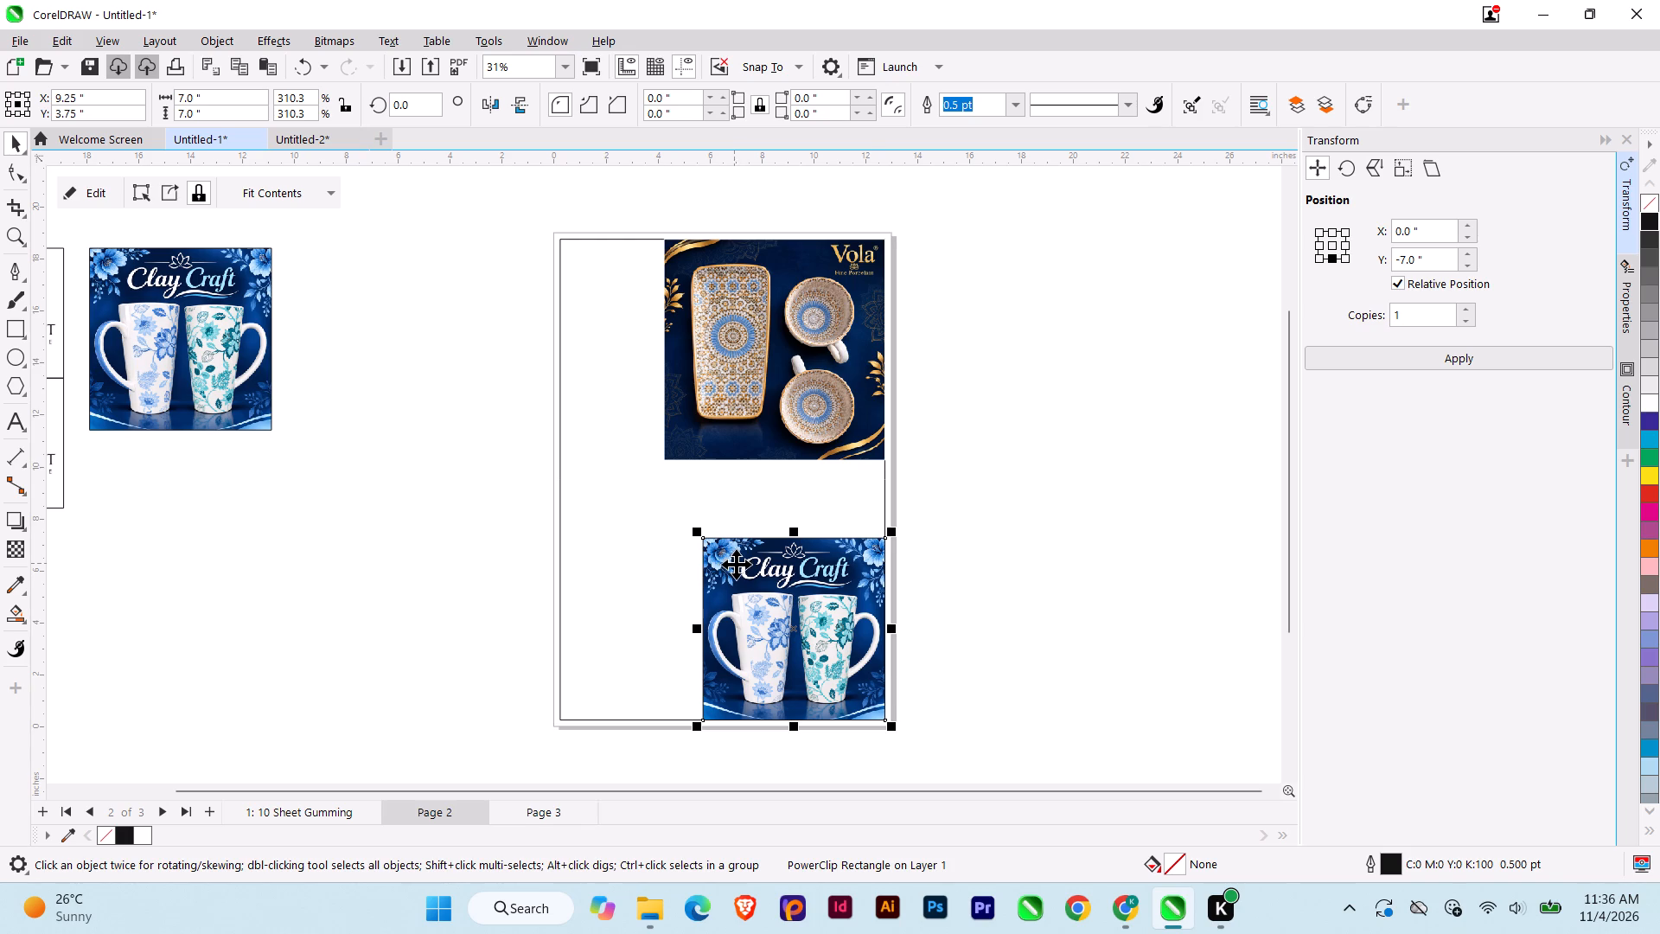
drag(871, 552, 667, 583)
ctrl+right_click(667, 583)
scroll(682, 570, up, 5)
drag(680, 513, 718, 518)
Group the two adjoining mug designs and set the group's width to 12.5 inches.
scroll(718, 518, down, 3)
shift+click(795, 543)
key(ctrl+g)
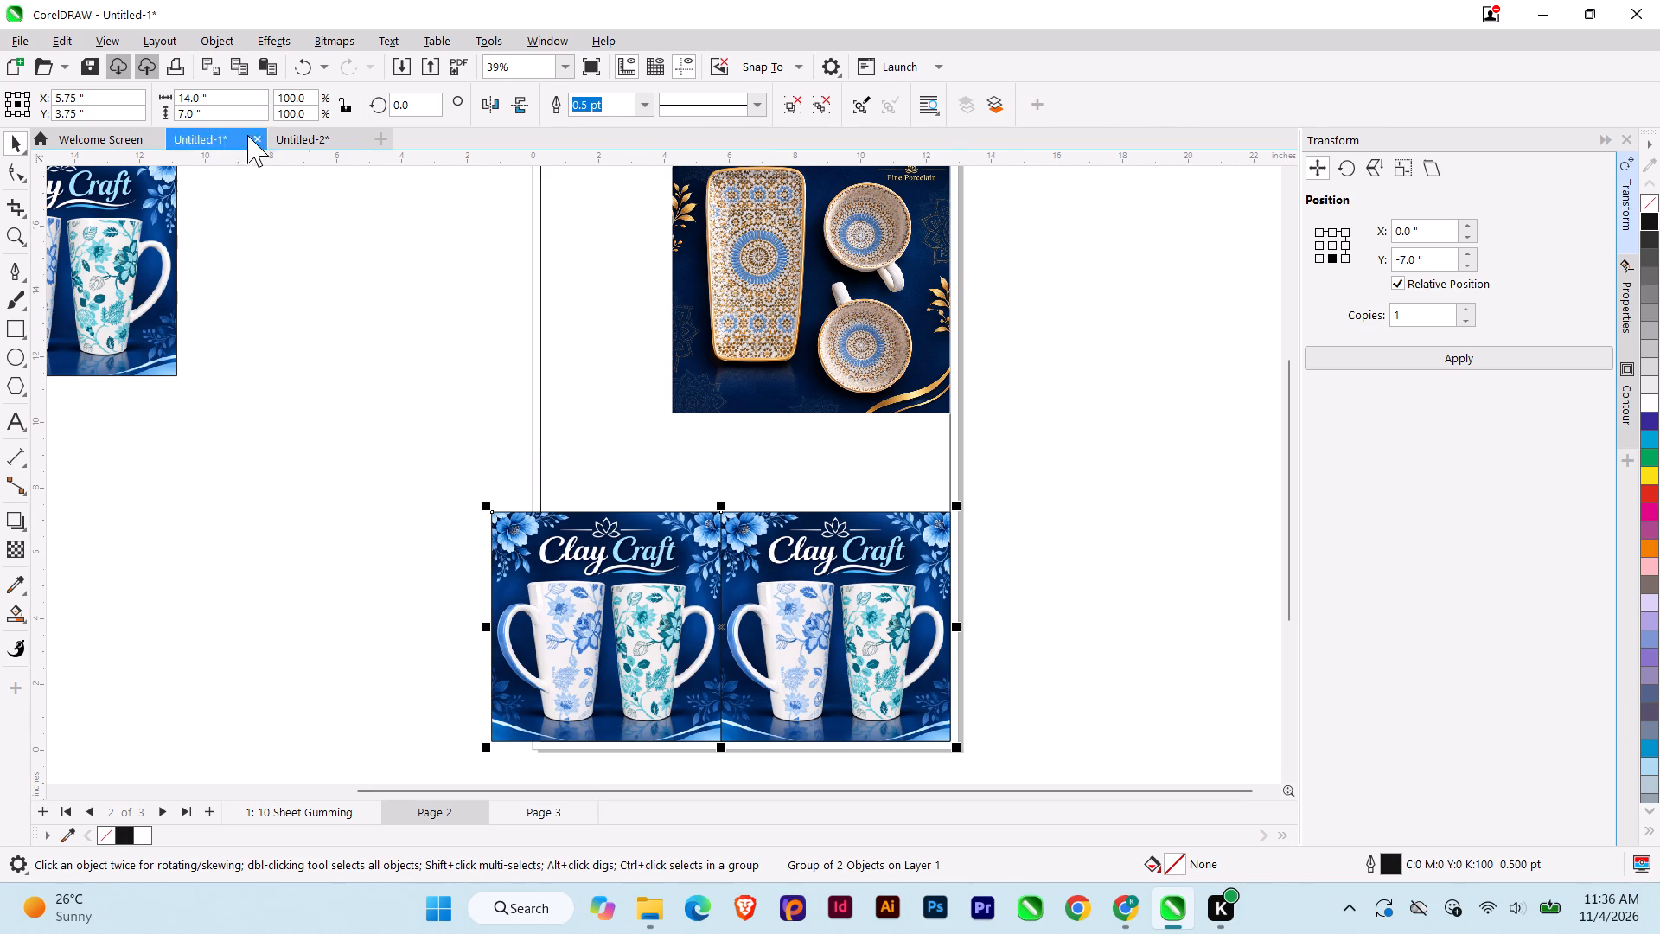
drag(225, 95, 166, 104)
key(1)
key(2)
key(period)
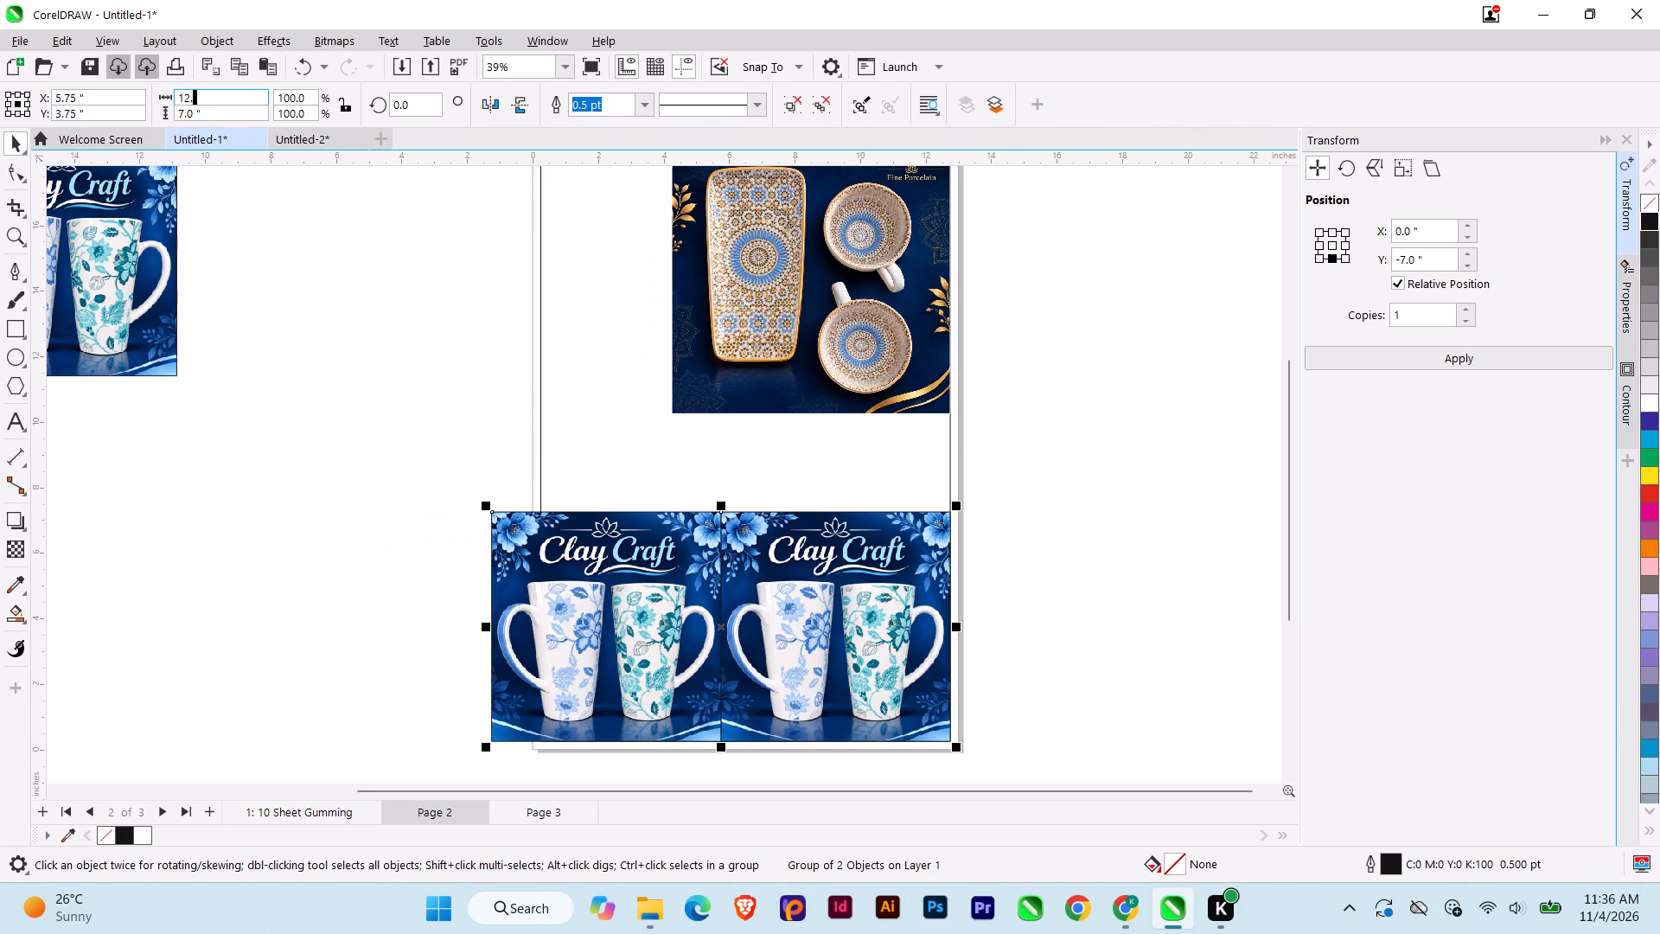
key(5)
key(Return)
Centre the mug group horizontally within the page frame.
shift+click(703, 467)
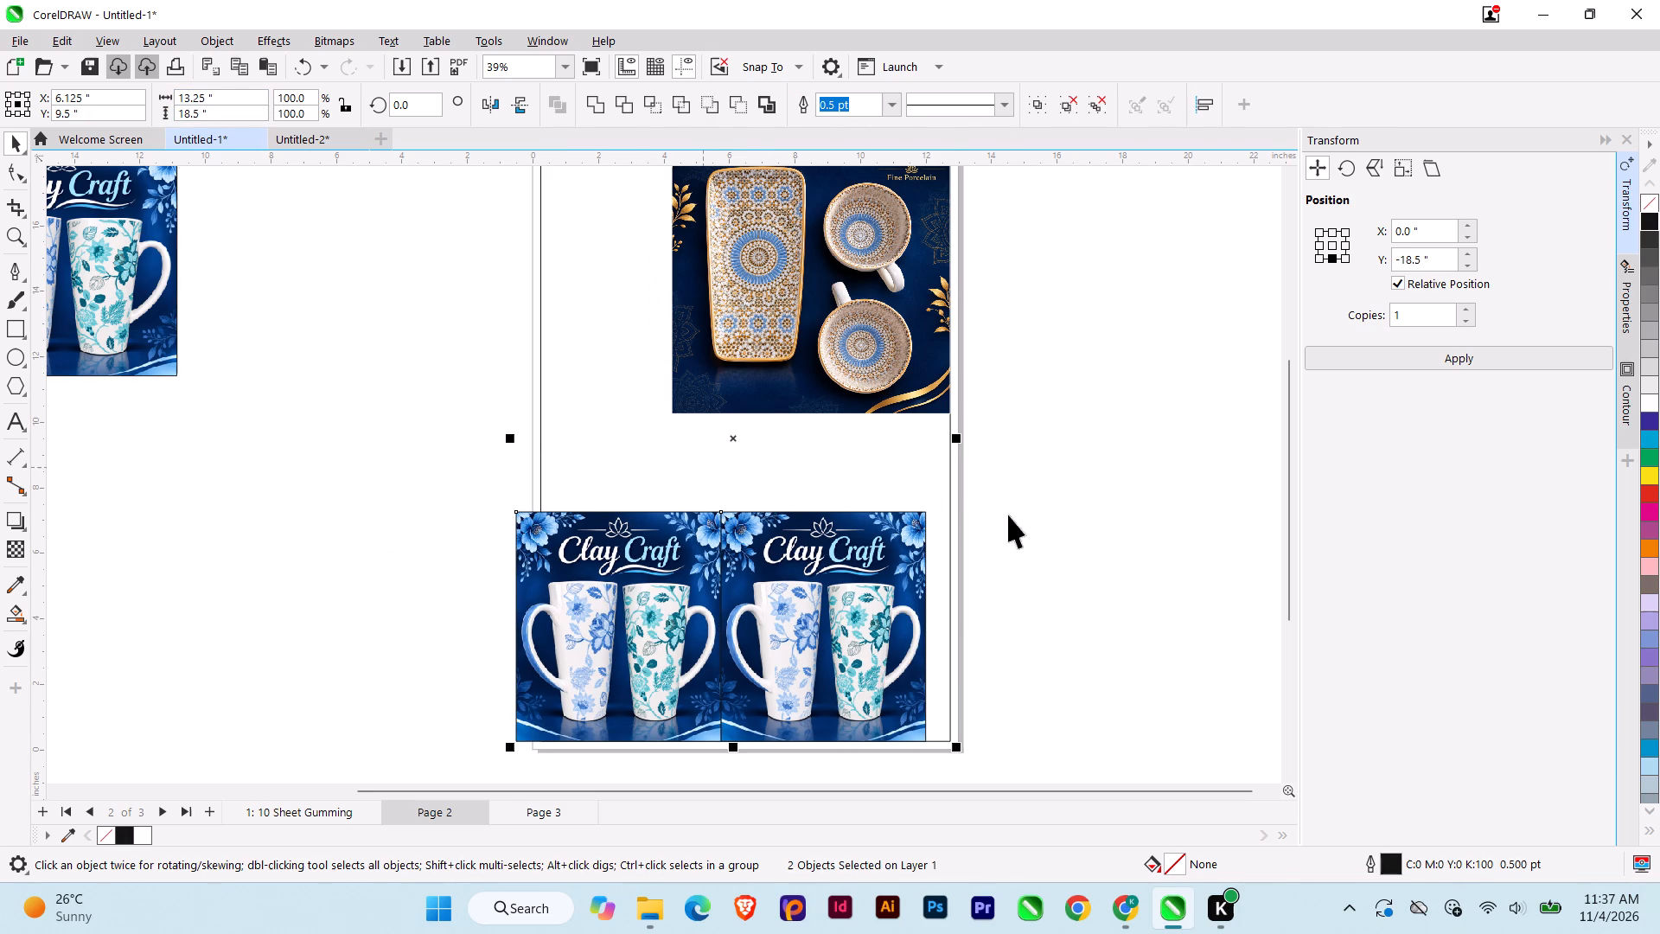
key(c)
click(1140, 509)
click(750, 622)
Delete the leftover Clay Craft mug design parked beside the page.
scroll(680, 563, down, 3)
middle_drag(680, 563, 853, 628)
click(479, 434)
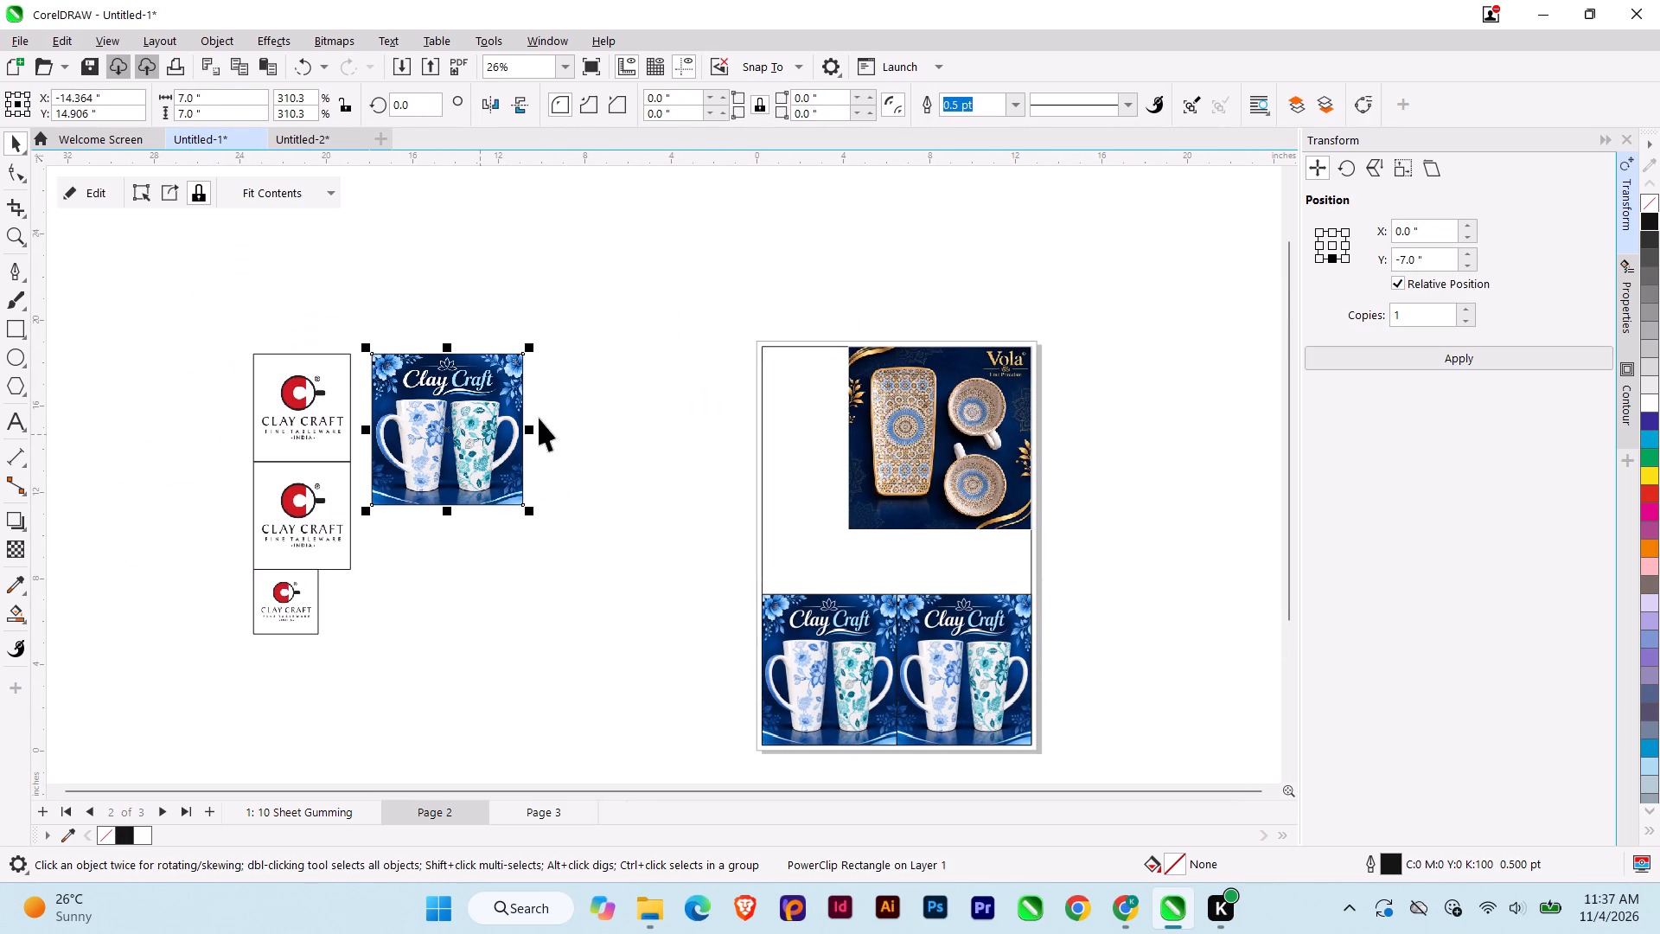
key(Delete)
Move the lower 4.5 × 5 inch Clay Craft logo onto the page, above the mugs and beside the Vola design.
click(335, 493)
drag(324, 493, 826, 515)
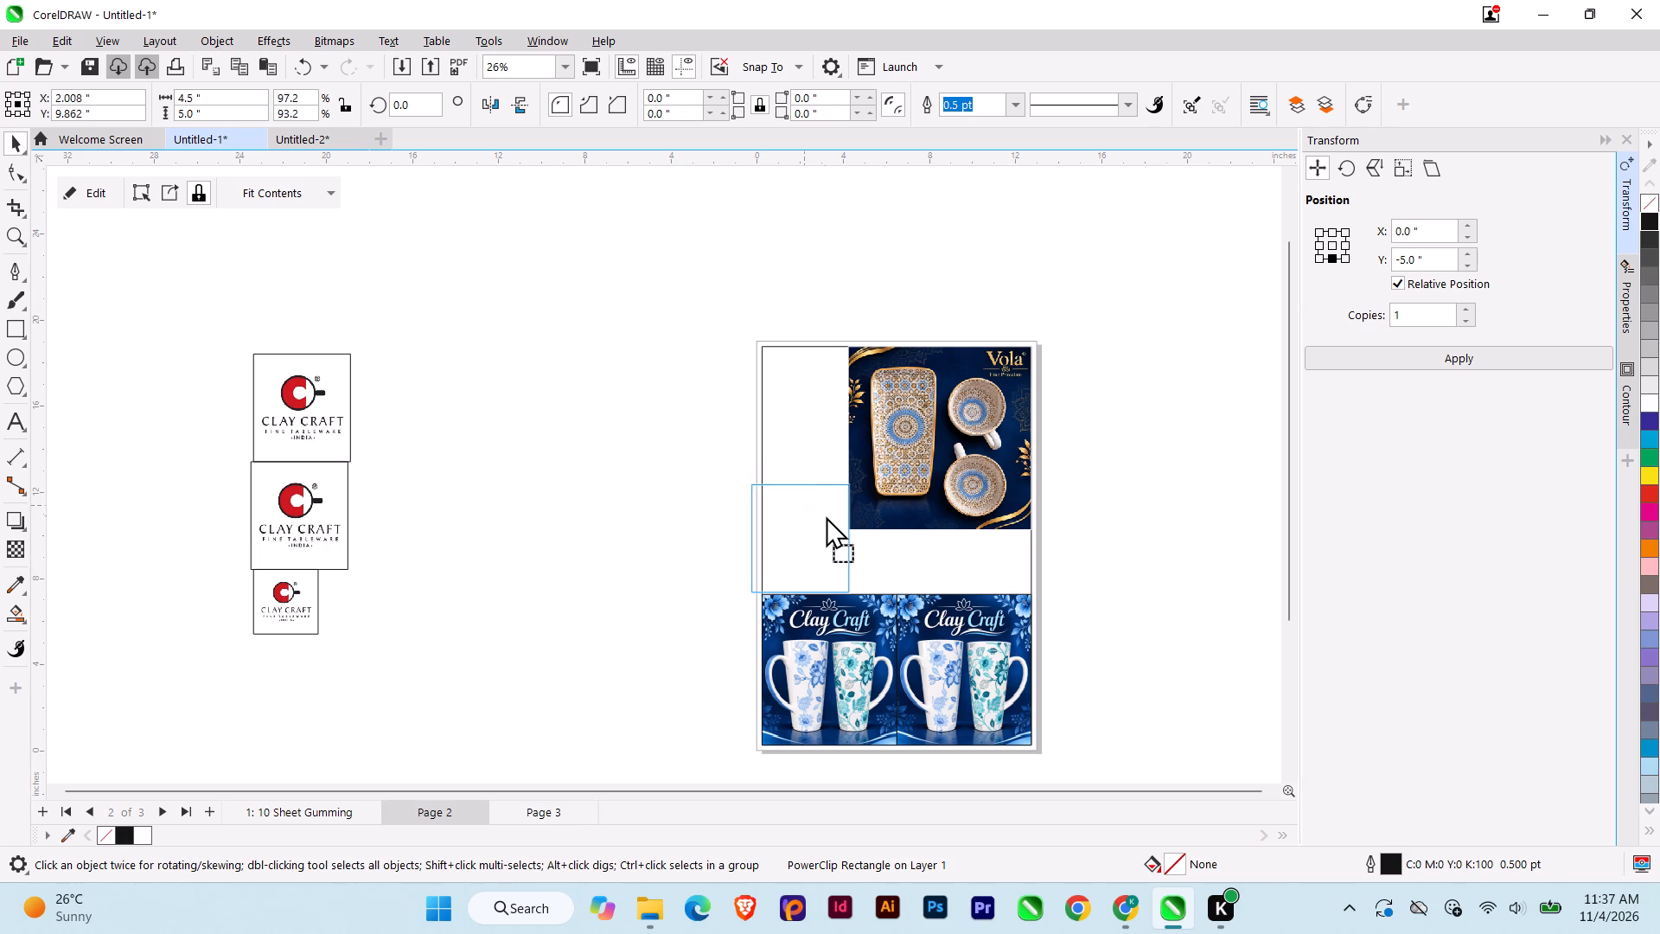
drag(826, 515, 824, 515)
scroll(824, 515, up, 7)
scroll(824, 515, down, 4)
scroll(627, 548, down, 5)
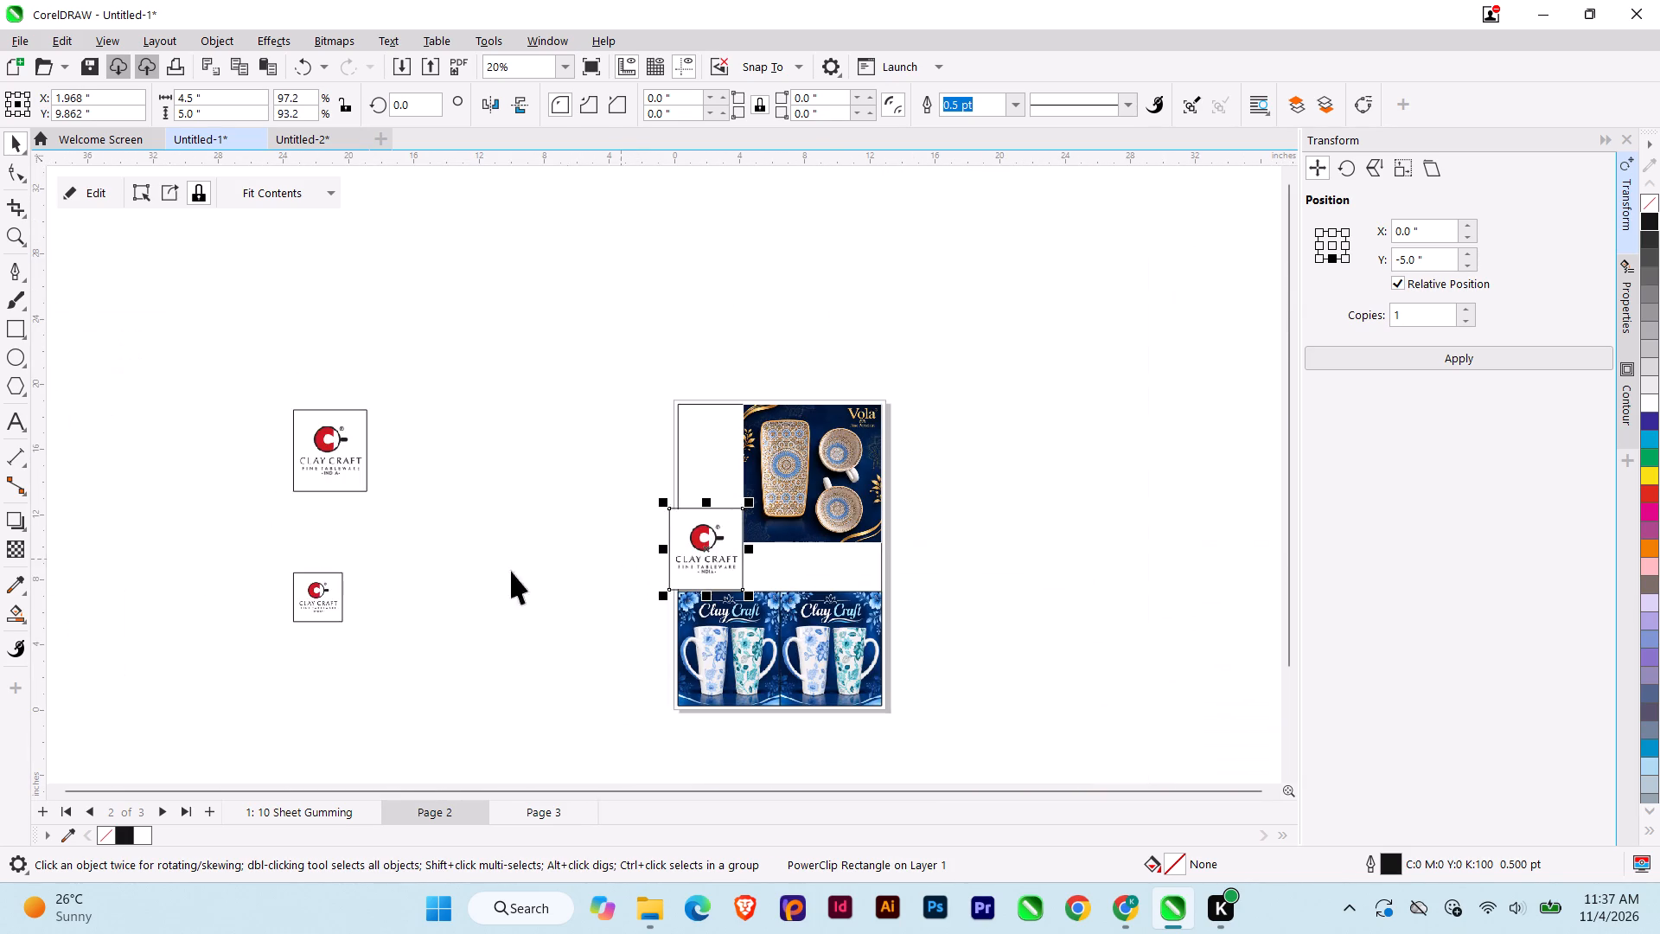
Move the 3-inch Clay Craft logo into the gap under the Vola design, snapped to the Vola's lower-right corner.
drag(317, 604, 851, 567)
scroll(858, 567, up, 11)
middle_drag(890, 553, 852, 549)
scroll(880, 461, up, 5)
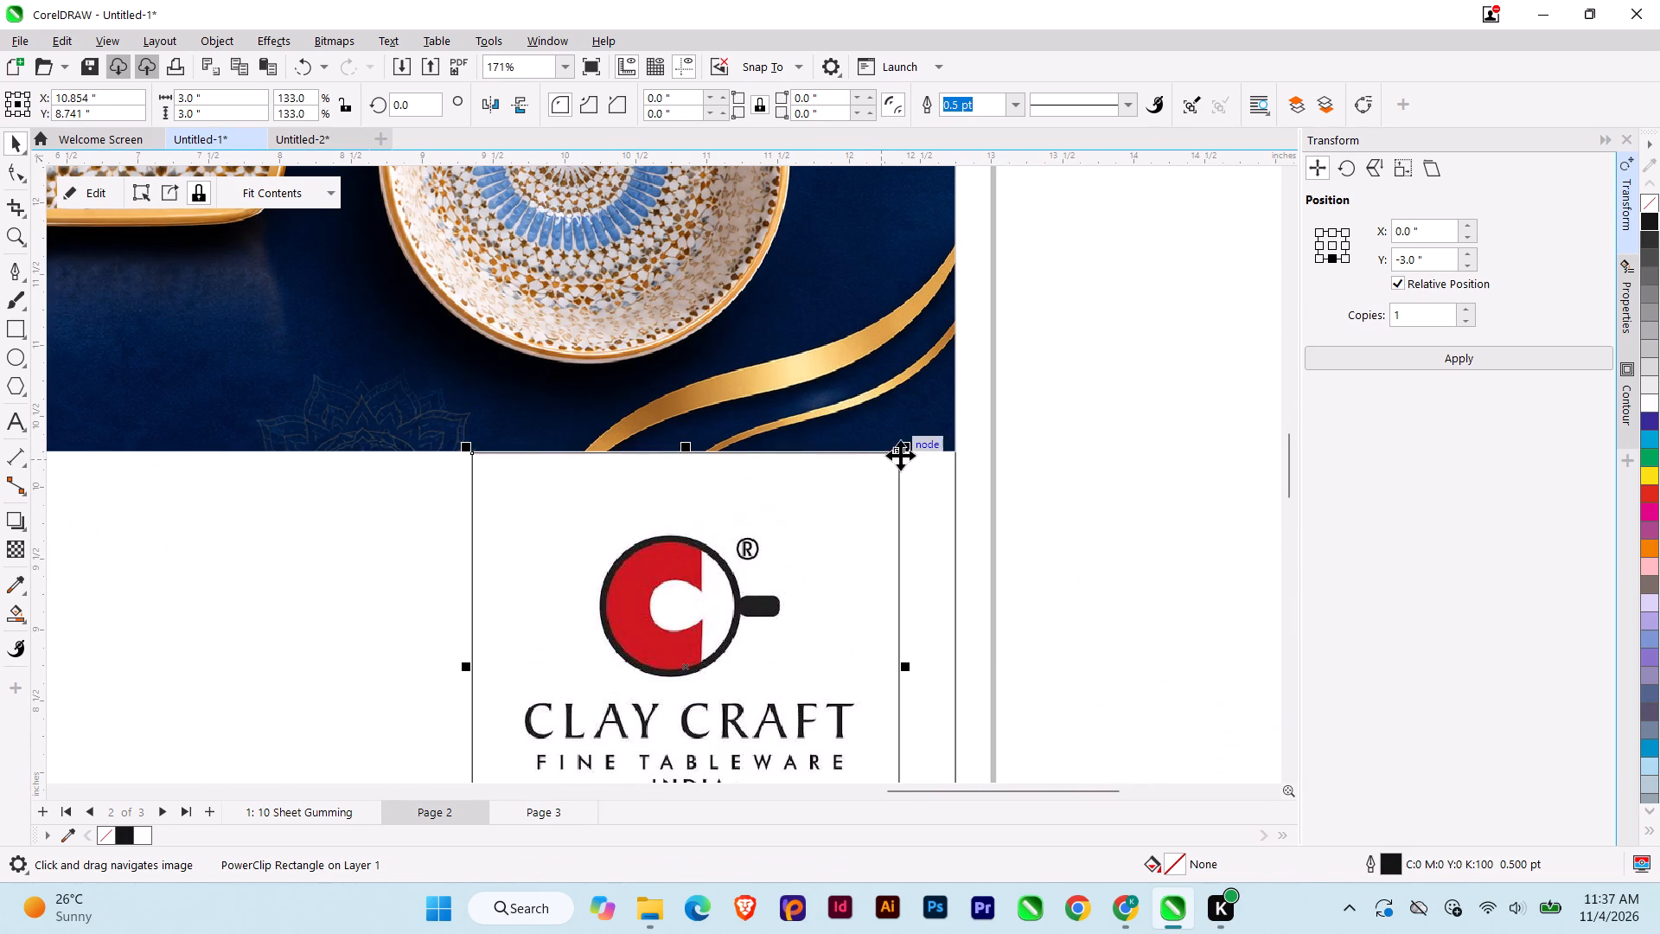
drag(900, 455, 958, 453)
scroll(858, 403, down, 7)
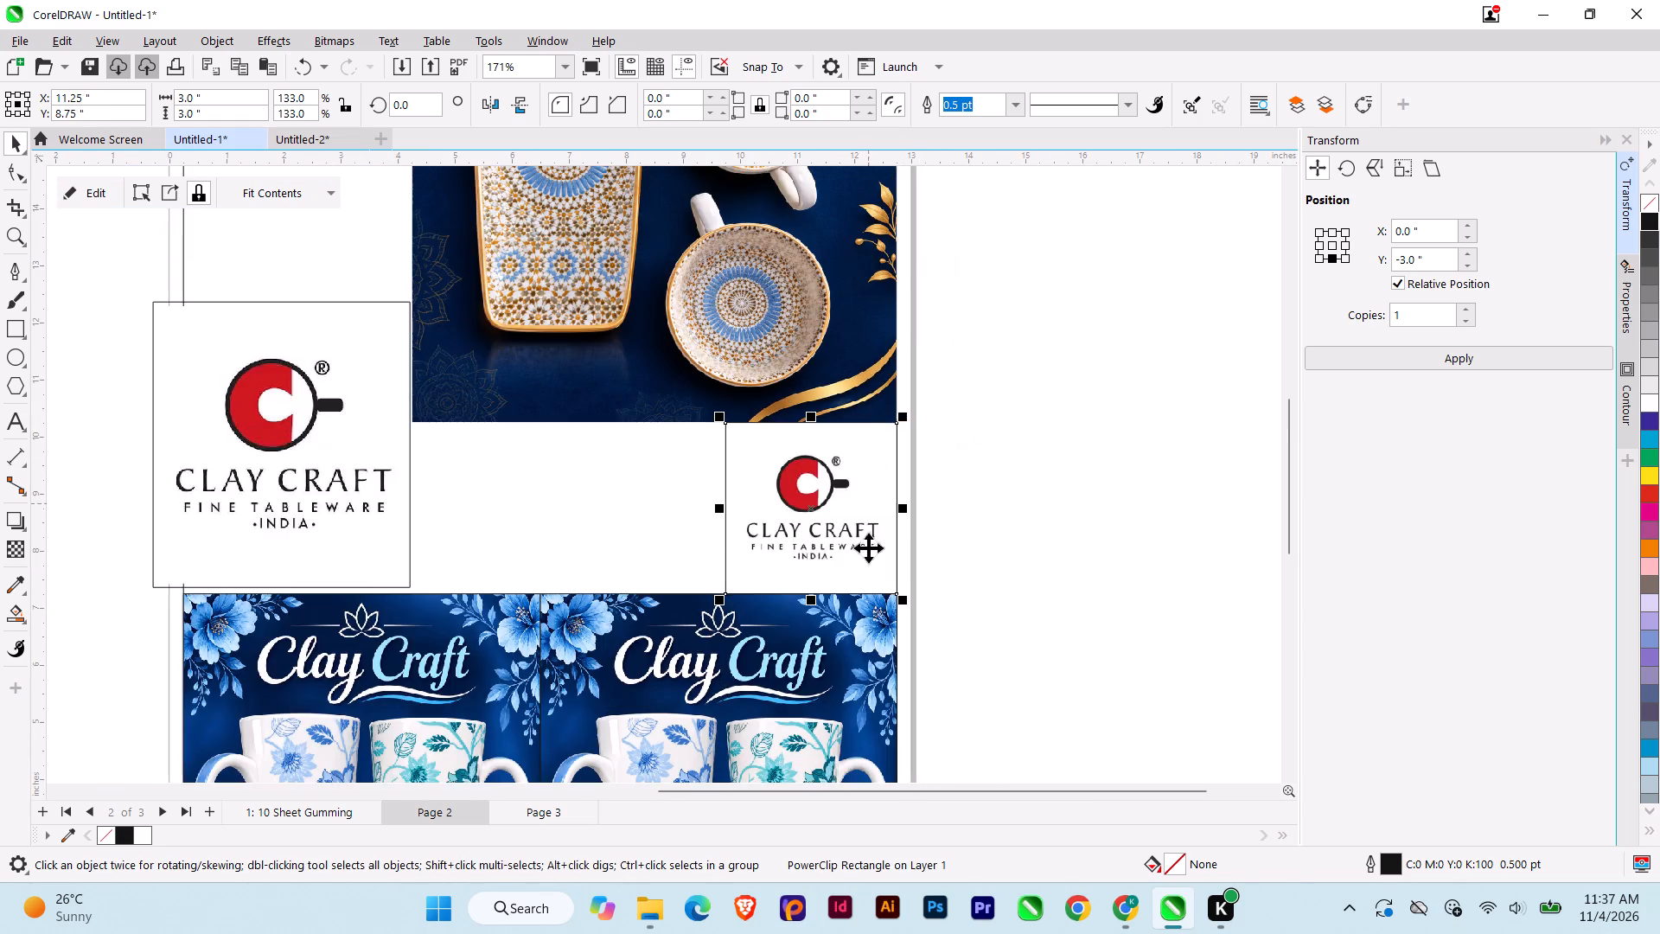
Examine how the 3-inch logo's bottom edge meets the top of the mug designs.
scroll(834, 638, up, 14)
scroll(781, 543, up, 15)
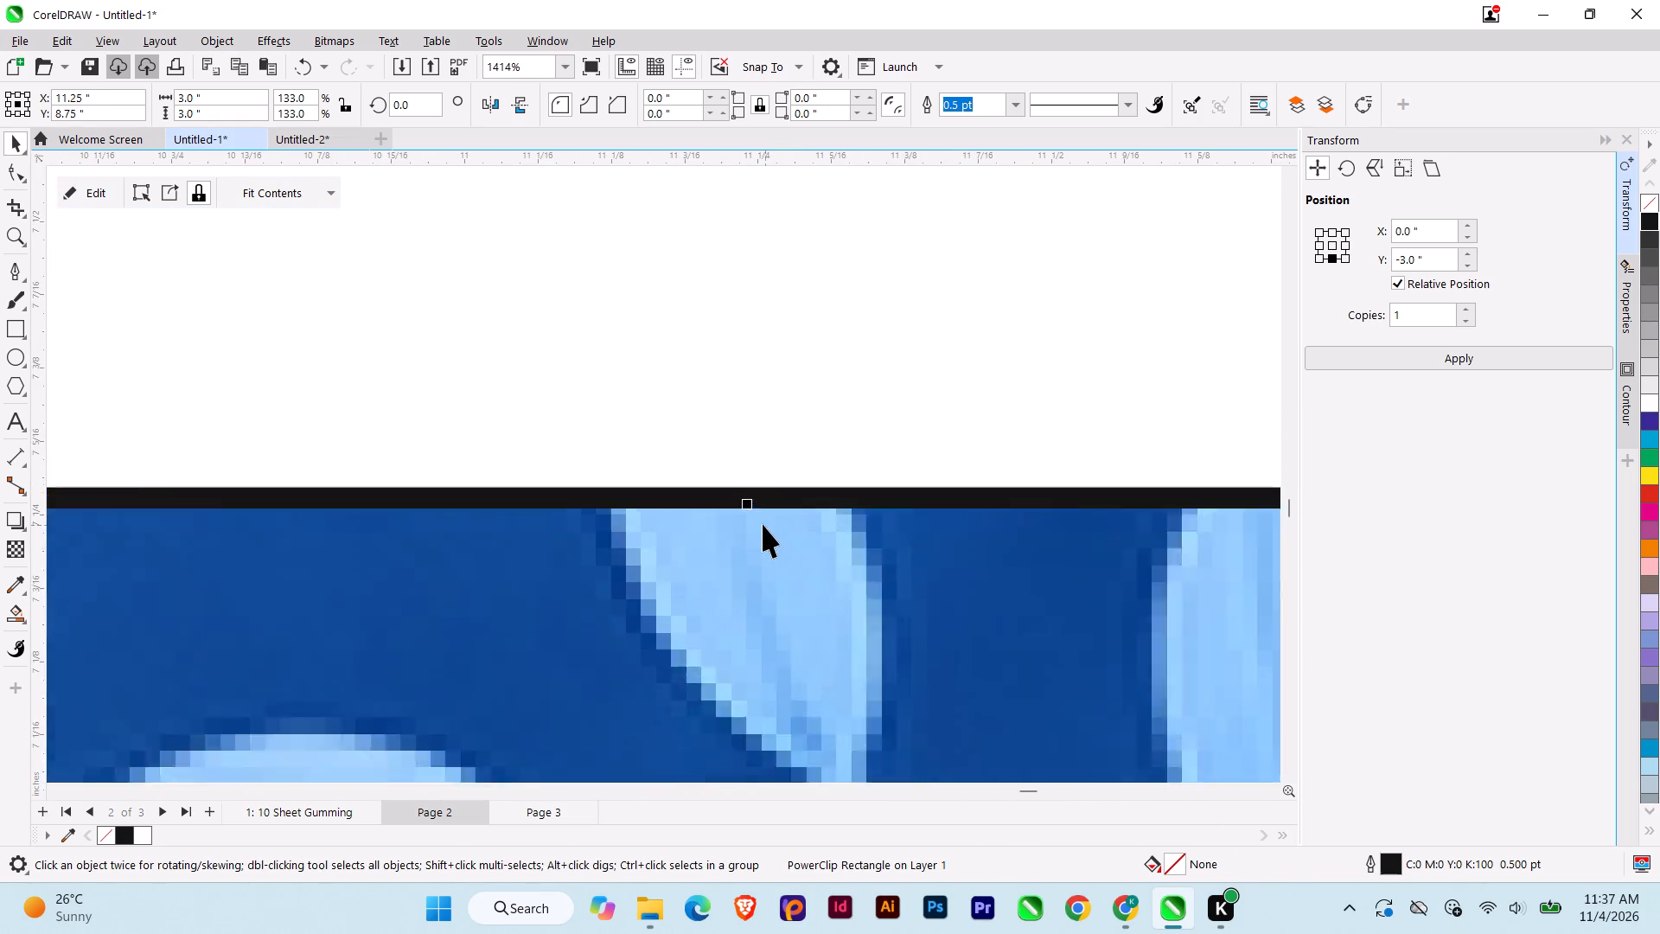
scroll(763, 524, up, 2)
scroll(763, 524, down, 20)
scroll(763, 524, down, 20)
scroll(763, 524, down, 1)
scroll(666, 543, down, 5)
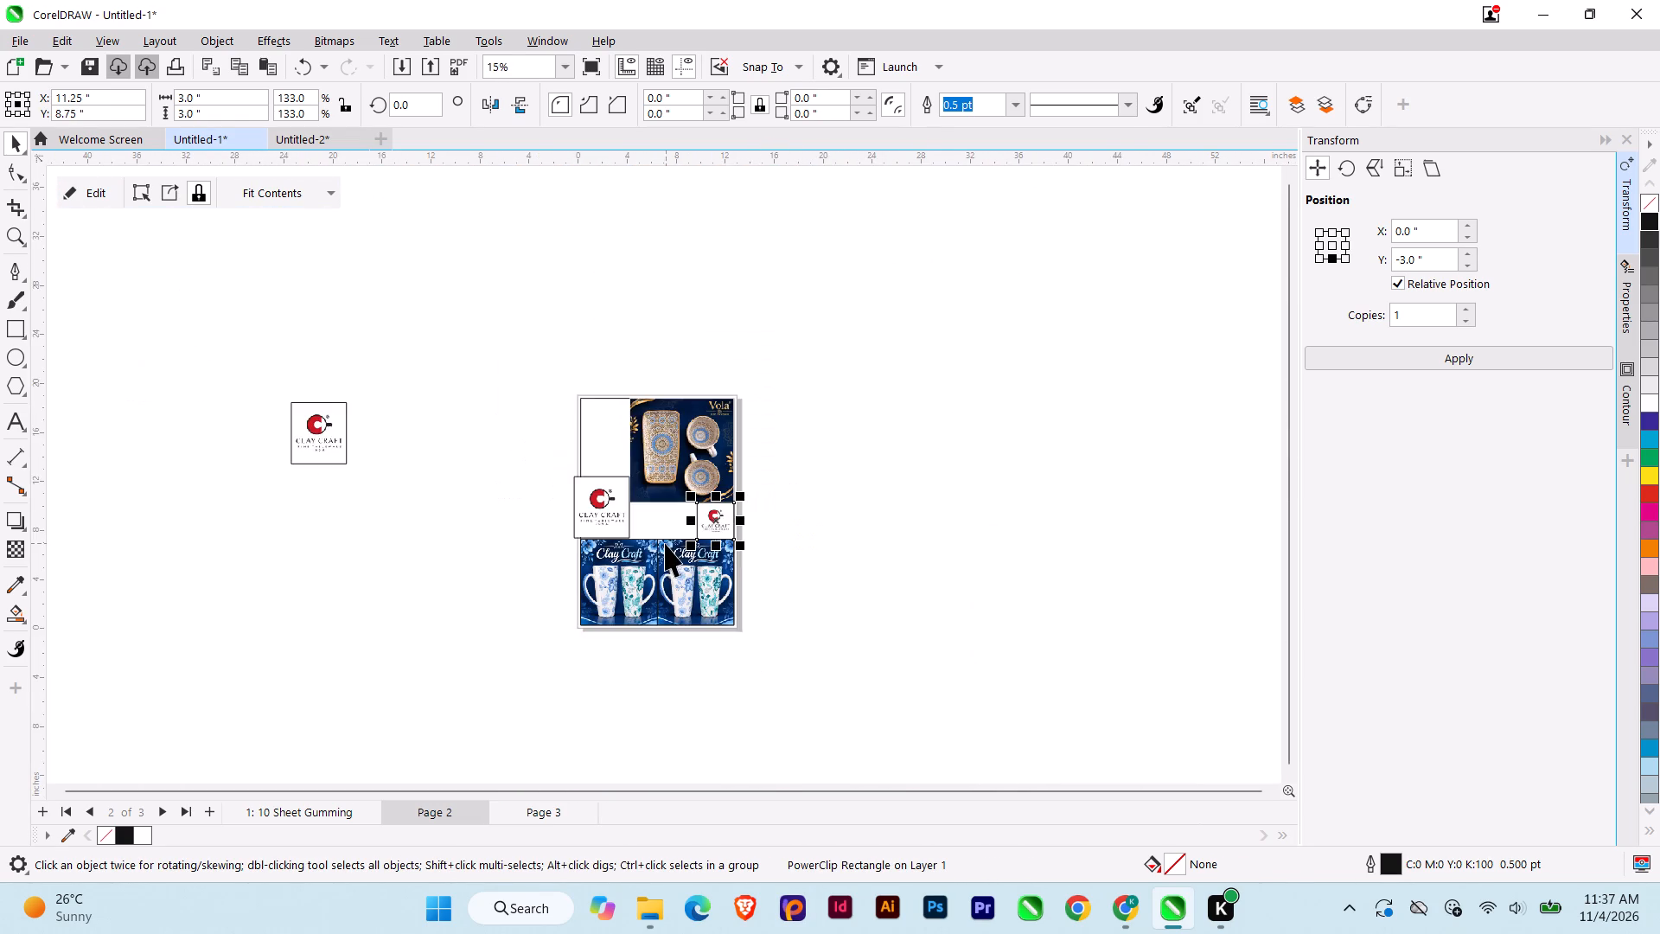
scroll(660, 543, up, 4)
click(925, 507)
Snap the larger placed logo against the Vola design's left edge and the top of the mug designs.
click(547, 489)
scroll(569, 463, up, 6)
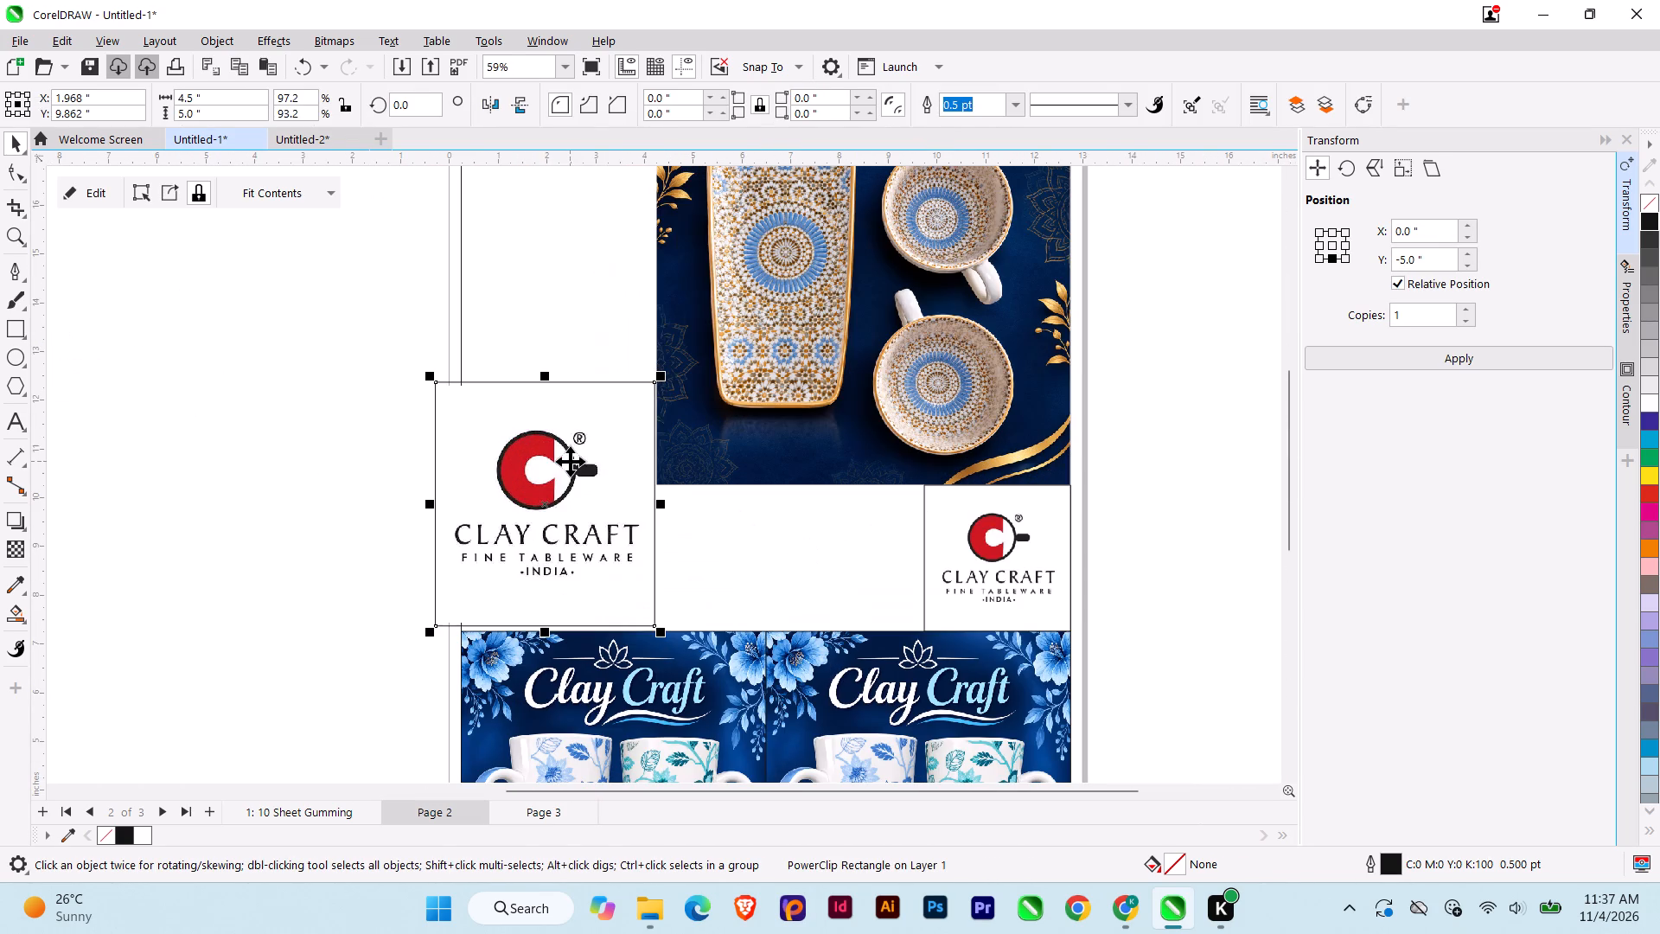
scroll(653, 391, up, 5)
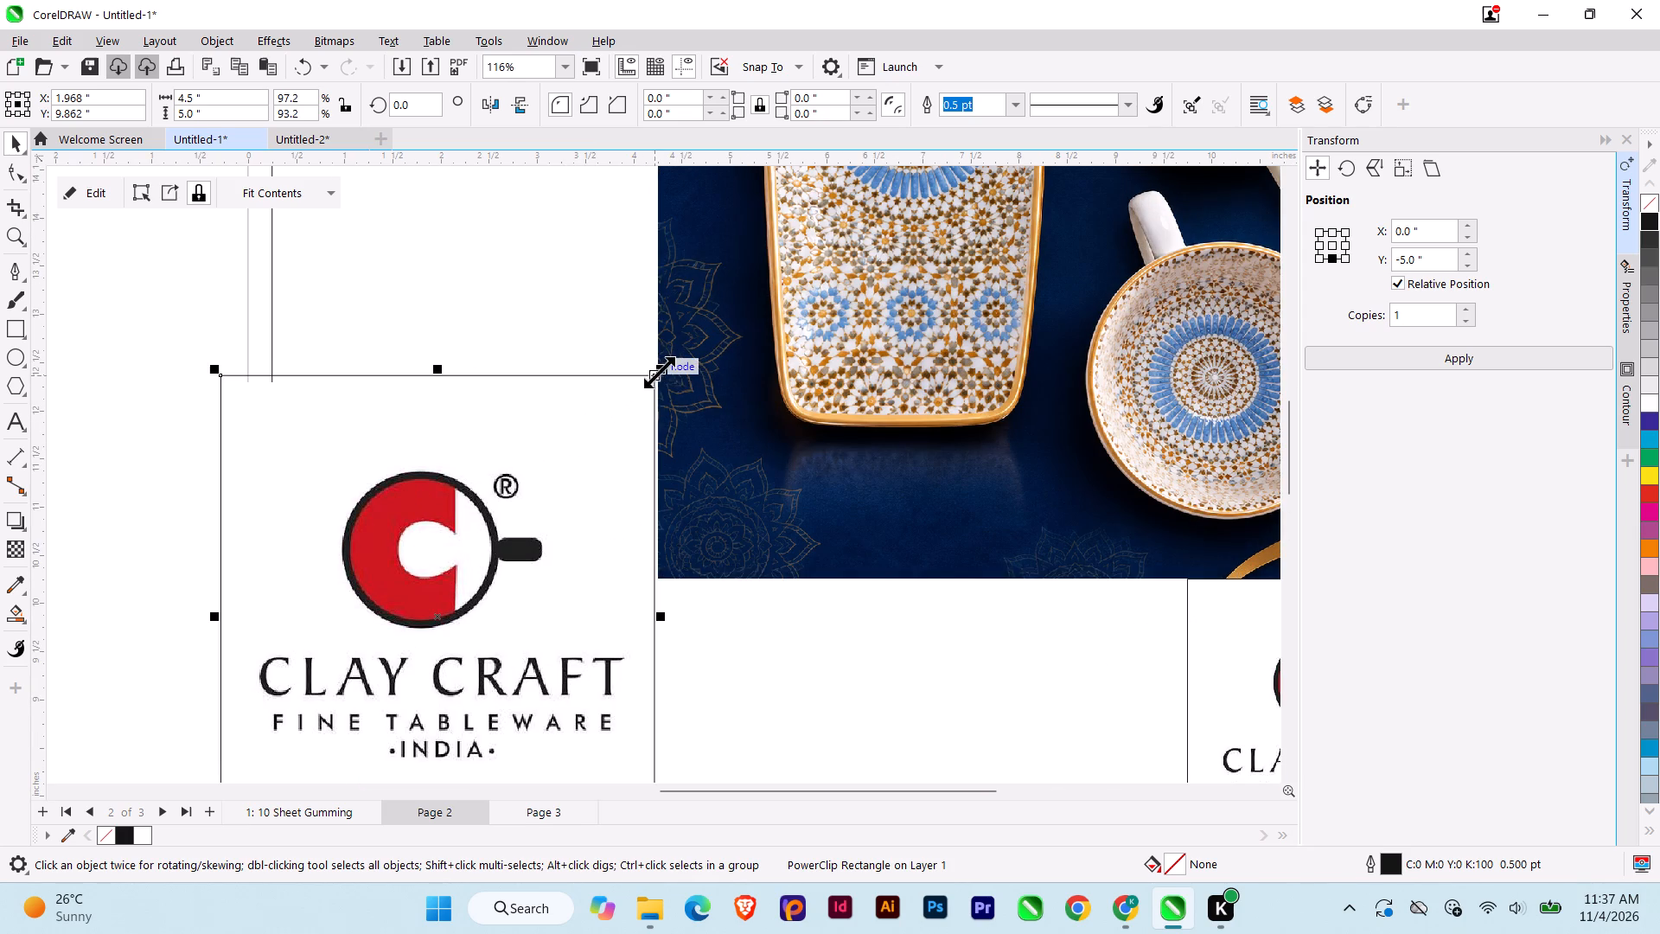
click(659, 372)
scroll(660, 384, up, 6)
click(648, 363)
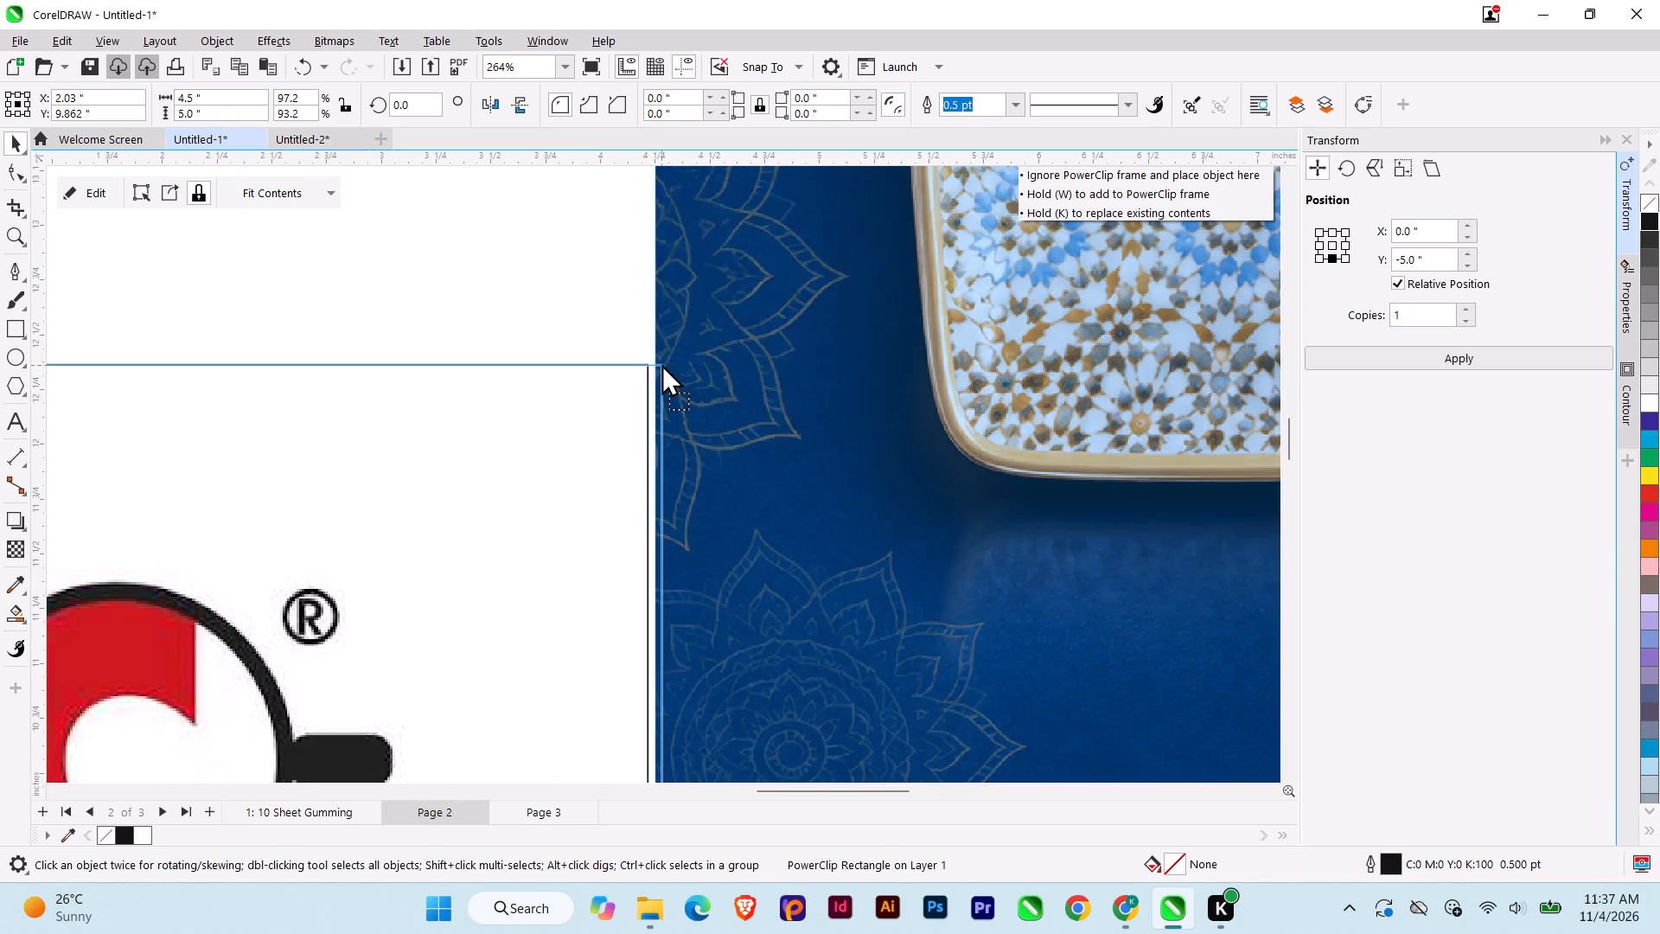
scroll(622, 334, down, 17)
scroll(610, 432, up, 10)
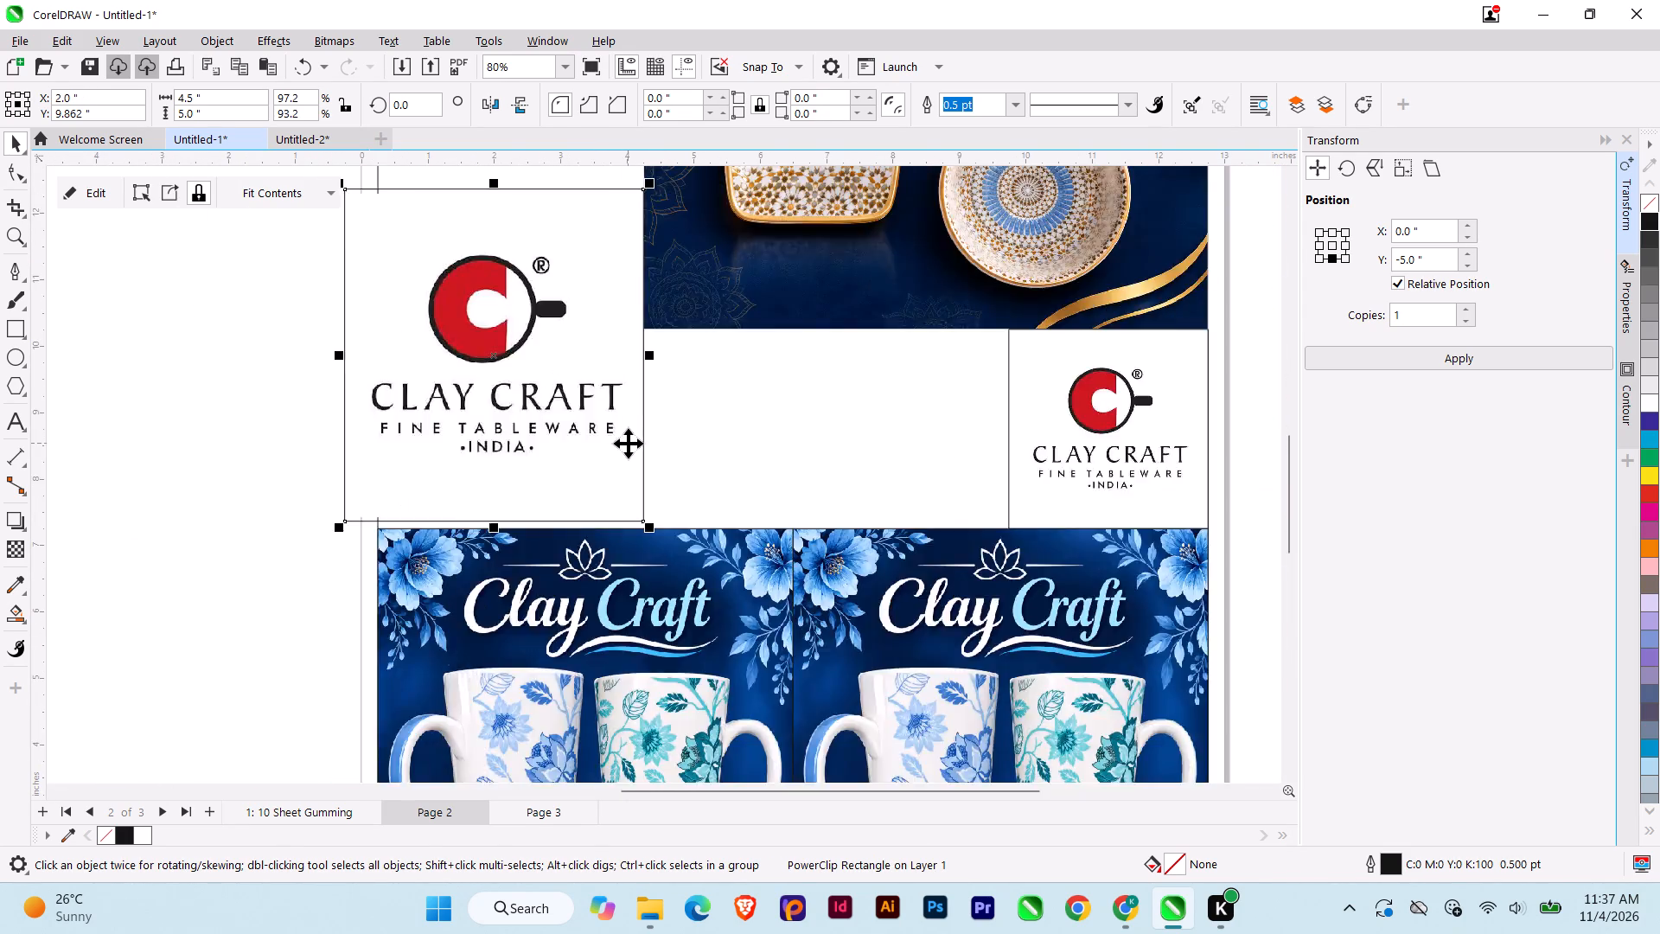
scroll(628, 443, up, 3)
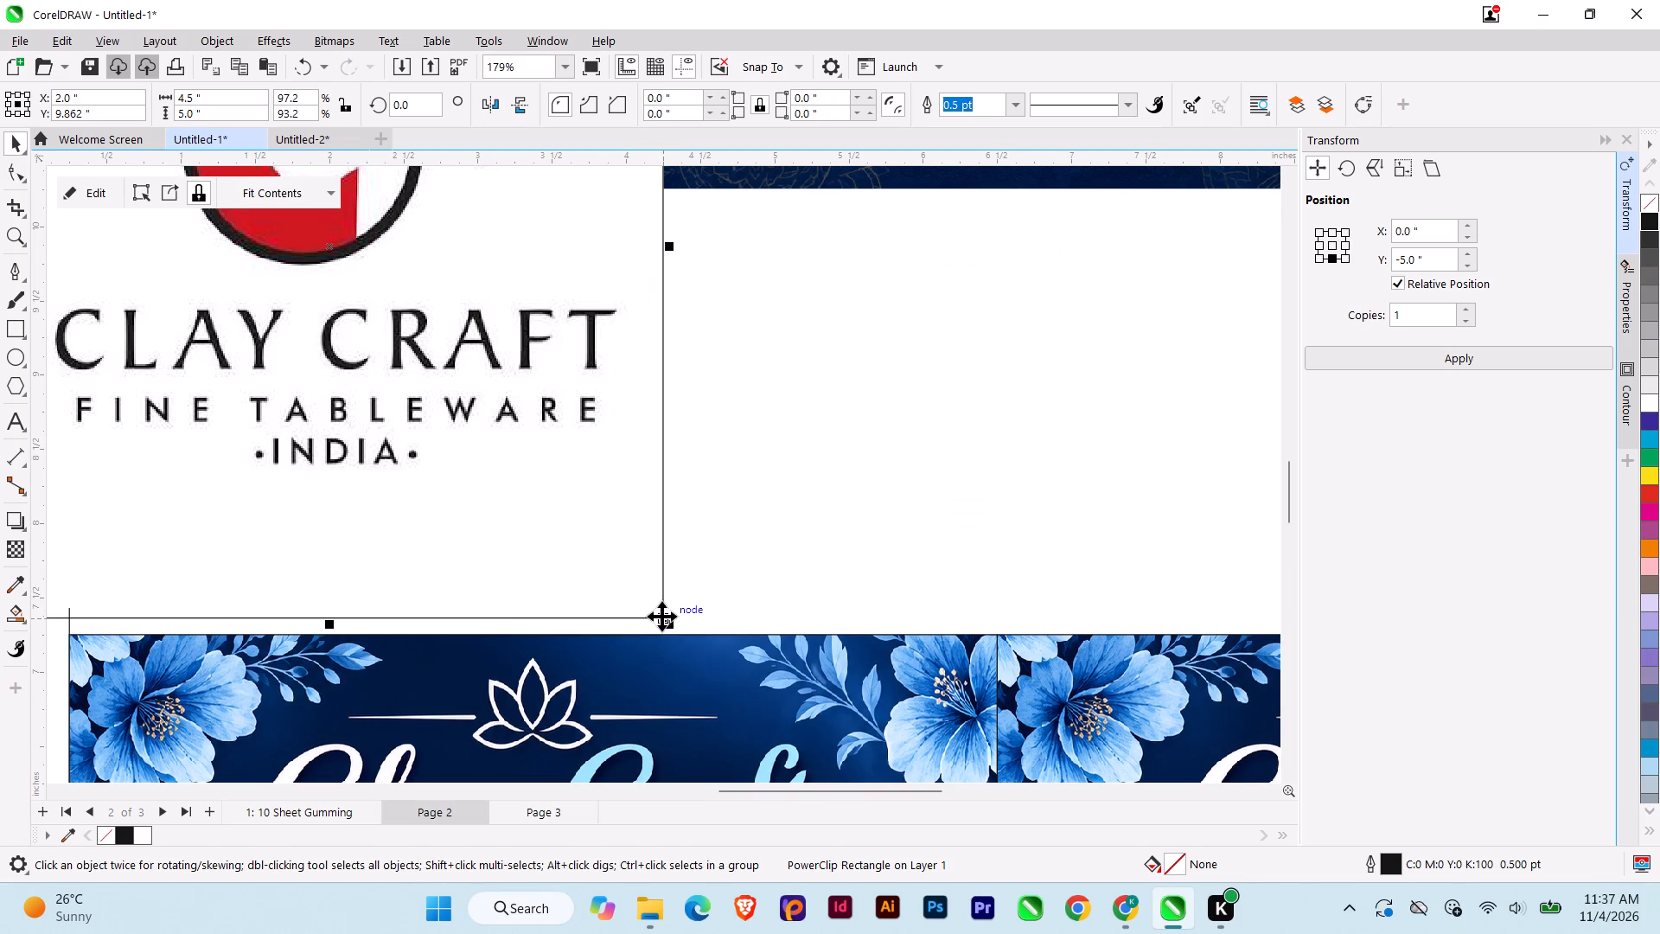
drag(661, 616, 662, 630)
scroll(599, 488, down, 9)
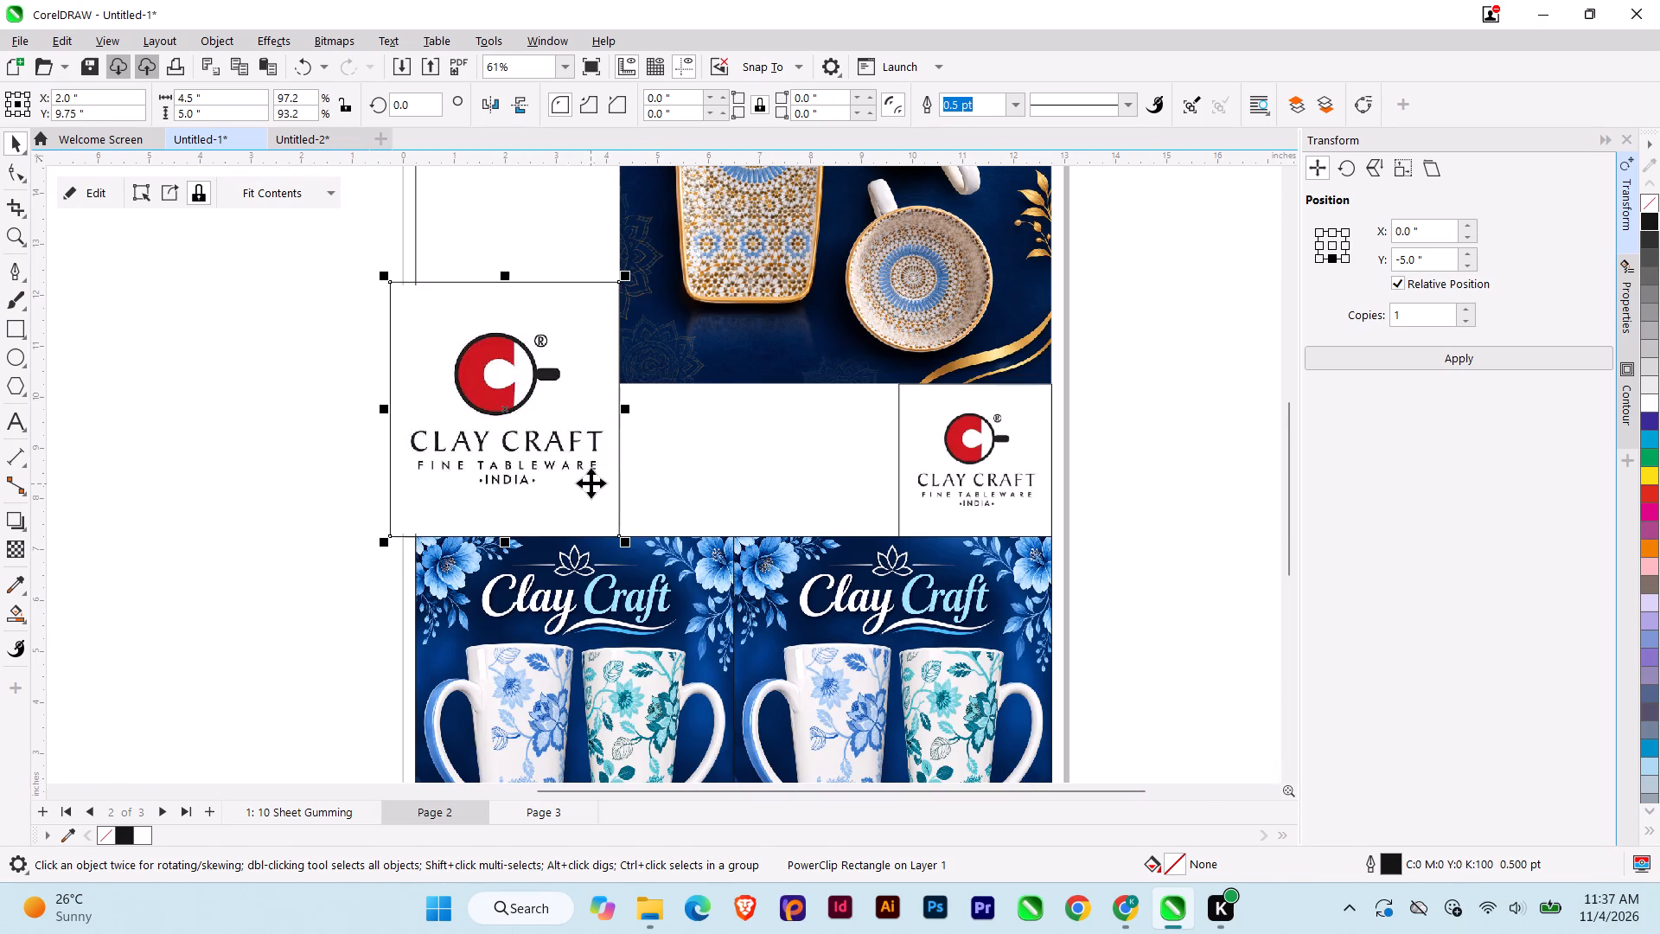
Examine how the larger placed logo sits against the page frame's left edge.
scroll(399, 246, up, 7)
scroll(427, 317, up, 10)
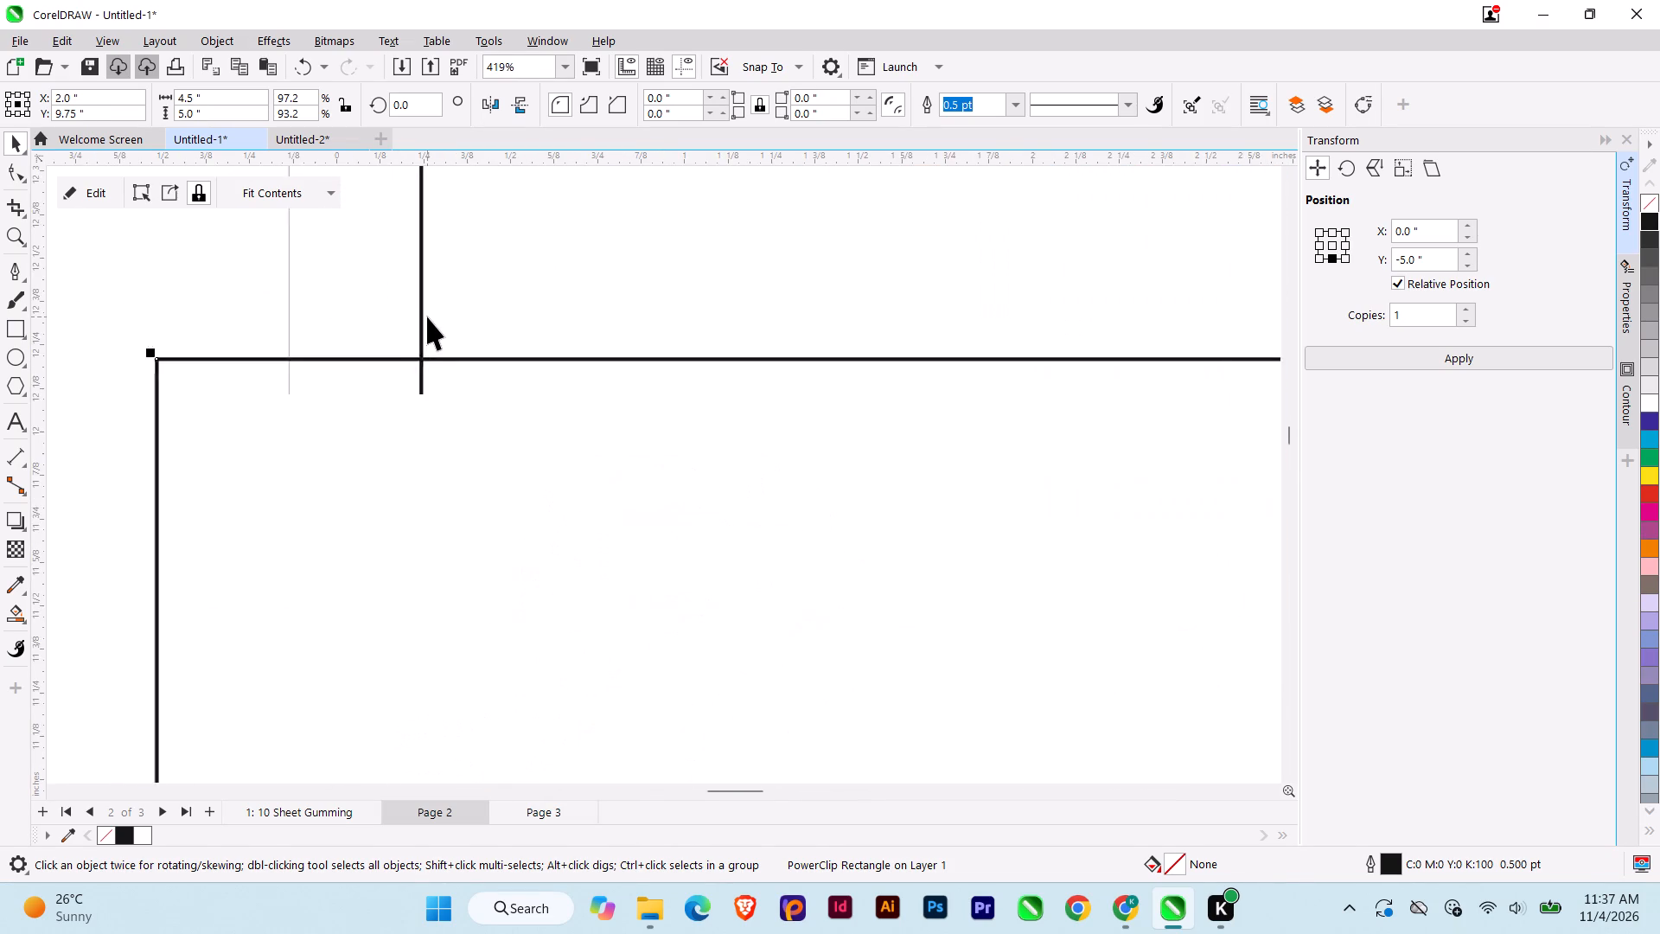
scroll(427, 317, up, 4)
scroll(427, 317, down, 17)
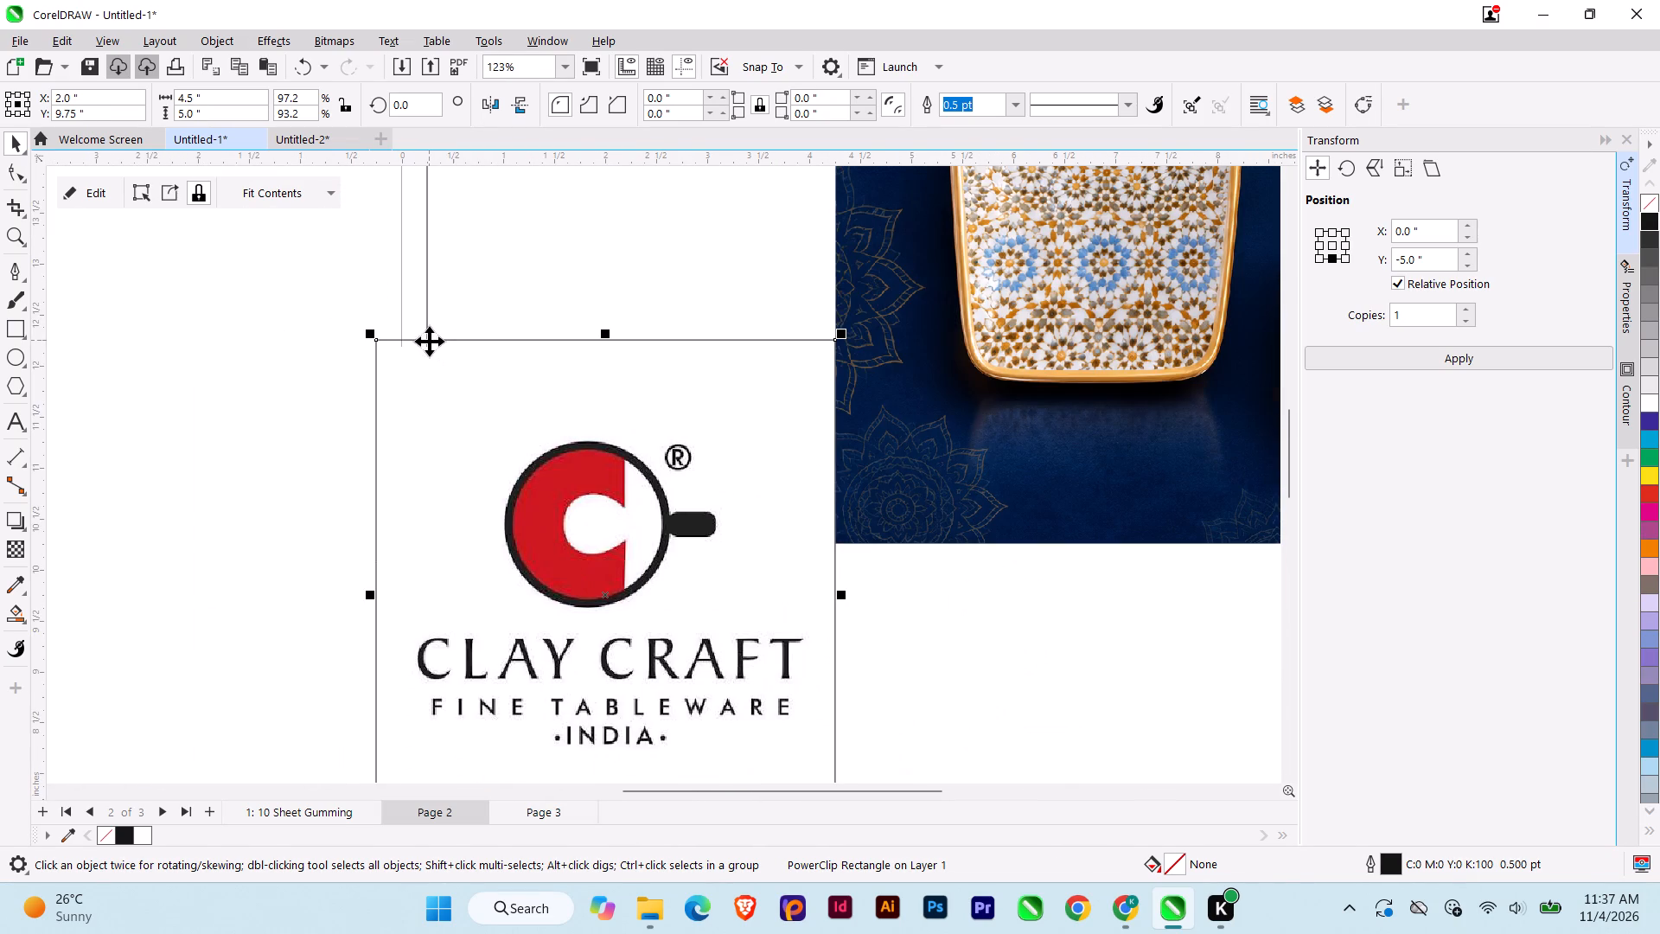
scroll(468, 369, down, 1)
scroll(654, 543, up, 8)
scroll(581, 450, down, 3)
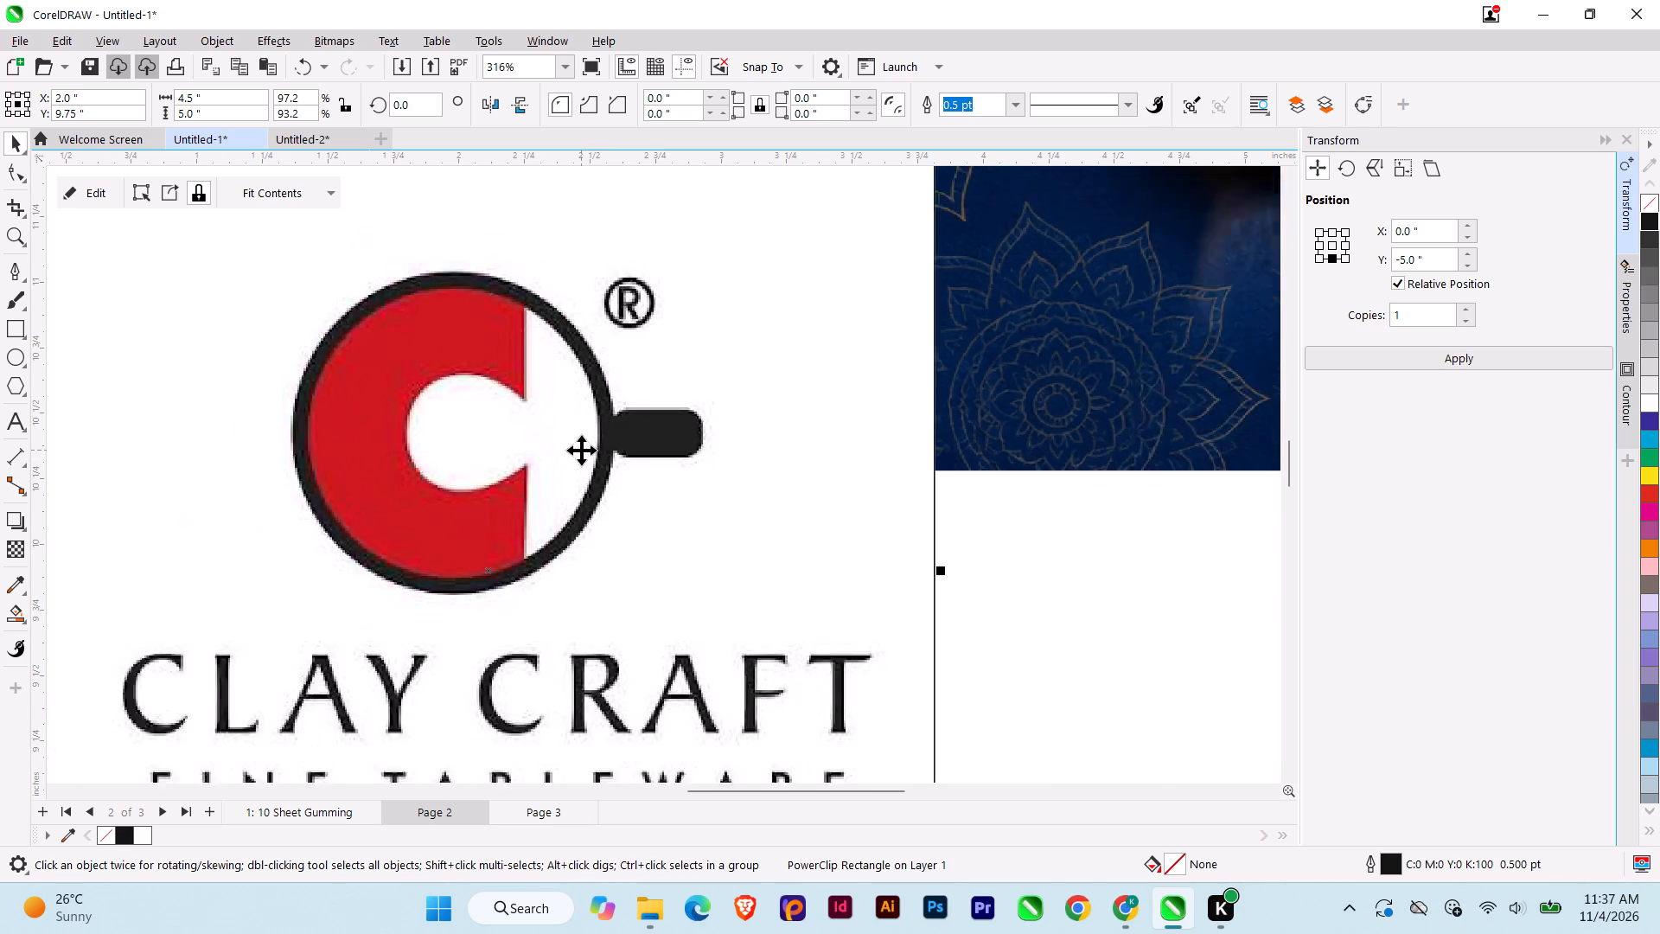
scroll(581, 450, down, 2)
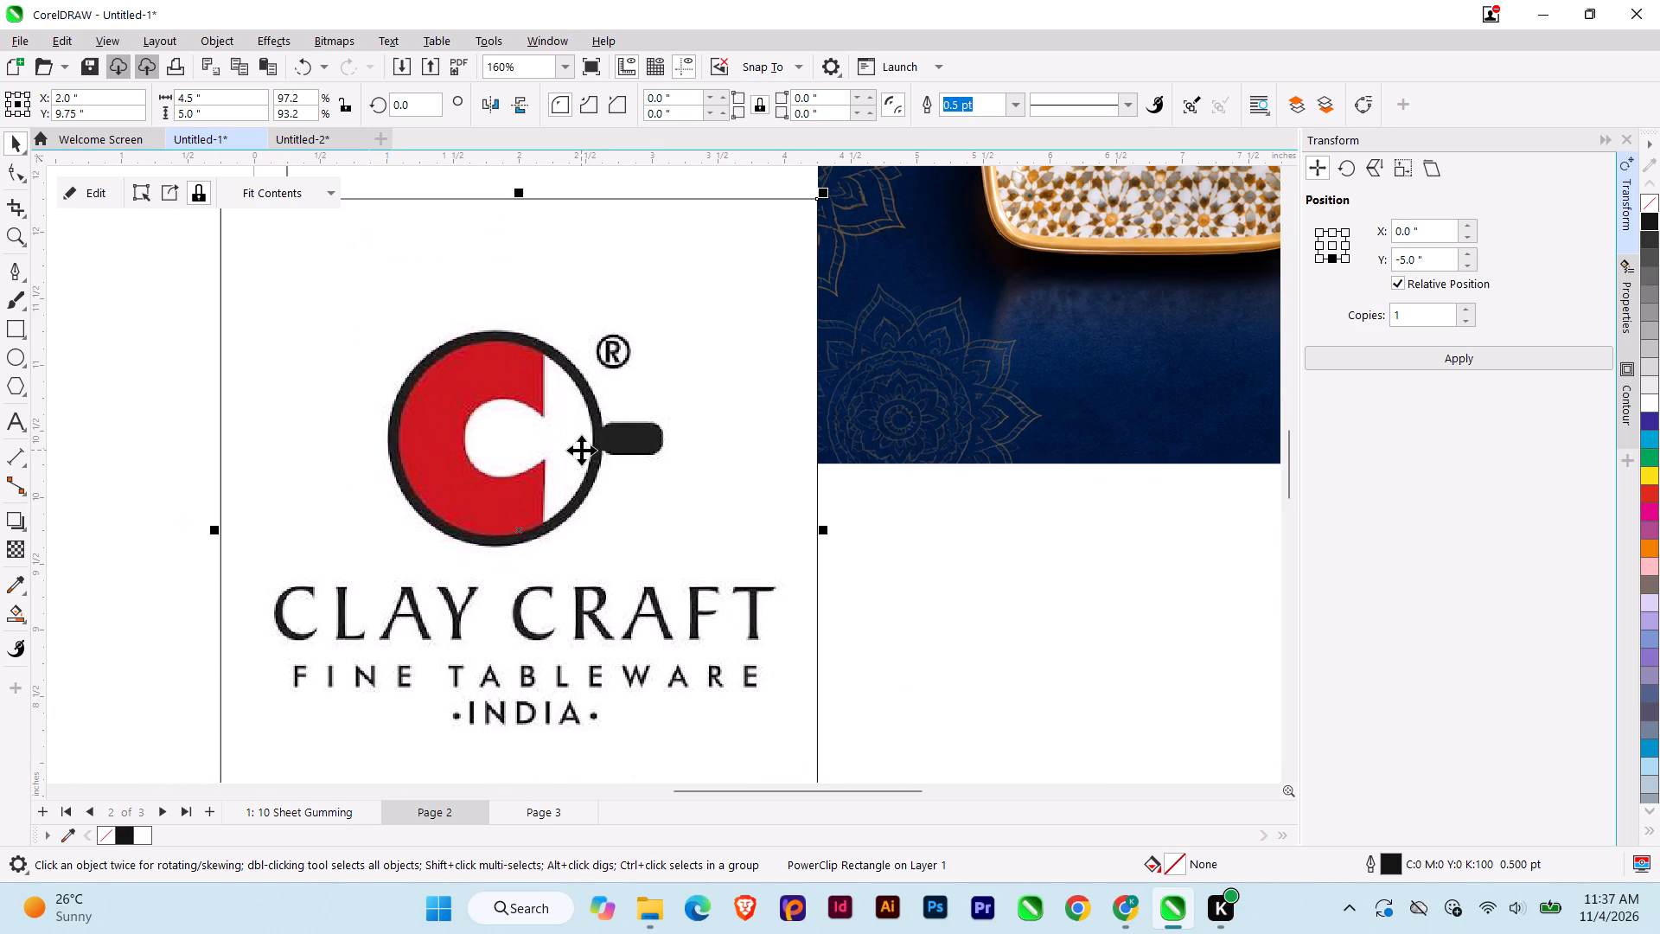
scroll(227, 451, down, 4)
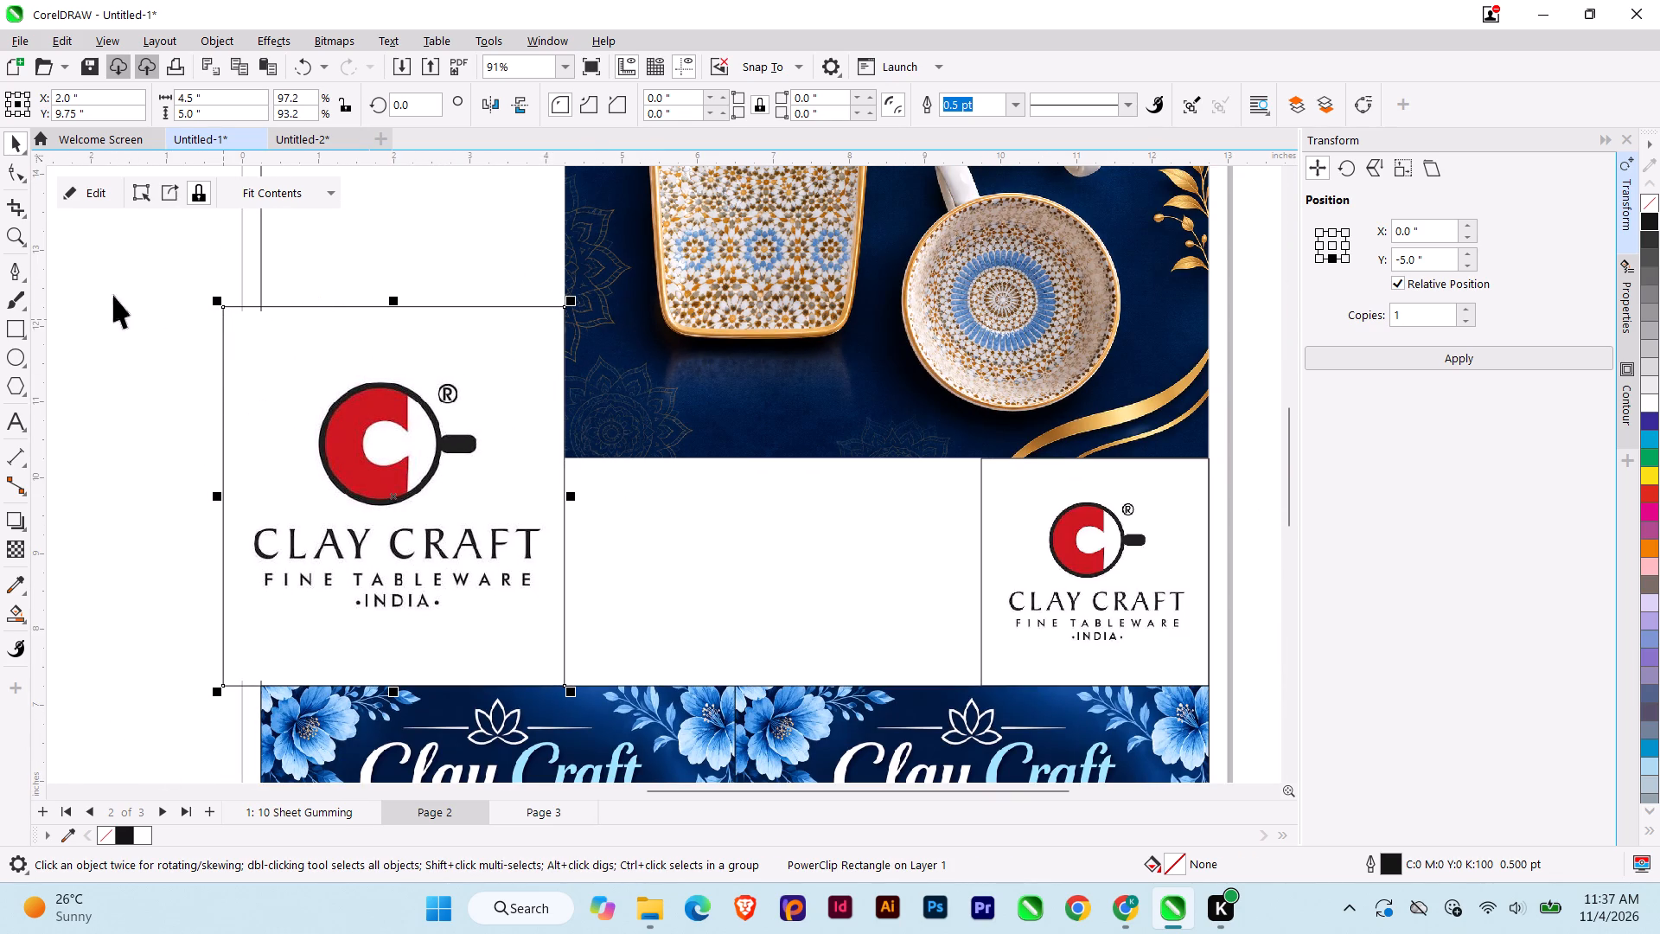
Draw a 4 × 5 inch rectangle over the larger logo, from the page frame's left edge to the logo's lower-right corner.
click(22, 327)
drag(261, 307, 270, 313)
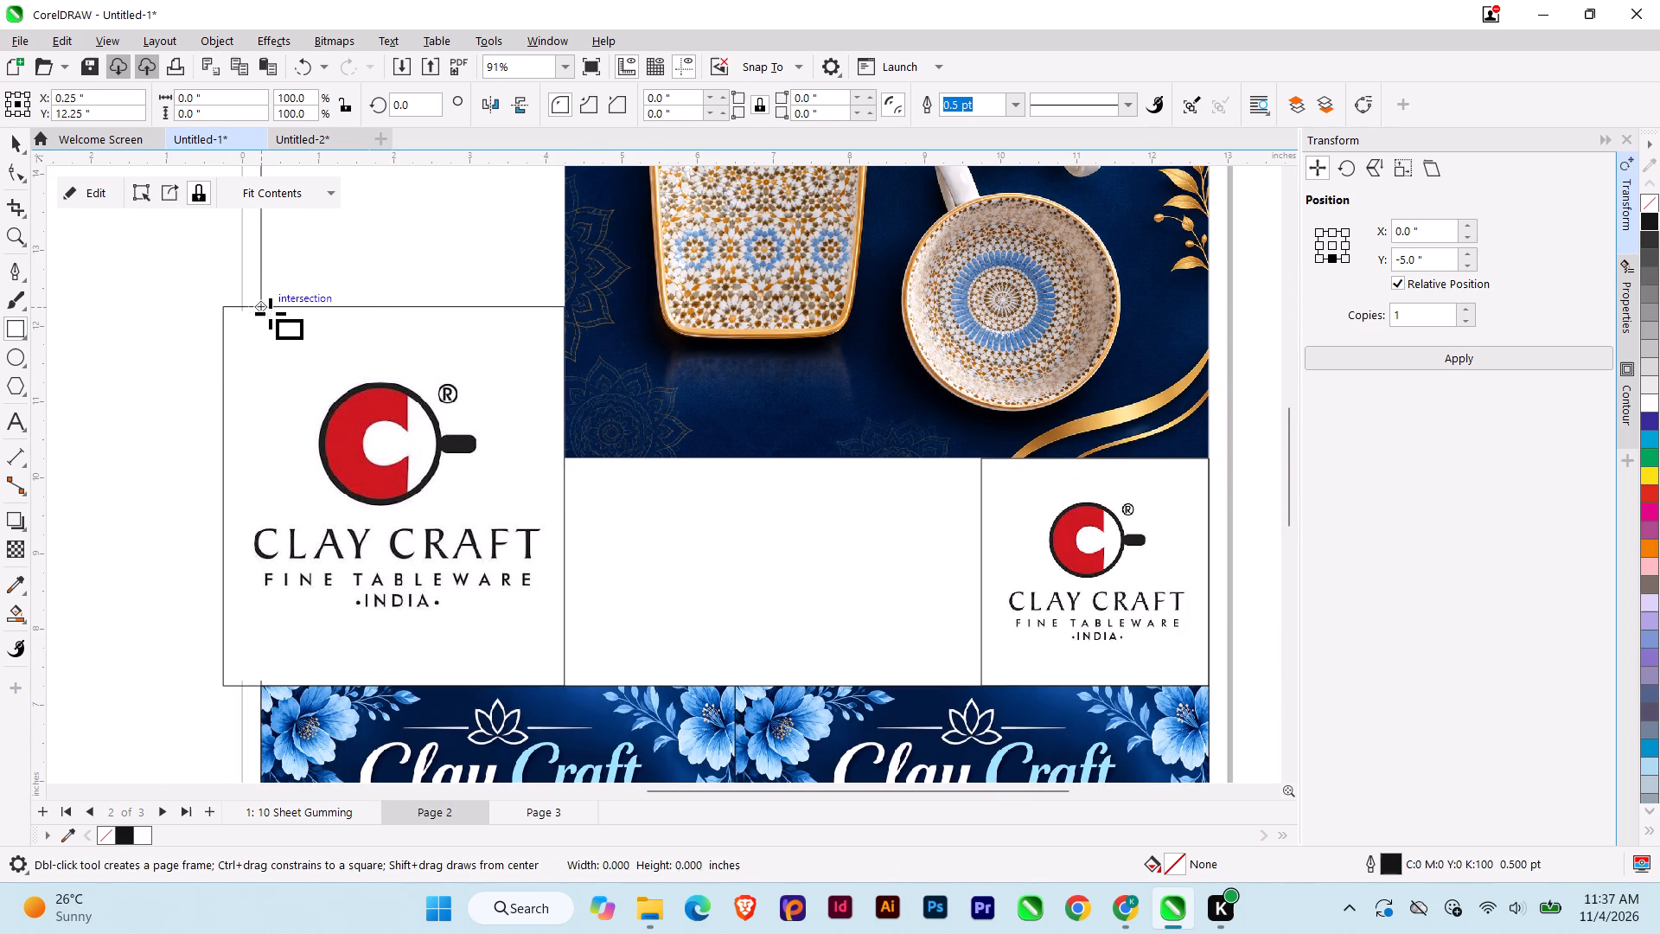
drag(270, 313, 564, 682)
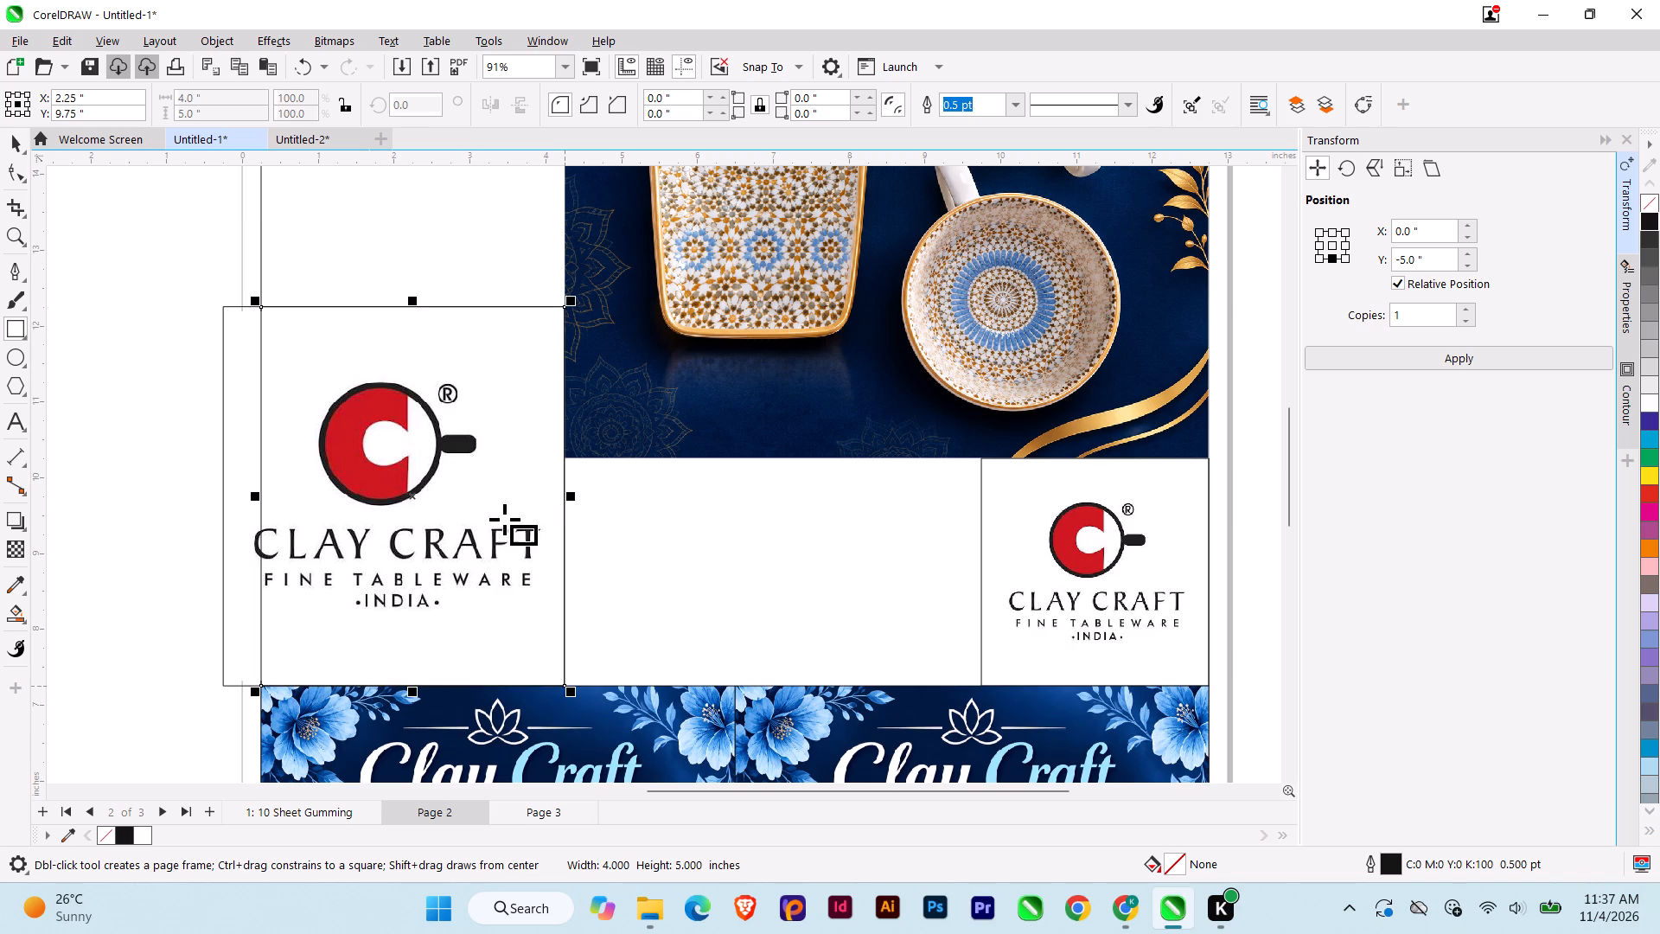
key(ctrl+space)
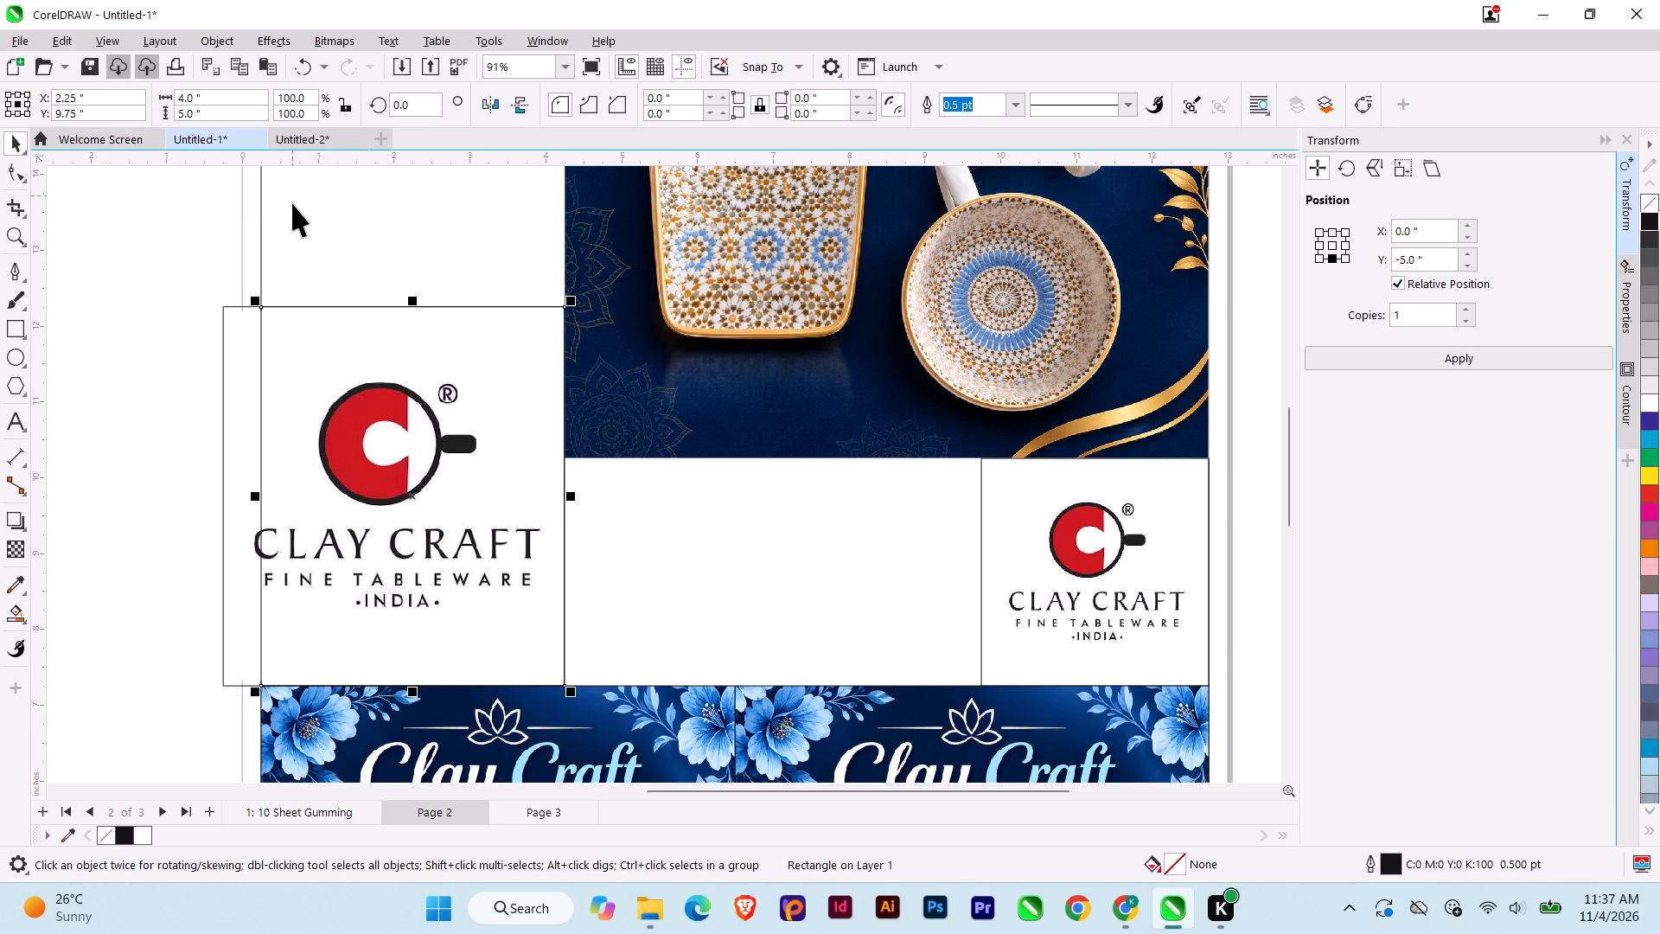
Review the larger logo within the whole Page 2 layout, and compare it with the 10 Sheet Gumming page.
click(239, 405)
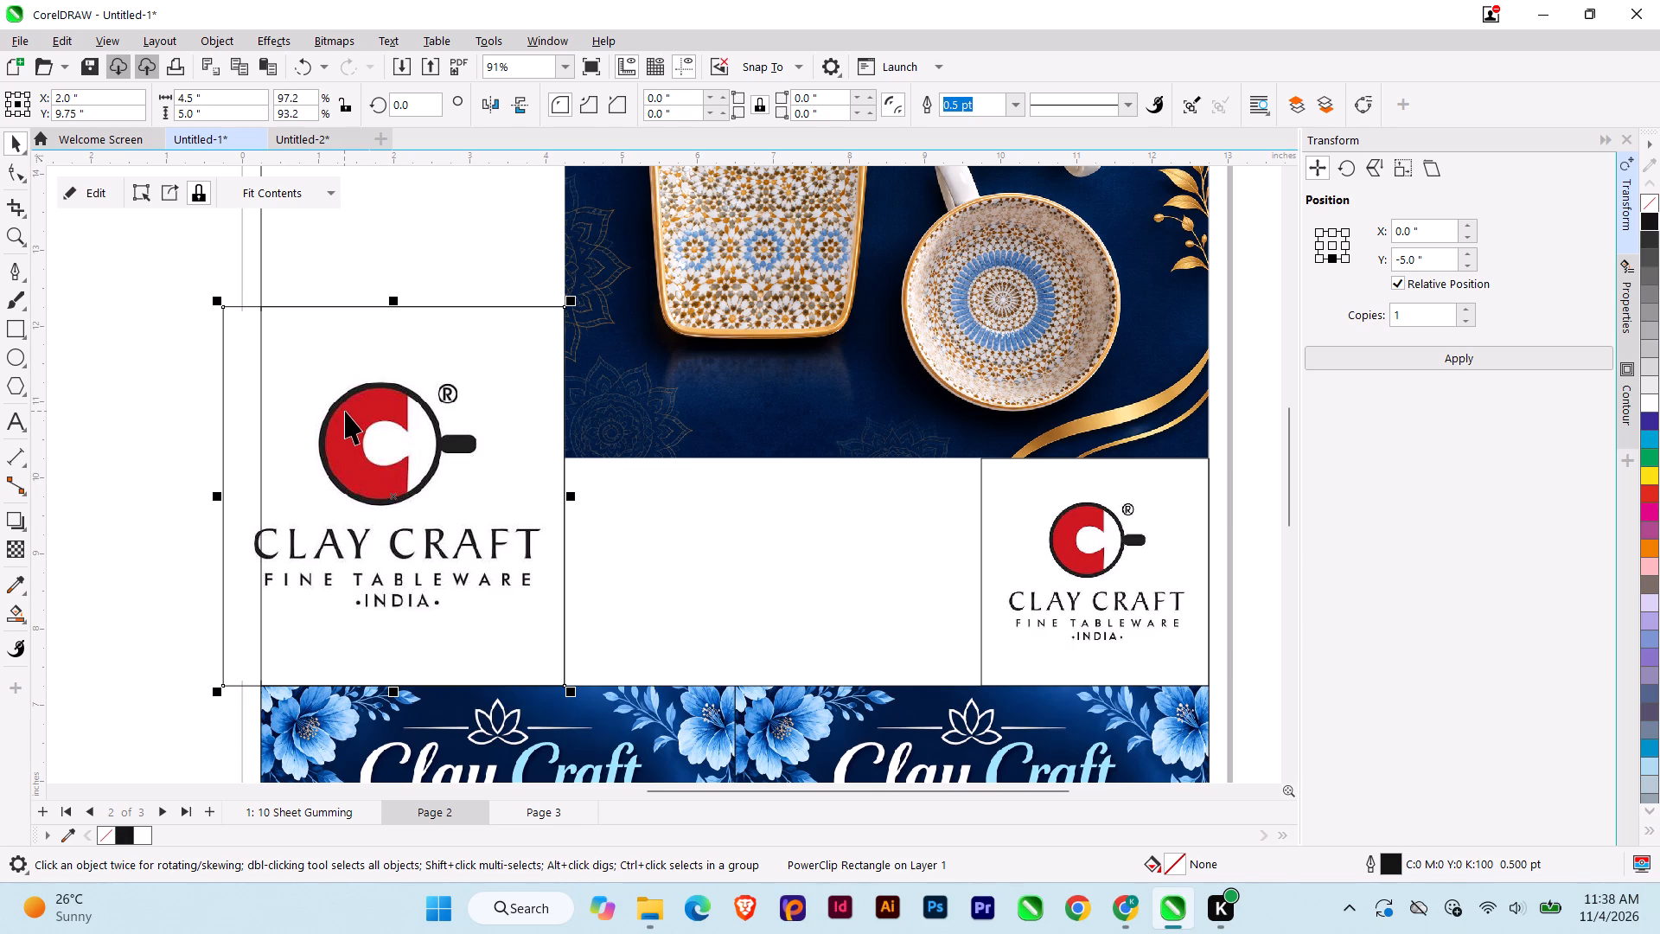
scroll(371, 406, down, 8)
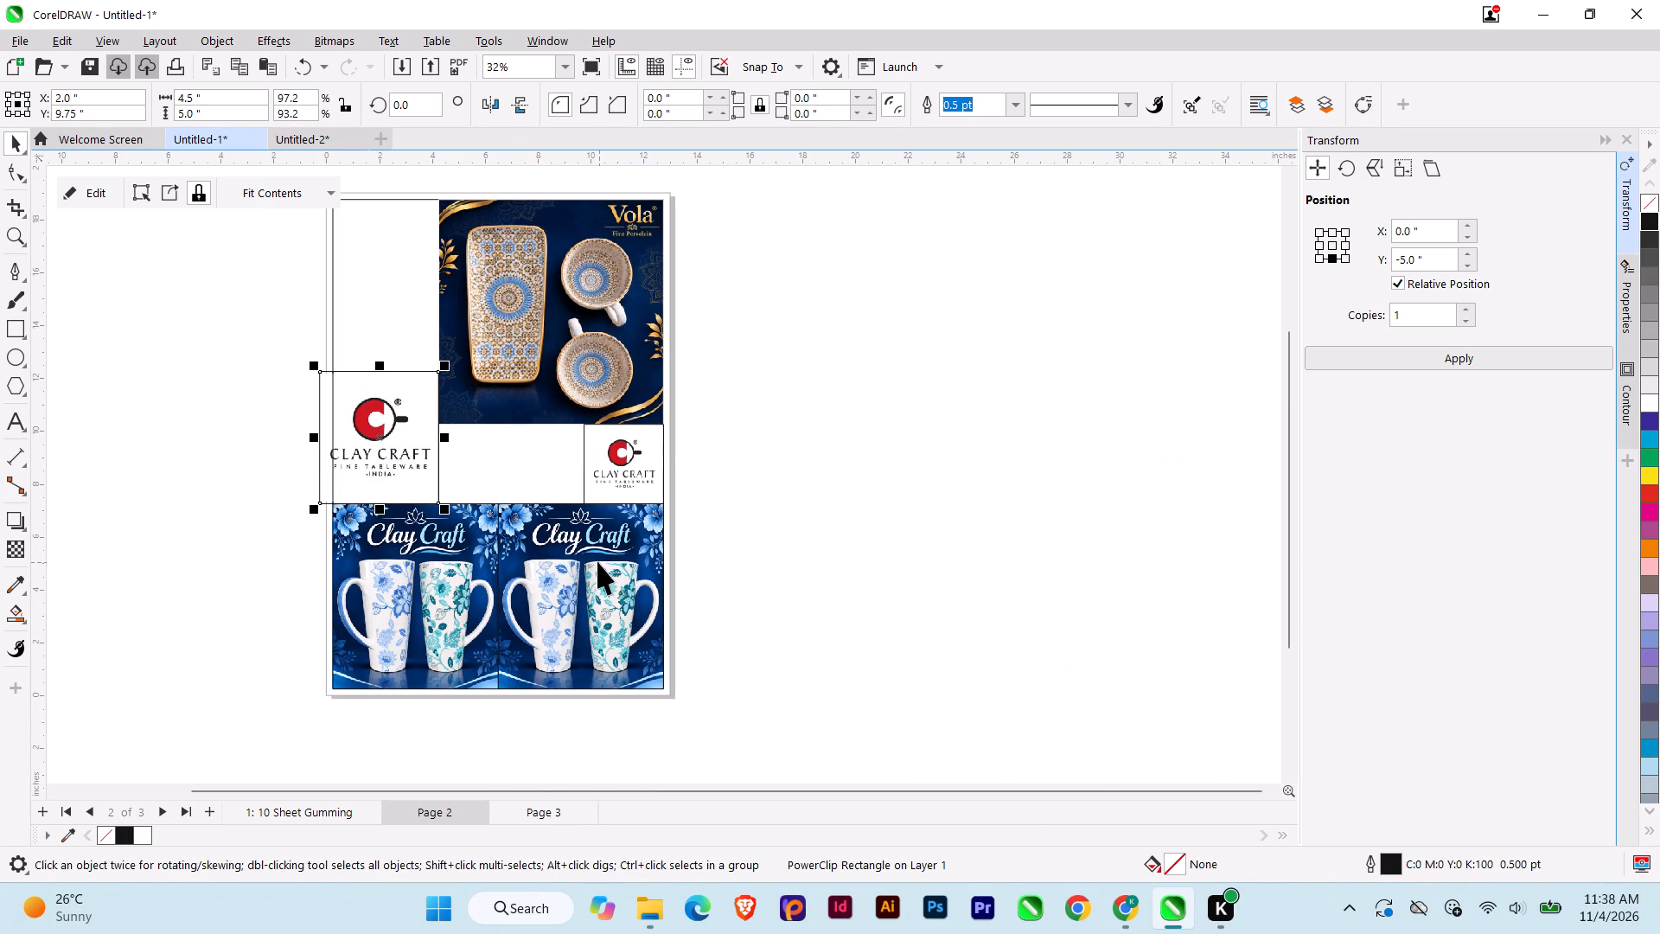
scroll(596, 547, down, 1)
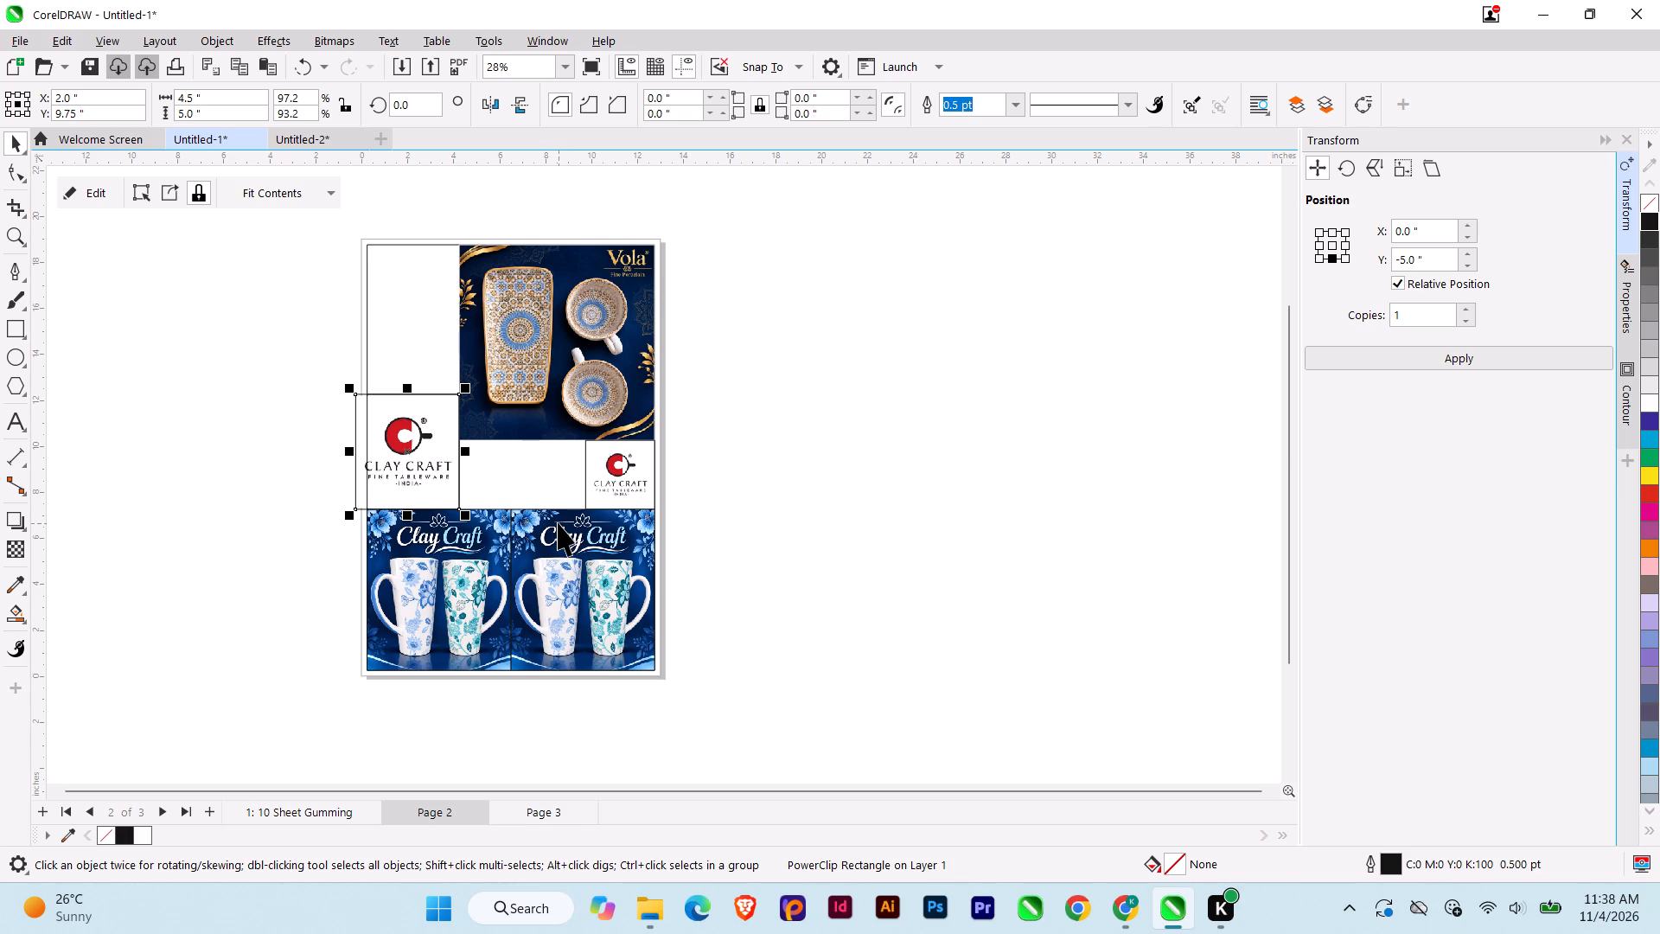
scroll(558, 522, down, 3)
middle_drag(559, 524, 620, 546)
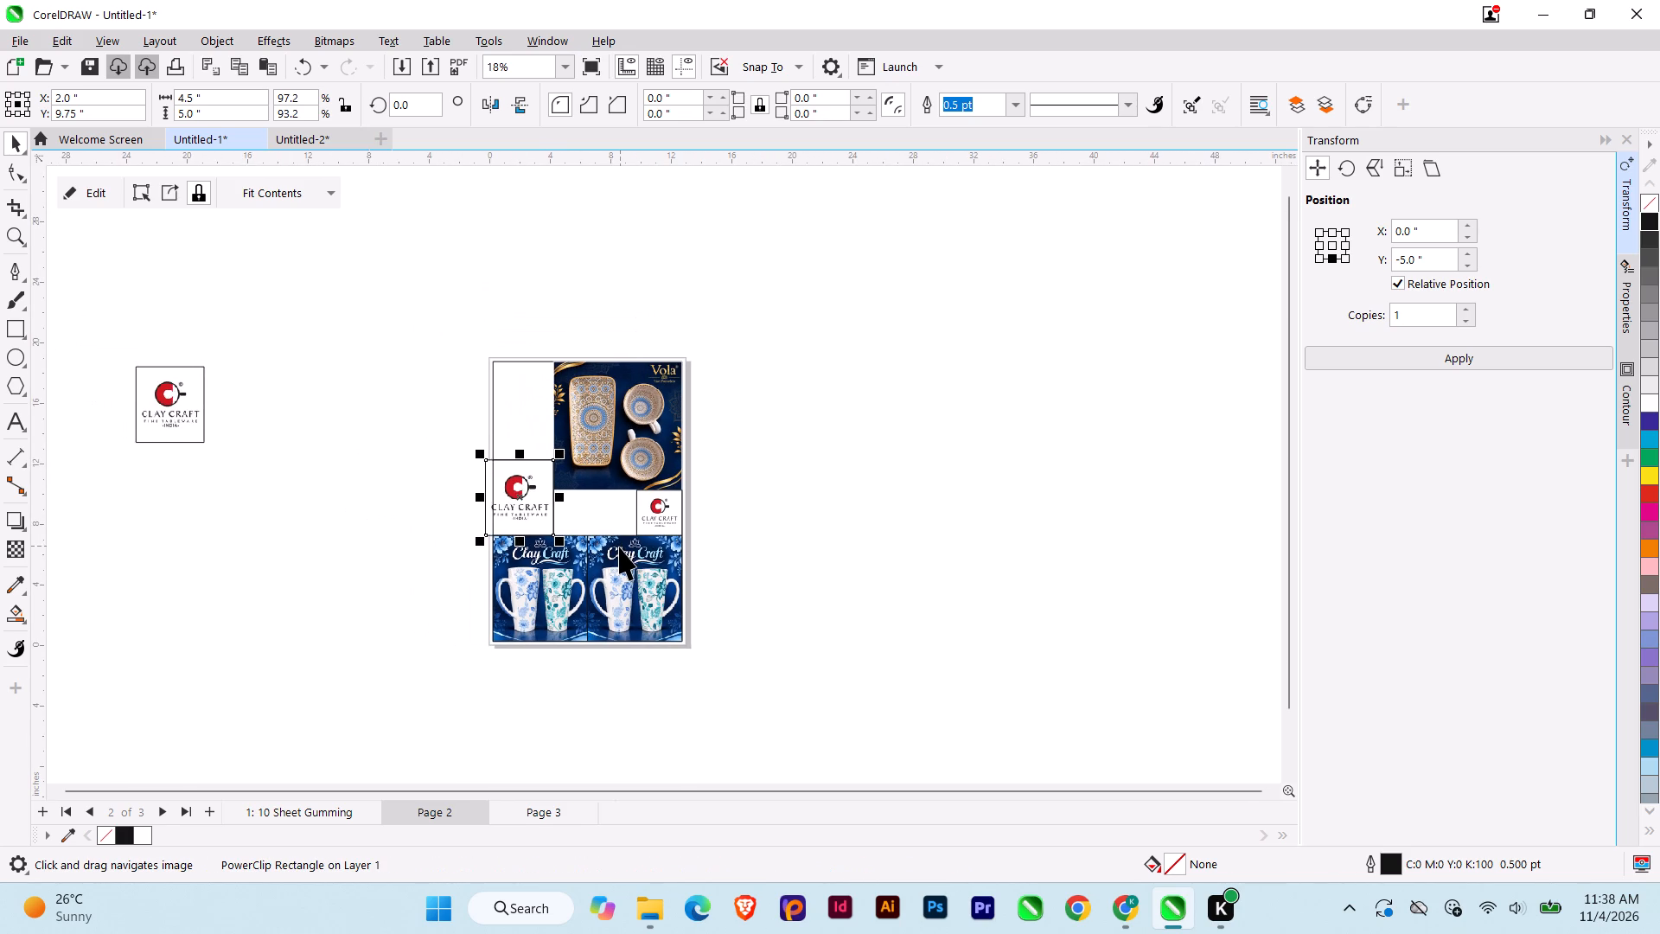
click(347, 815)
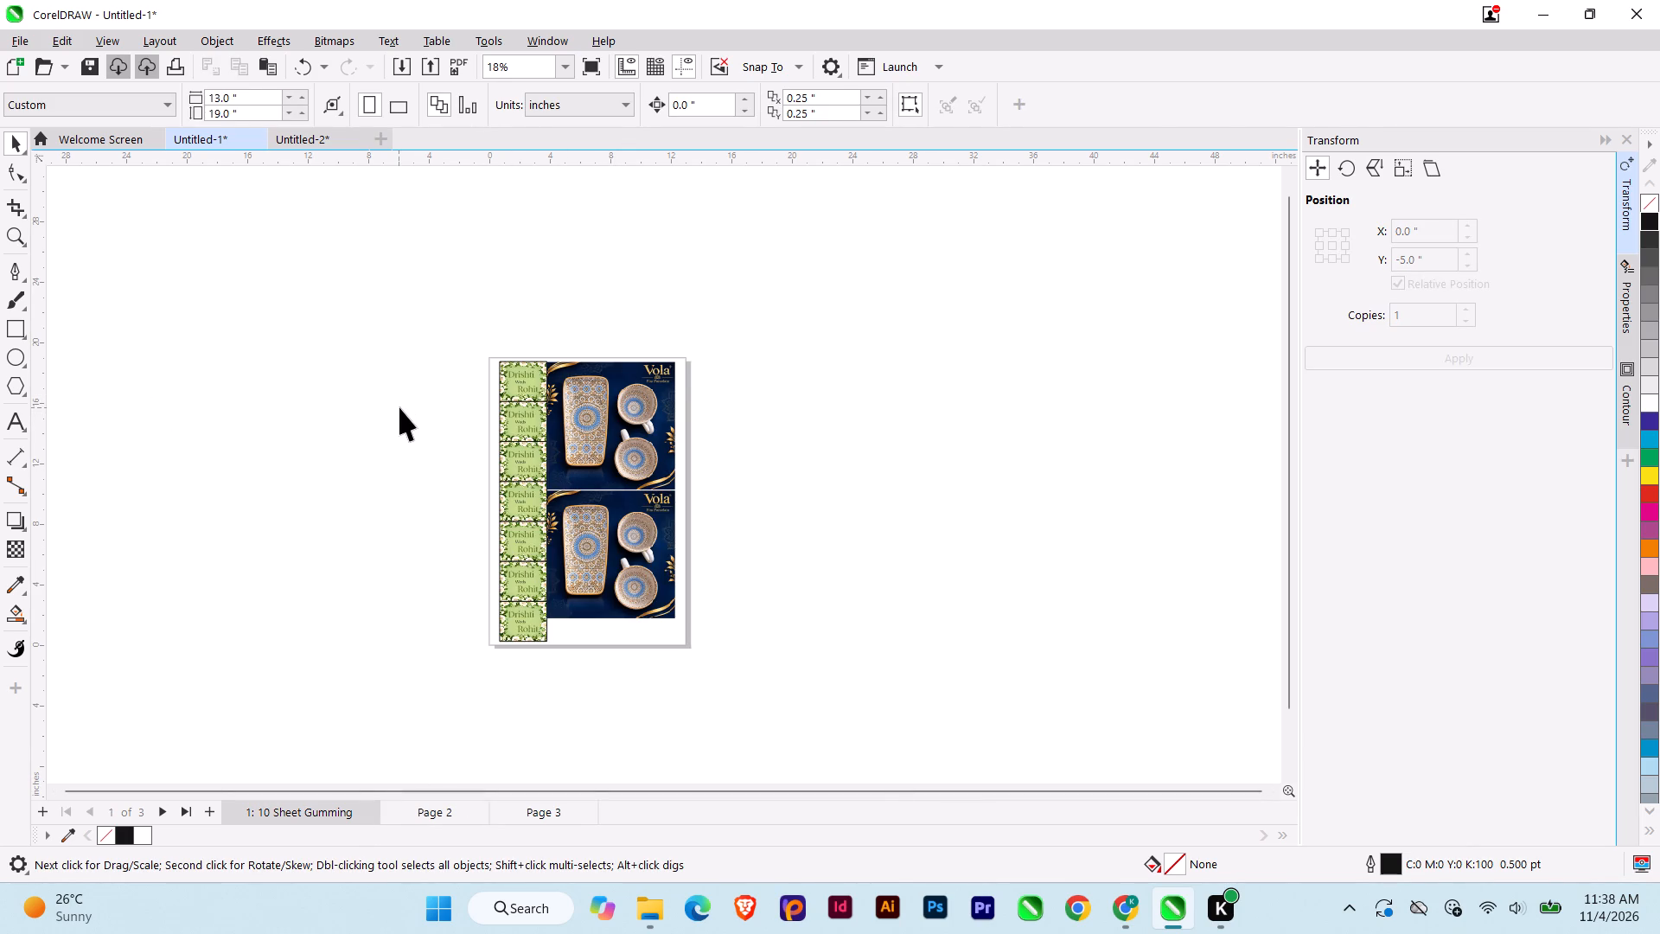
Delete the empty Page 3 from the document.
click(540, 821)
right_click(533, 813)
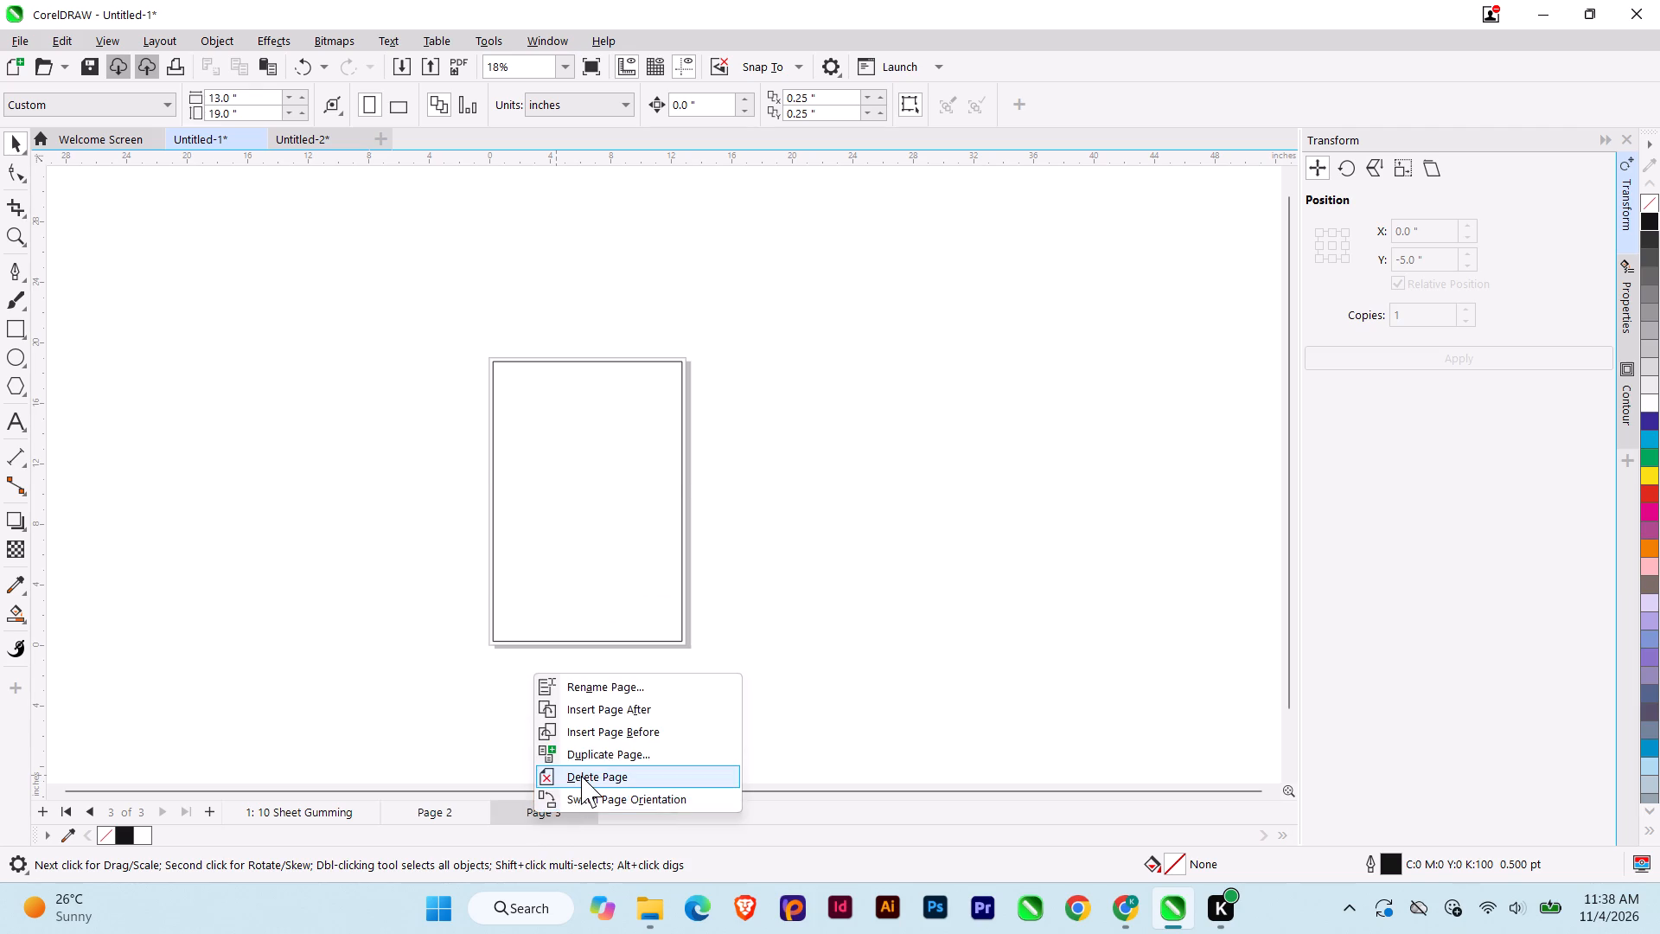
click(581, 776)
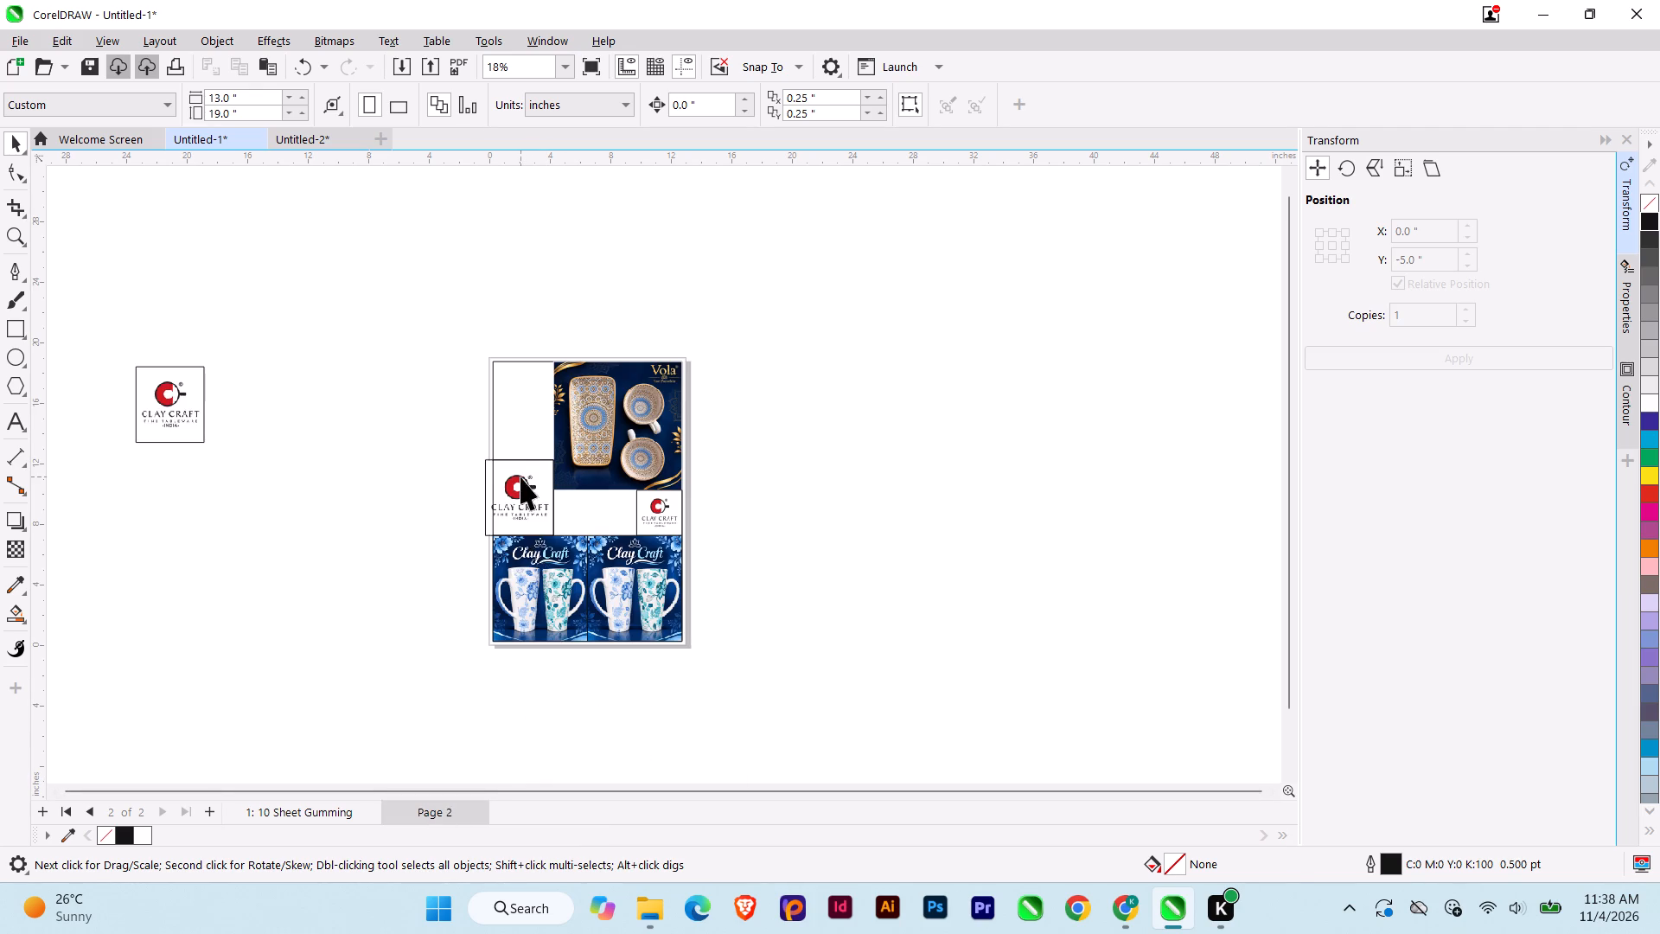
Examine the sizes and fit of the two placed logos, the mug designs, the 4 × 5 inch rectangle and the Vola design on Page 2.
scroll(520, 477, up, 8)
click(891, 587)
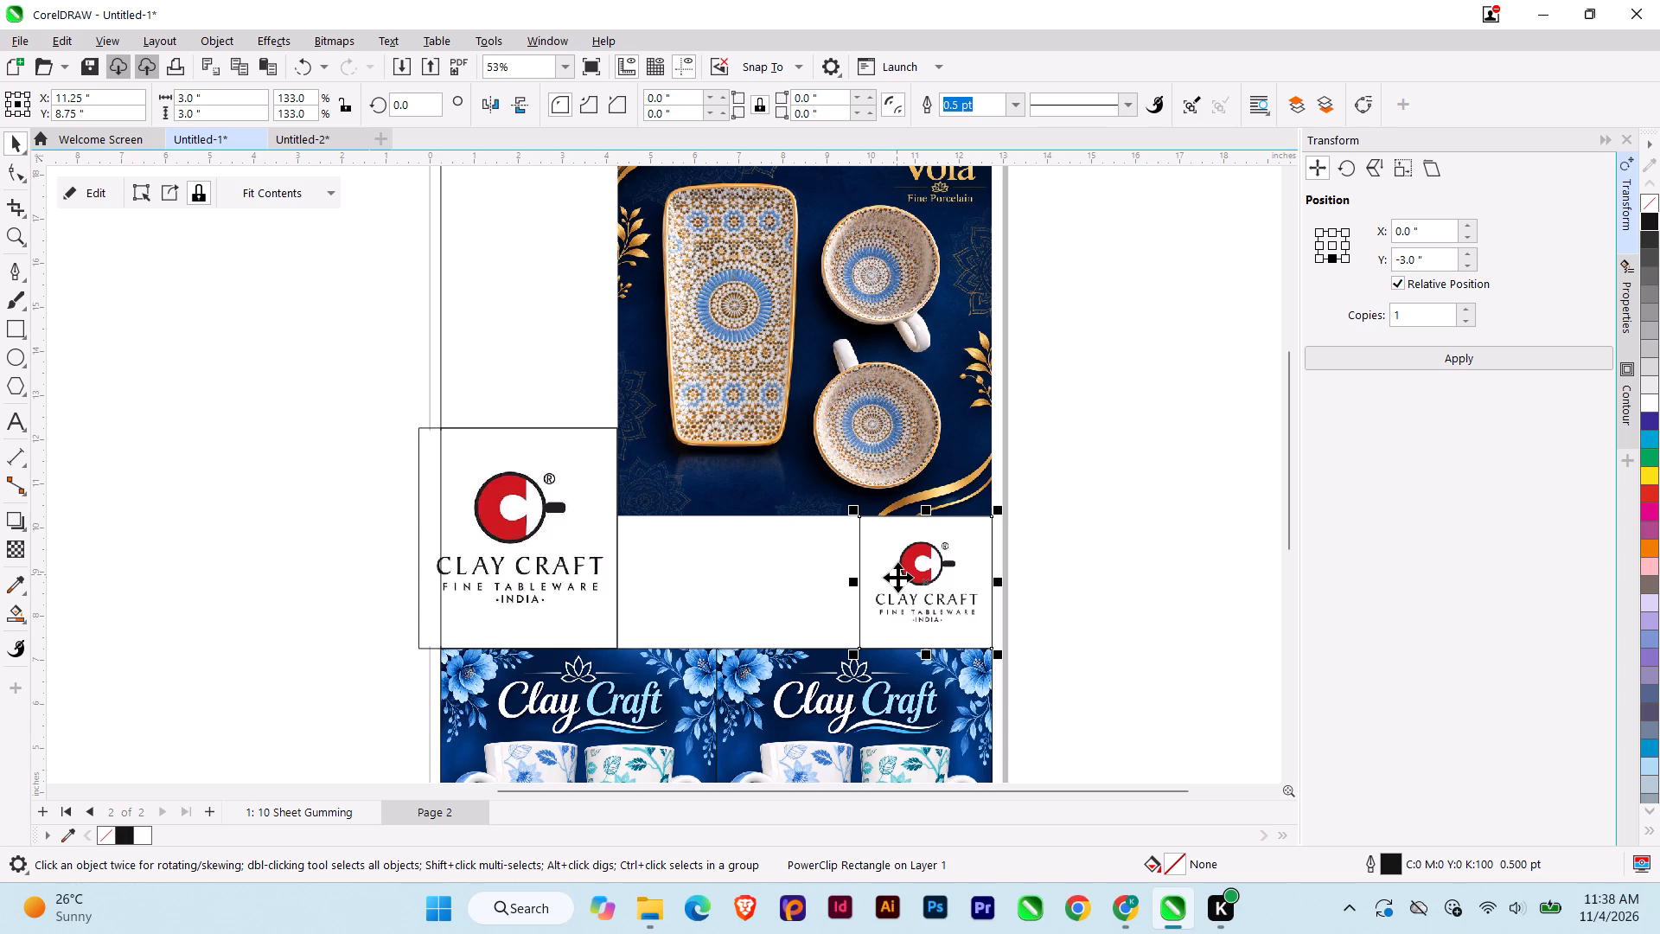
scroll(931, 502, down, 7)
click(840, 595)
scroll(877, 600, up, 6)
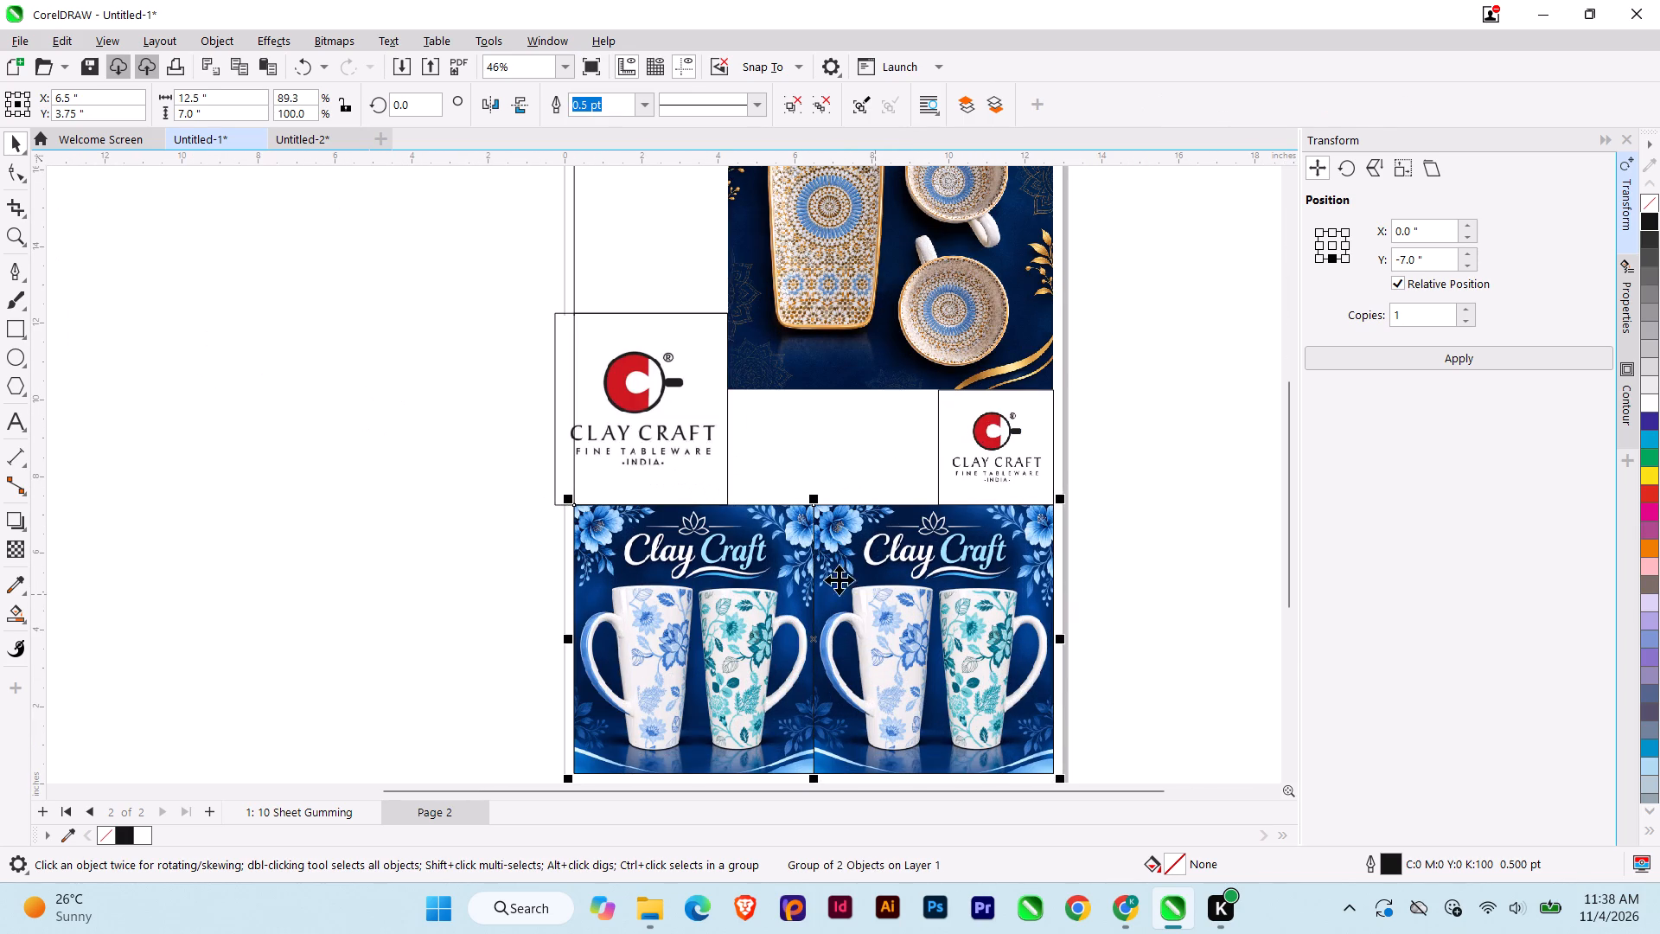
ctrl+click(718, 579)
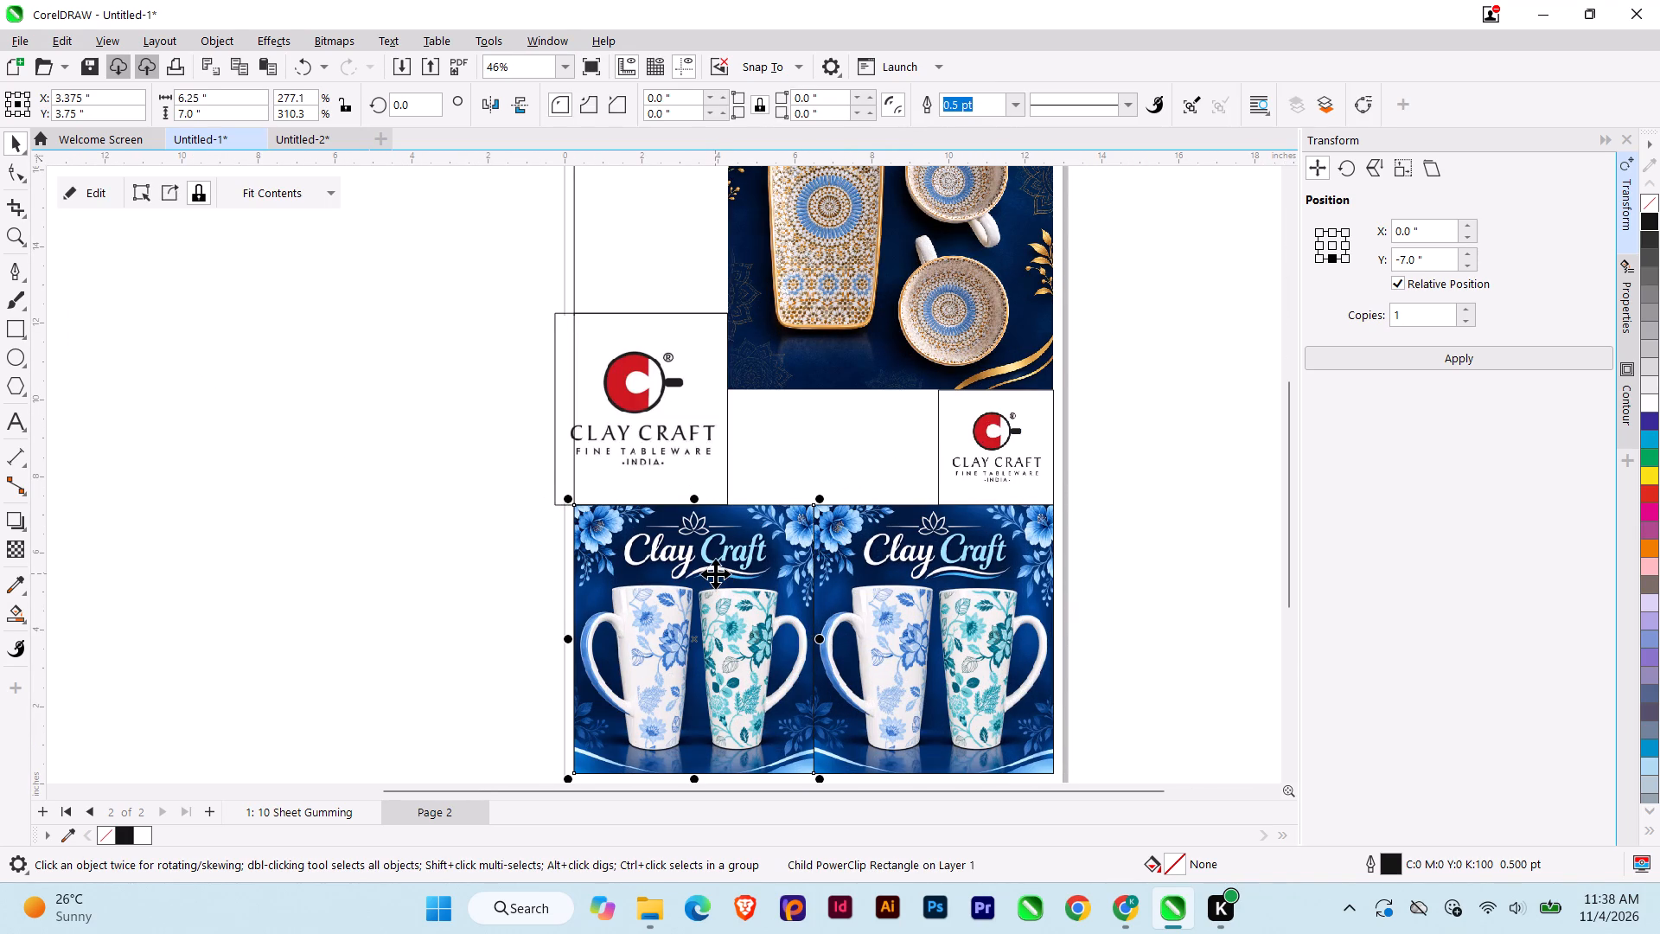
click(543, 527)
scroll(547, 525, down, 5)
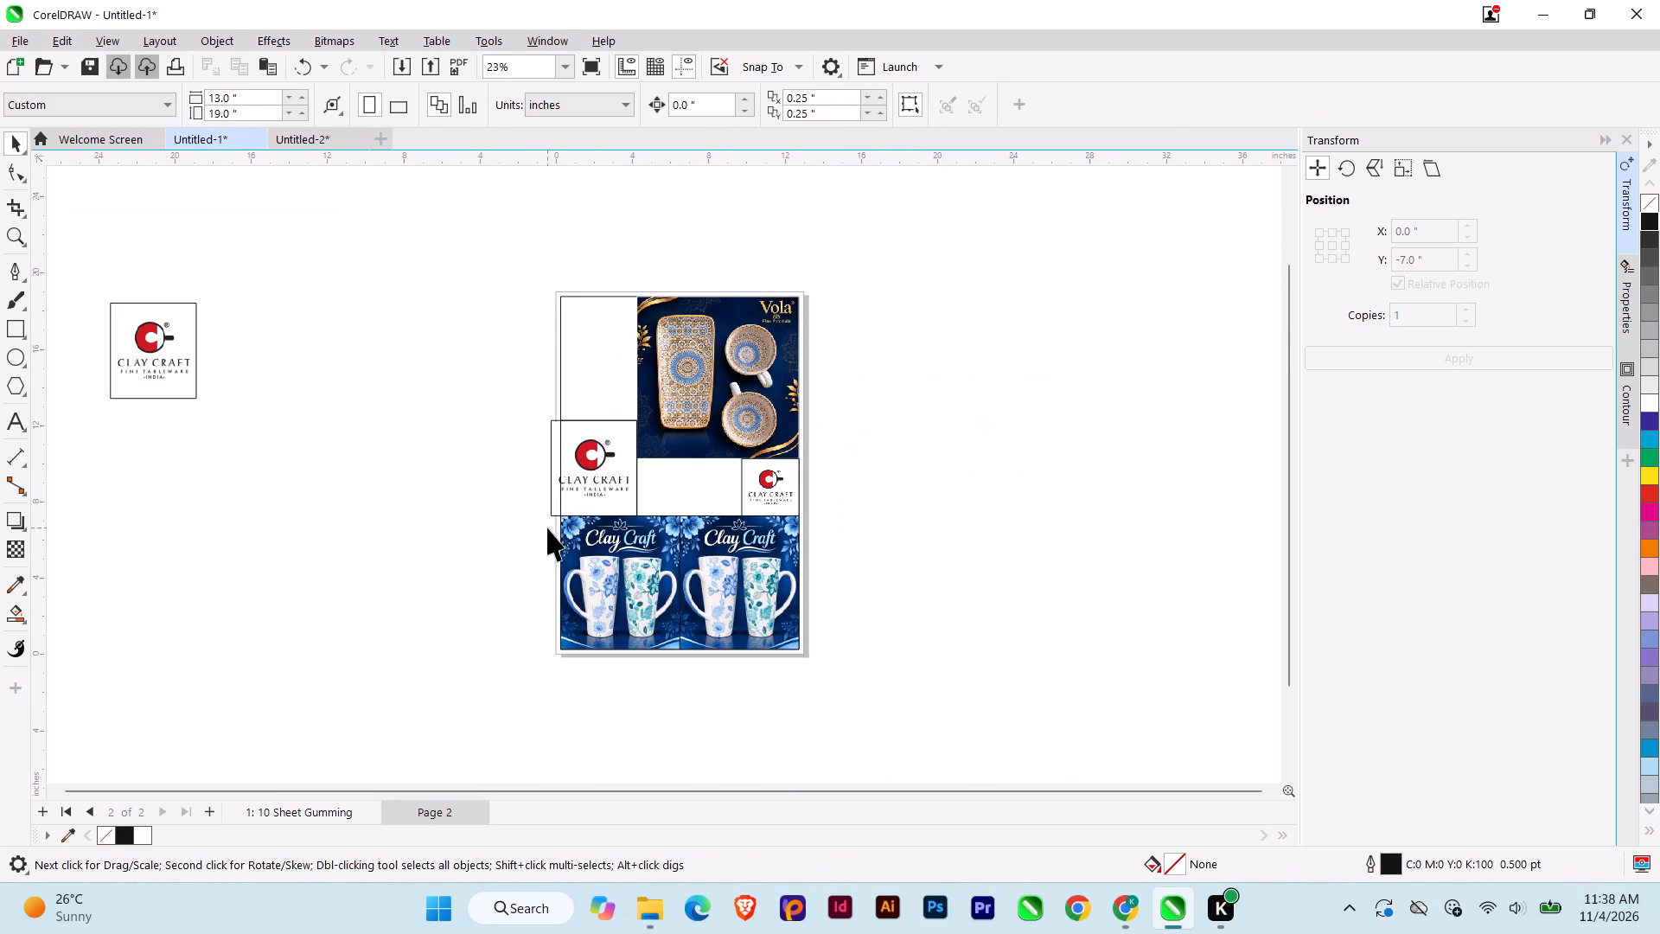
click(577, 507)
scroll(577, 507, up, 7)
scroll(576, 506, down, 7)
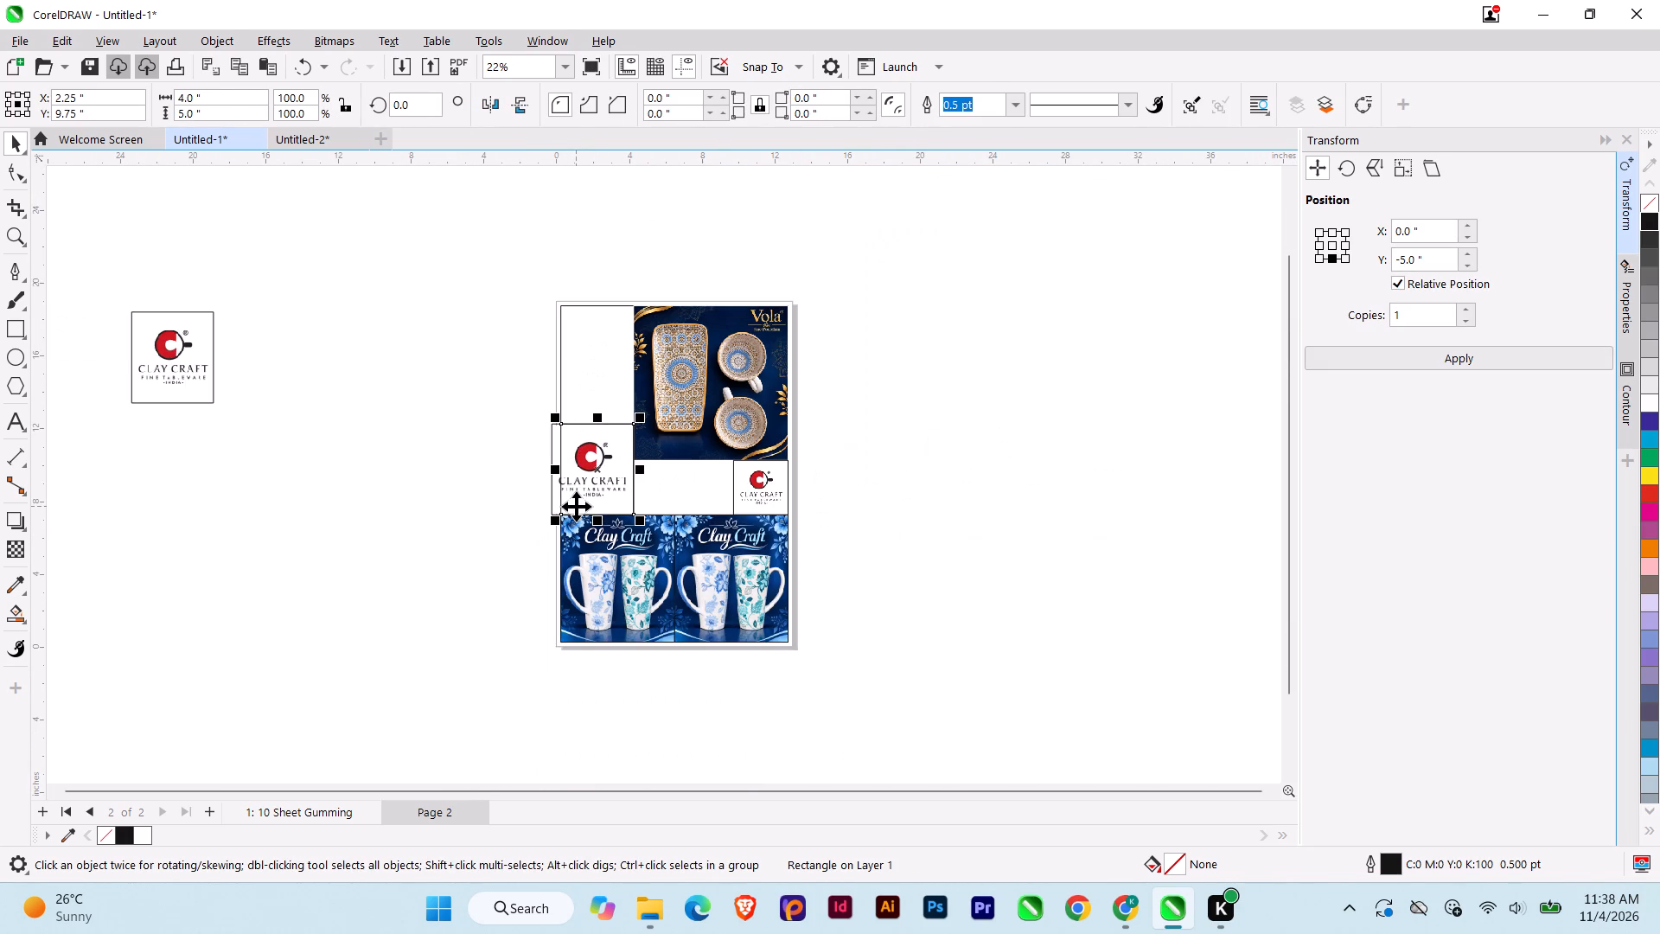
scroll(639, 448, up, 7)
click(713, 398)
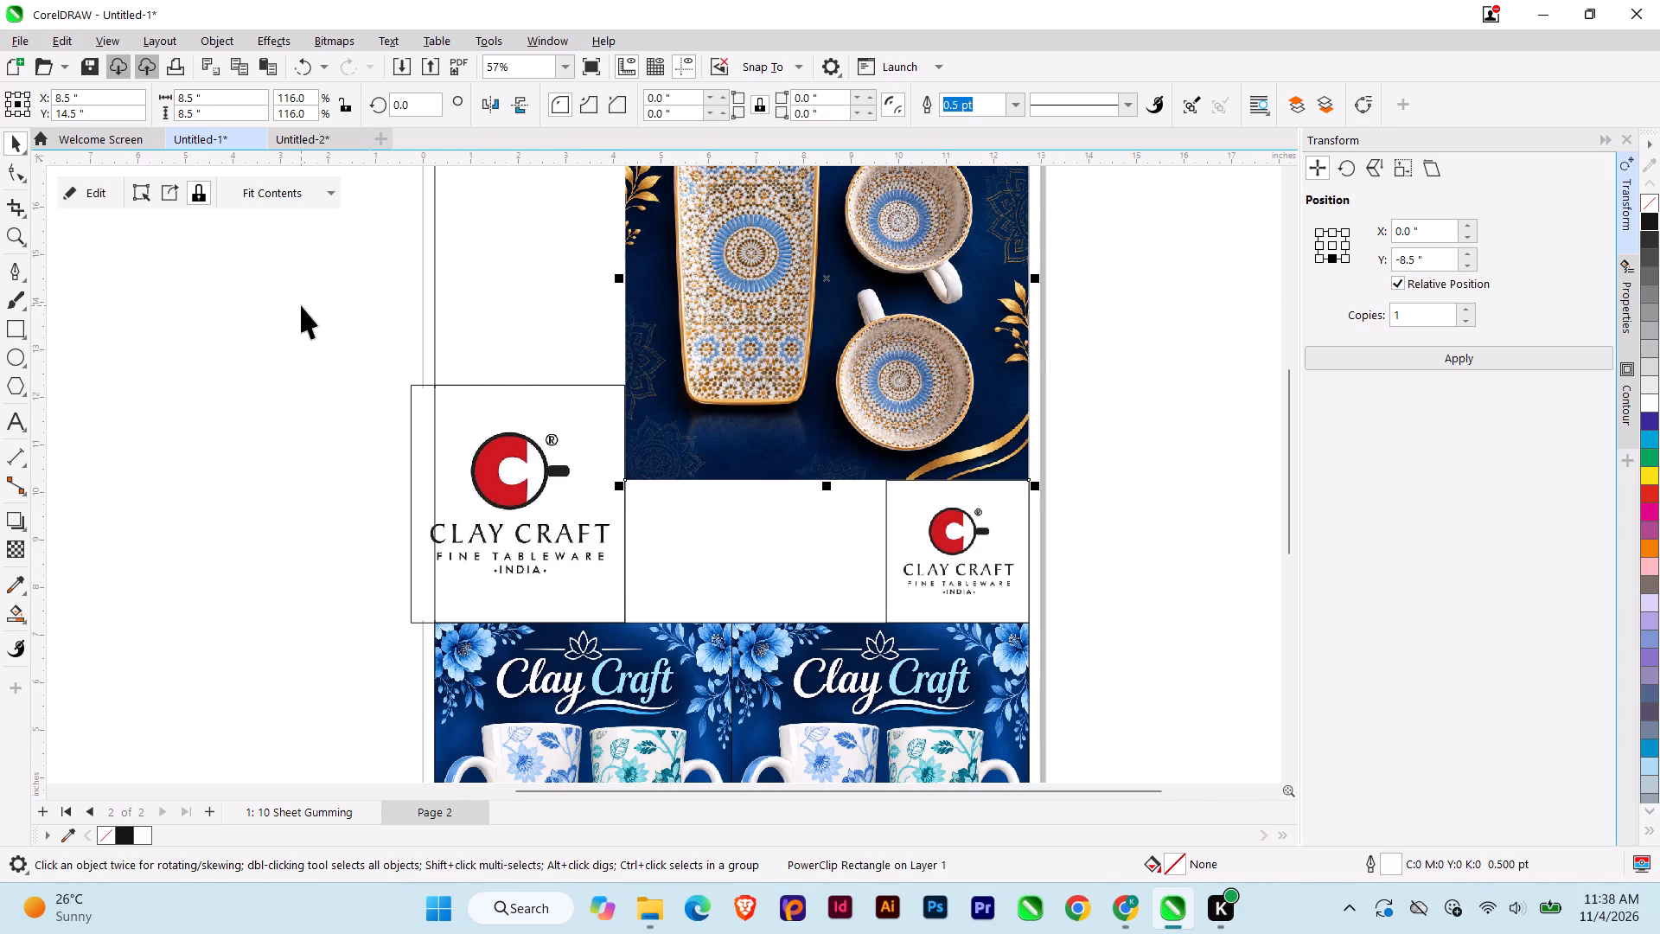
click(254, 397)
scroll(441, 389, down, 8)
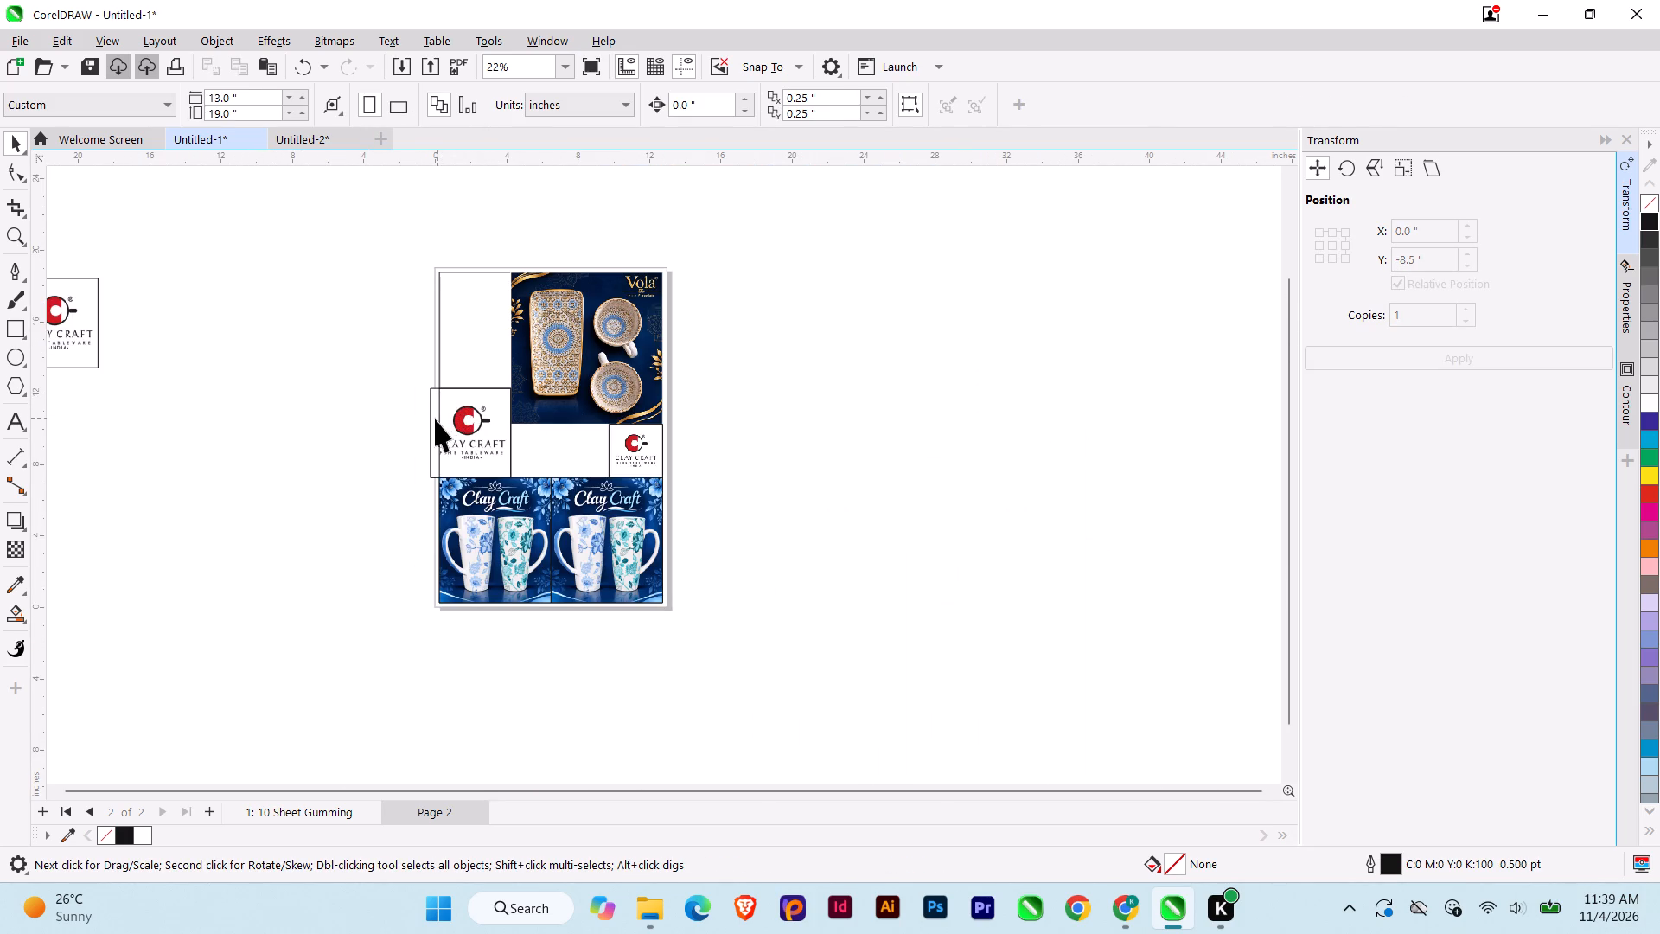
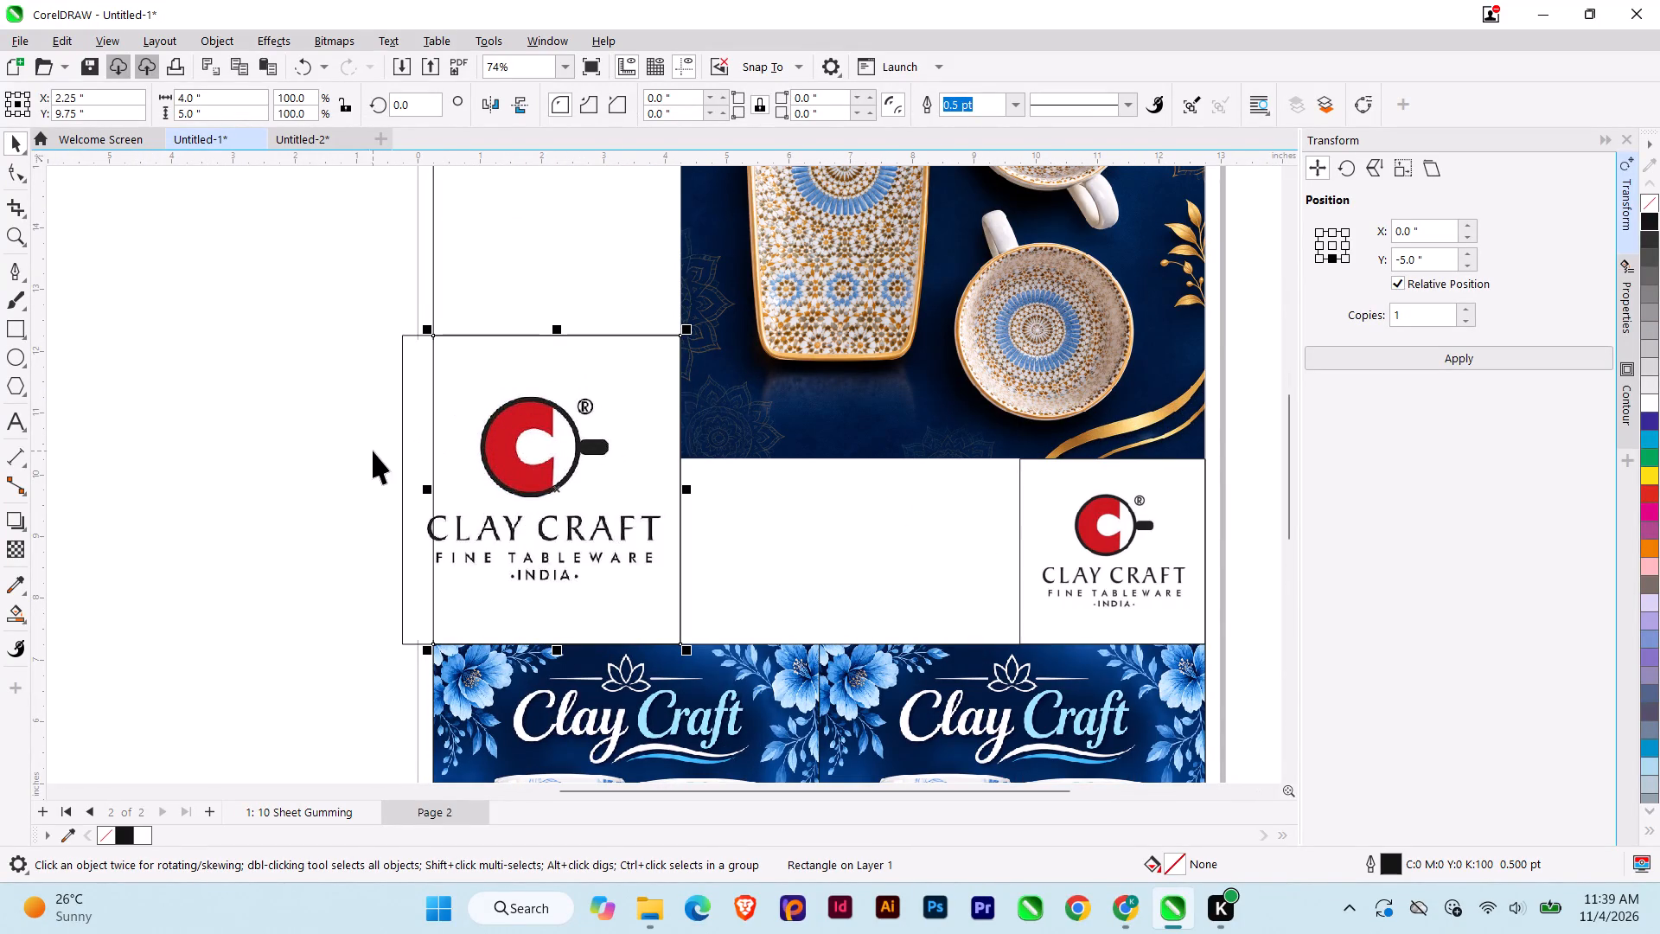
Delete the 4 × 5 inch rectangle drawn over the larger Clay Craft logo.
key(Delete)
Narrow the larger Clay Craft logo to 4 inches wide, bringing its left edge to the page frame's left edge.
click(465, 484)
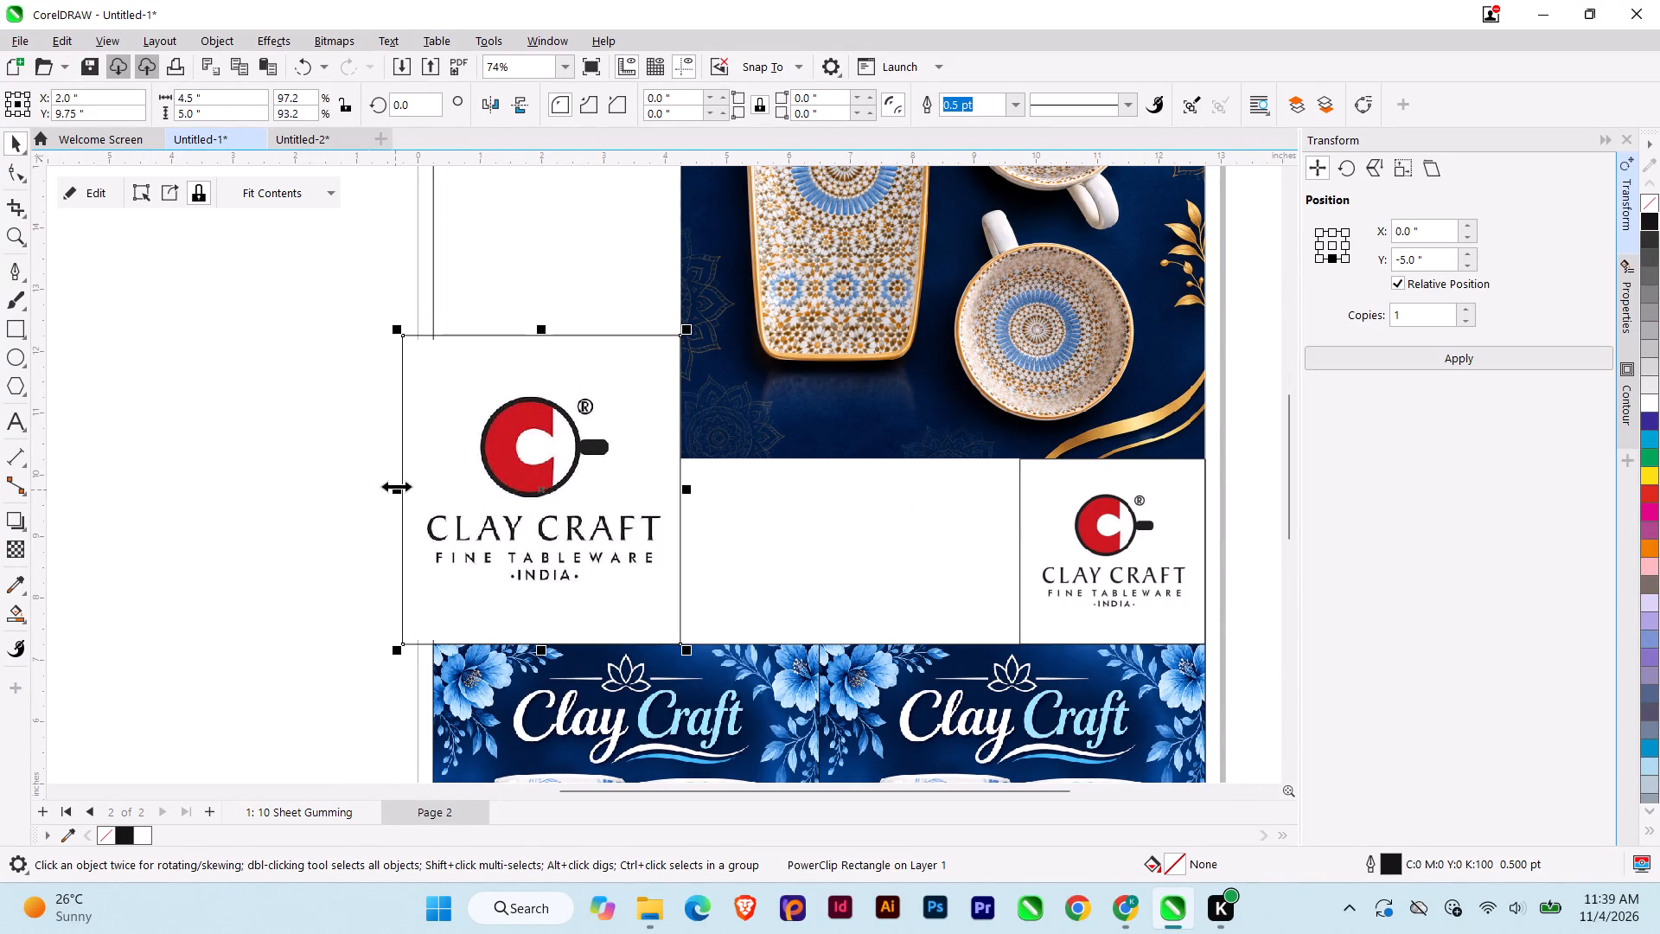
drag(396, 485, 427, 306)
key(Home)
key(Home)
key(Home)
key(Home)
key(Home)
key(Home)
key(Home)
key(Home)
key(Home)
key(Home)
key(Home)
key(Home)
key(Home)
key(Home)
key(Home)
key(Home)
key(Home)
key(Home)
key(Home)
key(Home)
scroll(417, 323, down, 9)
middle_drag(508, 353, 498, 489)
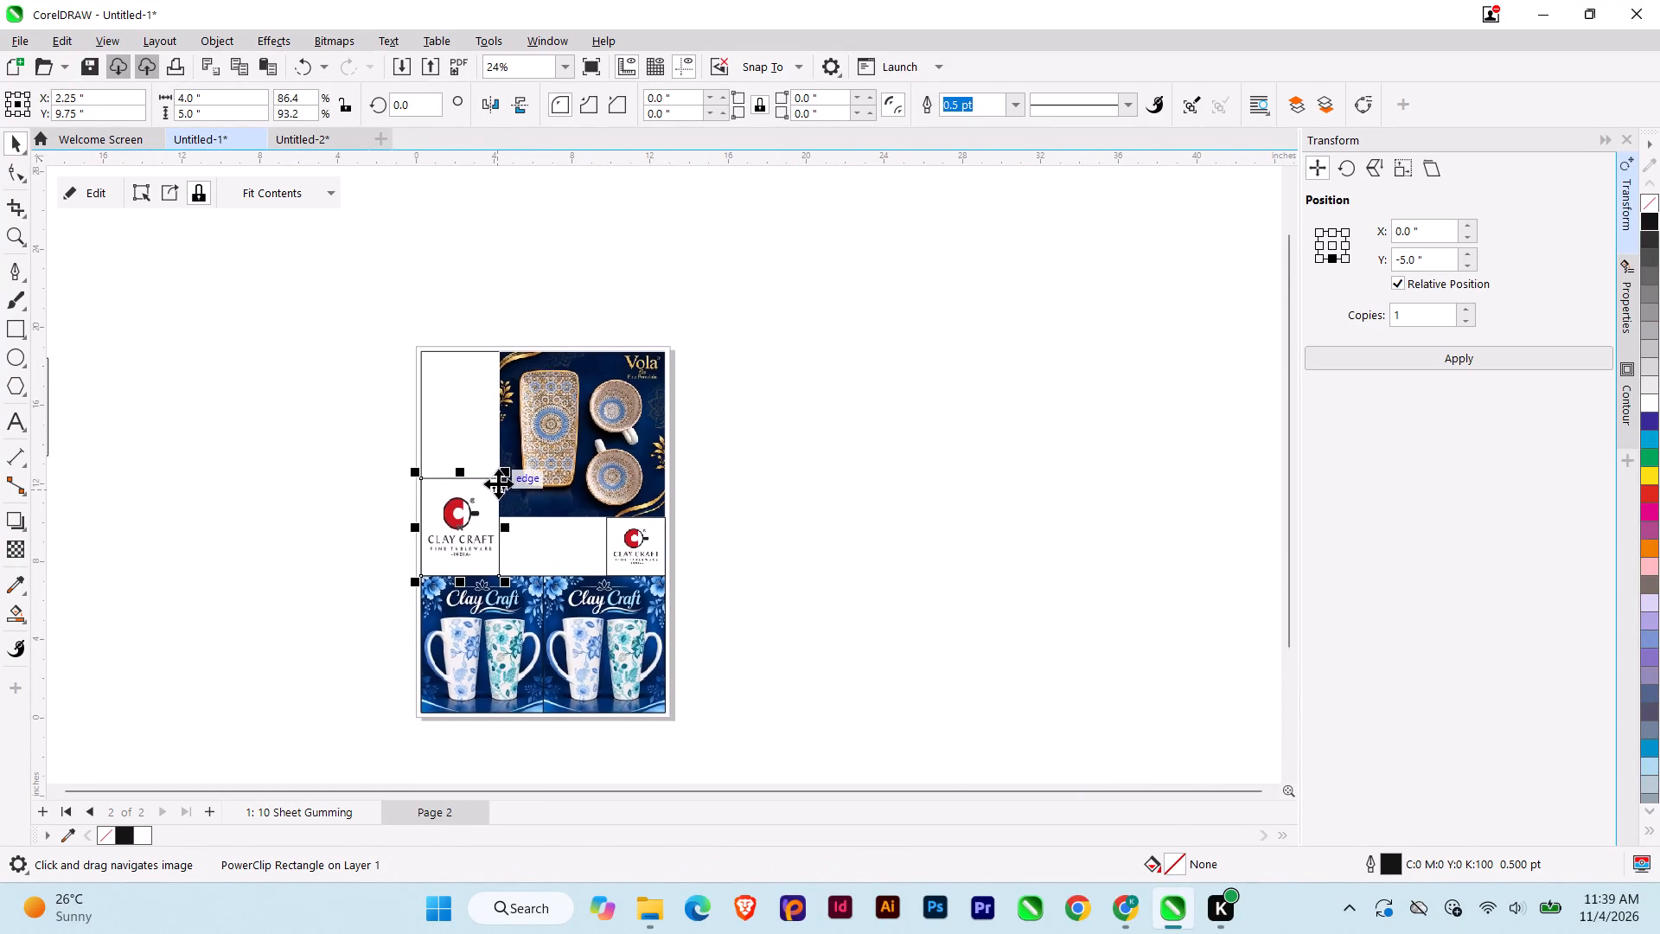
Align the larger Clay Craft logo with the top of the page frame, beside the Vola design.
scroll(497, 482, up, 7)
shift+click(465, 383)
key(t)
scroll(479, 421, down, 8)
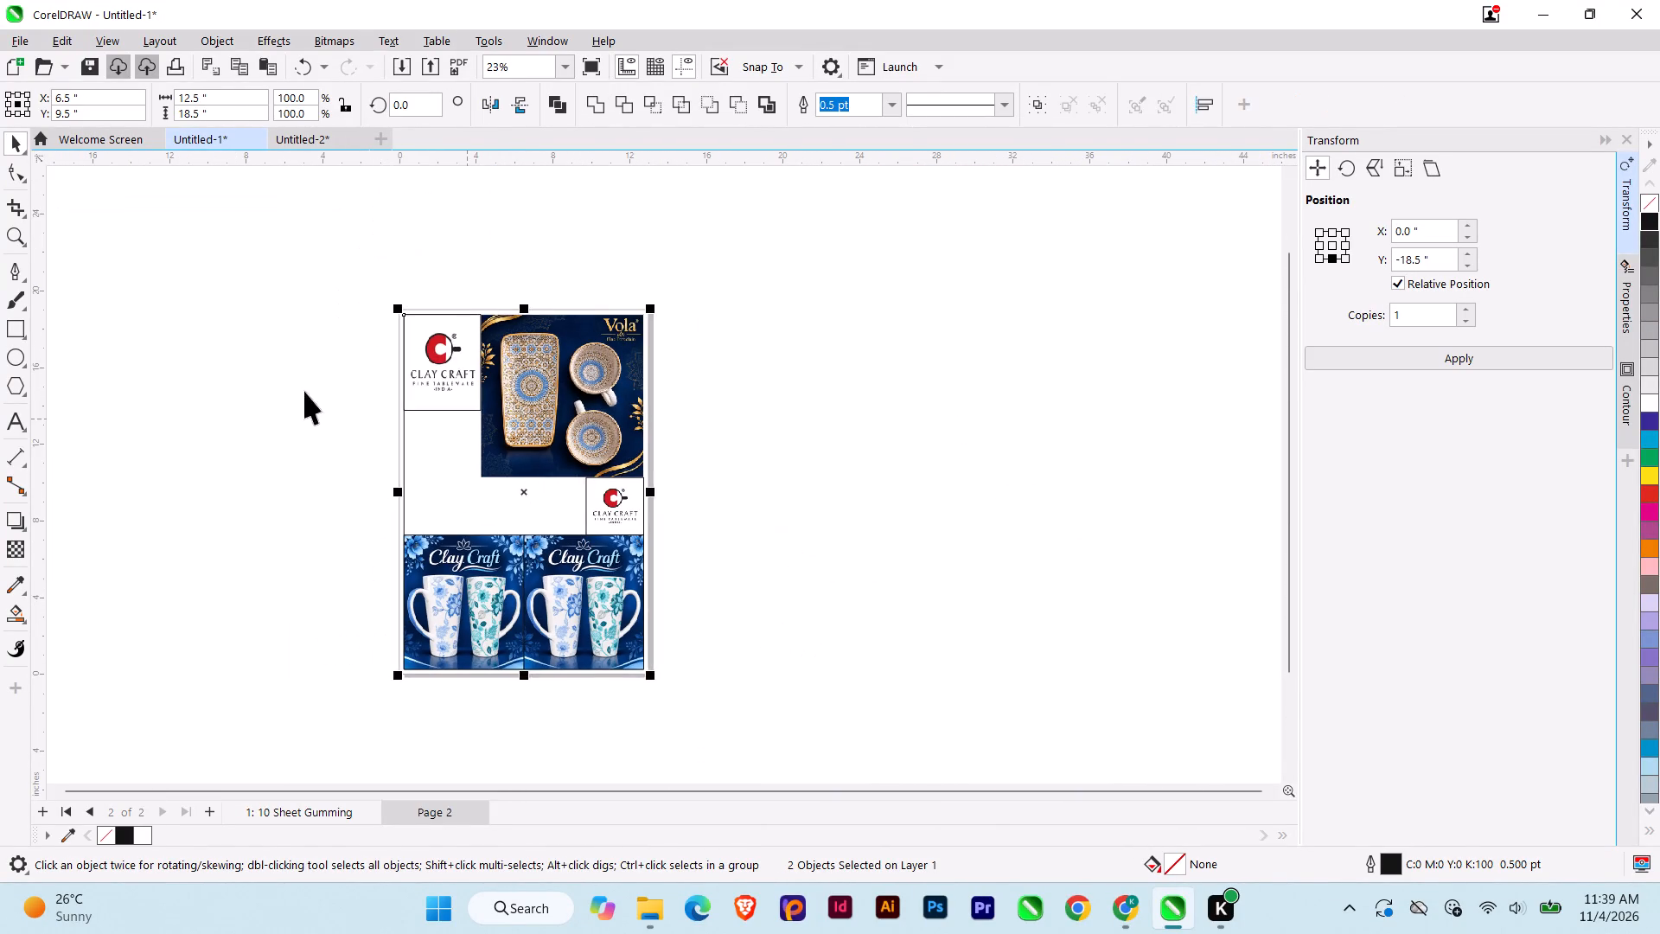
click(294, 387)
Stretch the larger logo out to the page's left edge, making it about 4.26 inches wide.
click(425, 377)
scroll(427, 352, up, 5)
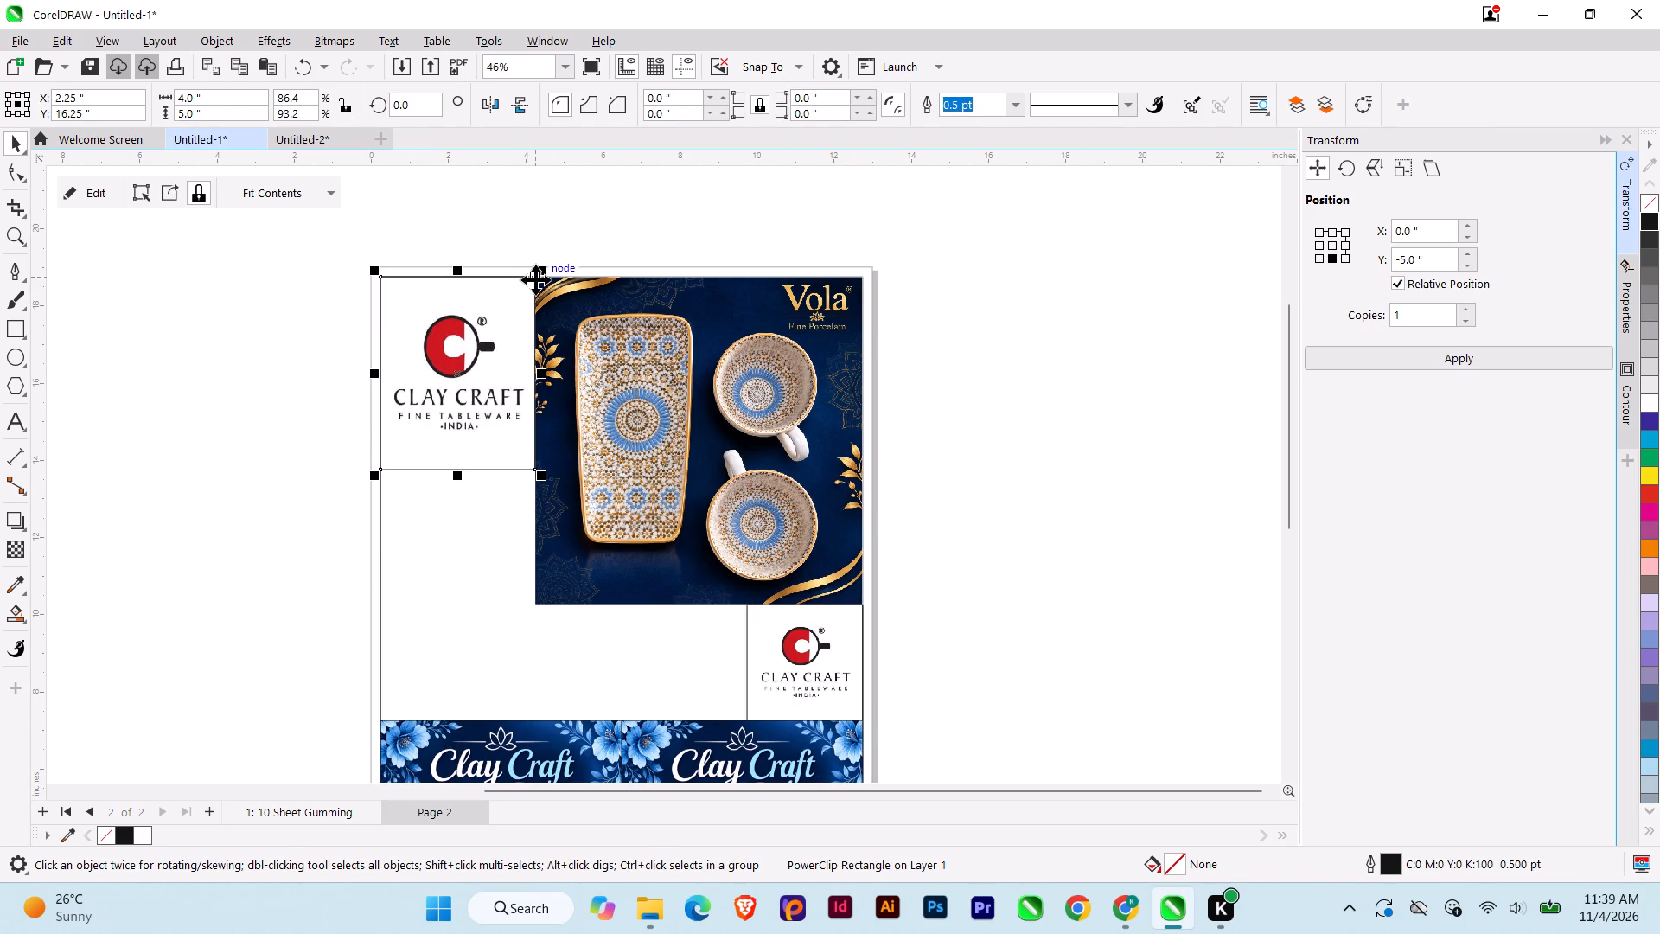
scroll(364, 385, up, 6)
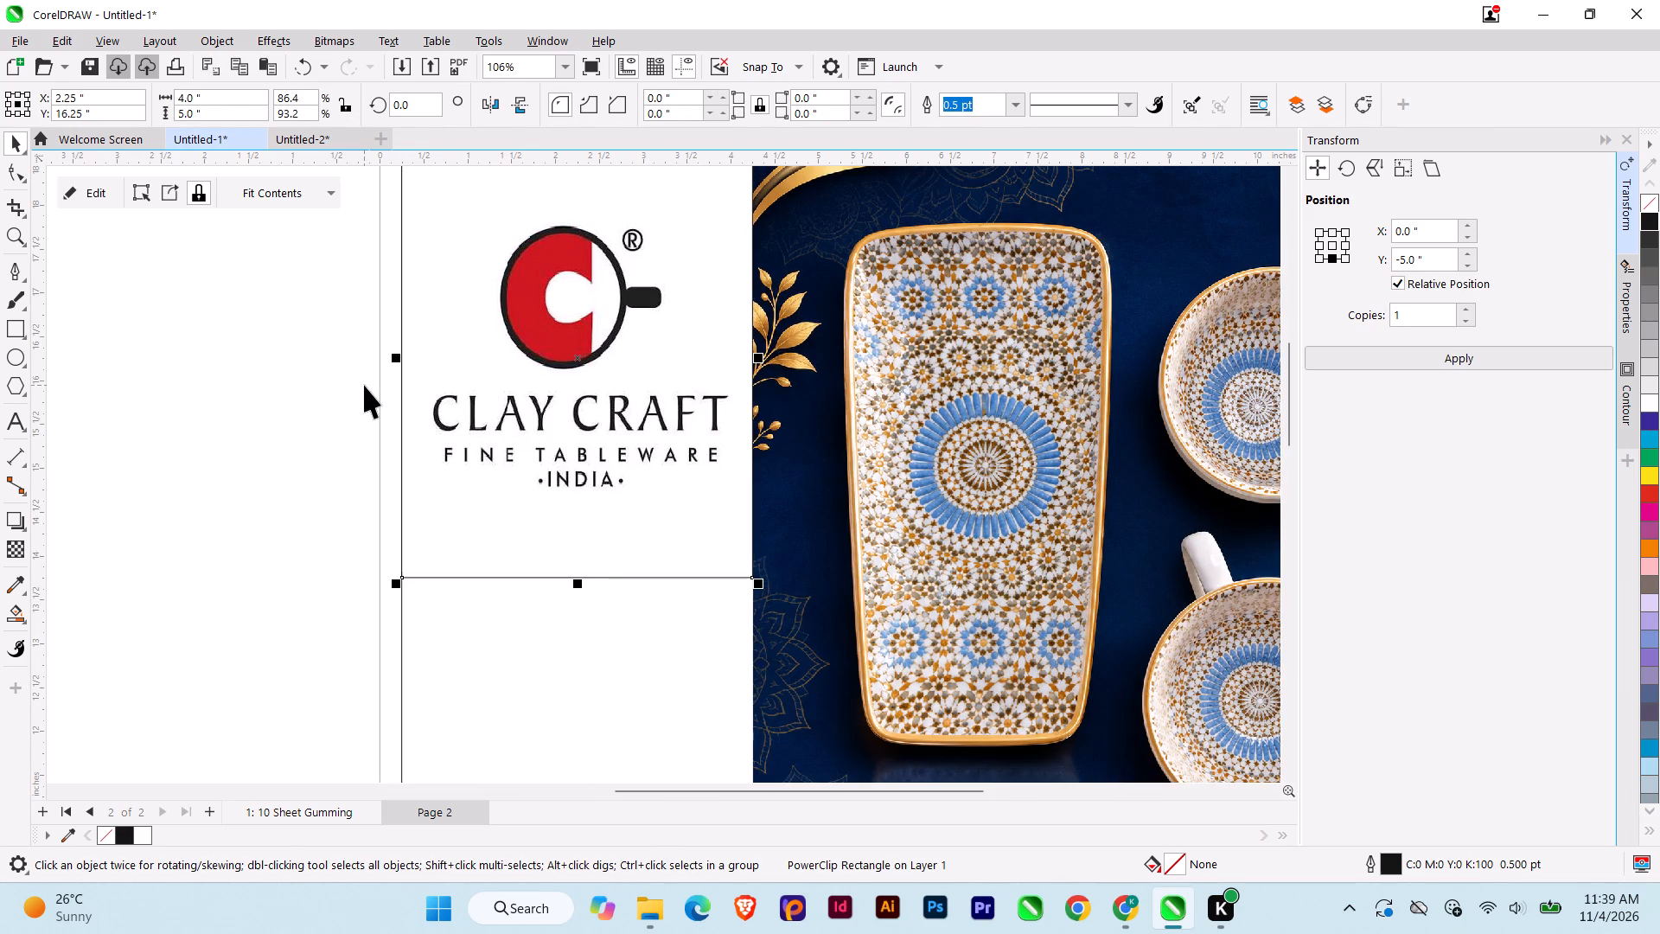
scroll(394, 363, up, 5)
drag(403, 355, 378, 357)
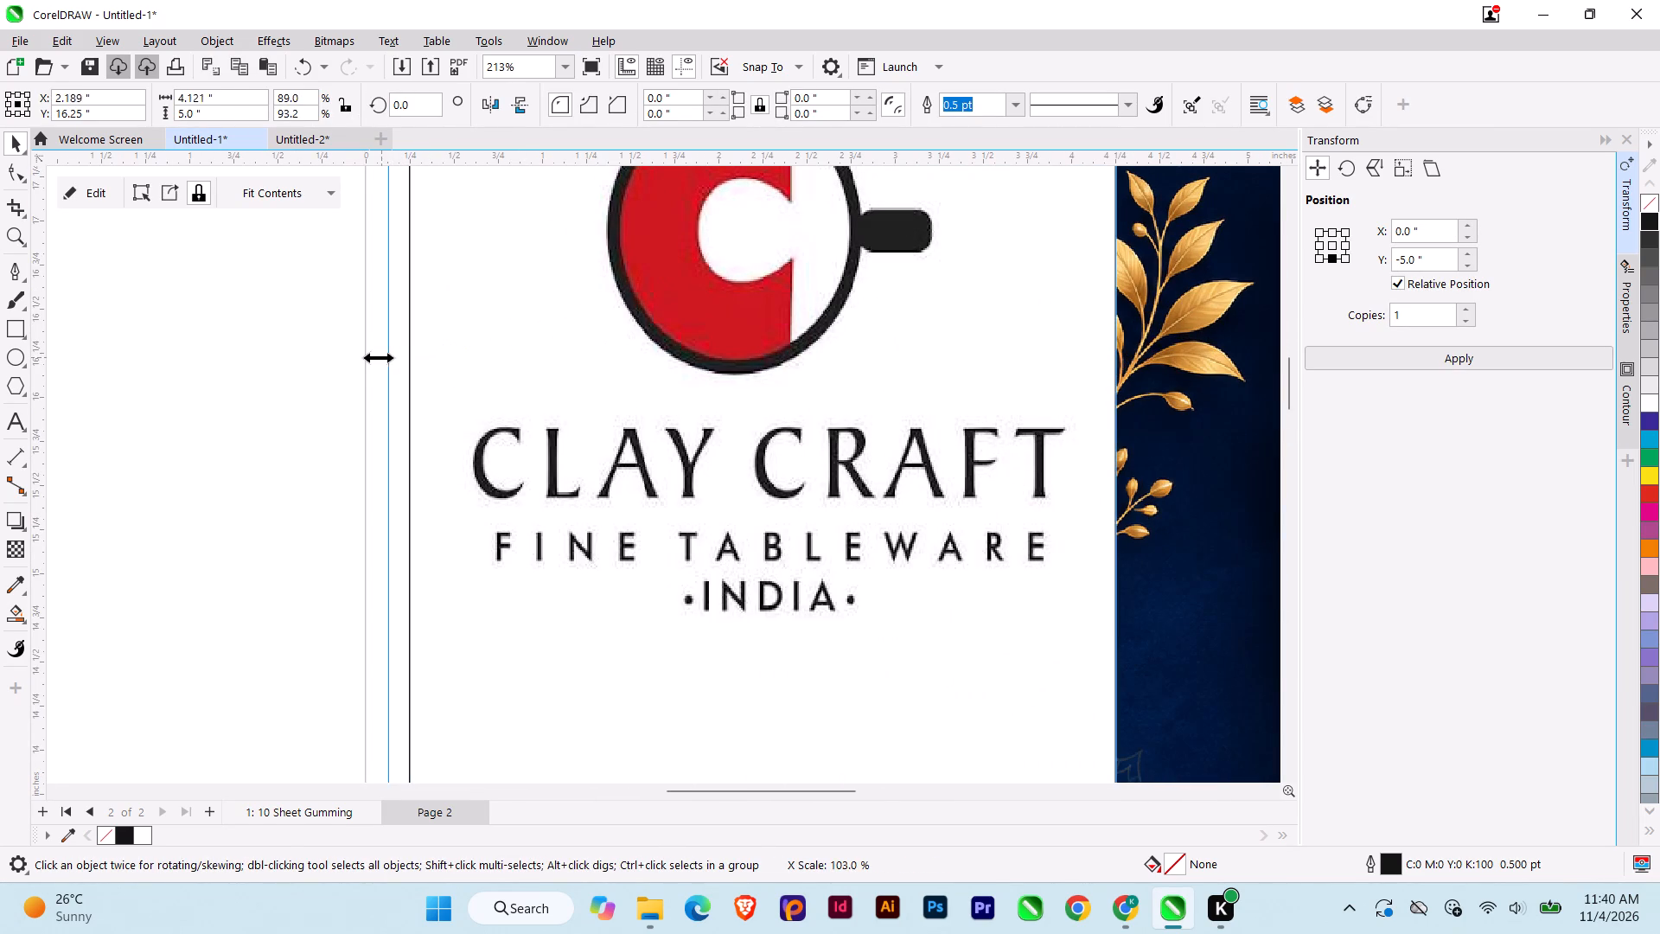
drag(378, 357, 357, 355)
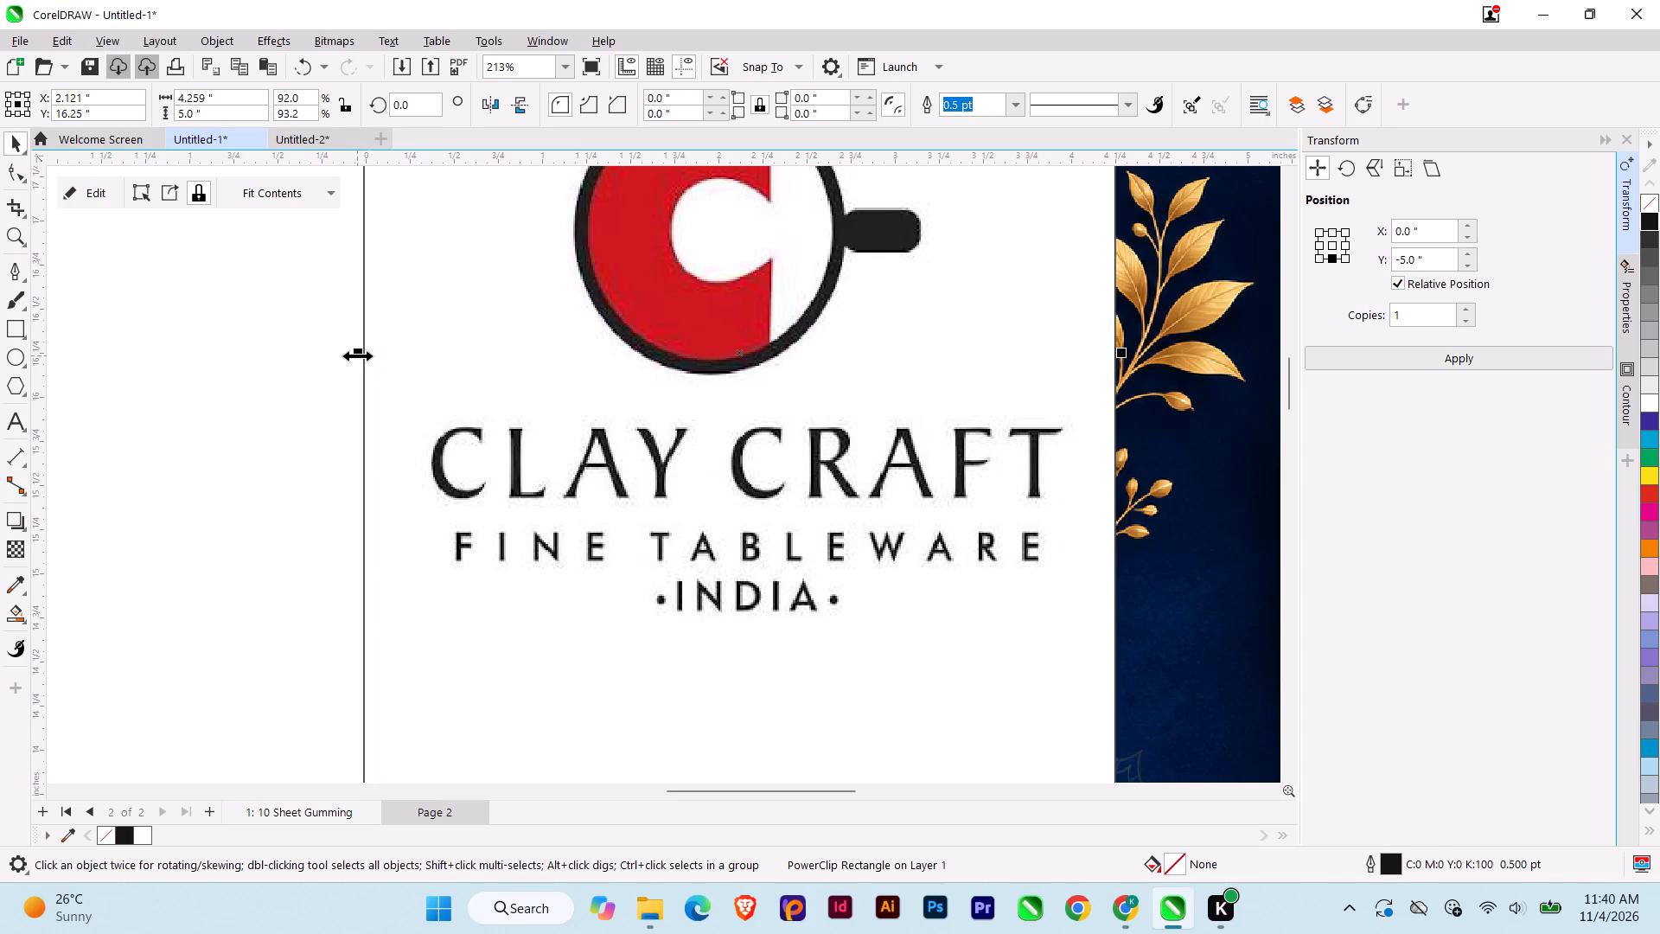
scroll(357, 355, down, 10)
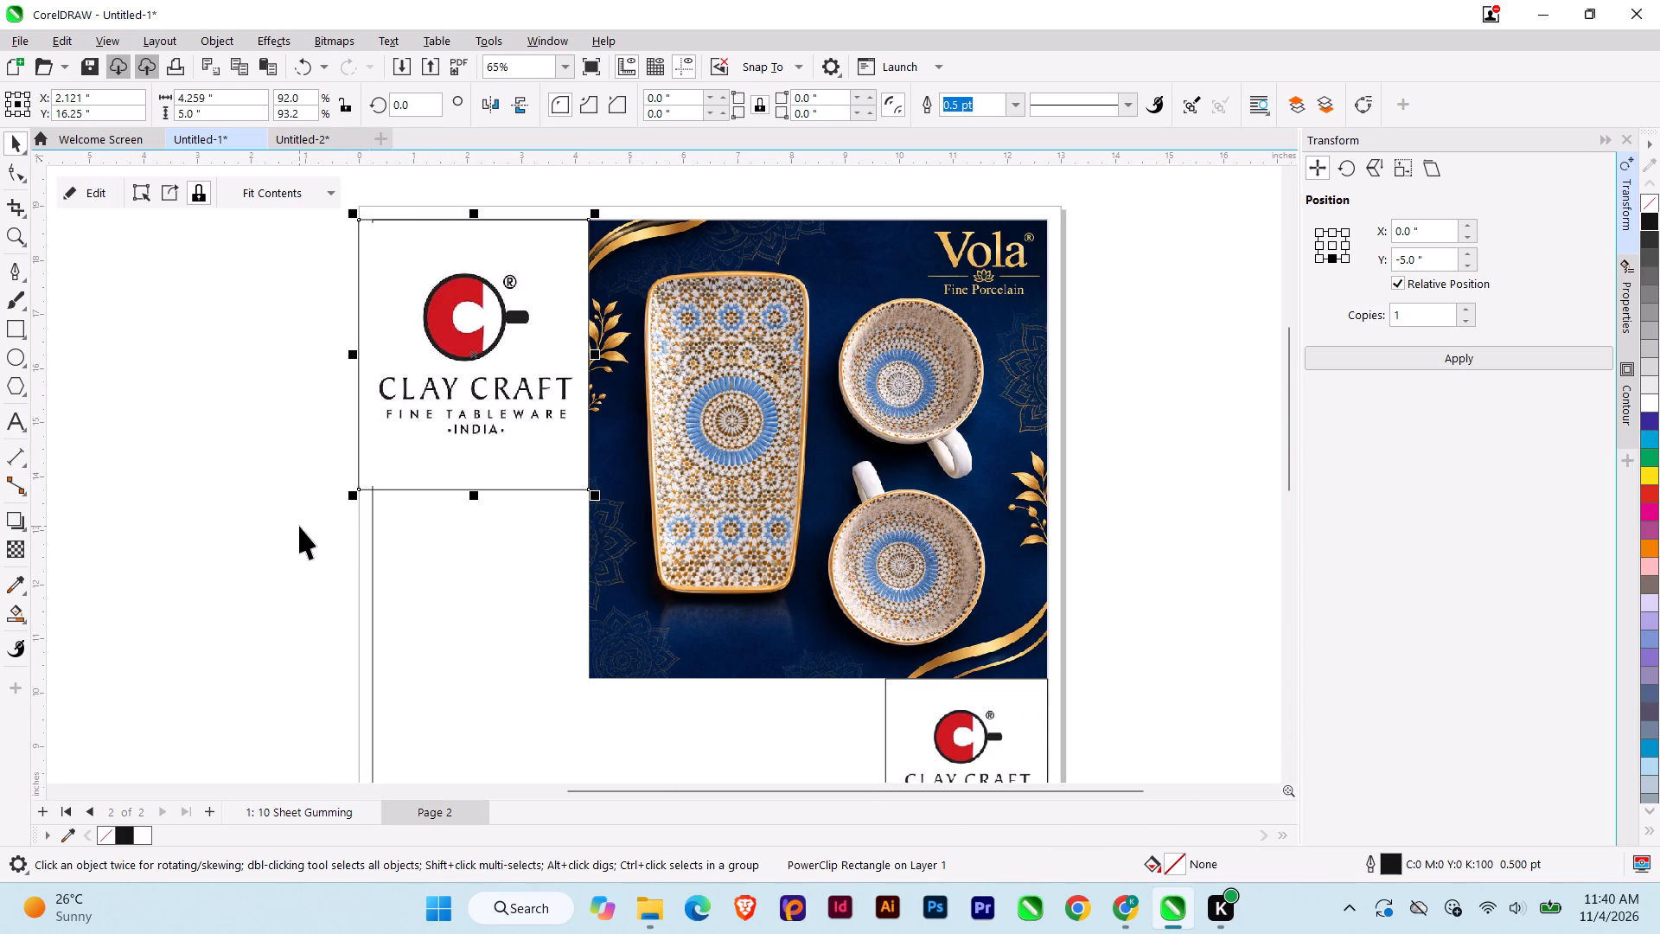
Delete the 12.5 × 18.5 inch frame rectangle behind the designs.
click(304, 533)
click(446, 533)
key(Home)
key(Delete)
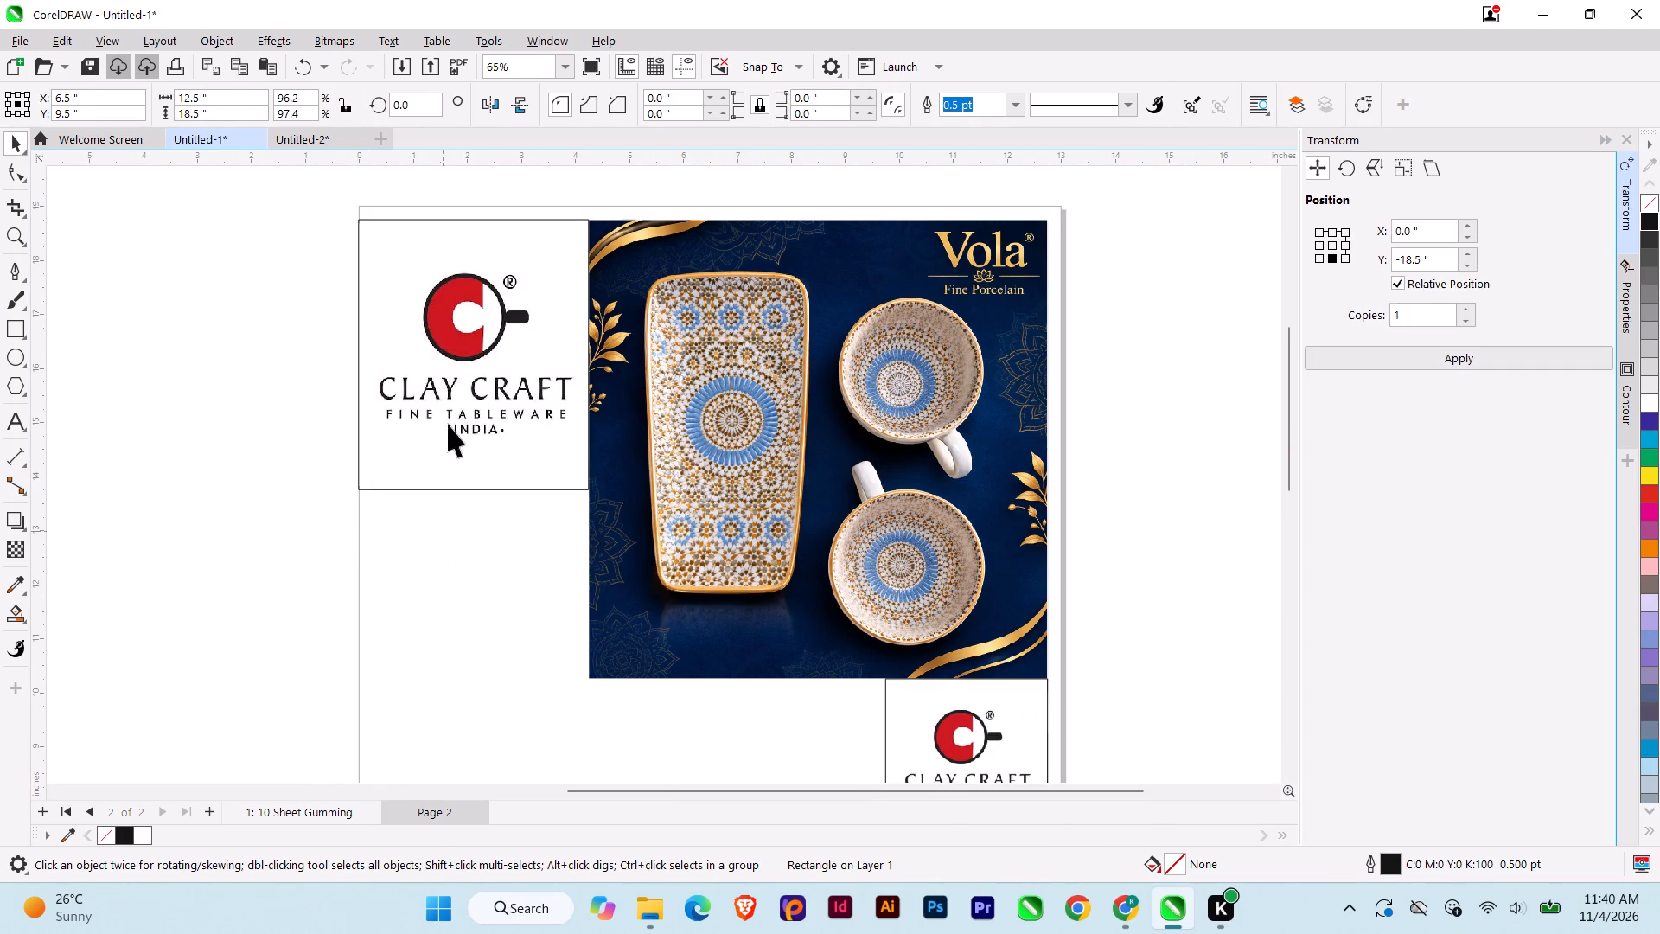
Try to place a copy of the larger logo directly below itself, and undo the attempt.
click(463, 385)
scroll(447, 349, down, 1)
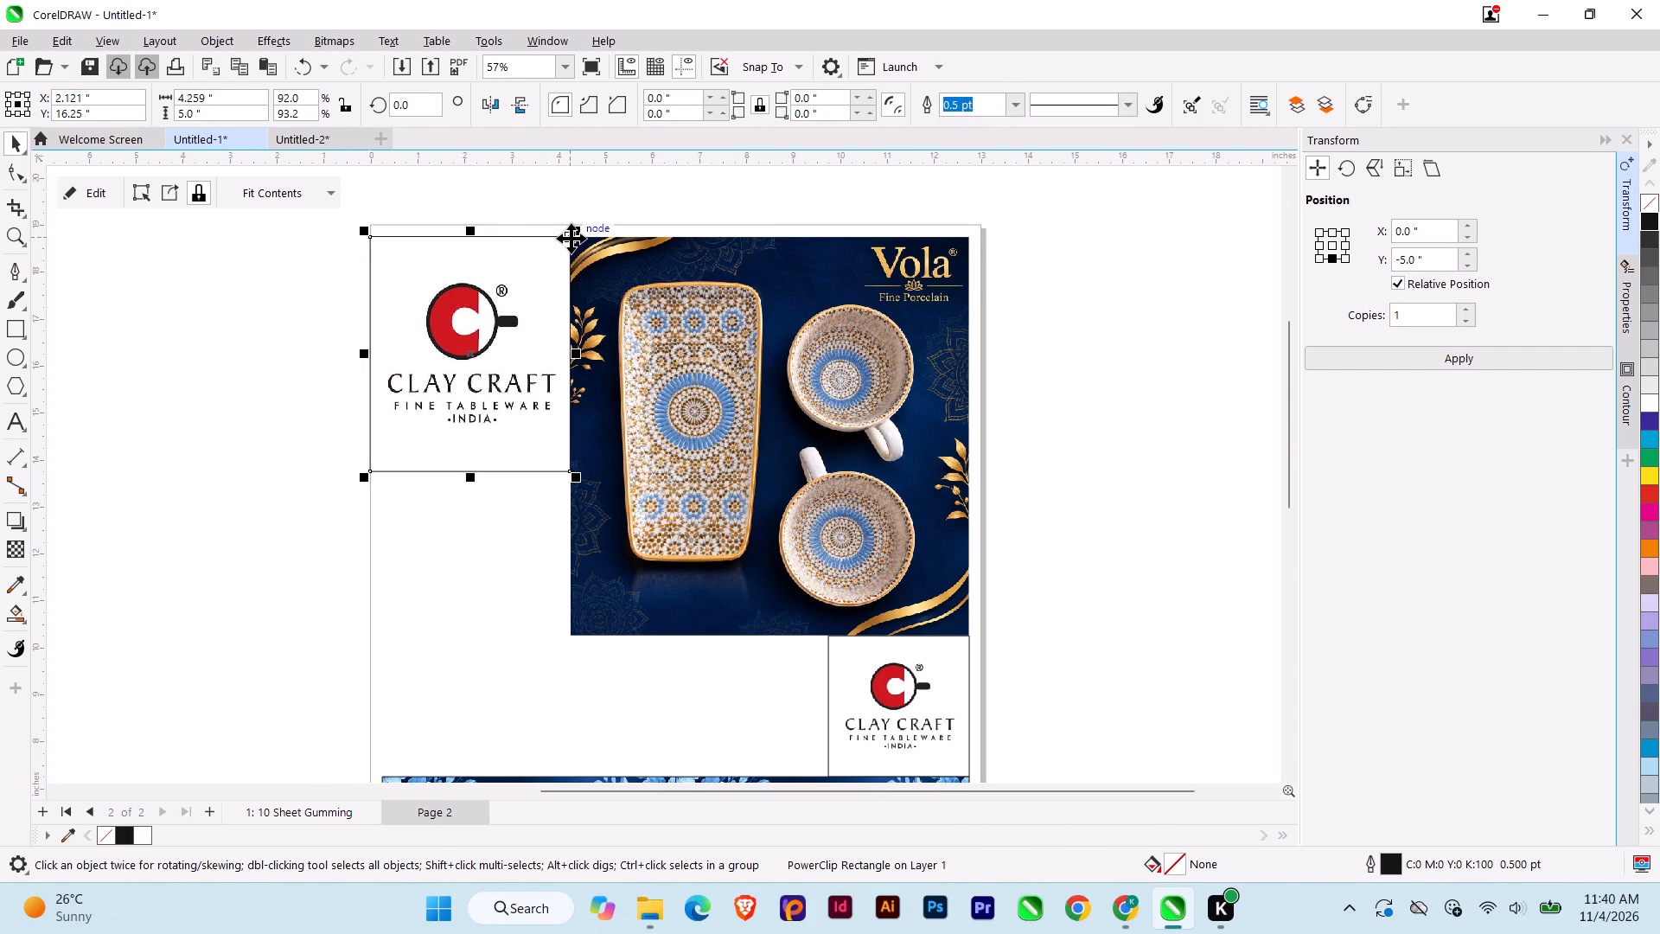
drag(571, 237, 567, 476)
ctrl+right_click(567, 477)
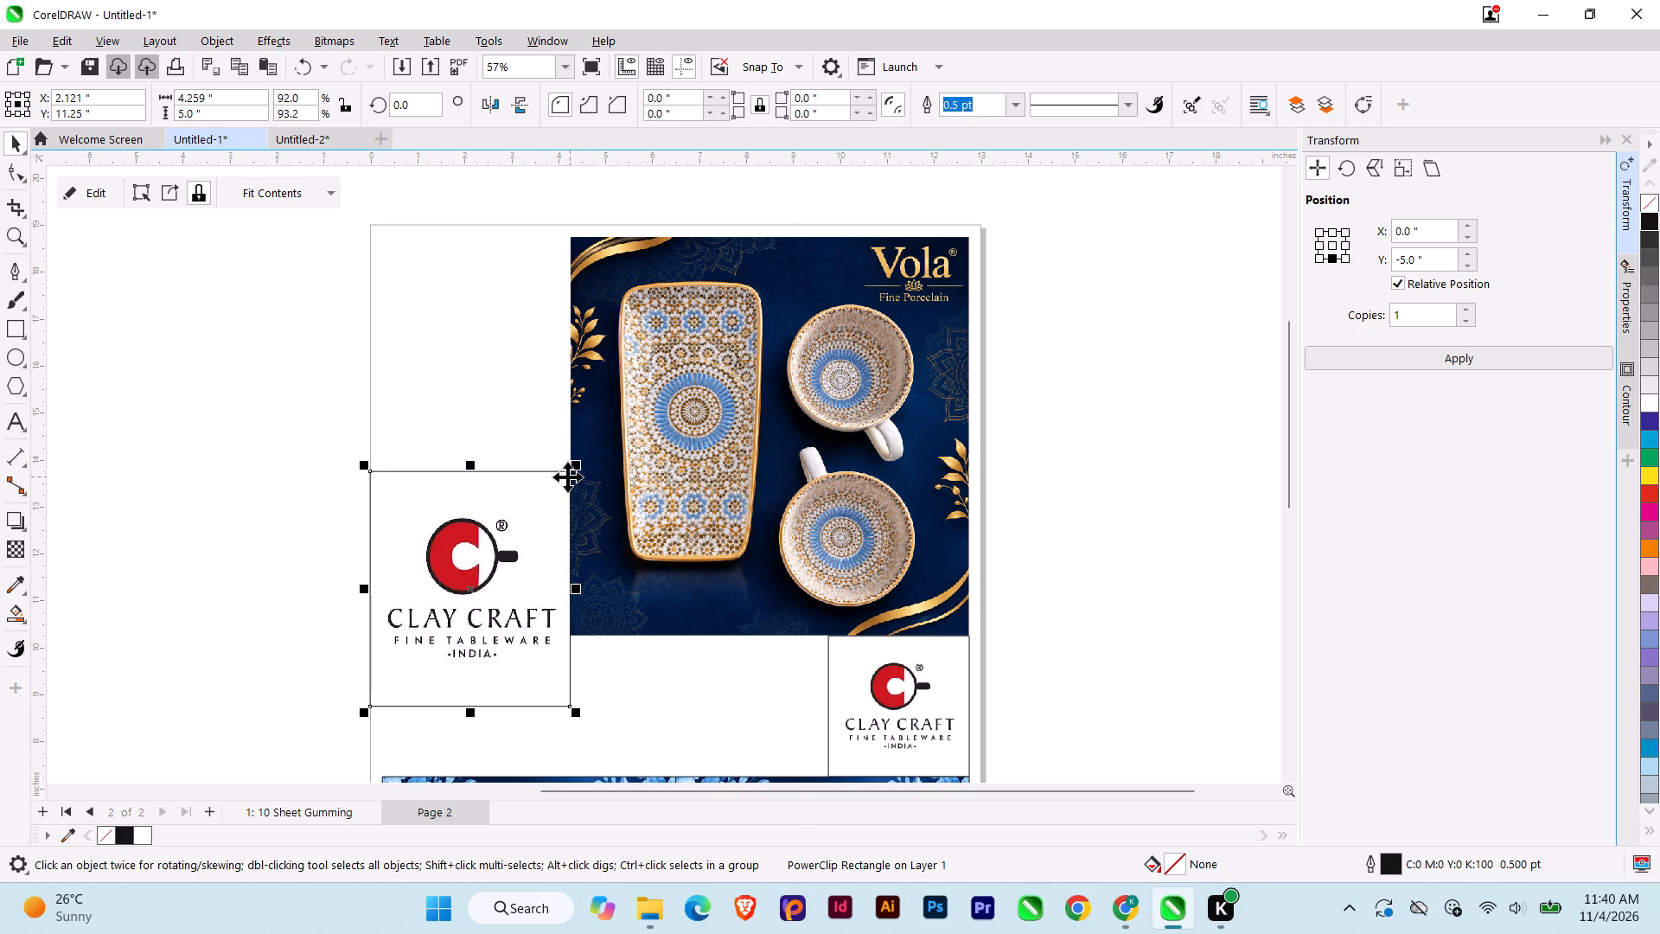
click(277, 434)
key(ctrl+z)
Duplicate the larger logo directly below the original, with the copy's top edge flush against the original's bottom edge.
click(461, 371)
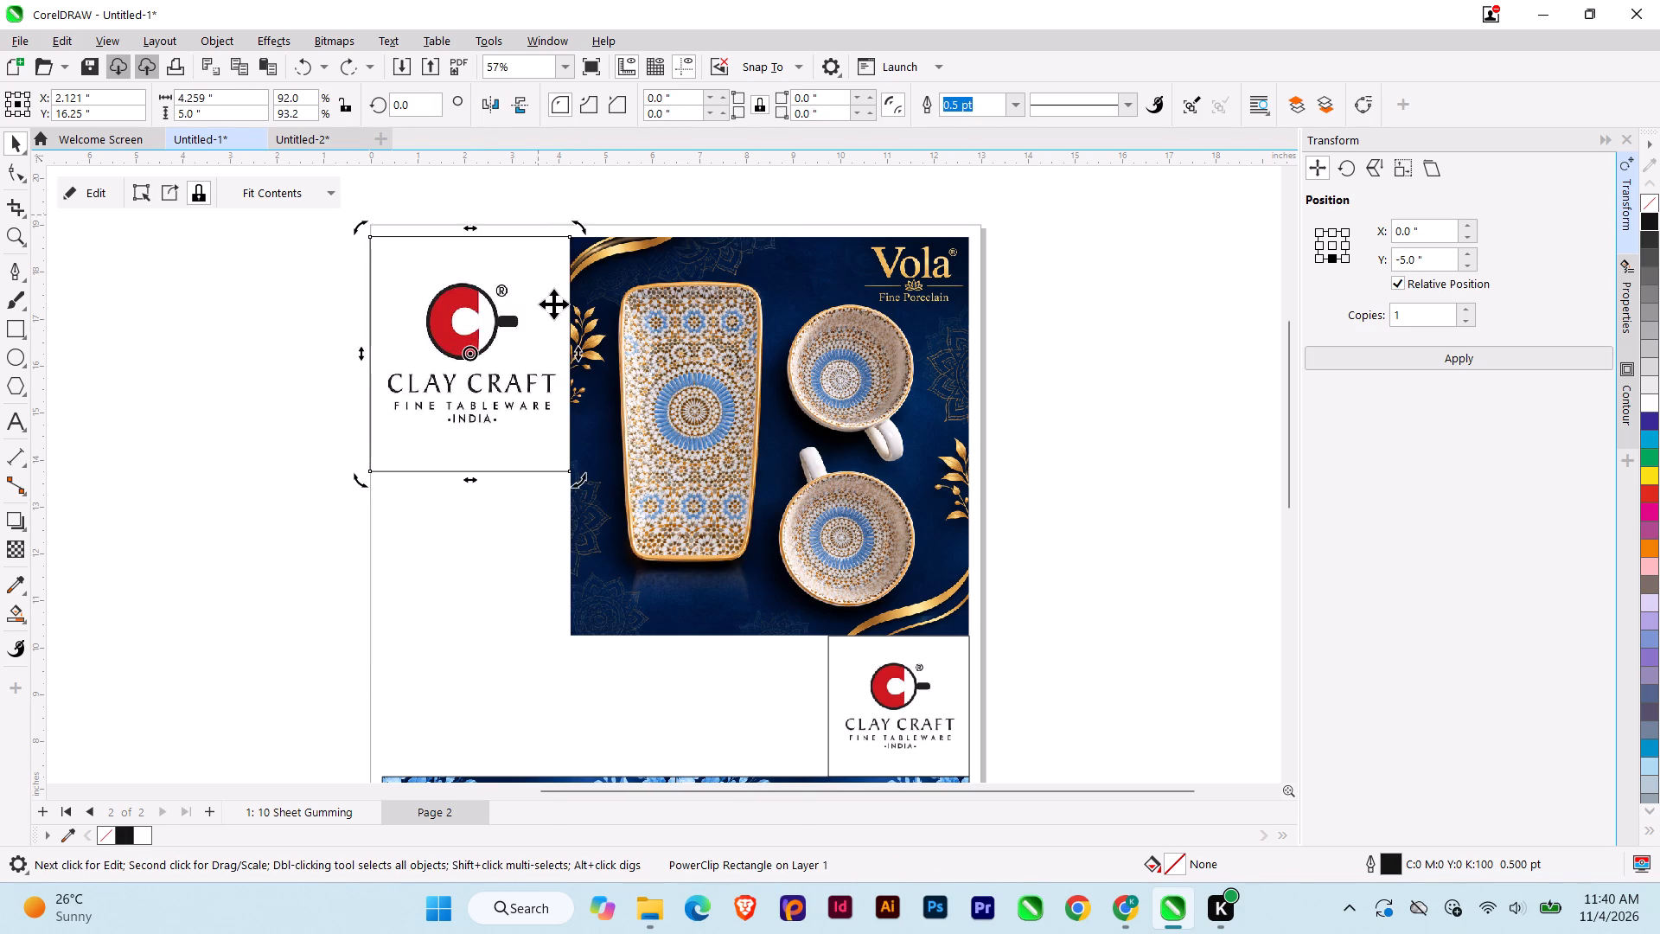
click(553, 304)
scroll(583, 233, up, 4)
drag(561, 239, 566, 656)
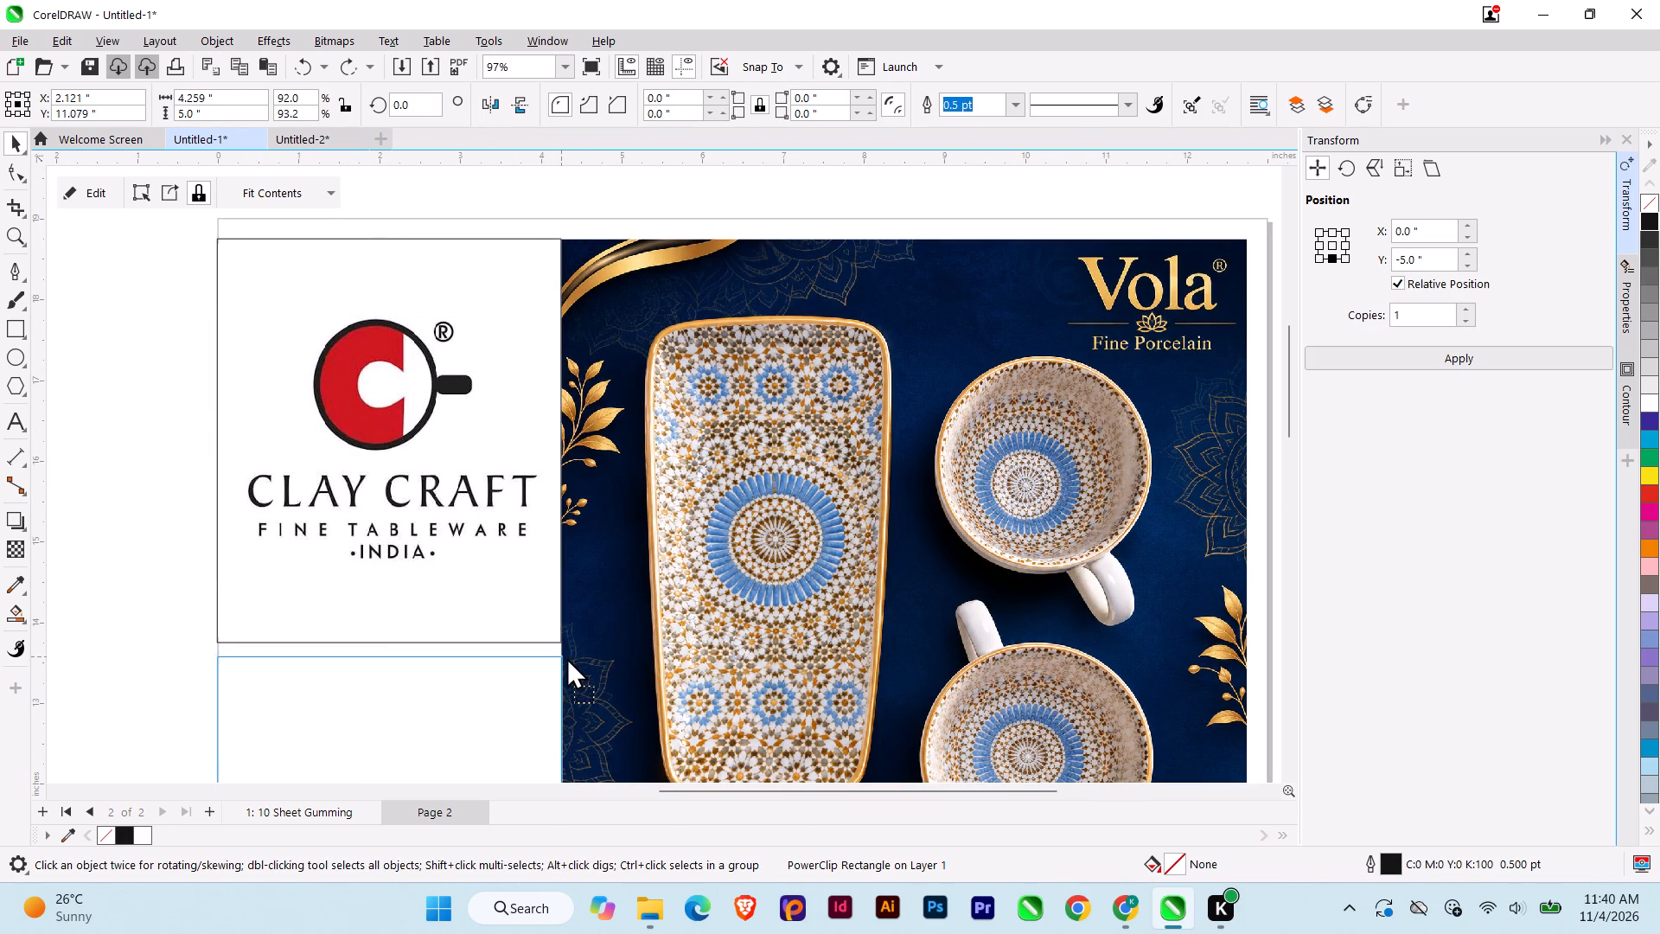
drag(566, 656, 563, 638)
ctrl+right_click(562, 639)
scroll(560, 636, up, 12)
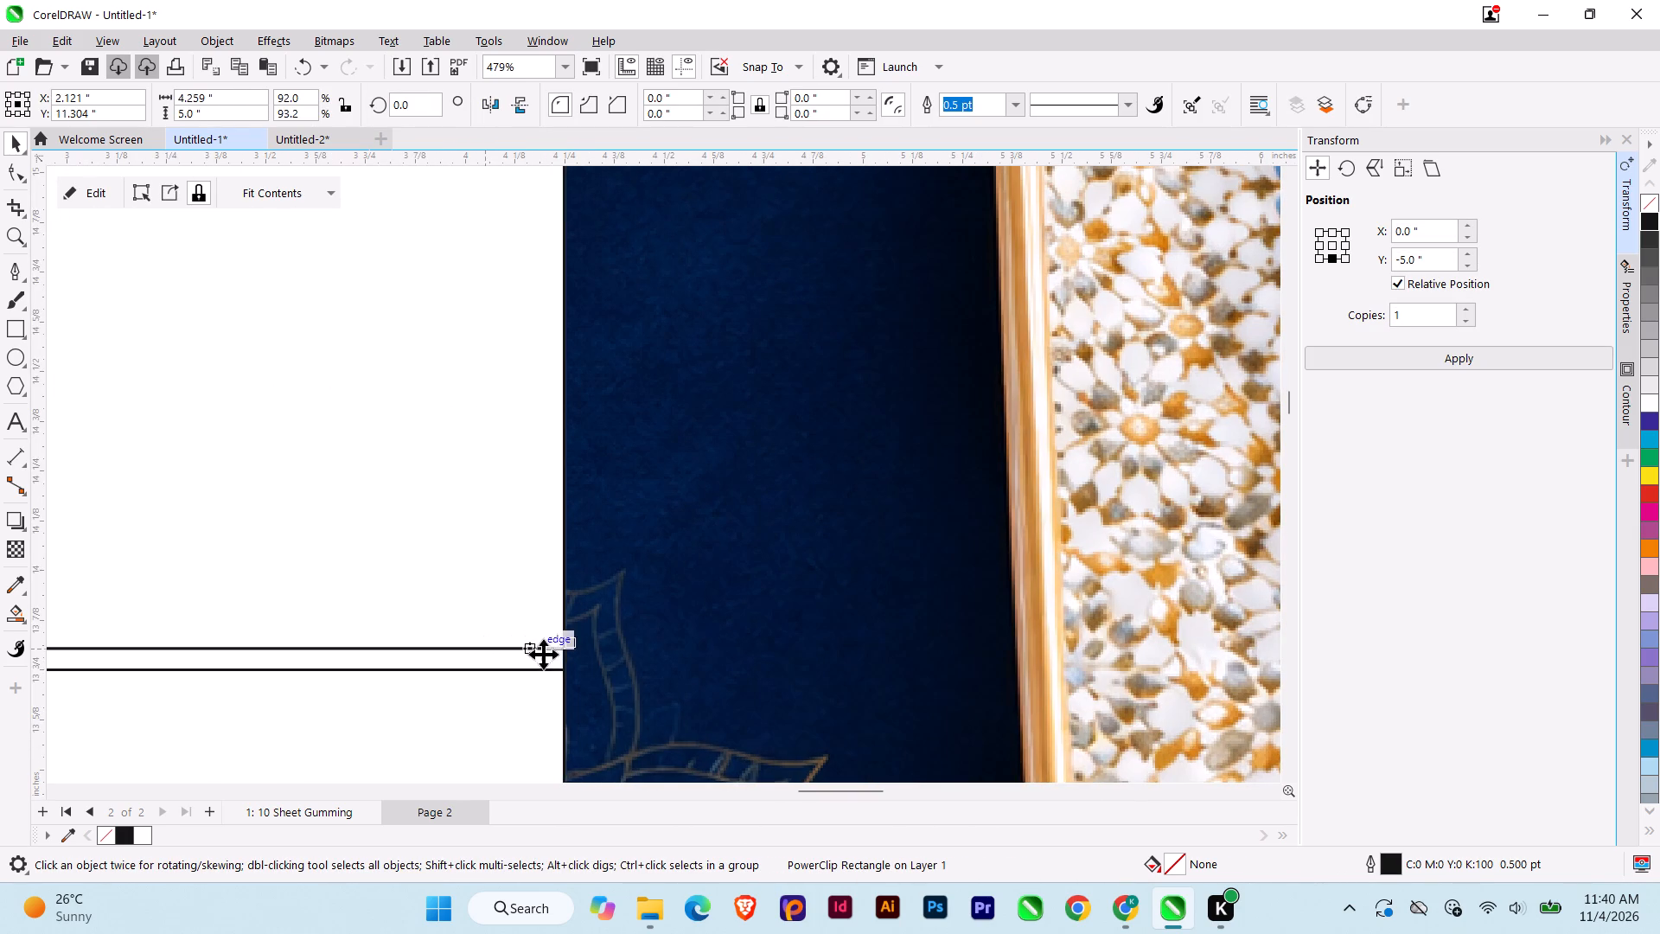
drag(560, 654, 563, 671)
scroll(455, 442, down, 11)
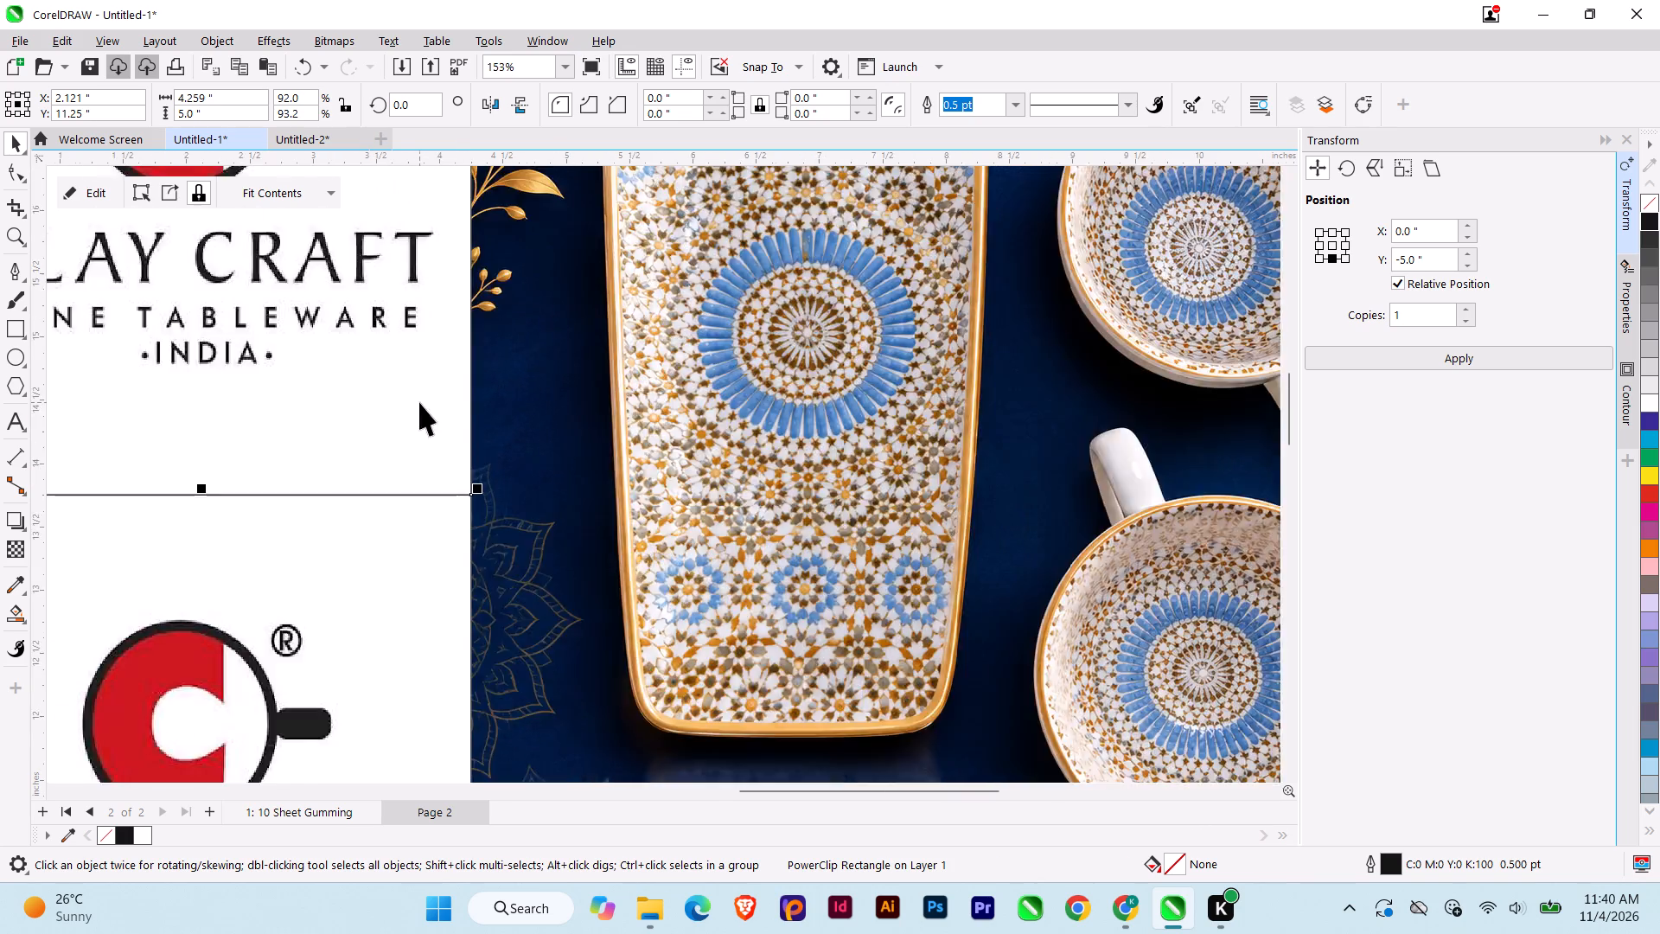
Delete the spare 4.5 × 5 inch Clay Craft logo lying outside the page.
scroll(419, 402, down, 7)
scroll(271, 422, down, 7)
middle_drag(405, 487, 552, 511)
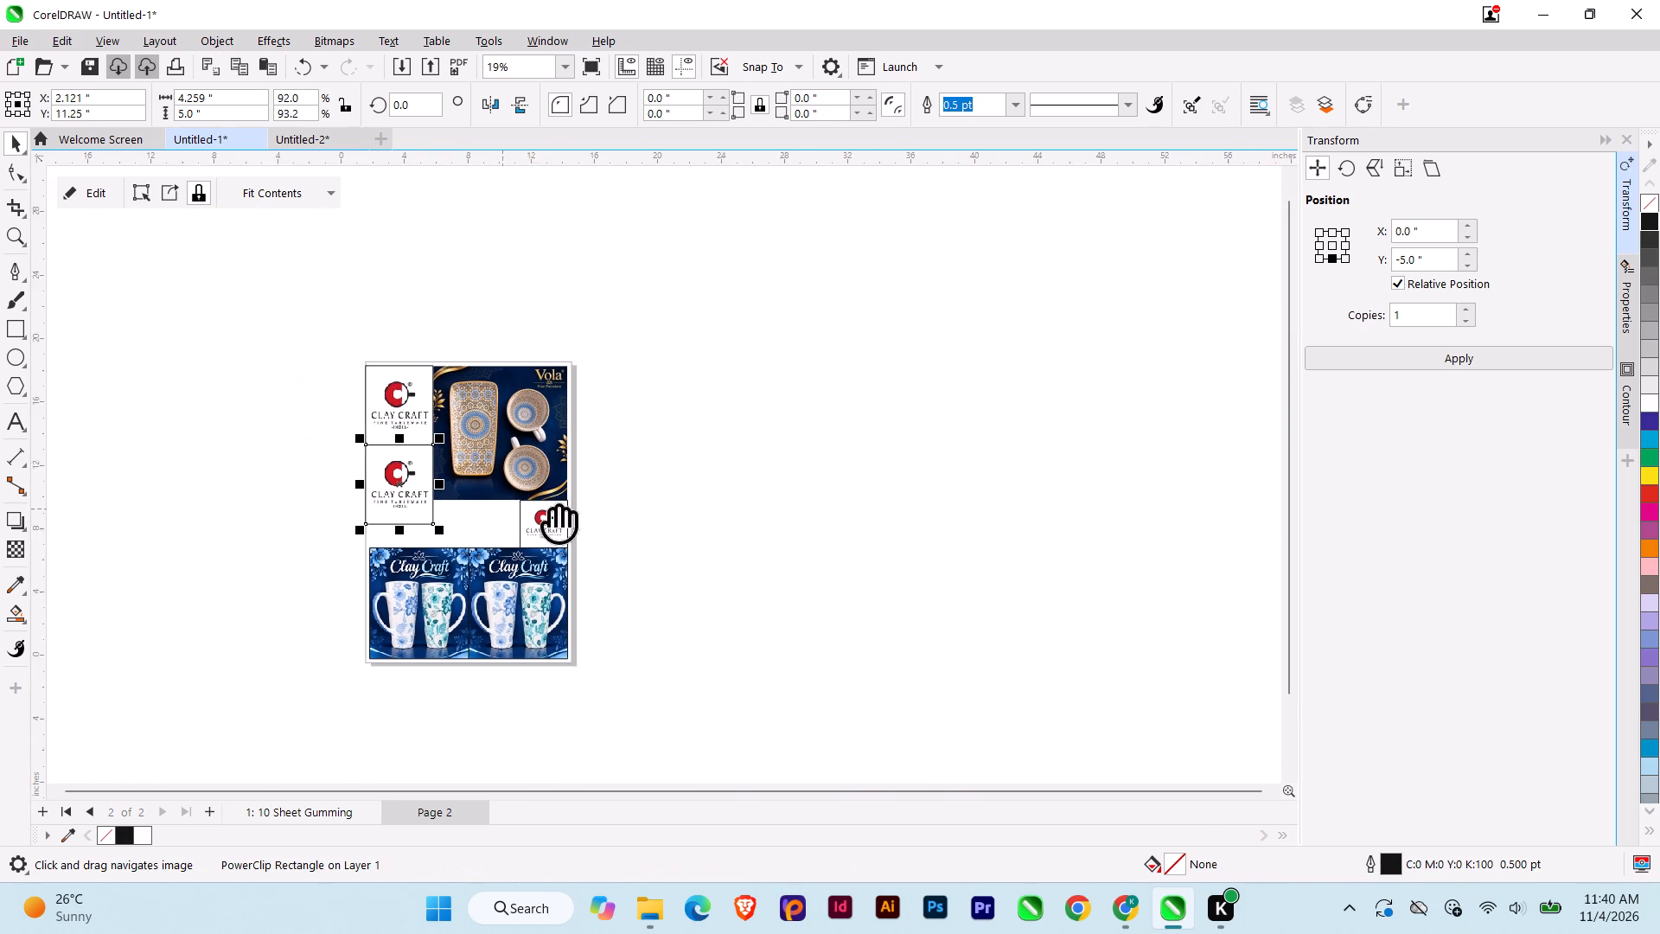
middle_drag(552, 511, 578, 511)
scroll(578, 511, up, 6)
scroll(516, 535, down, 6)
click(93, 419)
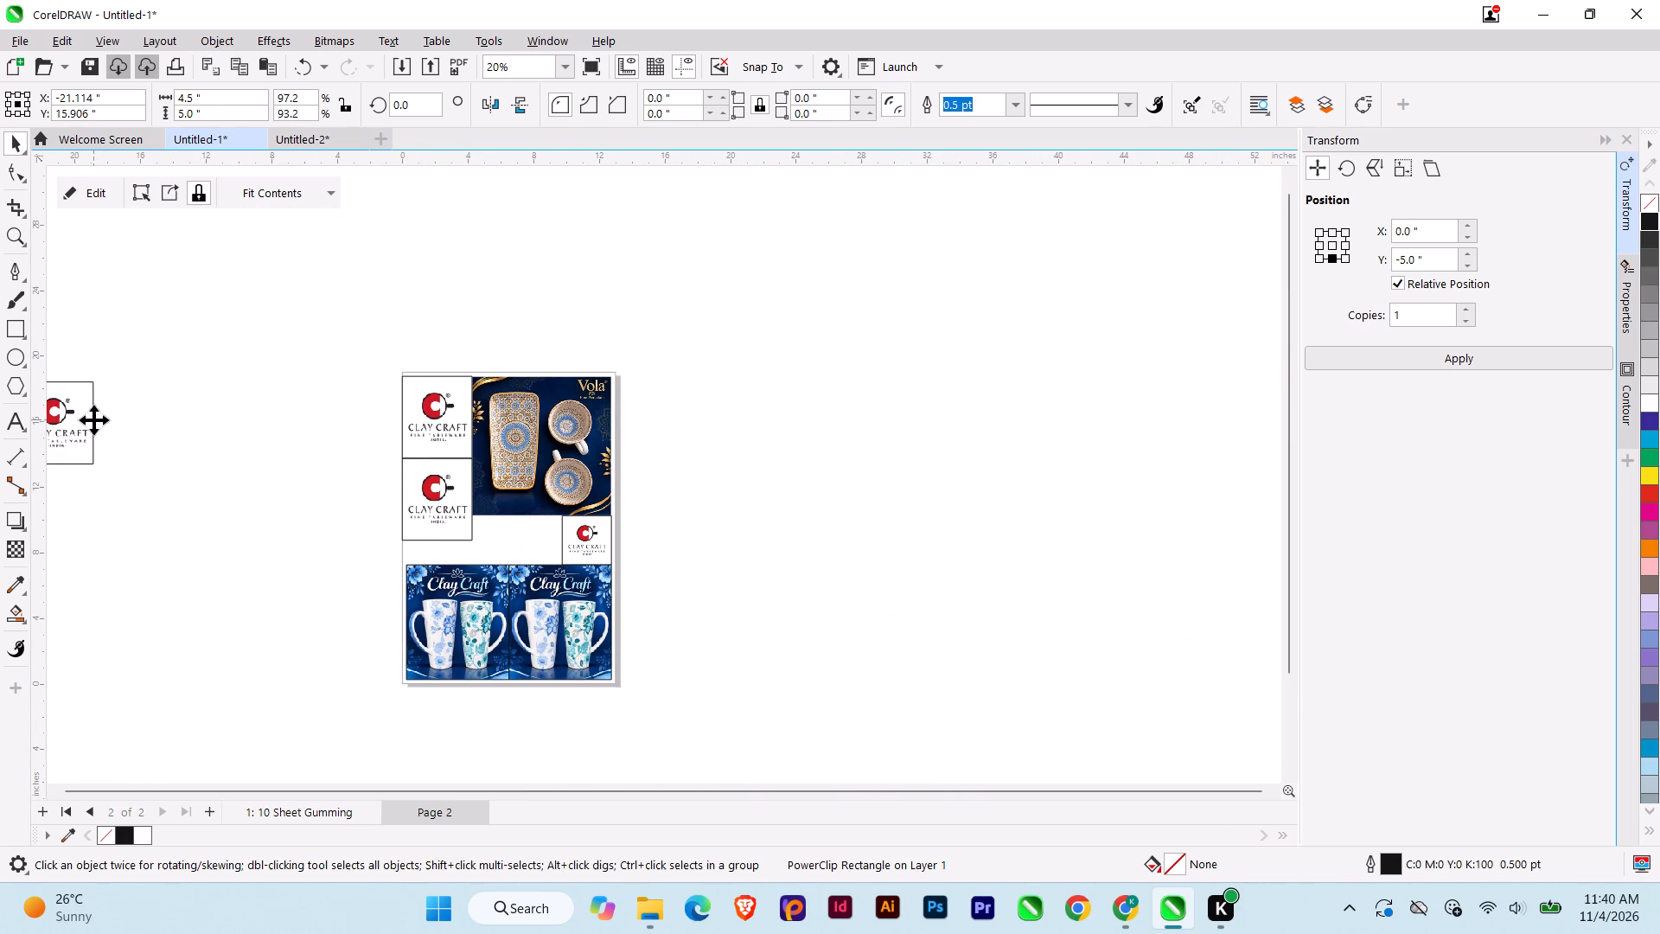
key(Delete)
Duplicate the 3 × 3 inch Clay Craft logo to its left, flush against the original, above the mug designs.
scroll(665, 553, up, 5)
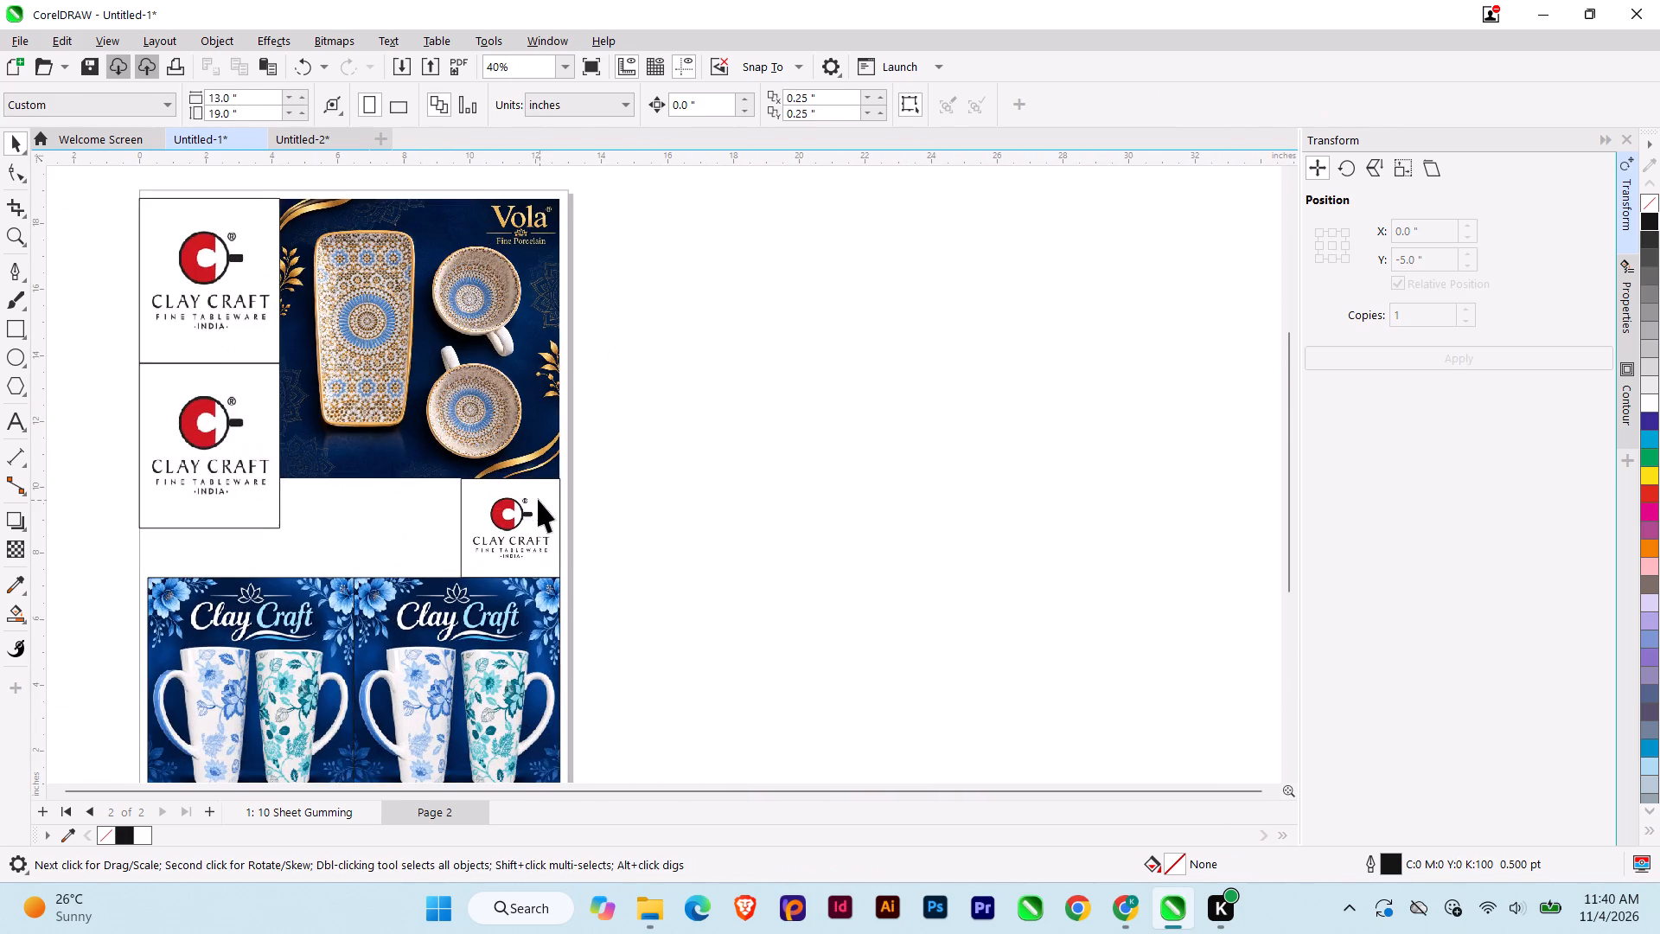
click(528, 497)
scroll(529, 507, up, 5)
middle_drag(536, 512, 790, 518)
drag(846, 457, 668, 465)
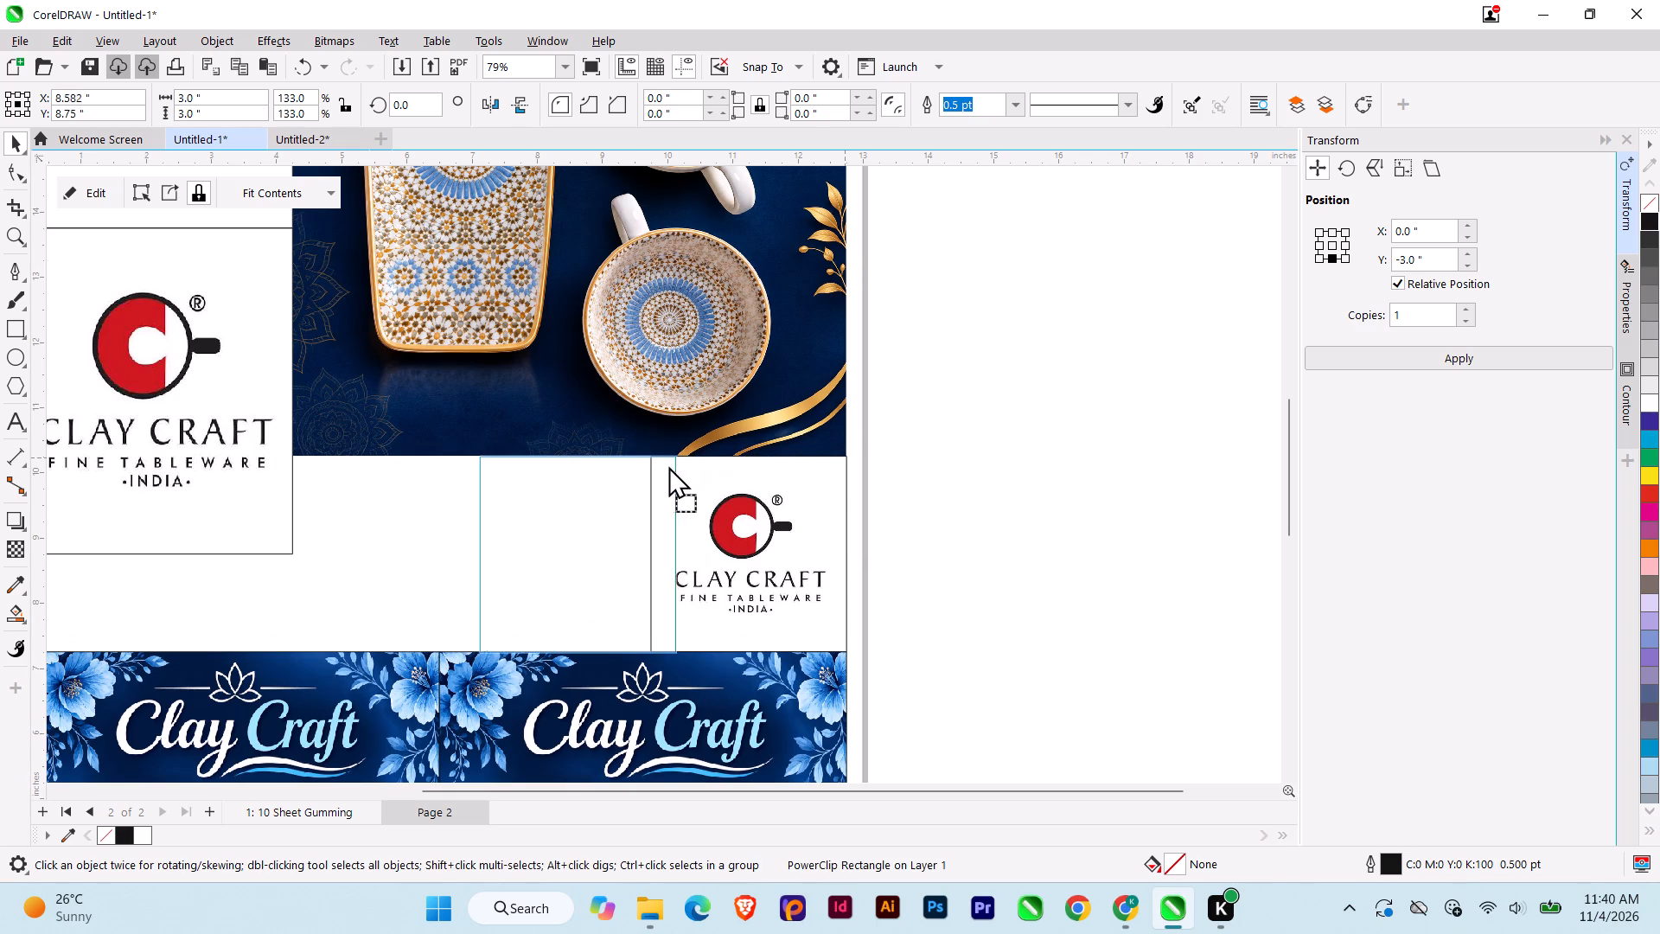
drag(668, 465, 651, 464)
ctrl+right_click(651, 464)
scroll(543, 425, down, 5)
click(913, 382)
scroll(428, 430, down, 7)
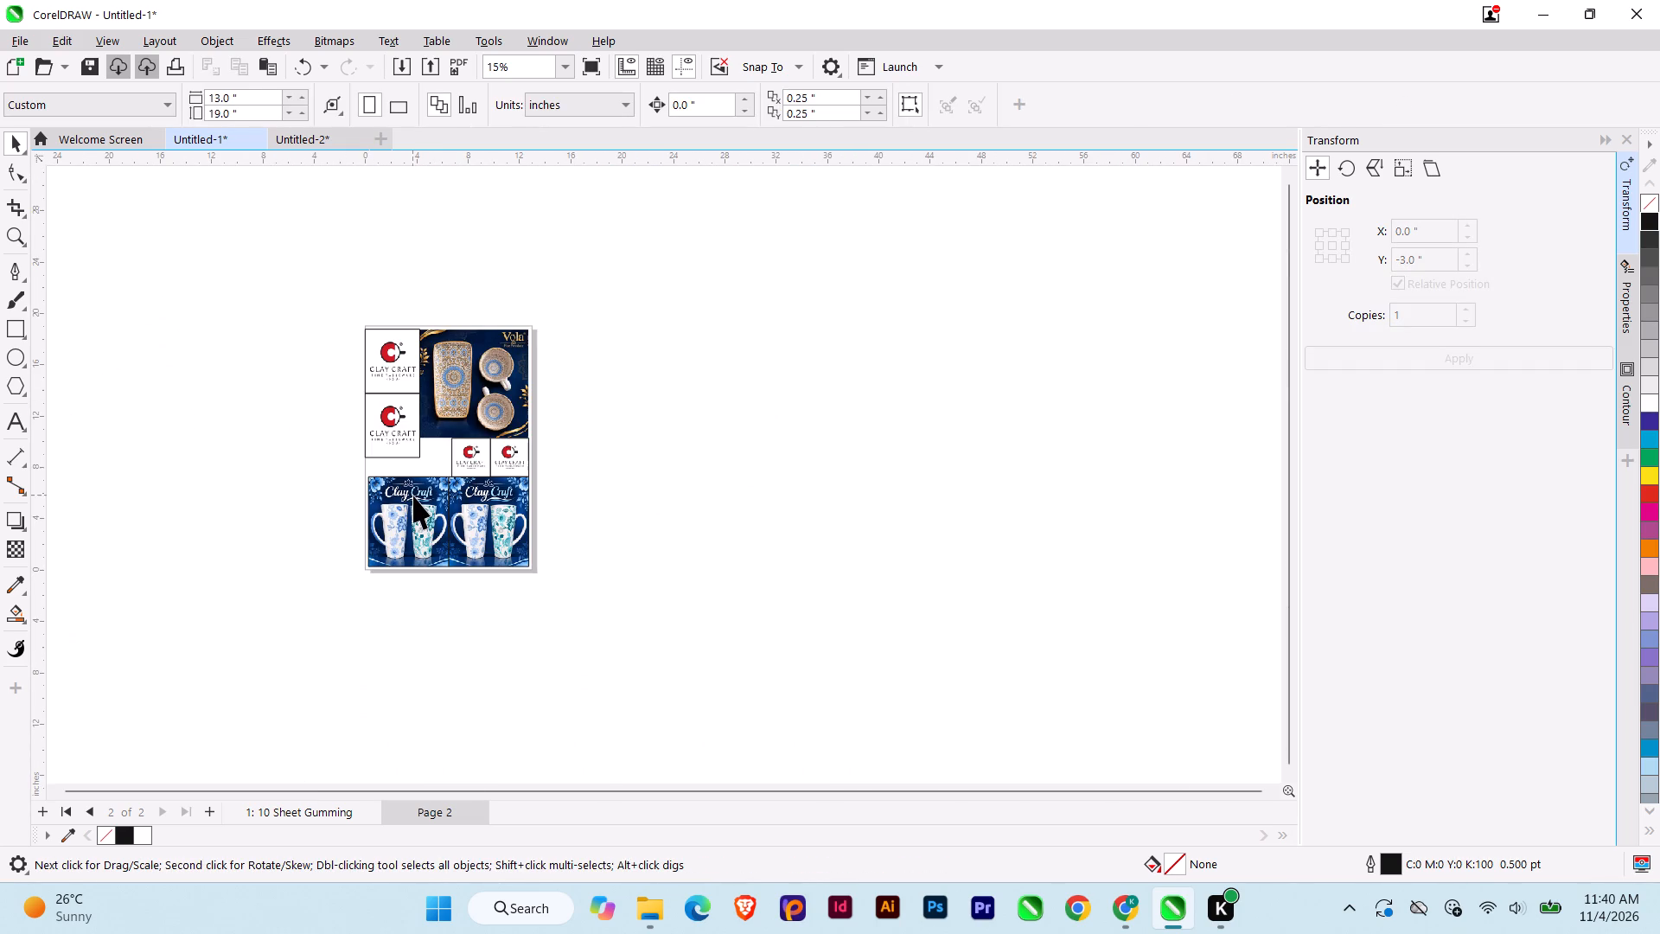
Rename Page 2 as "1 Sheet Gumming".
click(426, 812)
right_click(427, 813)
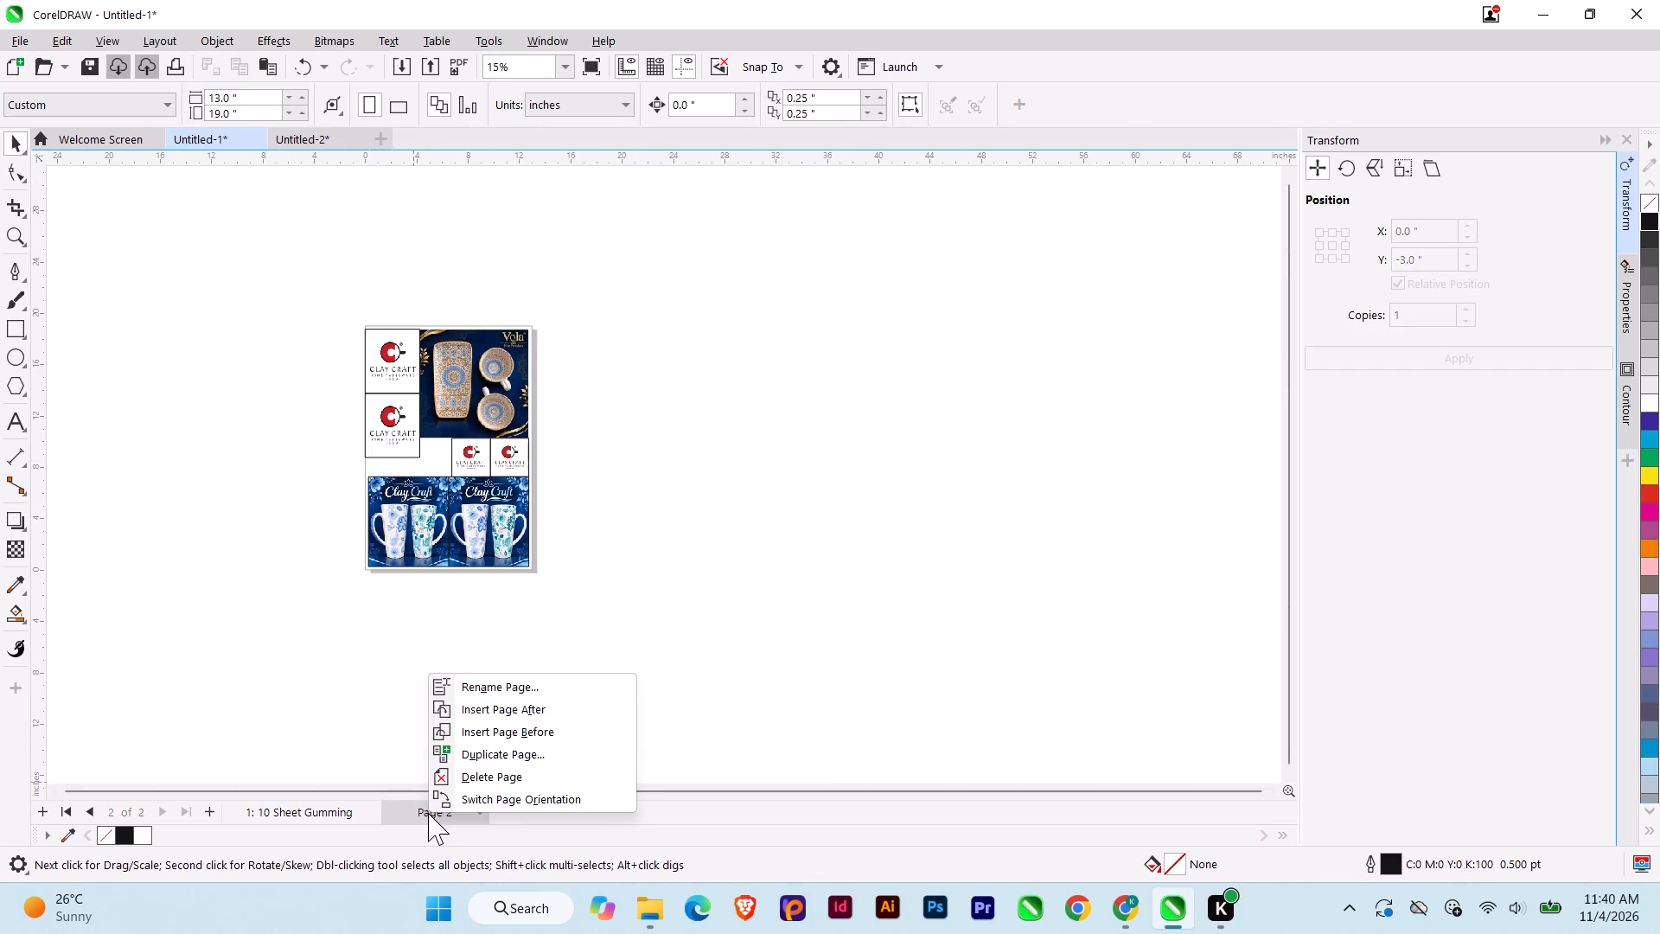
click(483, 686)
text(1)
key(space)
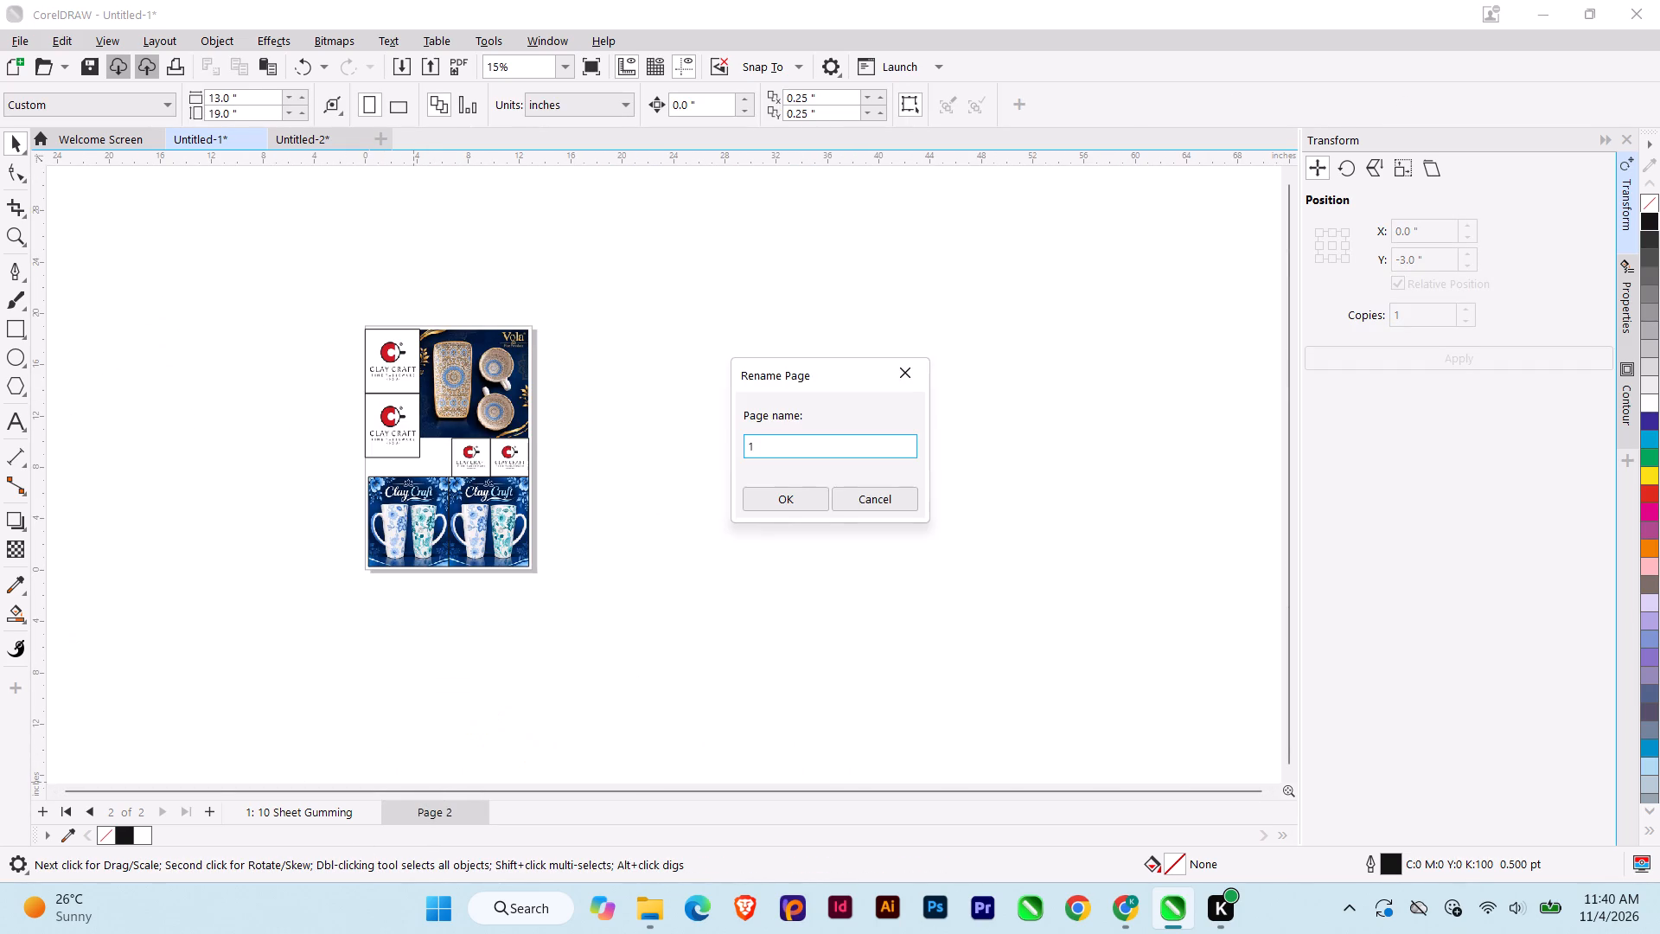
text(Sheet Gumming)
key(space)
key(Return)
Move the 1 Sheet Gumming page ahead of the 10 Sheet Gumming page.
drag(452, 815, 451, 815)
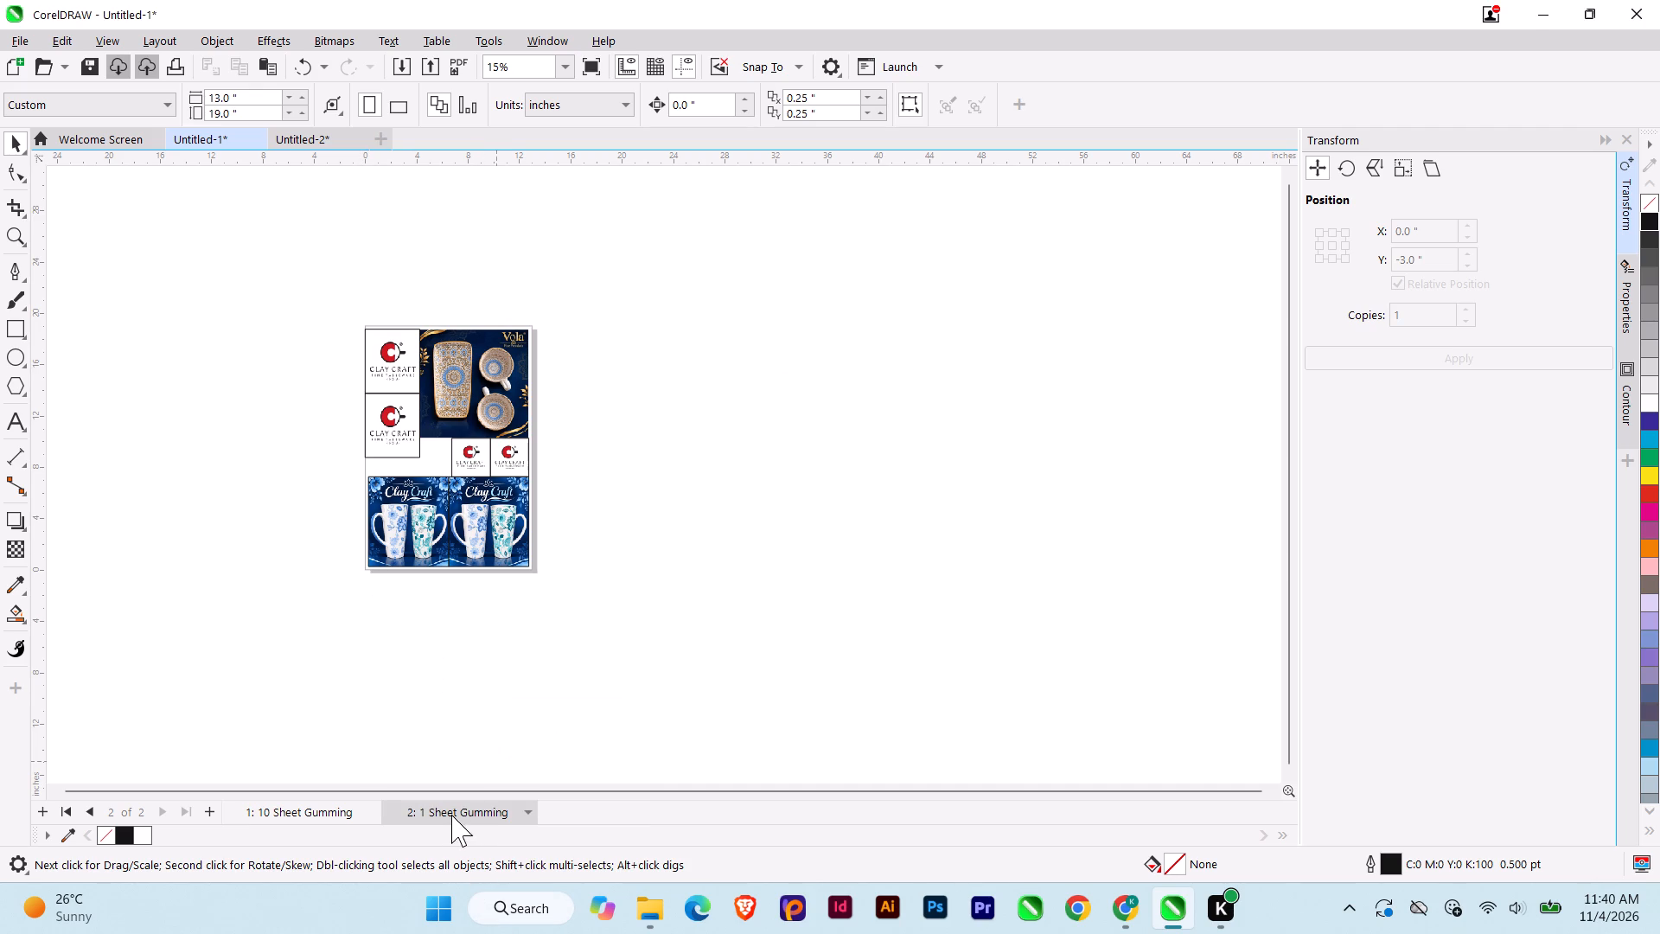
drag(451, 815, 294, 816)
Copy all artwork from the 10 Sheet Gumming page and paste it onto a new page added after it.
click(457, 818)
key(ctrl+a)
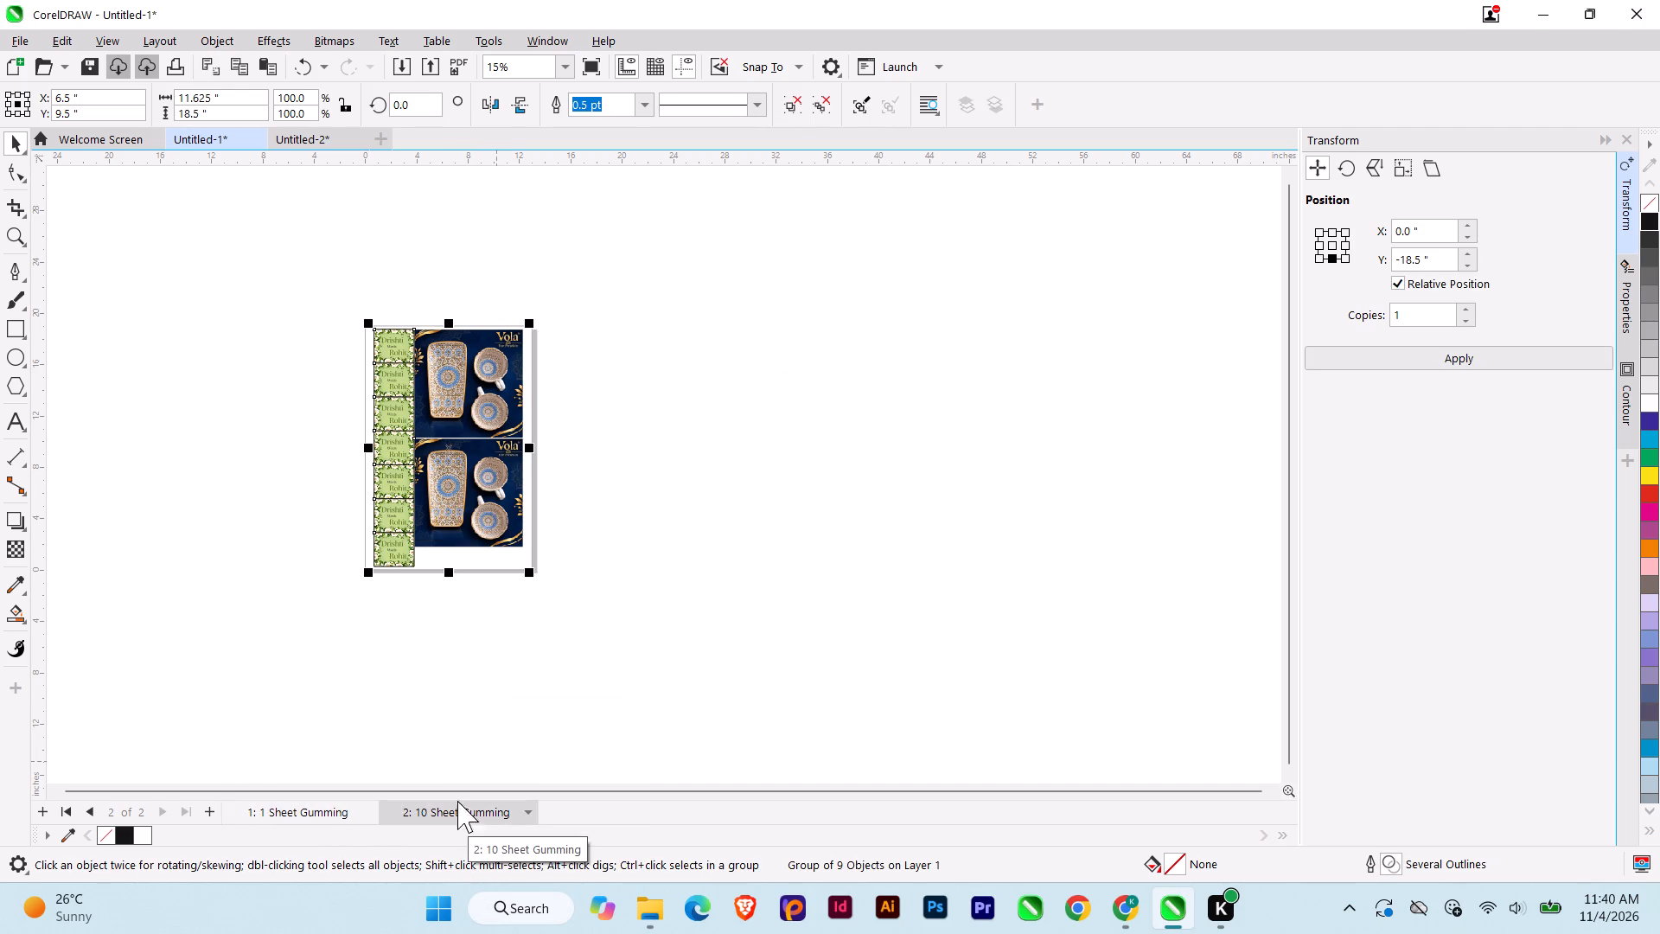
key(ctrl+c)
click(615, 669)
click(216, 812)
key(ctrl+v)
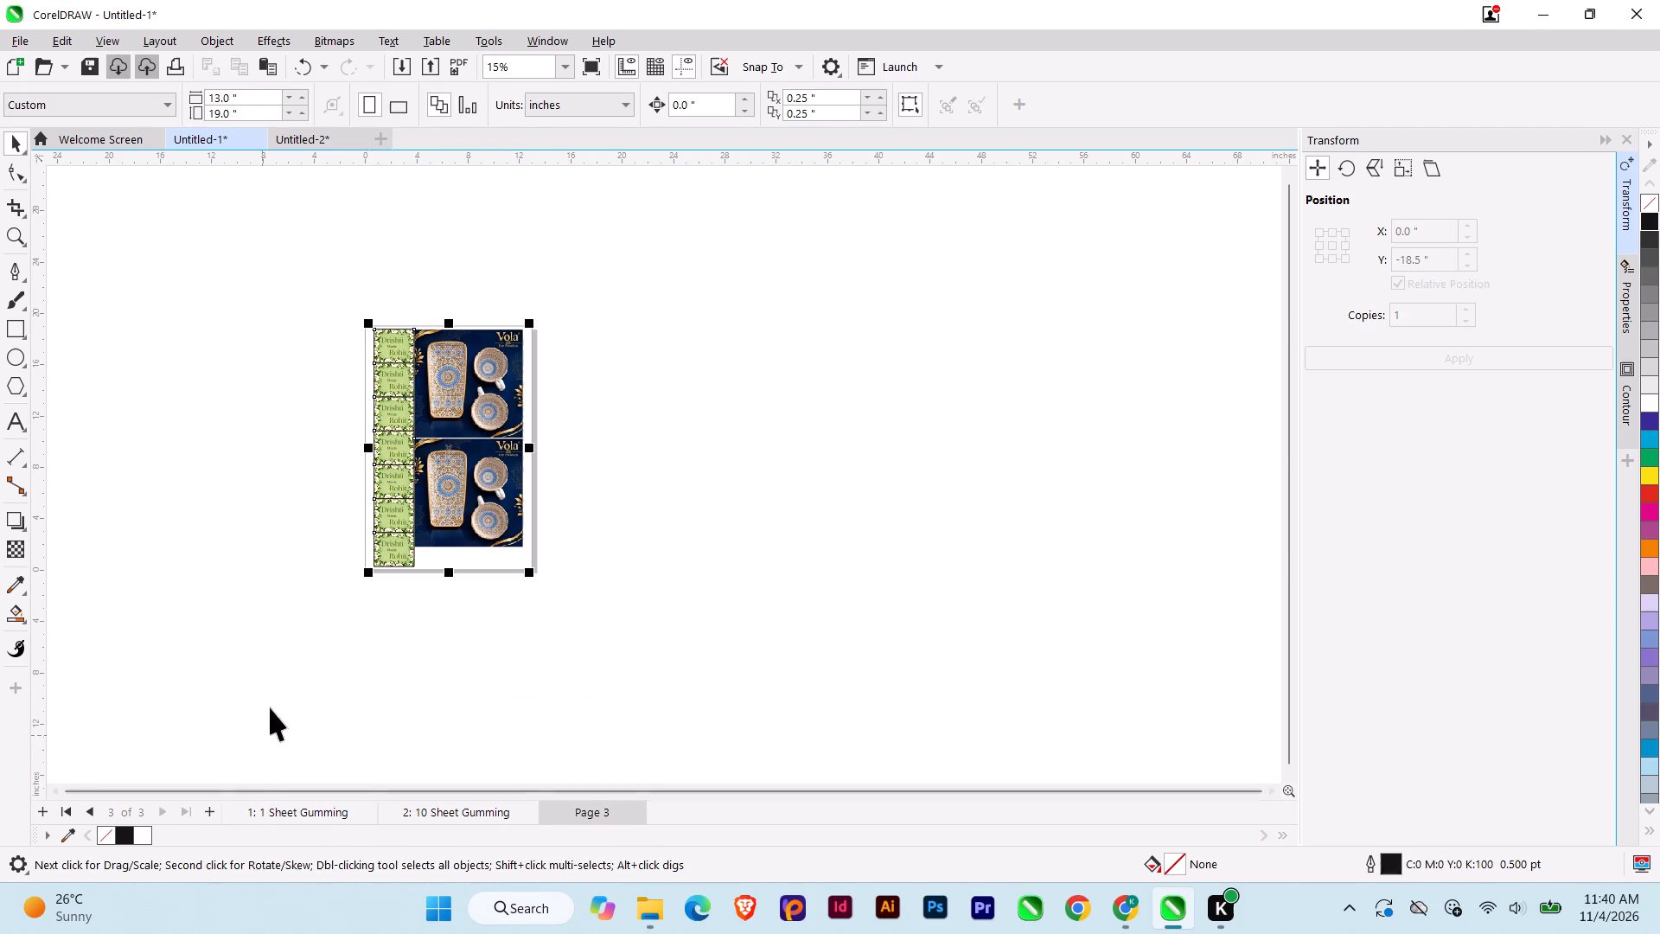
click(217, 630)
Rename the 10 Sheet Gumming page as "8 Sheet Gumming".
click(427, 816)
right_click(428, 816)
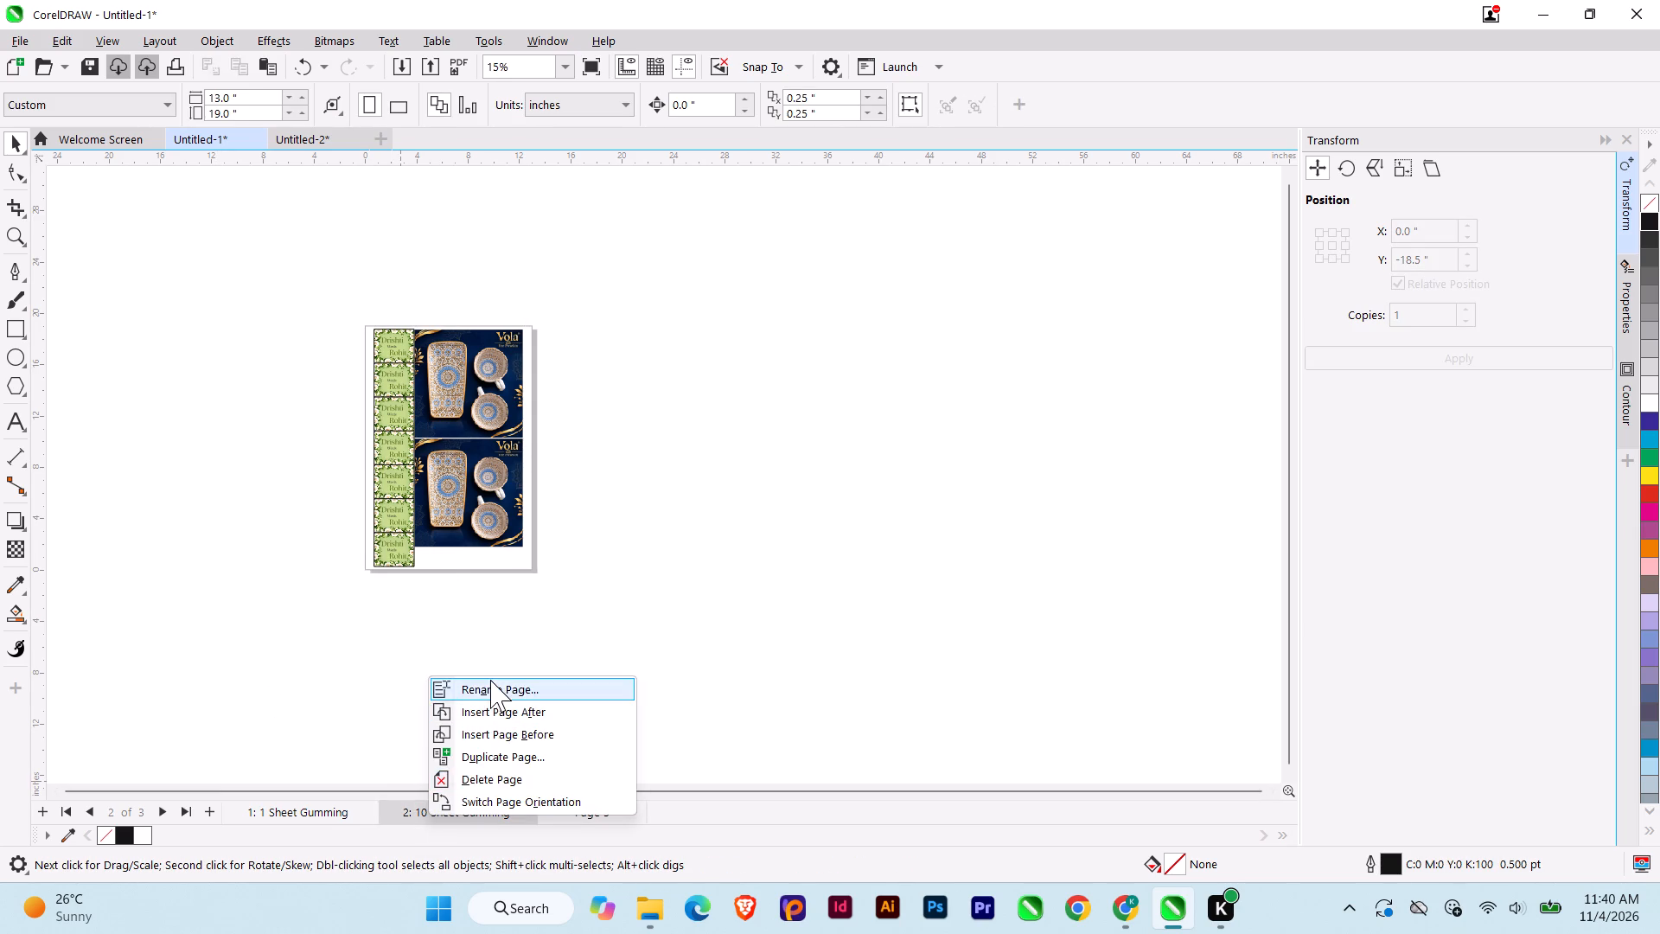
click(490, 680)
key(ctrl+a)
key(Left)
key(Left)
key(Left)
key(Left)
key(Left)
key(Left)
key(Left)
key(Left)
key(Left)
key(Left)
key(Left)
key(Left)
key(Left)
key(Left)
key(Left)
key(Left)
key(Left)
key(Left)
key(Left)
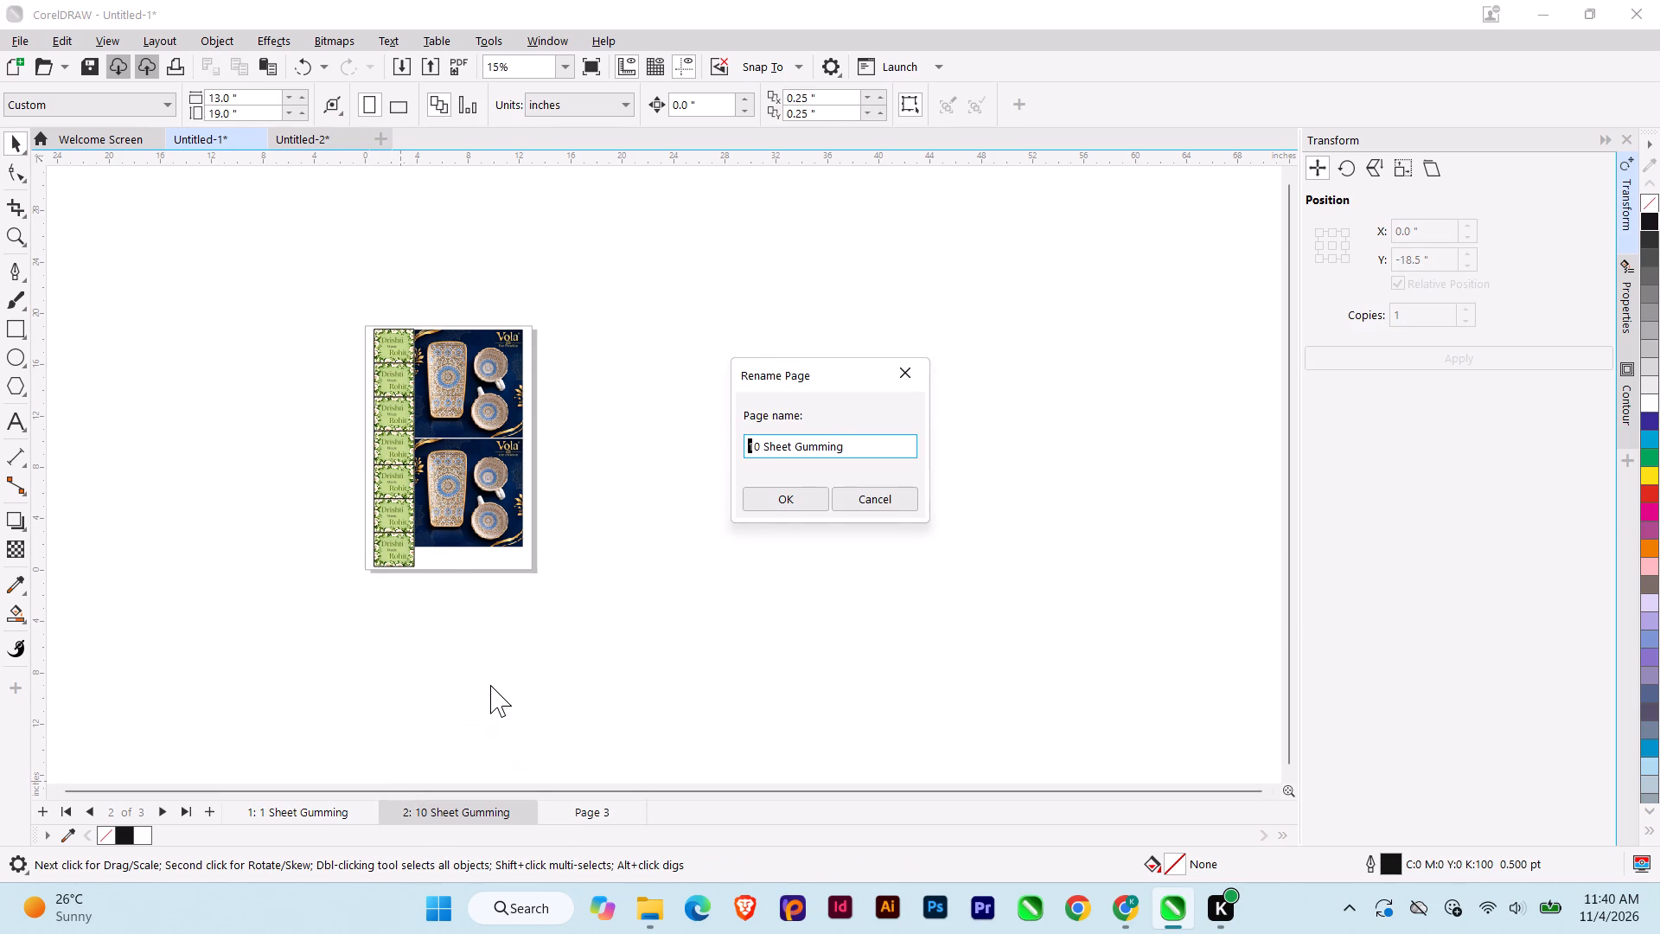
key(Delete)
key(Delete)
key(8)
key(Return)
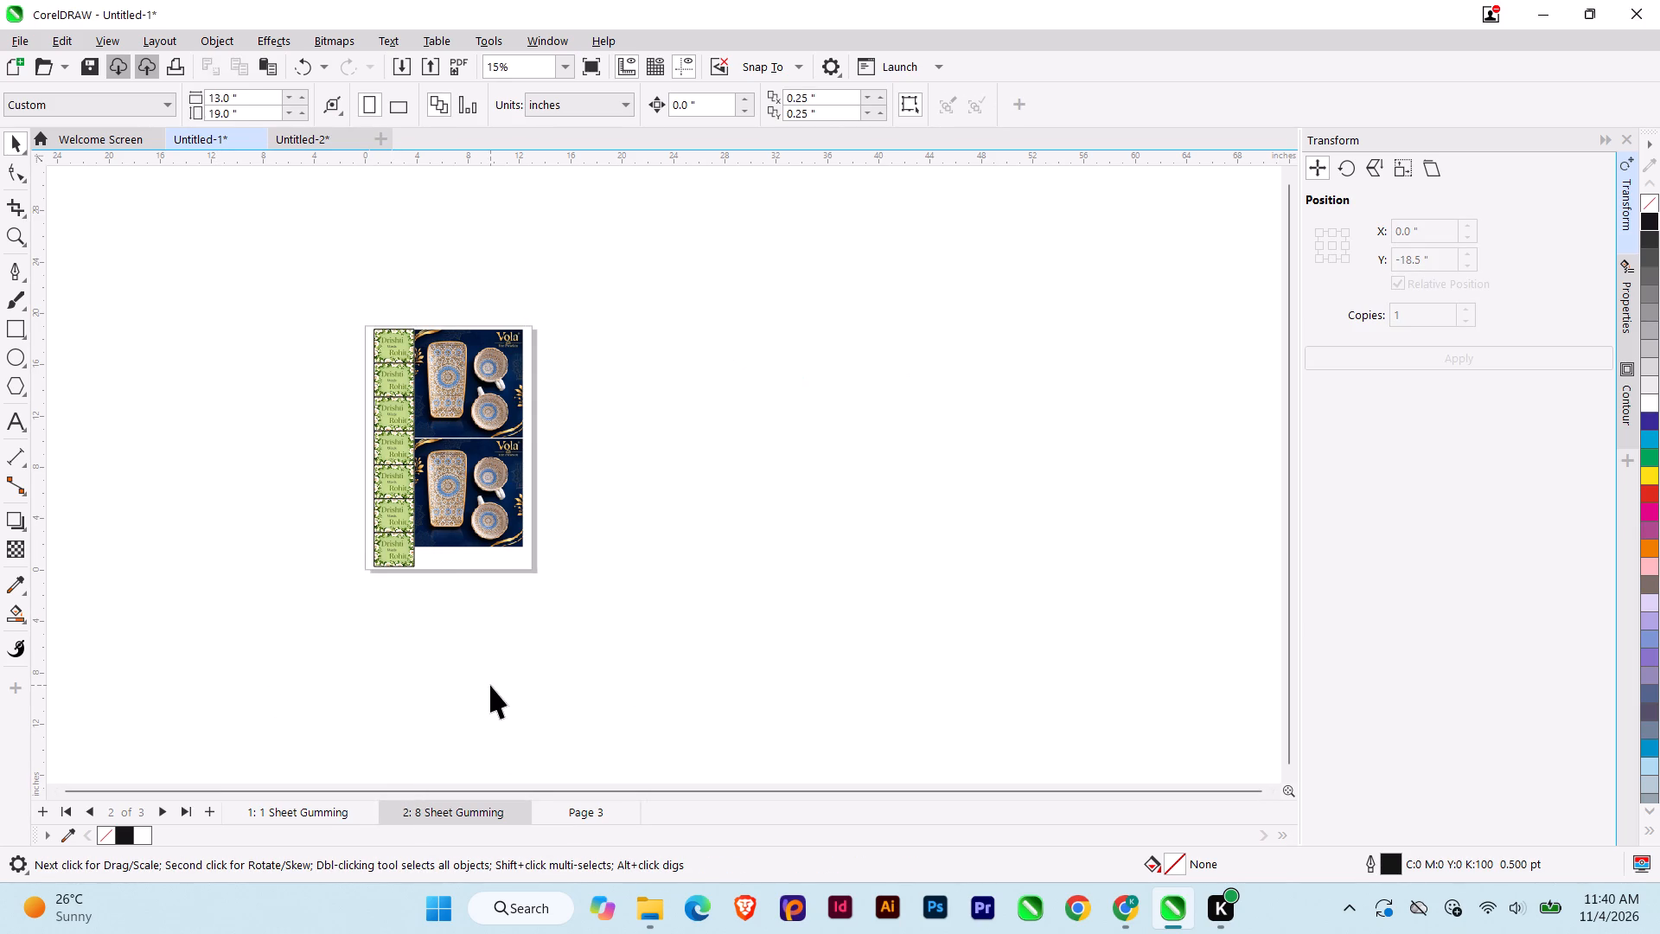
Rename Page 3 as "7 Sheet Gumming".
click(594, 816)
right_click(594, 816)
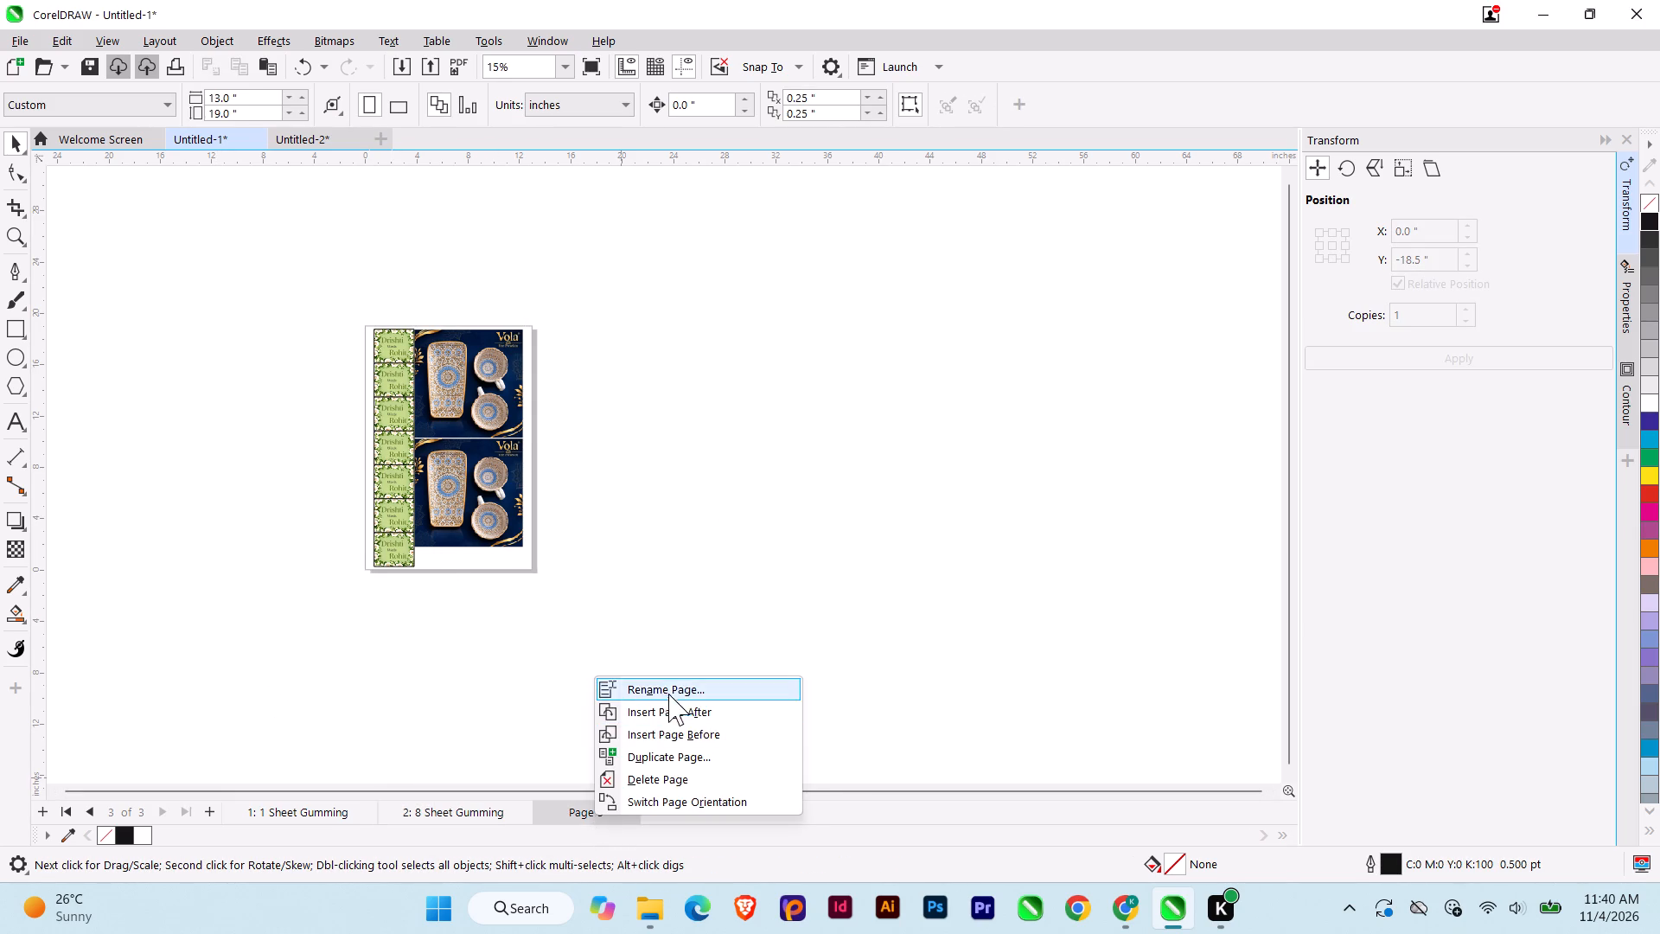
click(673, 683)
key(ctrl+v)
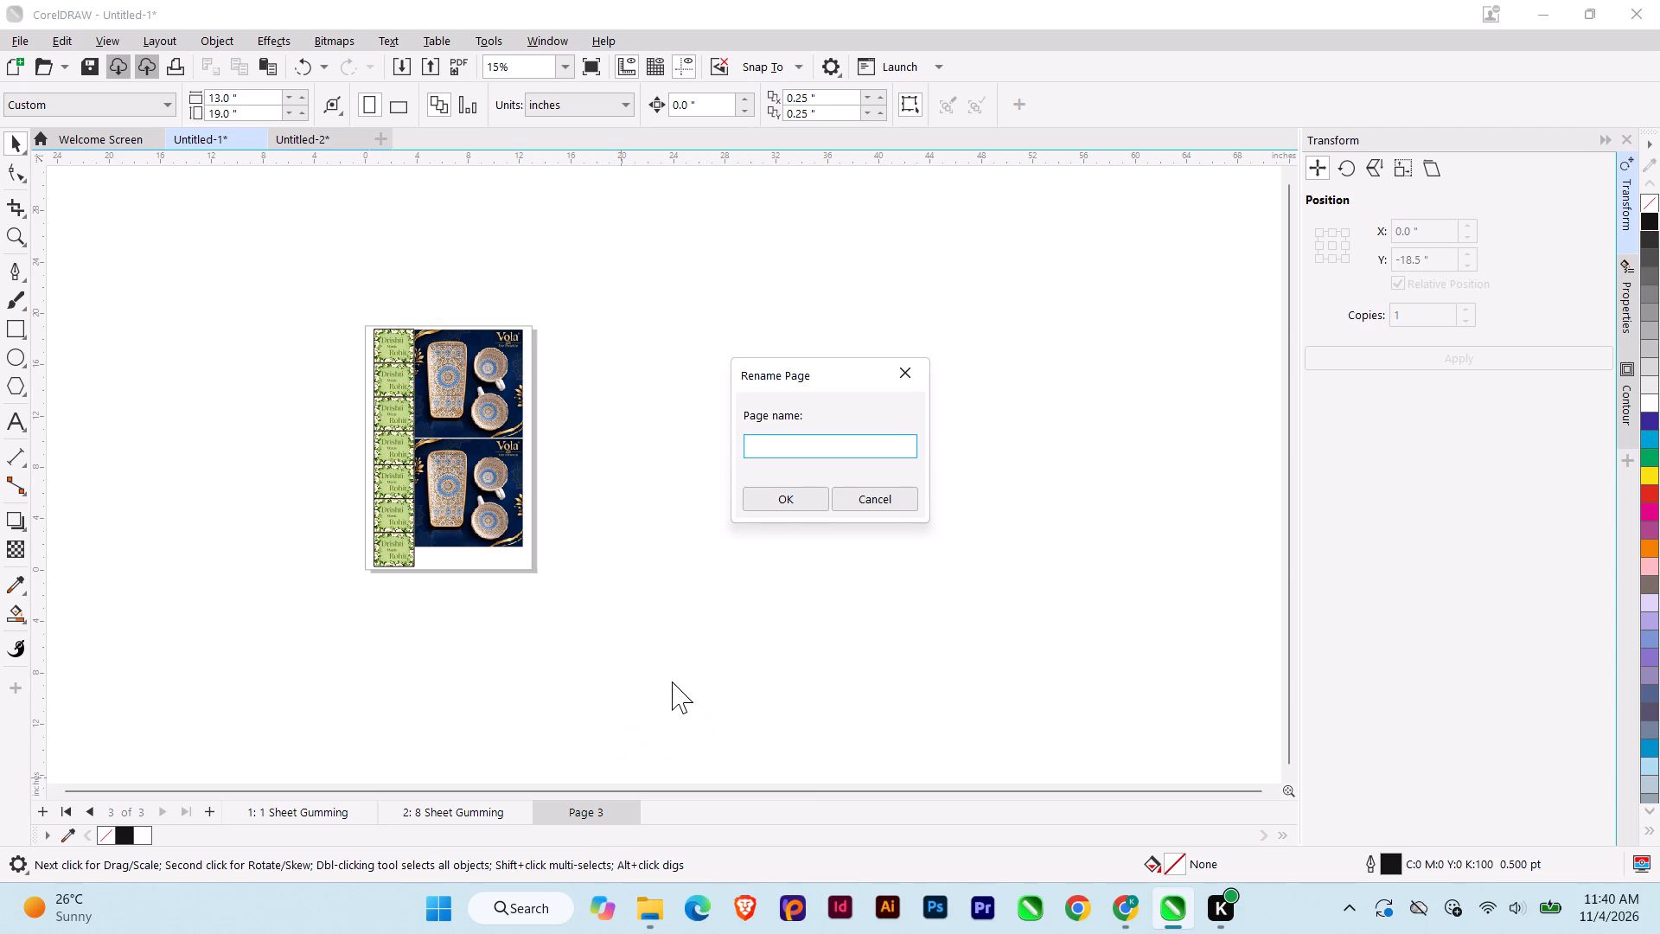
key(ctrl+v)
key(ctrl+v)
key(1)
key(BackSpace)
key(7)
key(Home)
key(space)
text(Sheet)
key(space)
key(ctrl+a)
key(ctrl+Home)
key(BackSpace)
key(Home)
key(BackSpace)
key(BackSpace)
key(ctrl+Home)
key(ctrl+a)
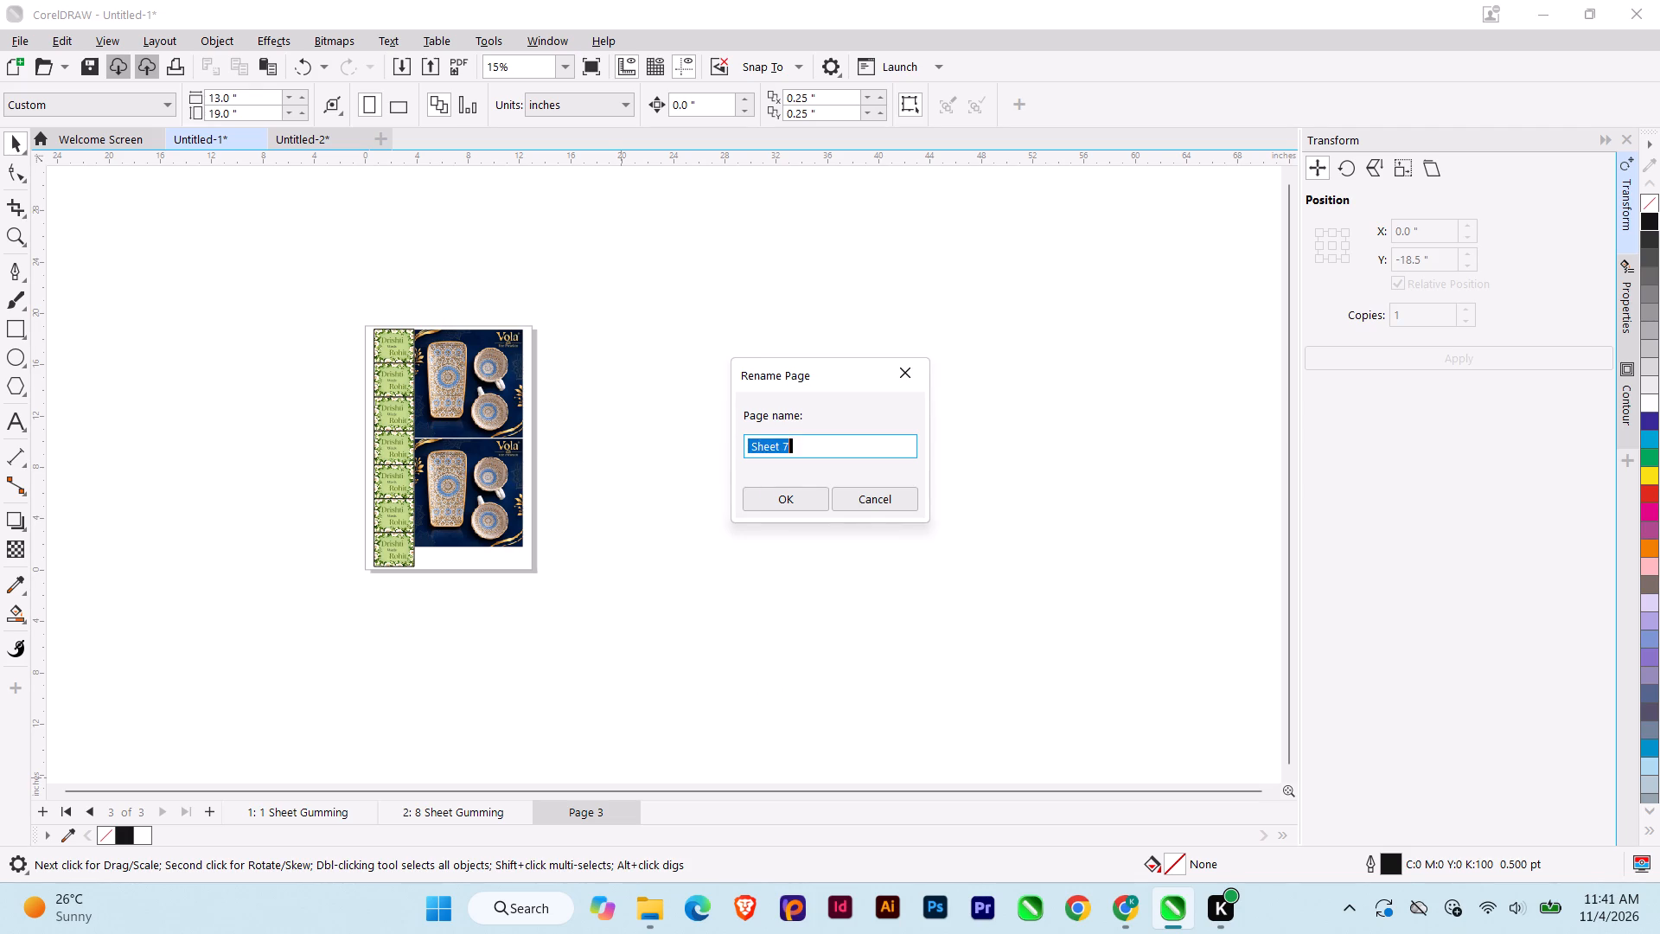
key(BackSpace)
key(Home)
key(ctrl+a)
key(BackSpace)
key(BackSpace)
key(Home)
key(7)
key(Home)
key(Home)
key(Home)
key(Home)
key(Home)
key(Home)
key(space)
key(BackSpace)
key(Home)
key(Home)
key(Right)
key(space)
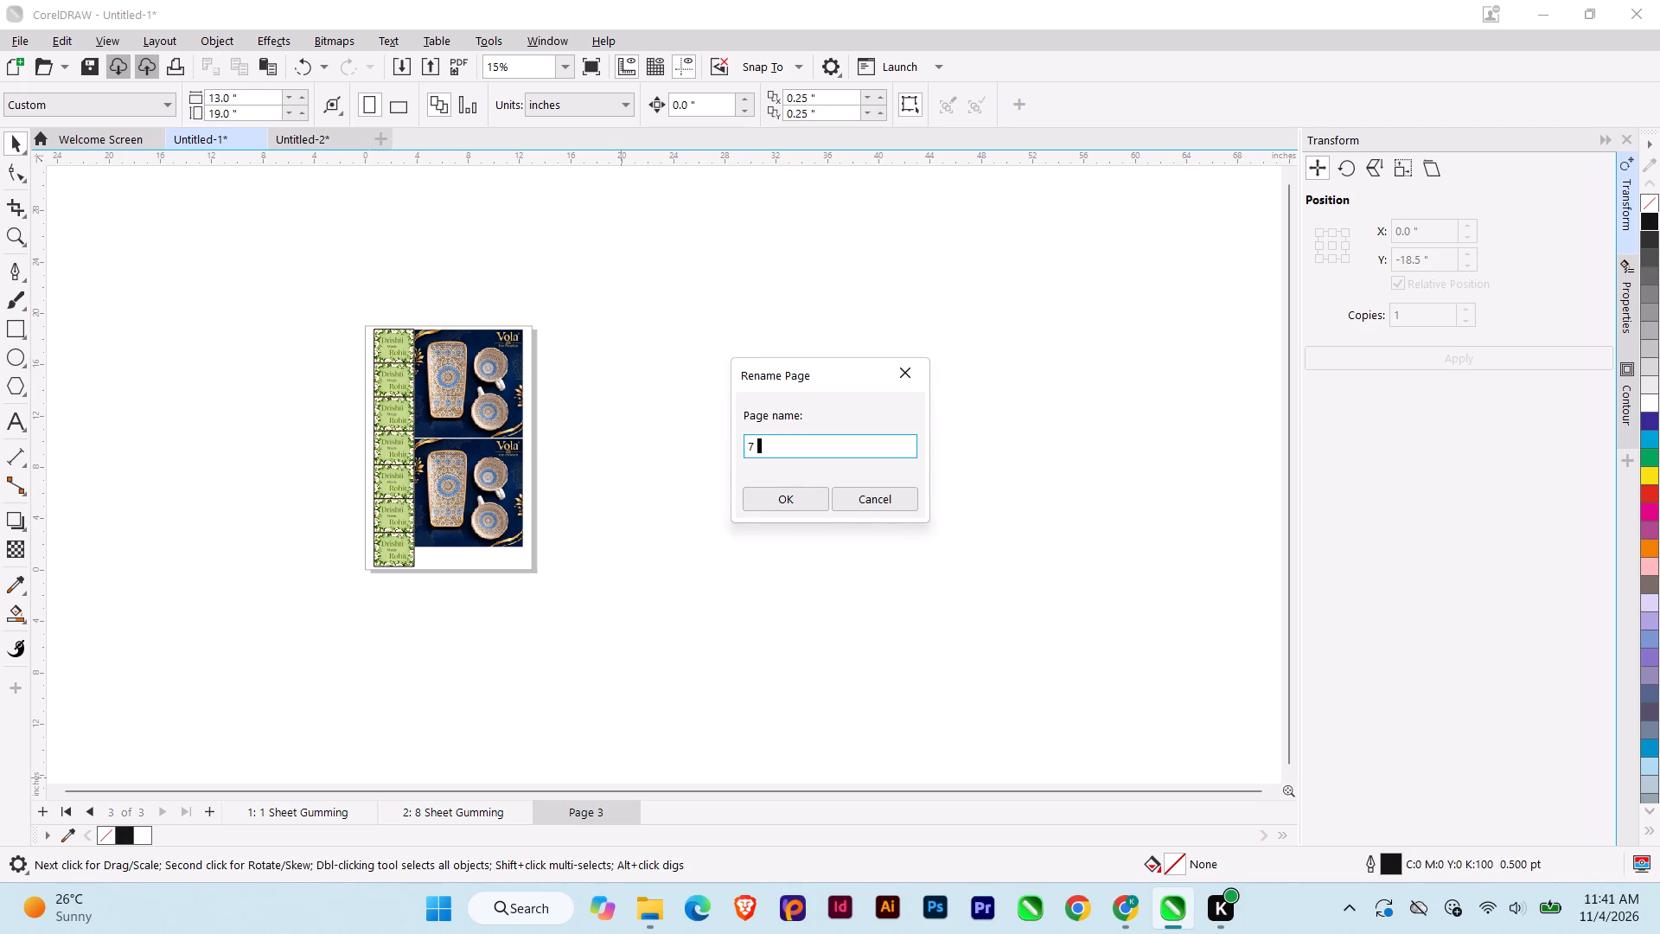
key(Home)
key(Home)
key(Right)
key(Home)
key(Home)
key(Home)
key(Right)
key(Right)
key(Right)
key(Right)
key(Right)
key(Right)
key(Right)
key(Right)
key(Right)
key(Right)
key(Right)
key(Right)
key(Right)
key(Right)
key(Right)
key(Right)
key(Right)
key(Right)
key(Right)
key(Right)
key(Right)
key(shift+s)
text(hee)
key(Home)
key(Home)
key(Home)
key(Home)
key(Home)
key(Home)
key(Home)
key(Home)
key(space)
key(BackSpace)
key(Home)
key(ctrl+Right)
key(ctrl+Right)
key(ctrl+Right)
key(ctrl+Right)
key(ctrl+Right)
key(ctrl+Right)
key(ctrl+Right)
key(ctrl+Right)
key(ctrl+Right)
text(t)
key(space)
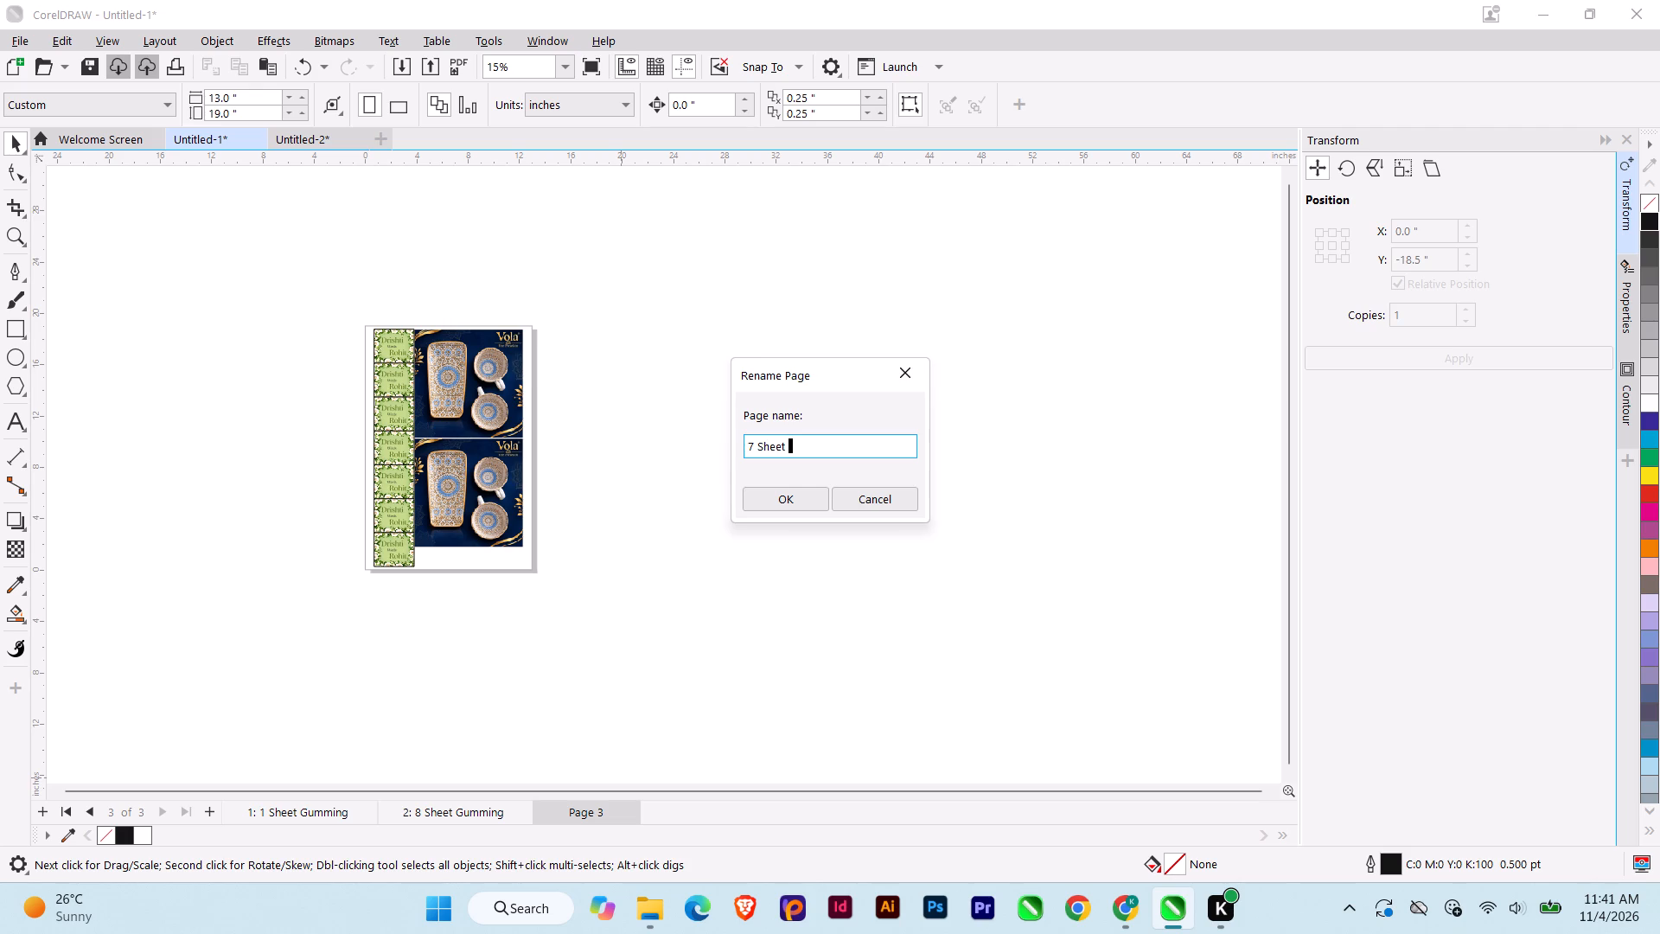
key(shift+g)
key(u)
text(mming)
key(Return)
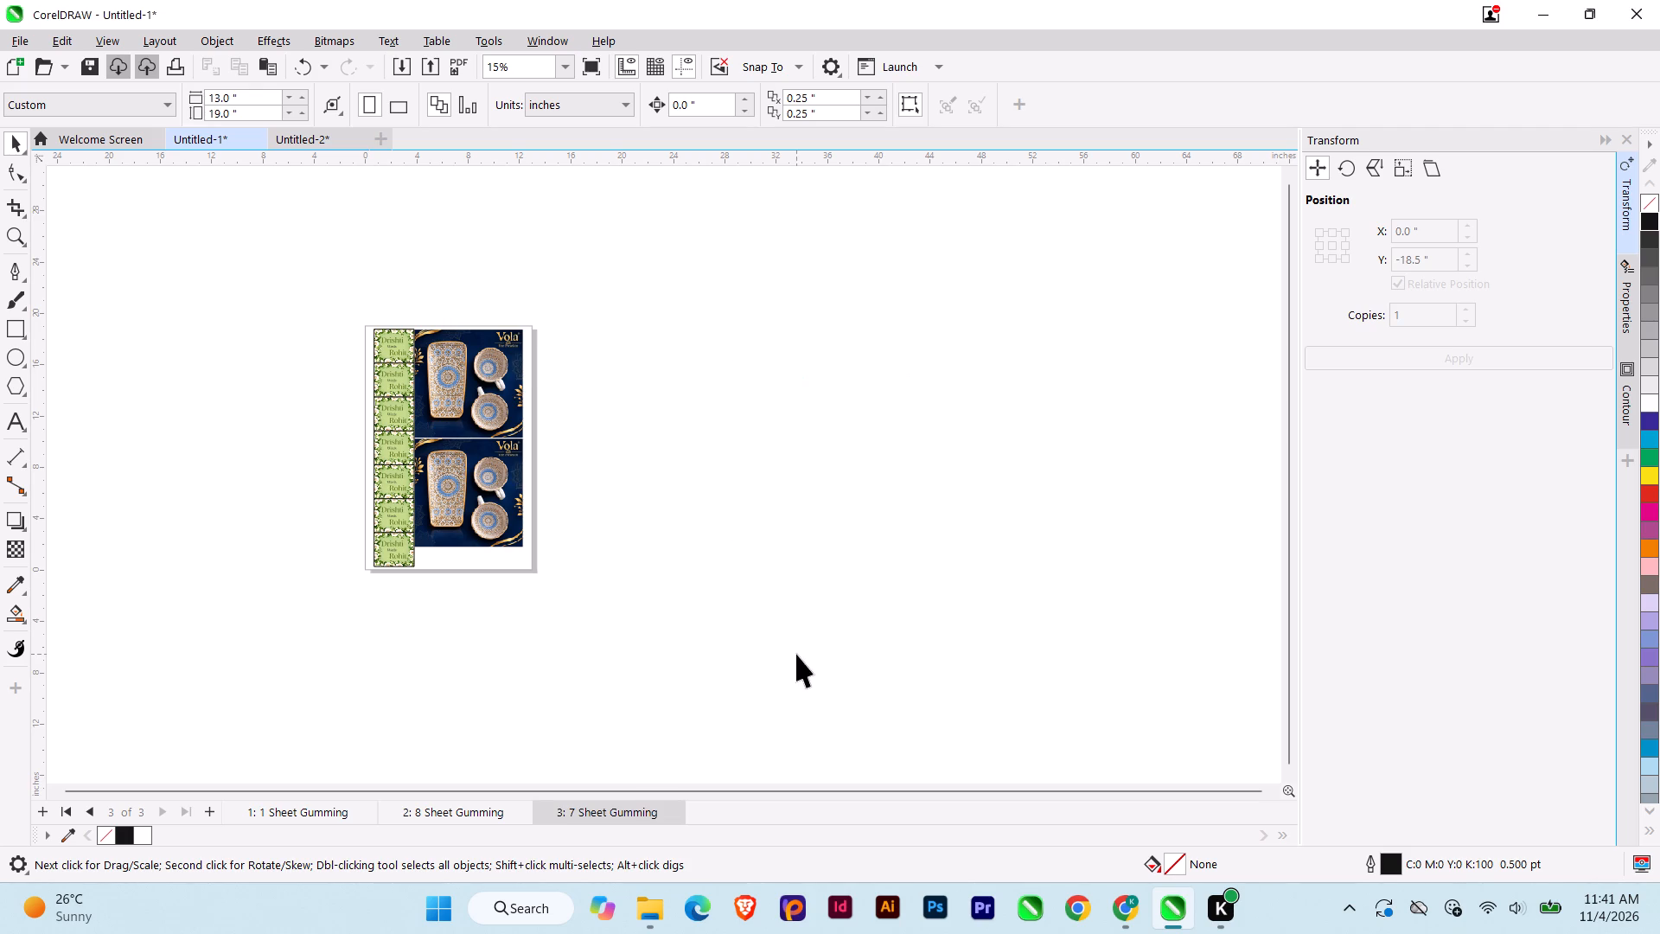
Review the three gumming pages and add 16 and 14 in Calculator.
click(638, 656)
click(457, 822)
click(321, 815)
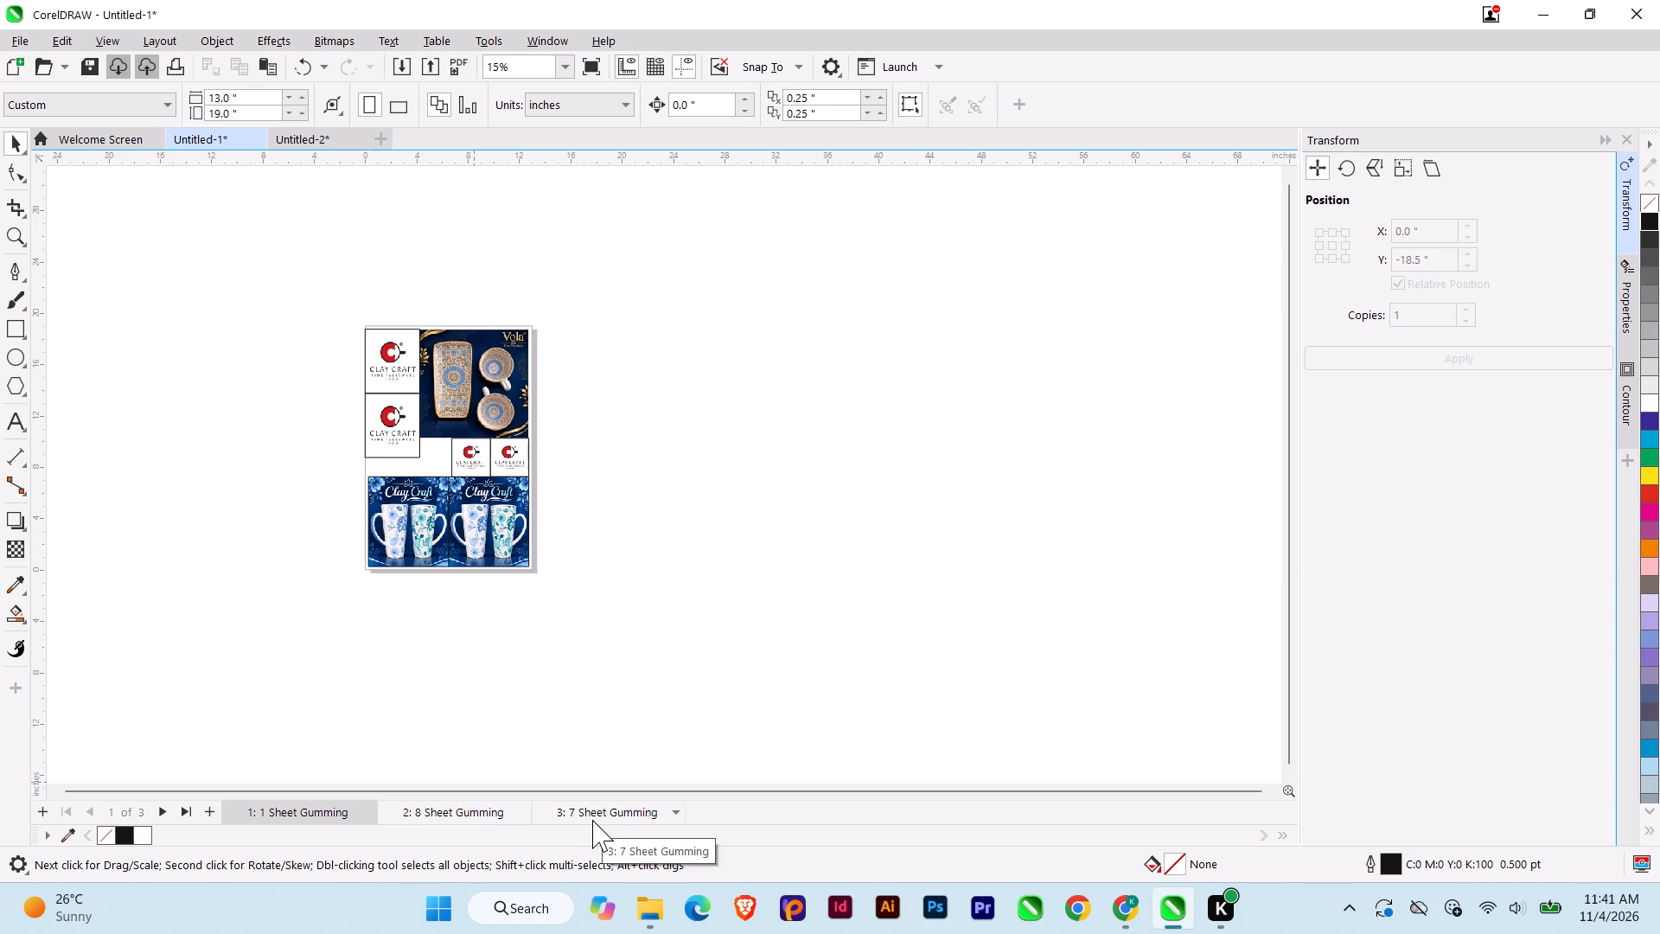
click(459, 816)
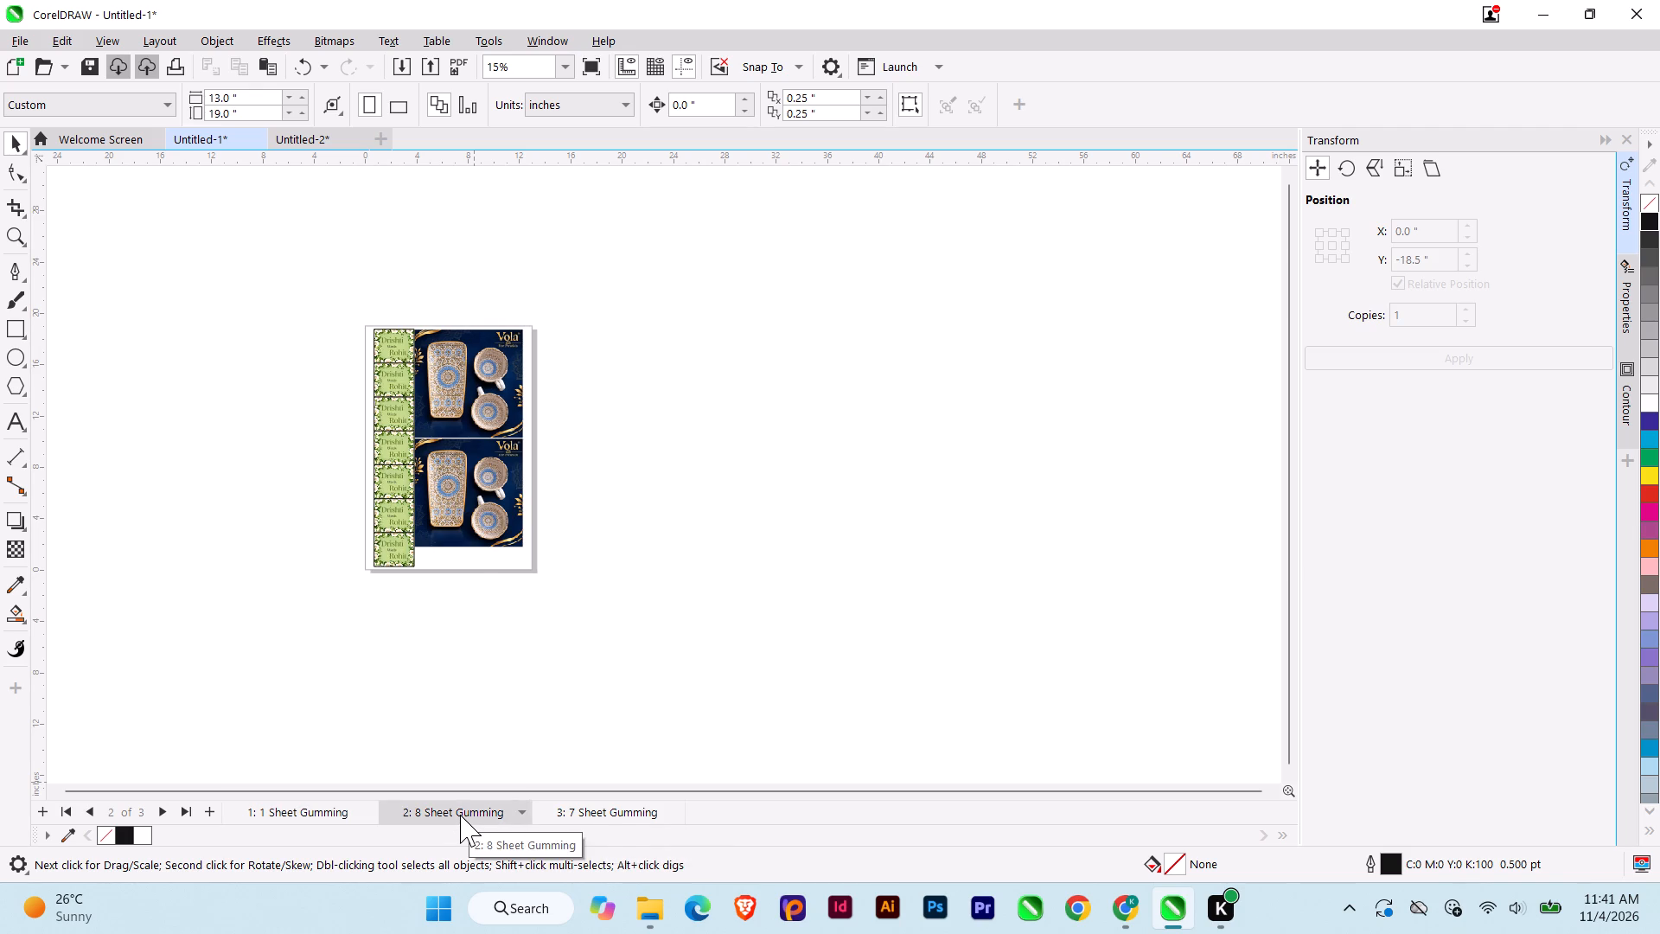
click(593, 813)
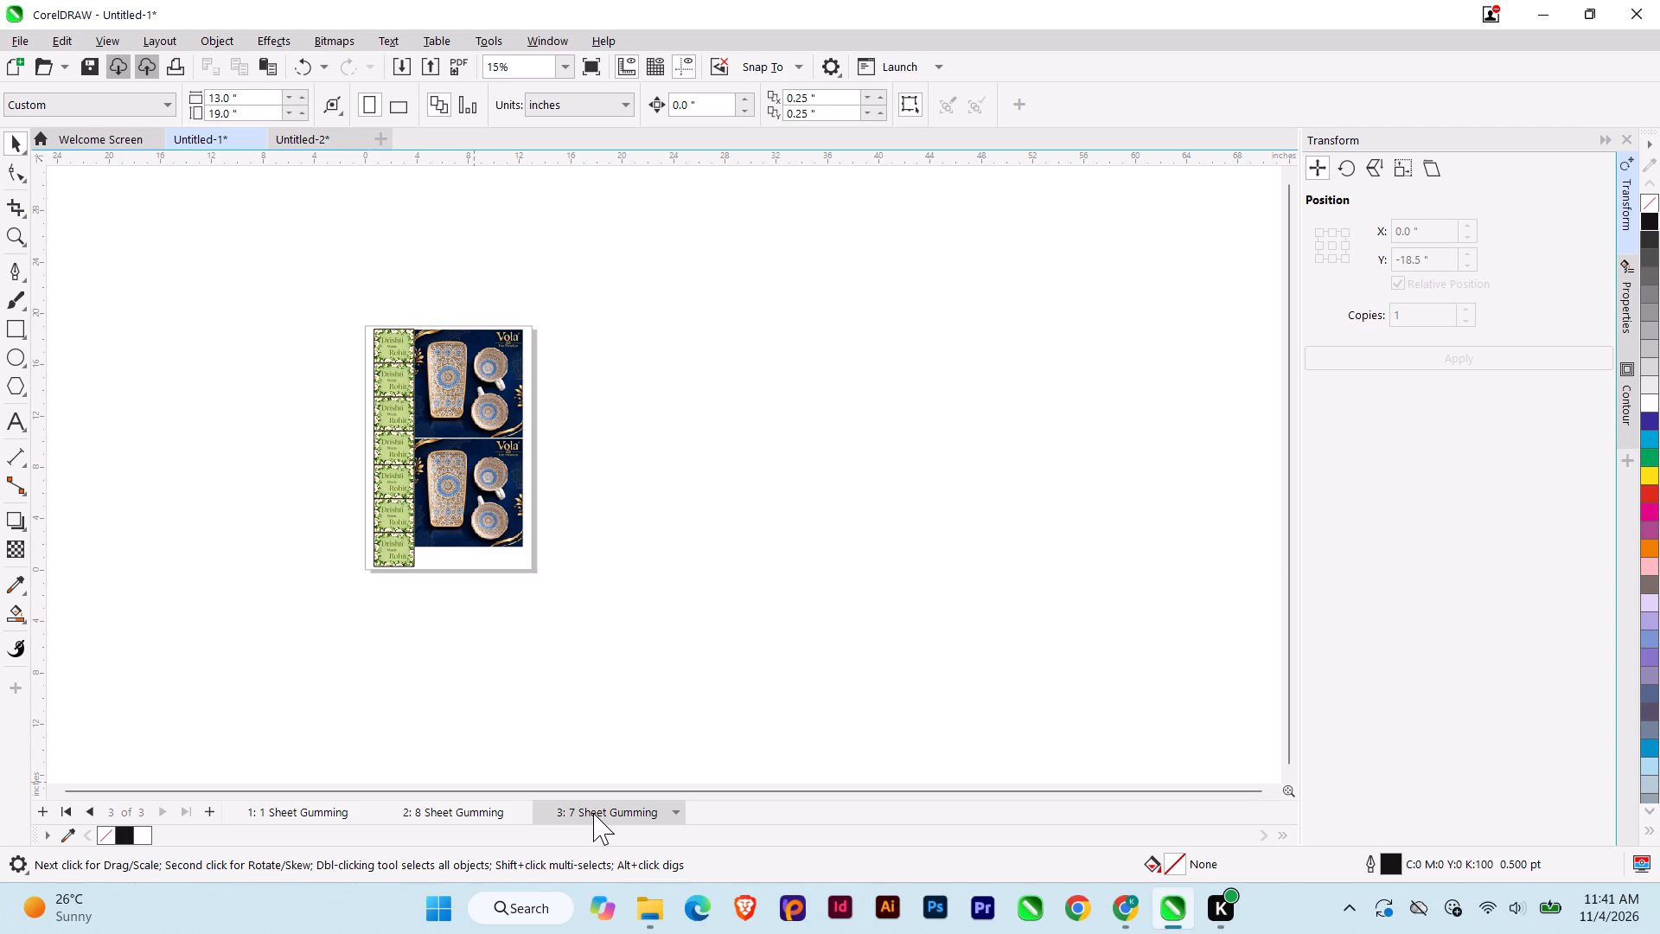
click(466, 817)
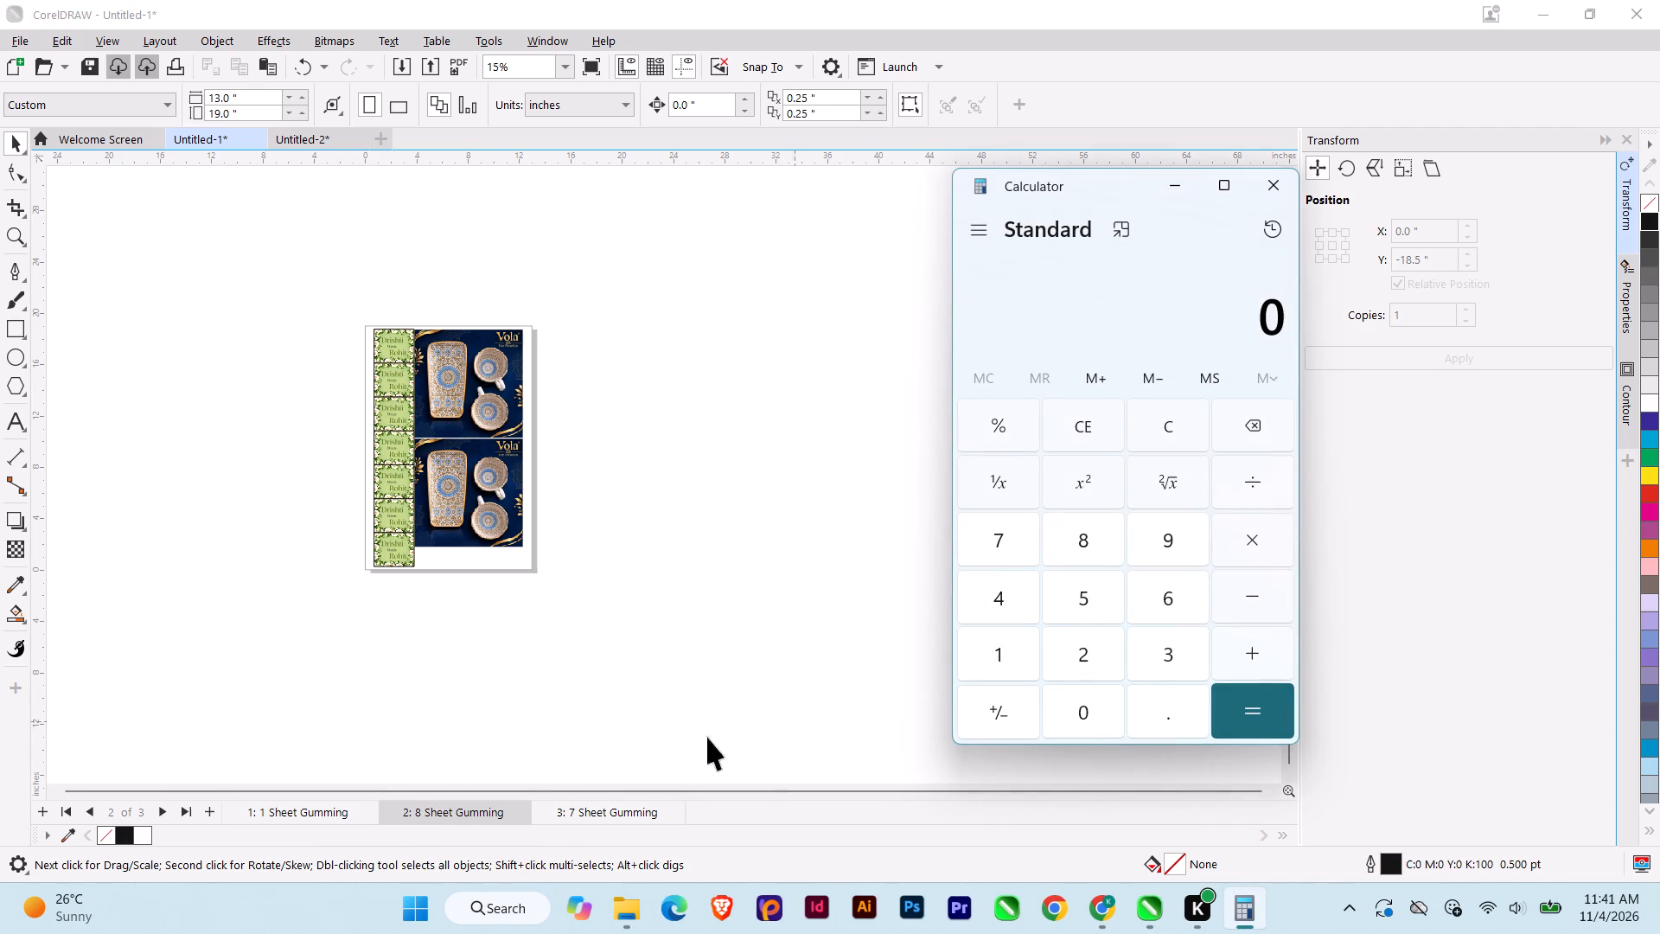
click(1012, 649)
click(1185, 591)
click(1254, 657)
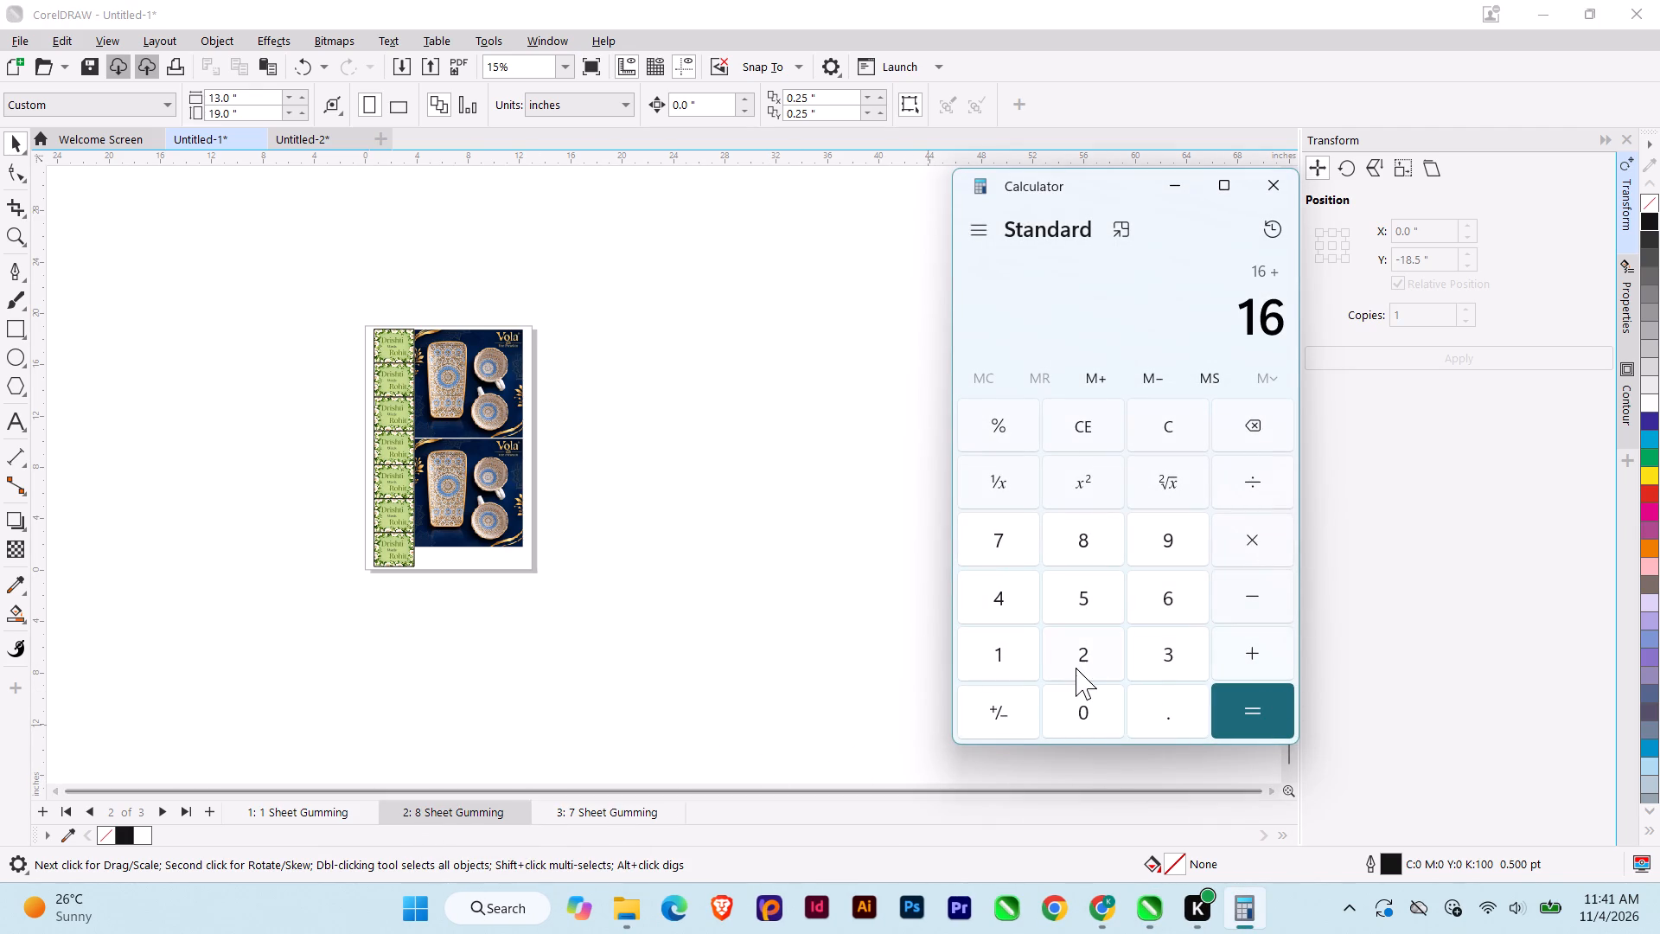
click(974, 637)
click(1001, 605)
click(1266, 717)
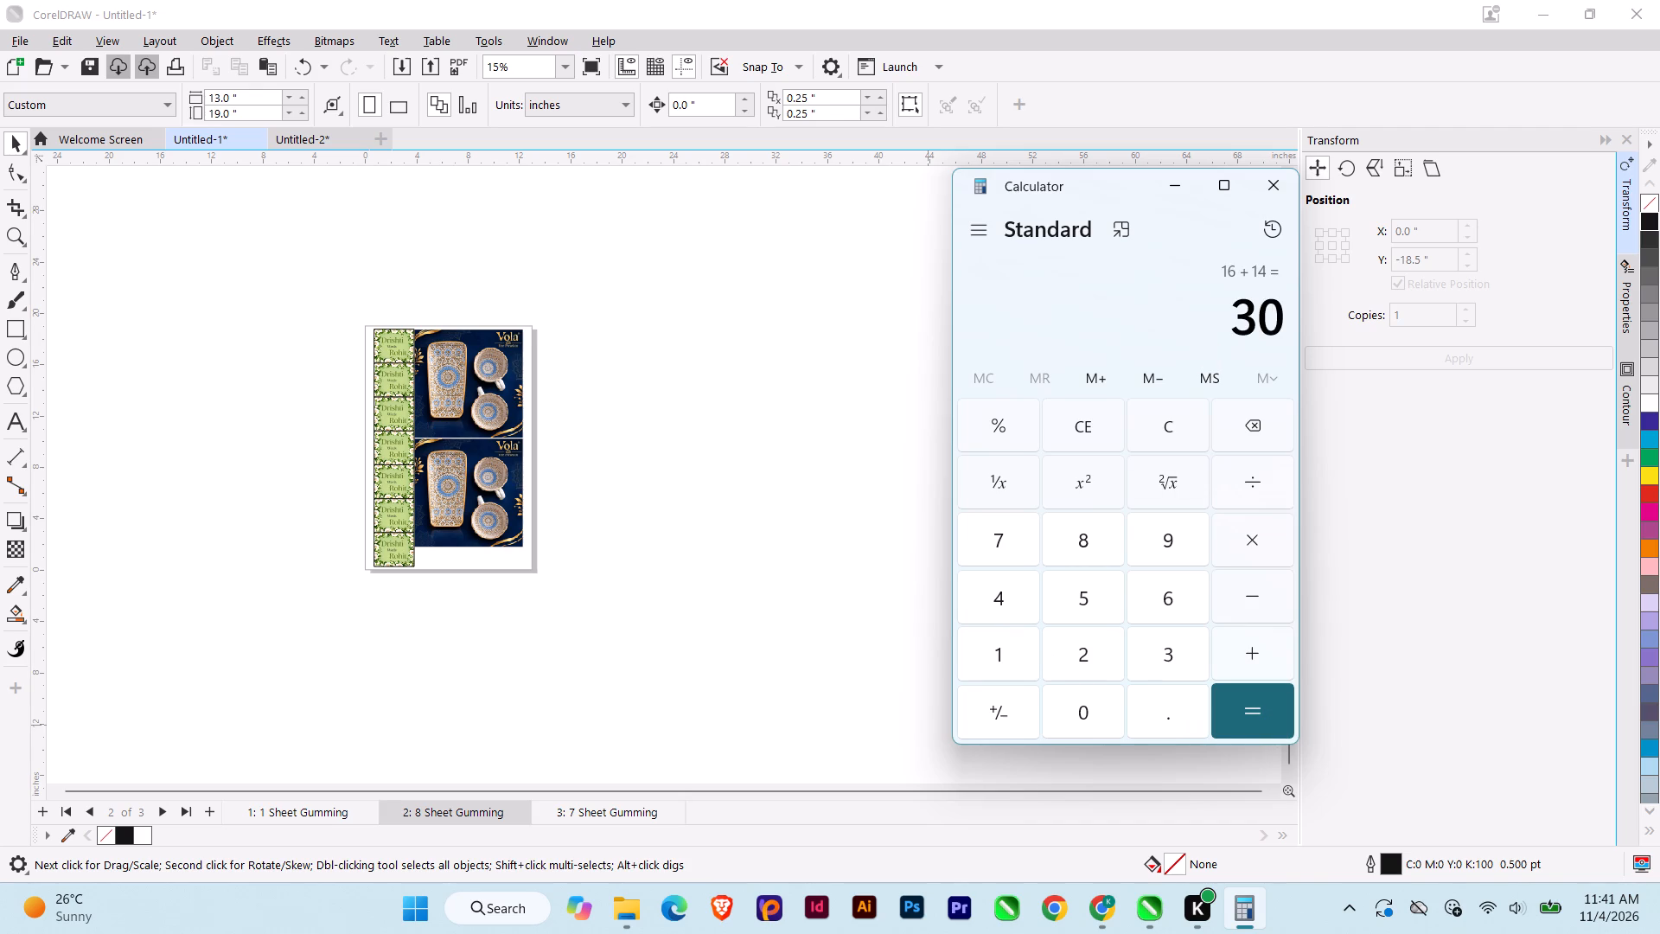
click(1277, 202)
Rename the 7 Sheet Gumming page as "9 Sheet Gumming".
click(619, 816)
right_click(619, 816)
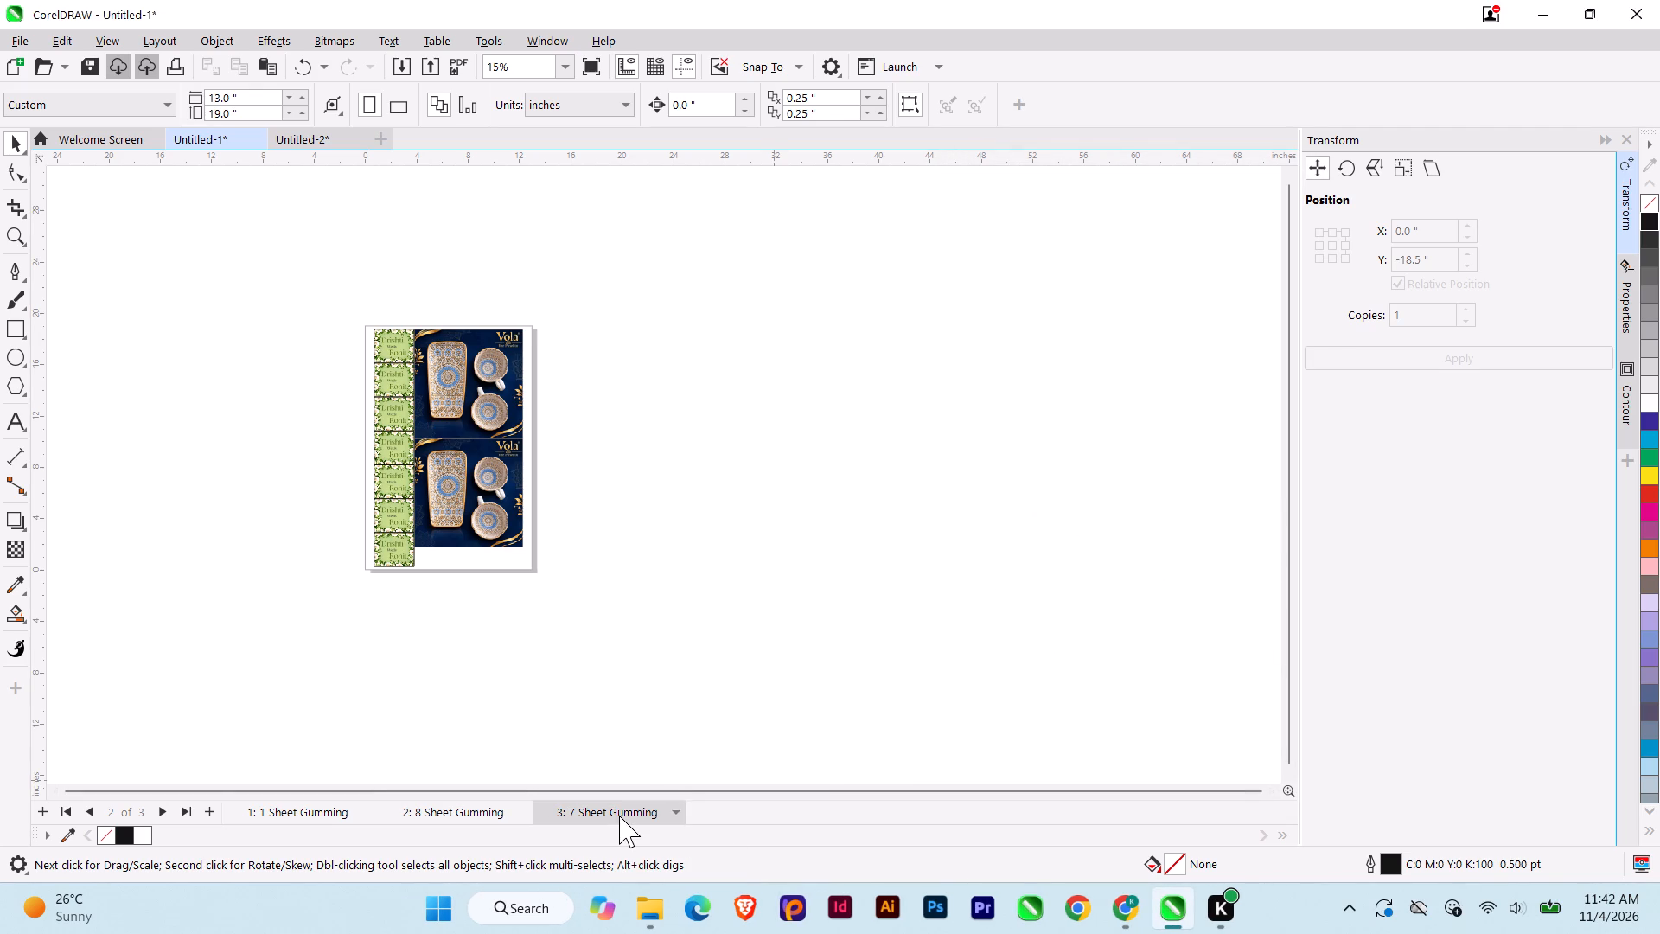
click(699, 684)
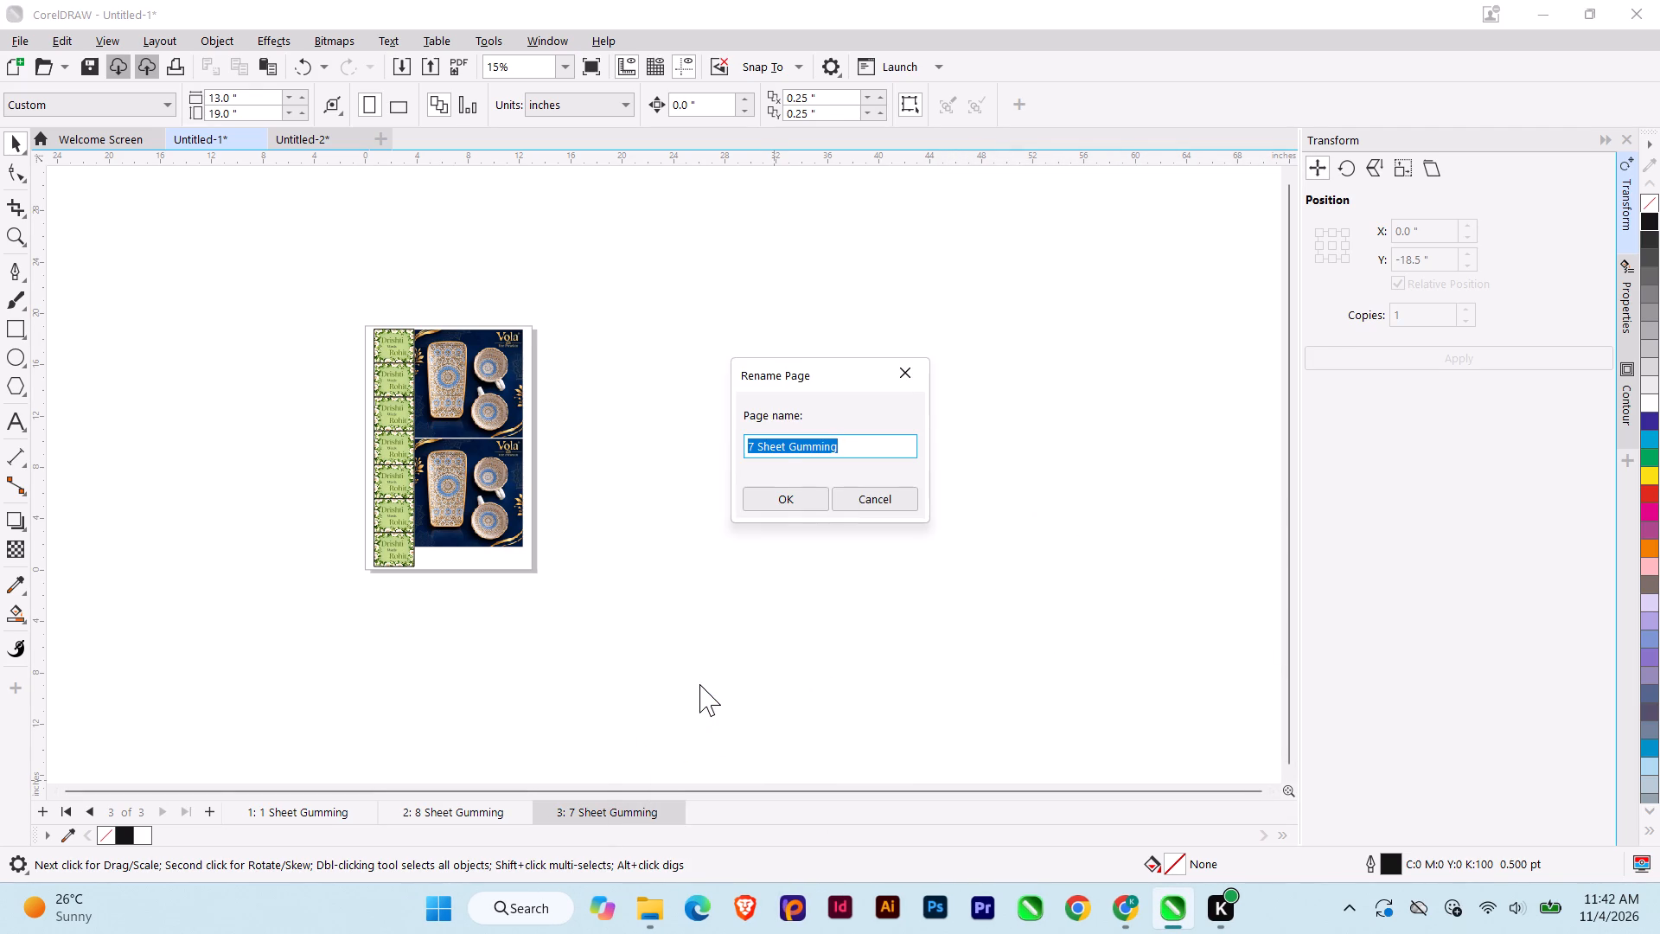
key(Left)
key(Left)
key(Delete)
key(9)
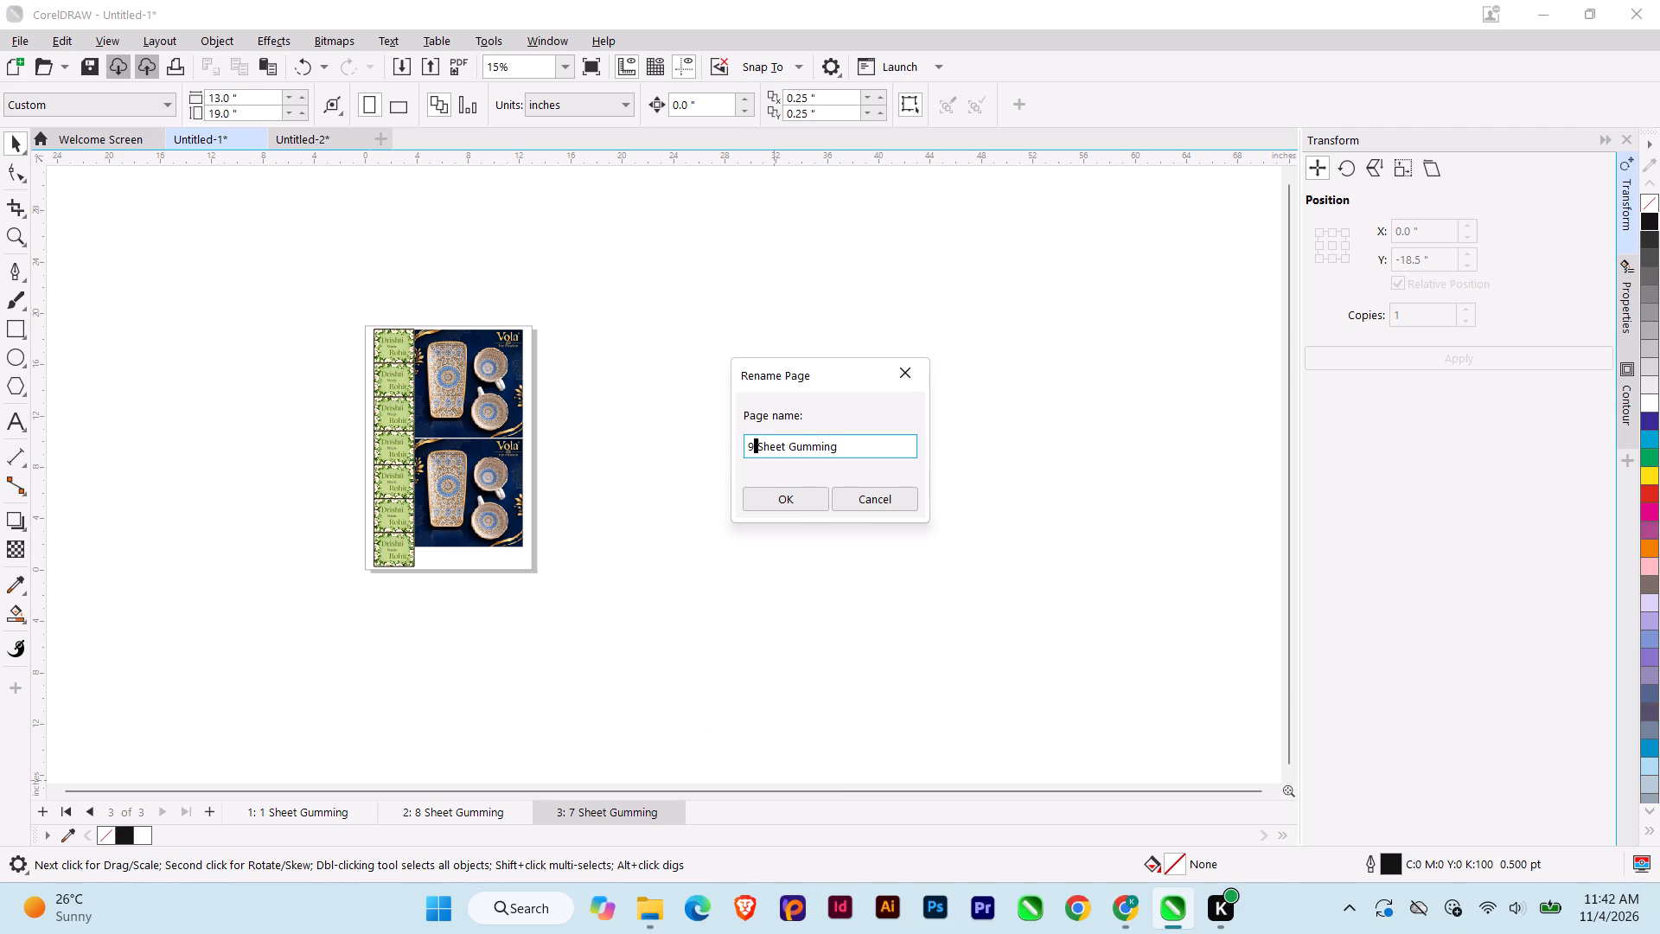
click(795, 503)
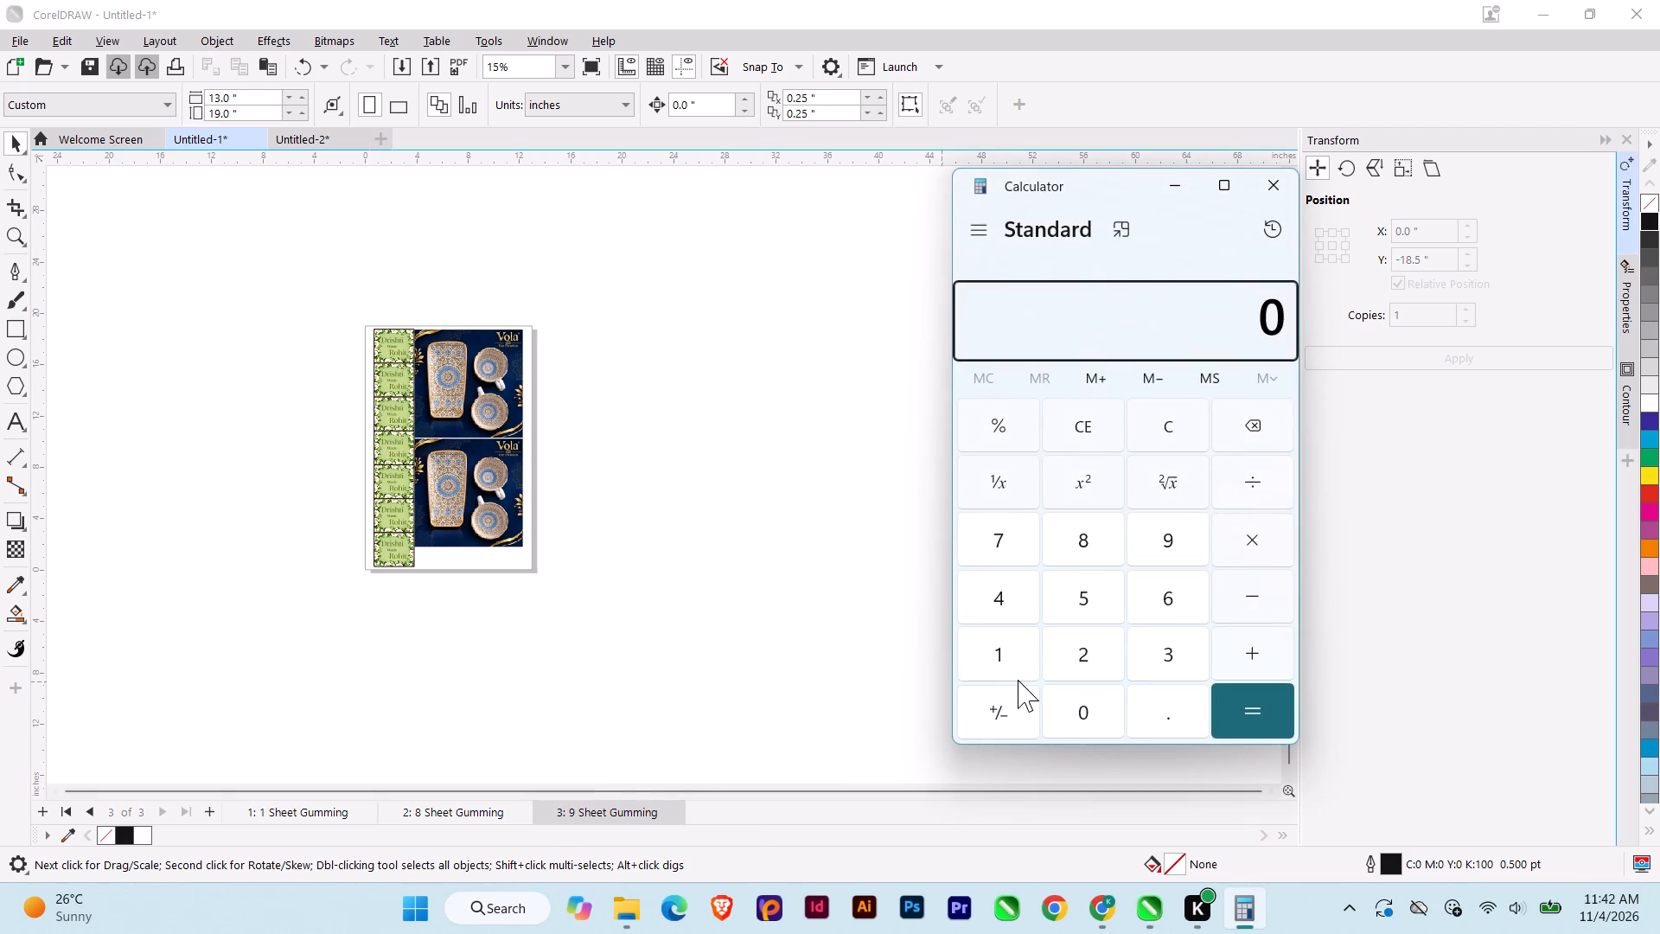
Add 16 and 18 in Calculator, then return to the Untitled-1 document.
click(1025, 664)
click(1159, 605)
click(1234, 637)
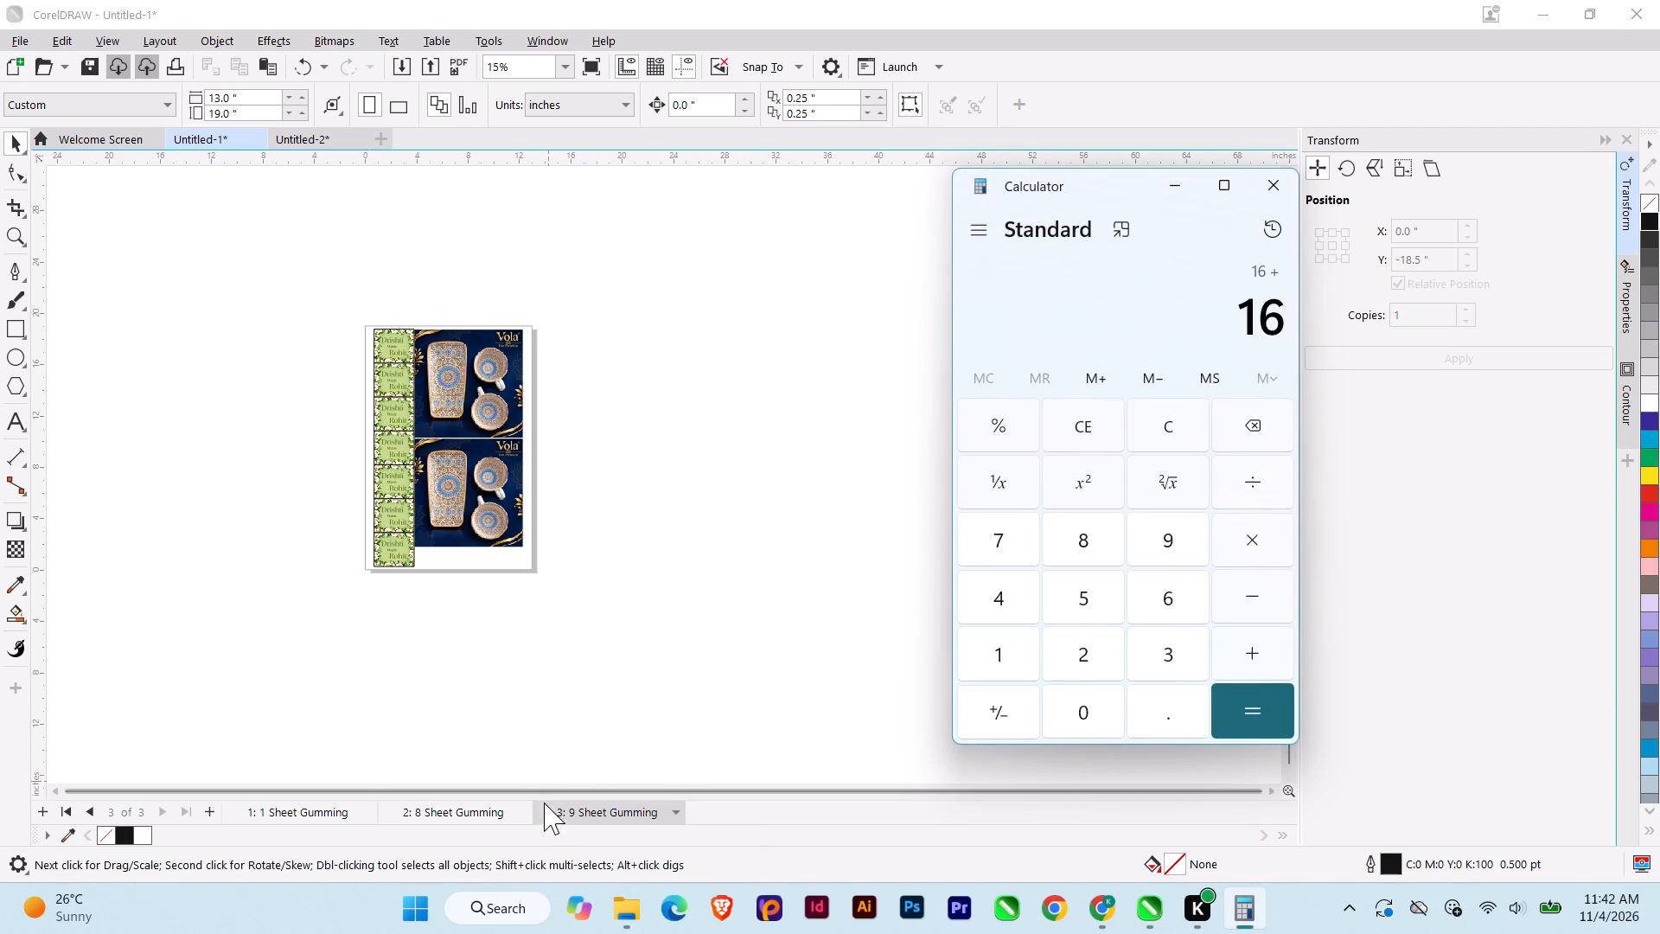
click(1002, 646)
click(1069, 532)
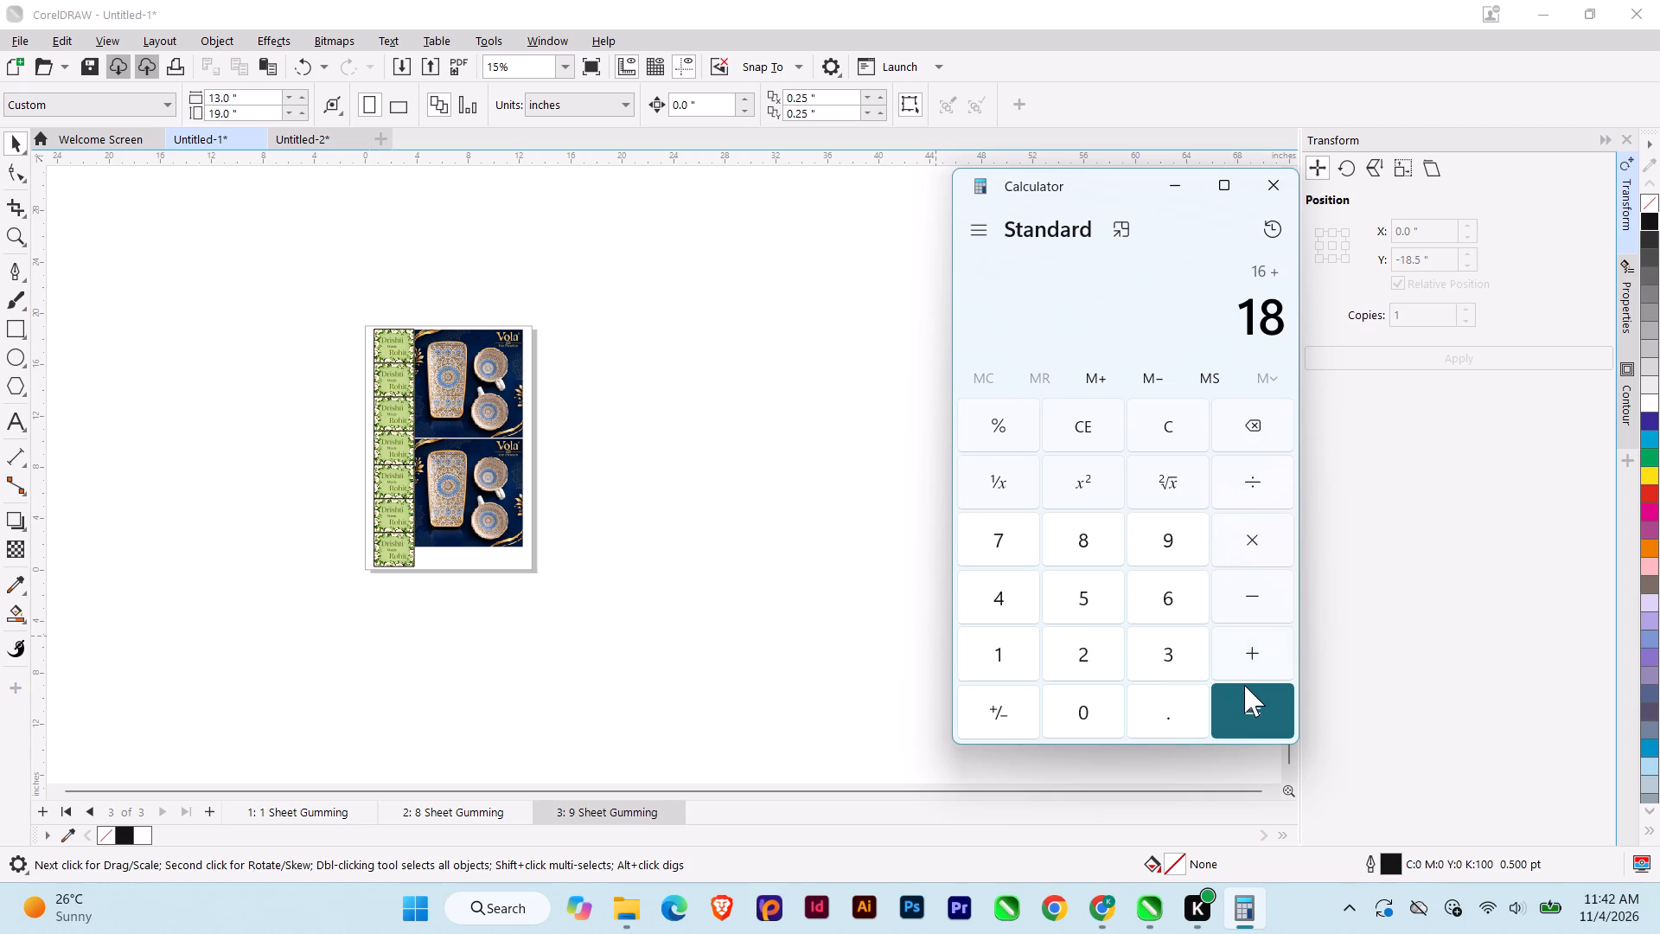
click(1247, 700)
click(1283, 195)
click(805, 549)
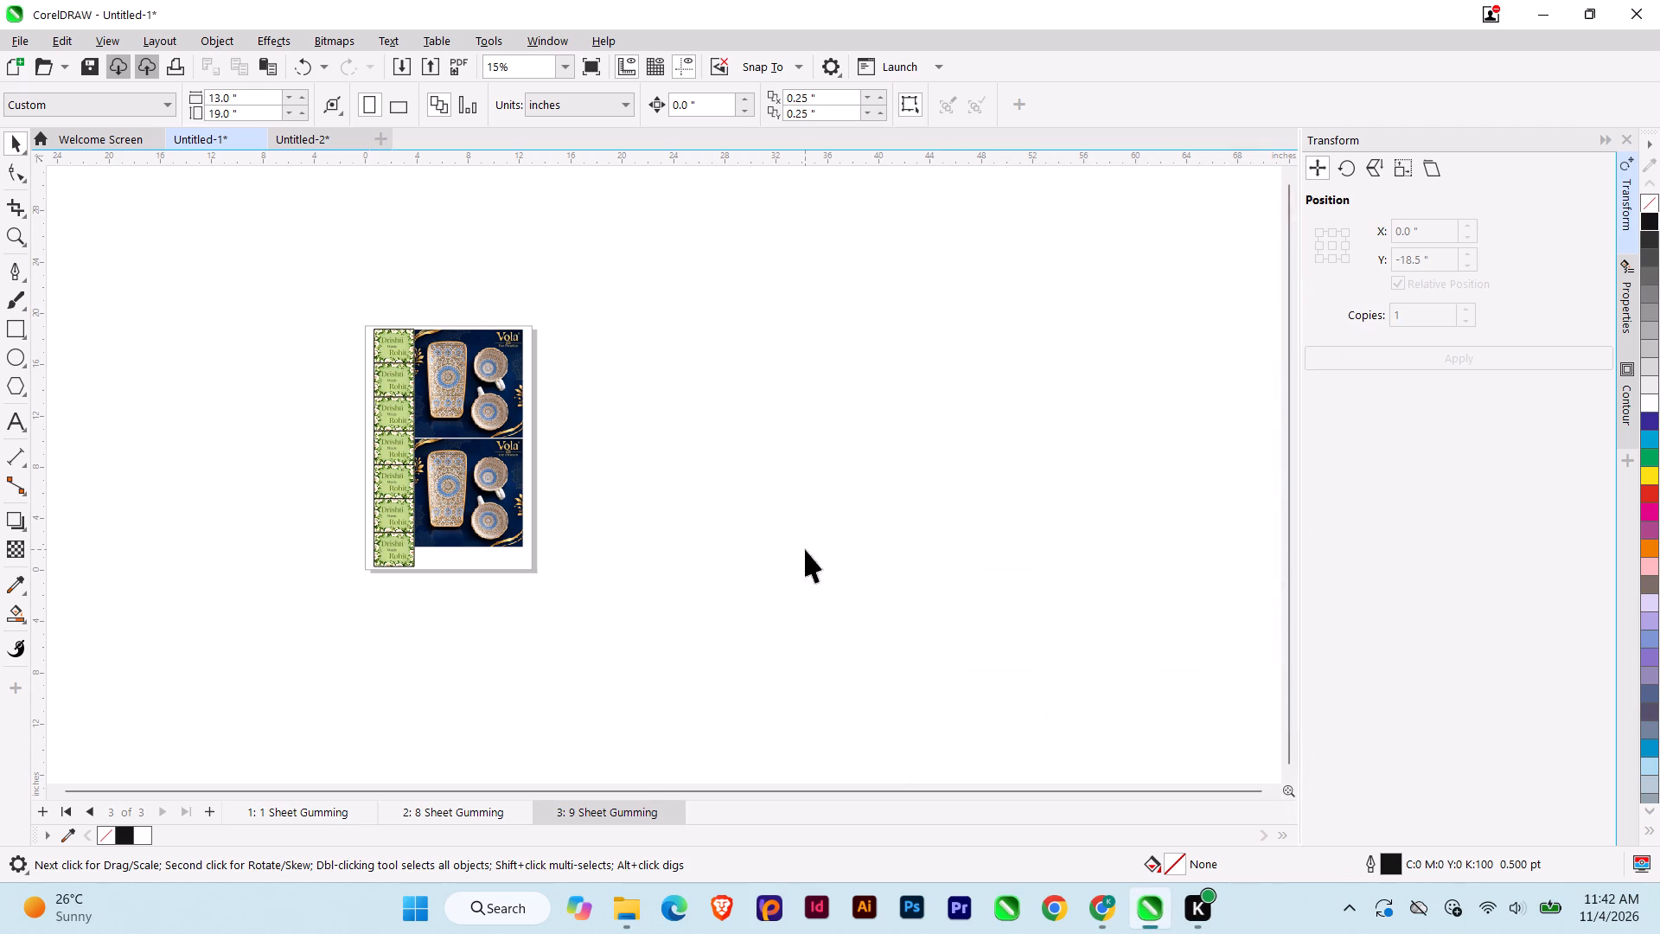
Ungroup the wedding card and Vola artwork on the 9 Sheet Gumming page.
click(462, 812)
click(594, 812)
click(460, 478)
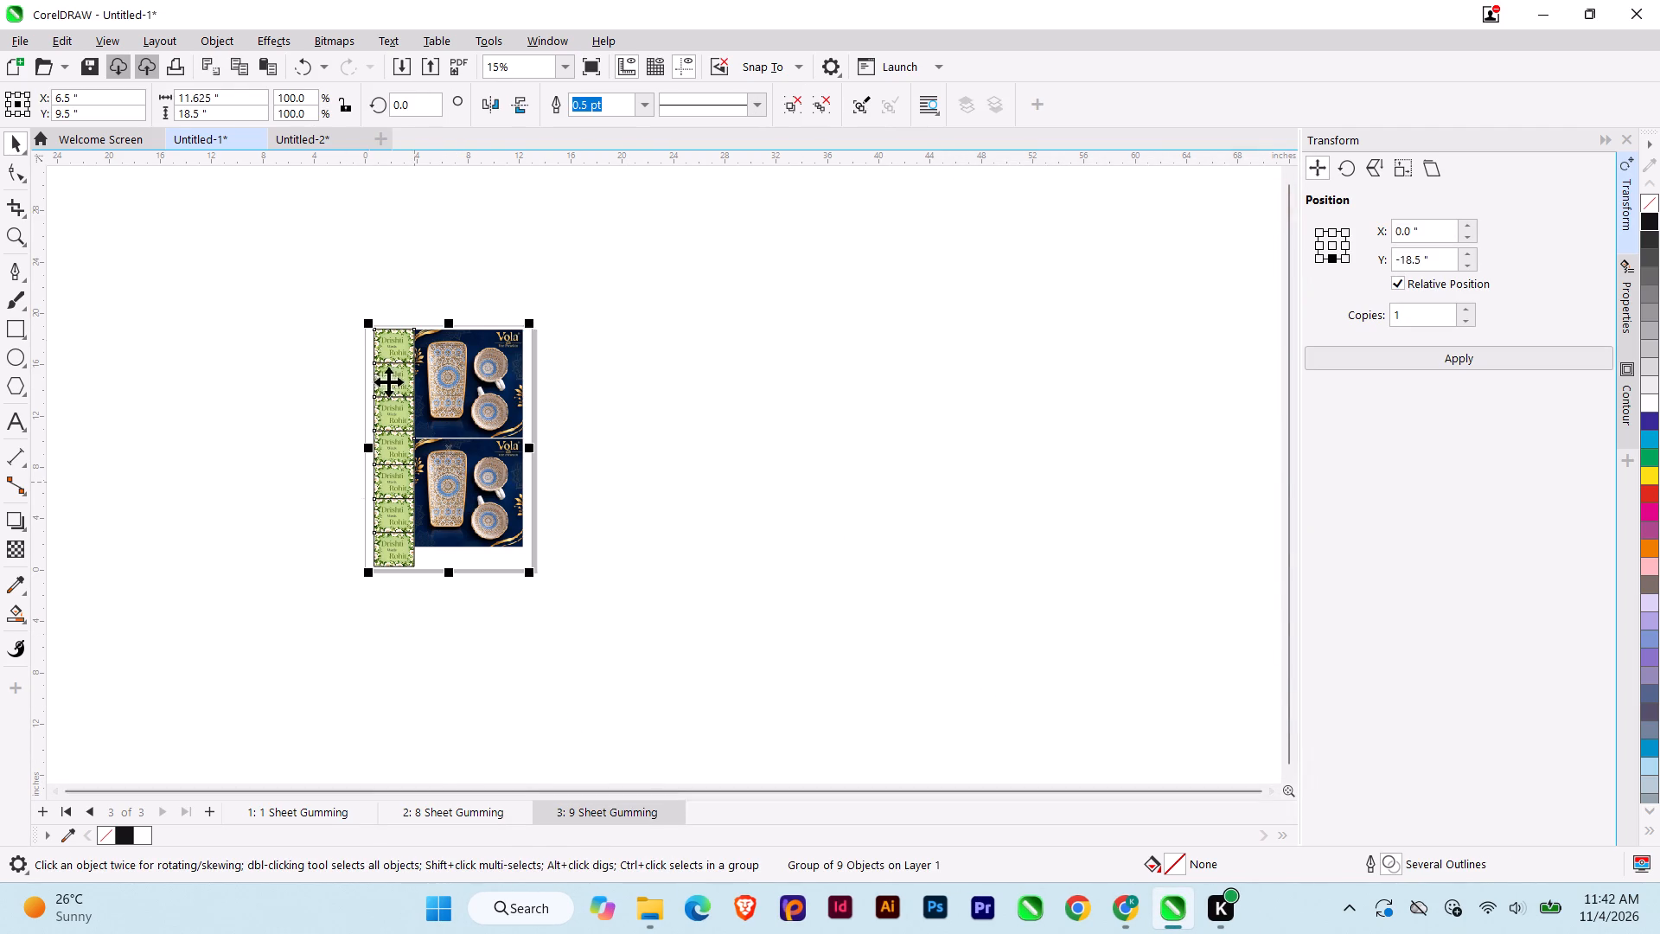
click(813, 99)
click(869, 290)
Add a page frame rectangle on the 9 Sheet Gumming page and resize it to 12.5 by 18.5 inches.
double_click(20, 330)
key(ctrl+space)
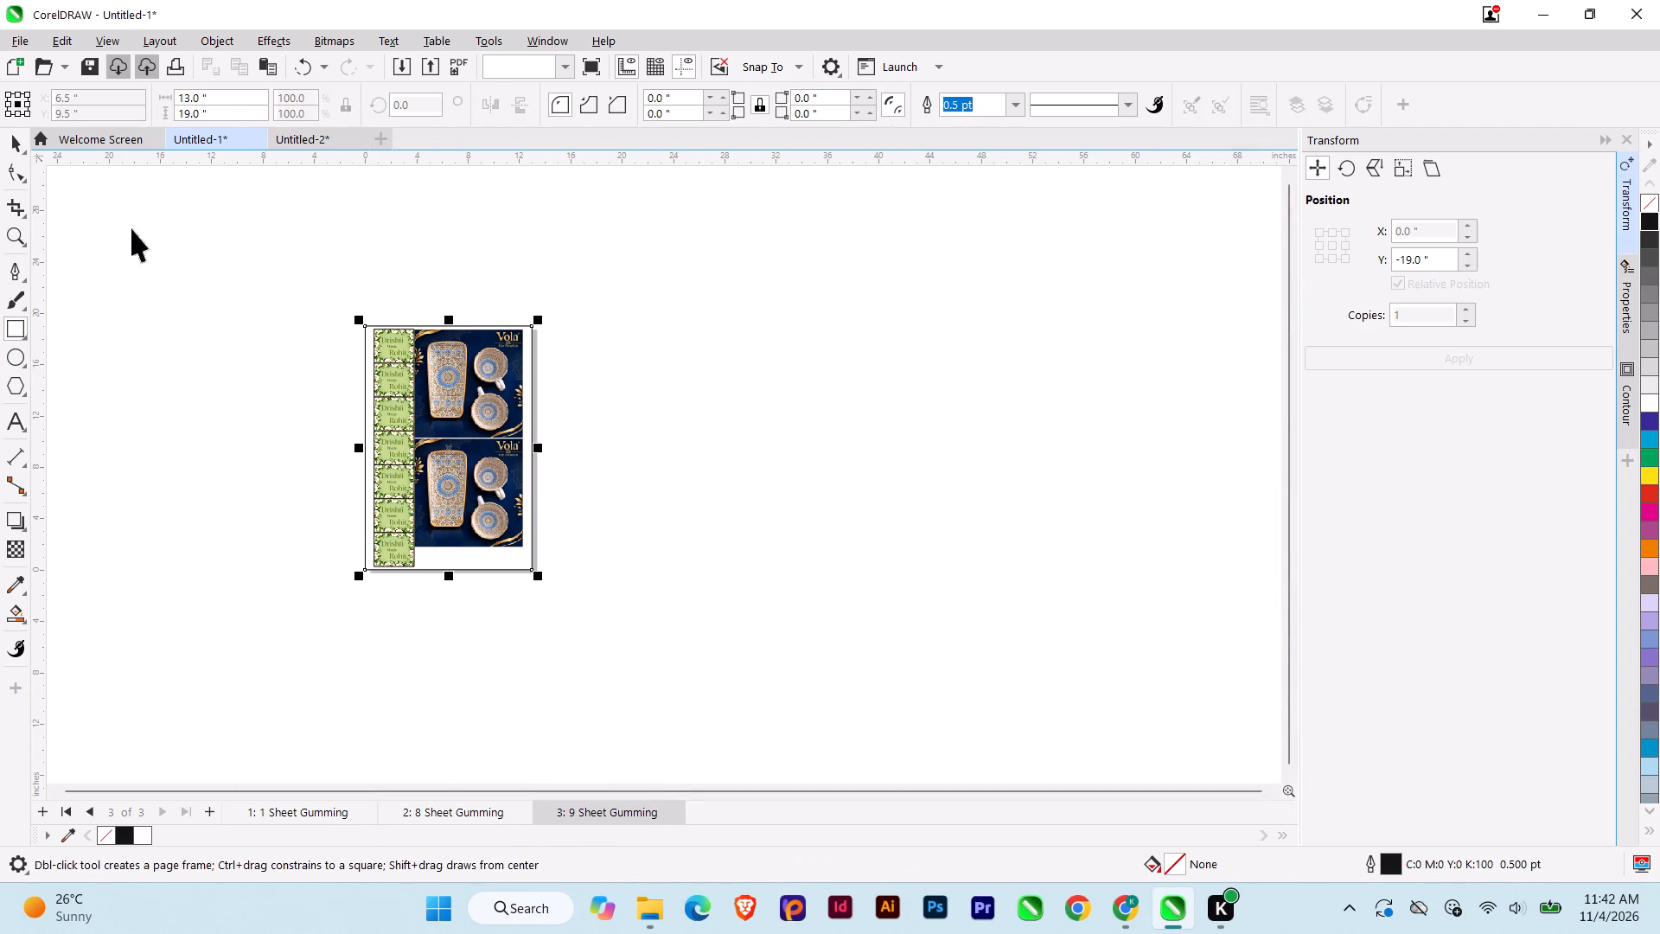
drag(224, 98, 121, 113)
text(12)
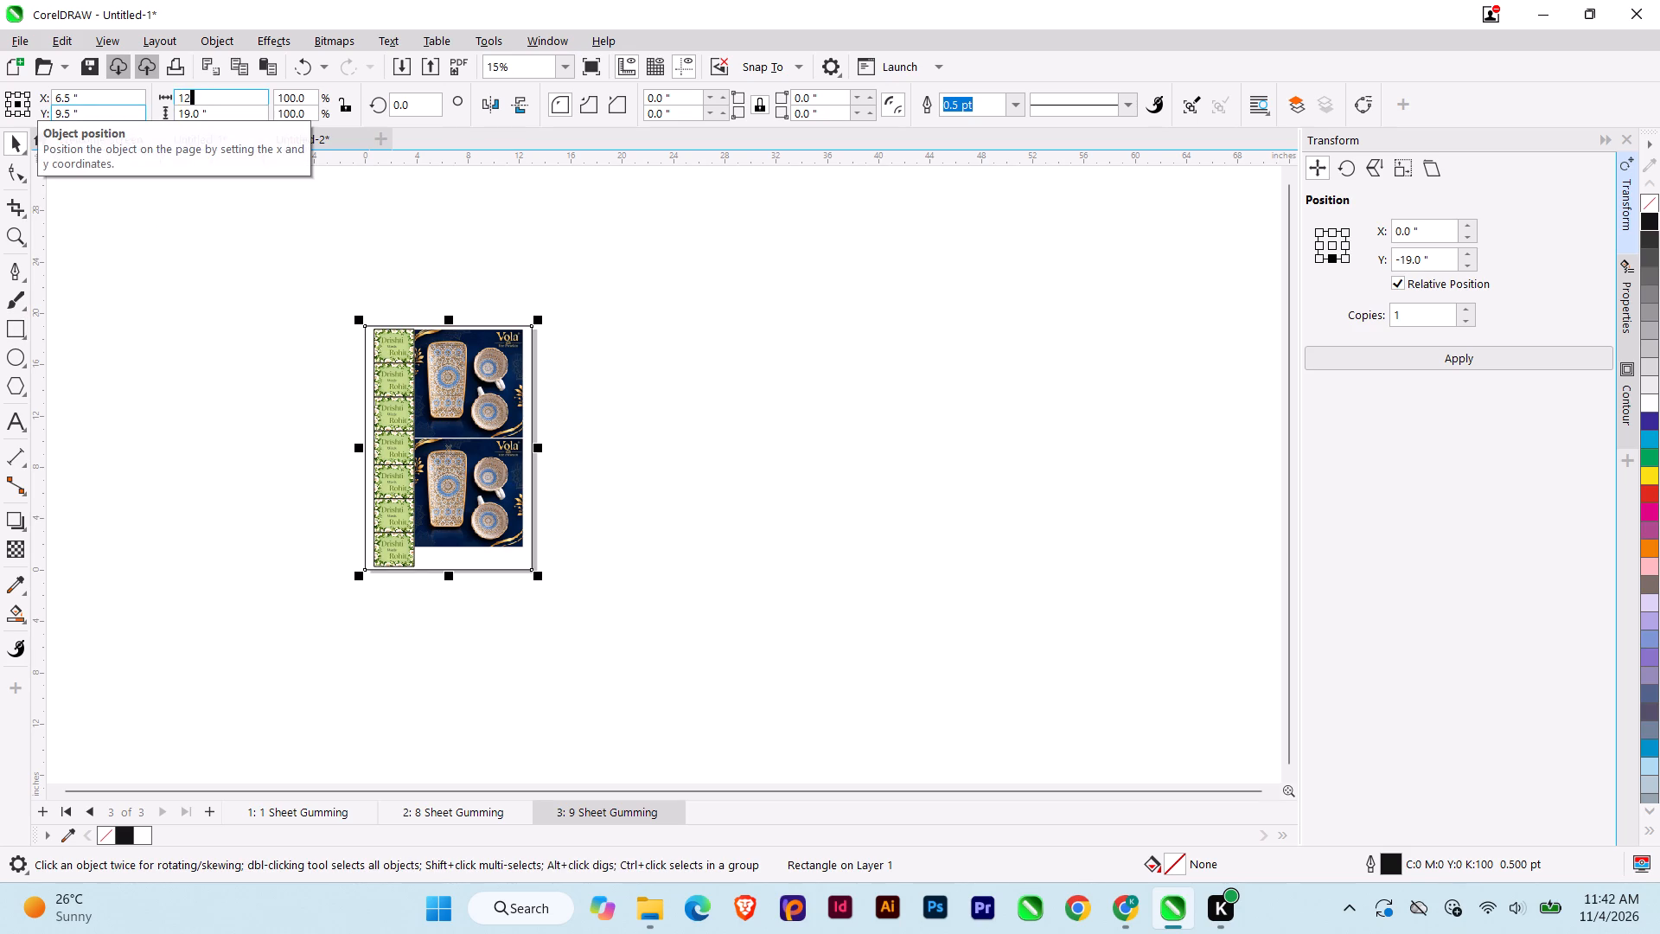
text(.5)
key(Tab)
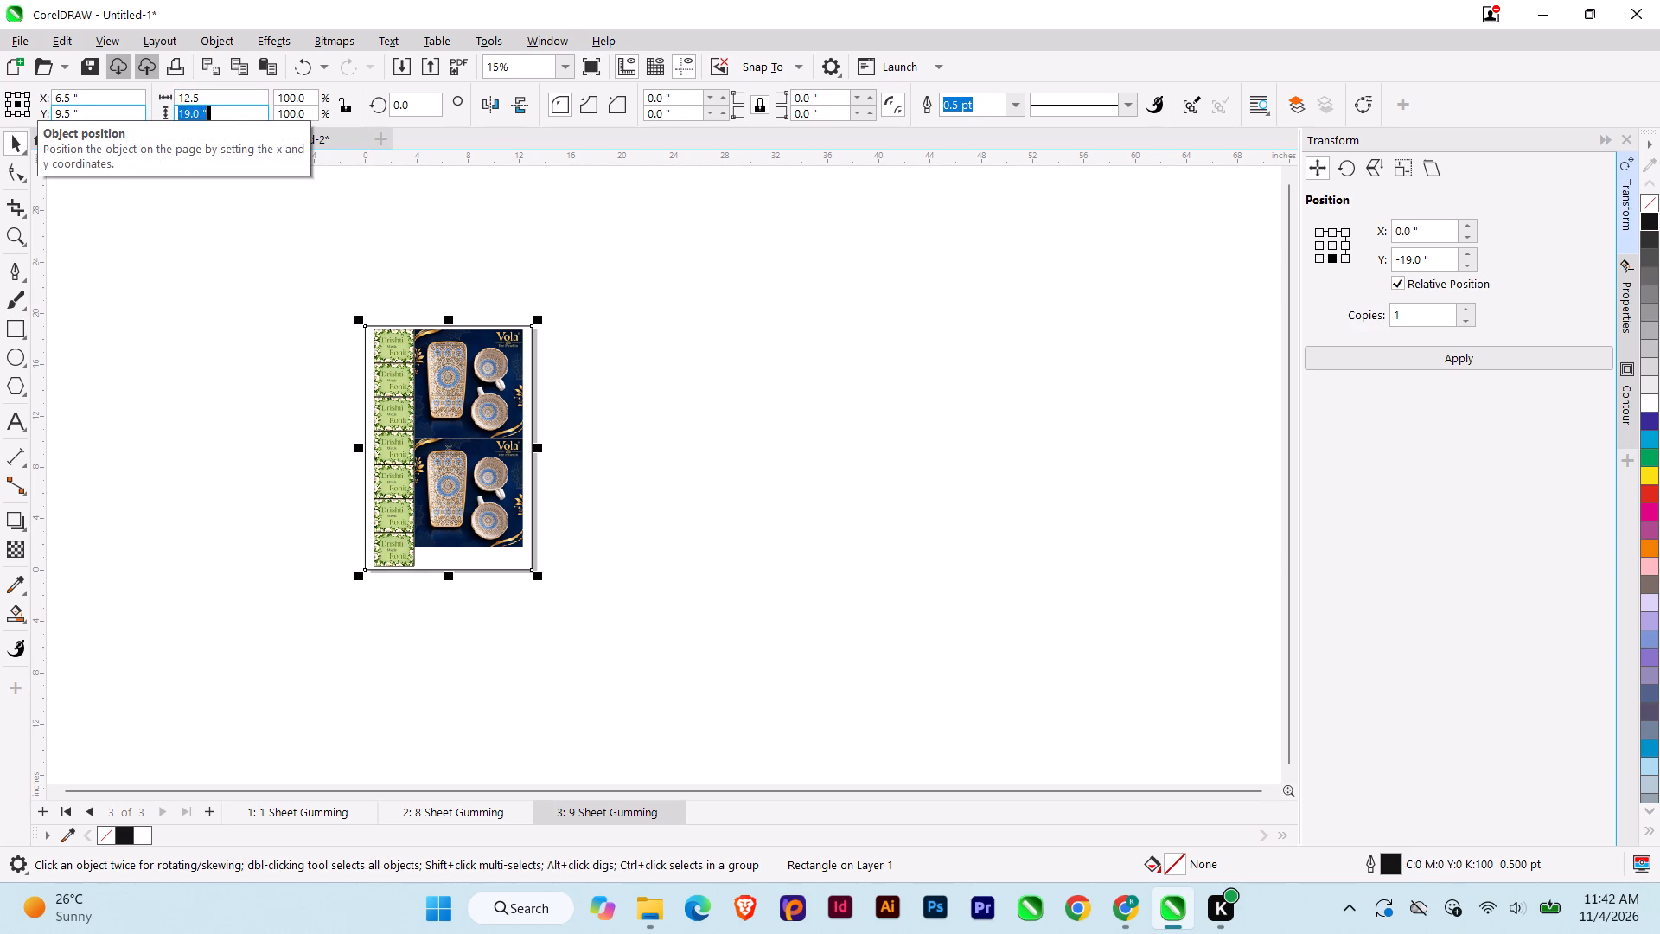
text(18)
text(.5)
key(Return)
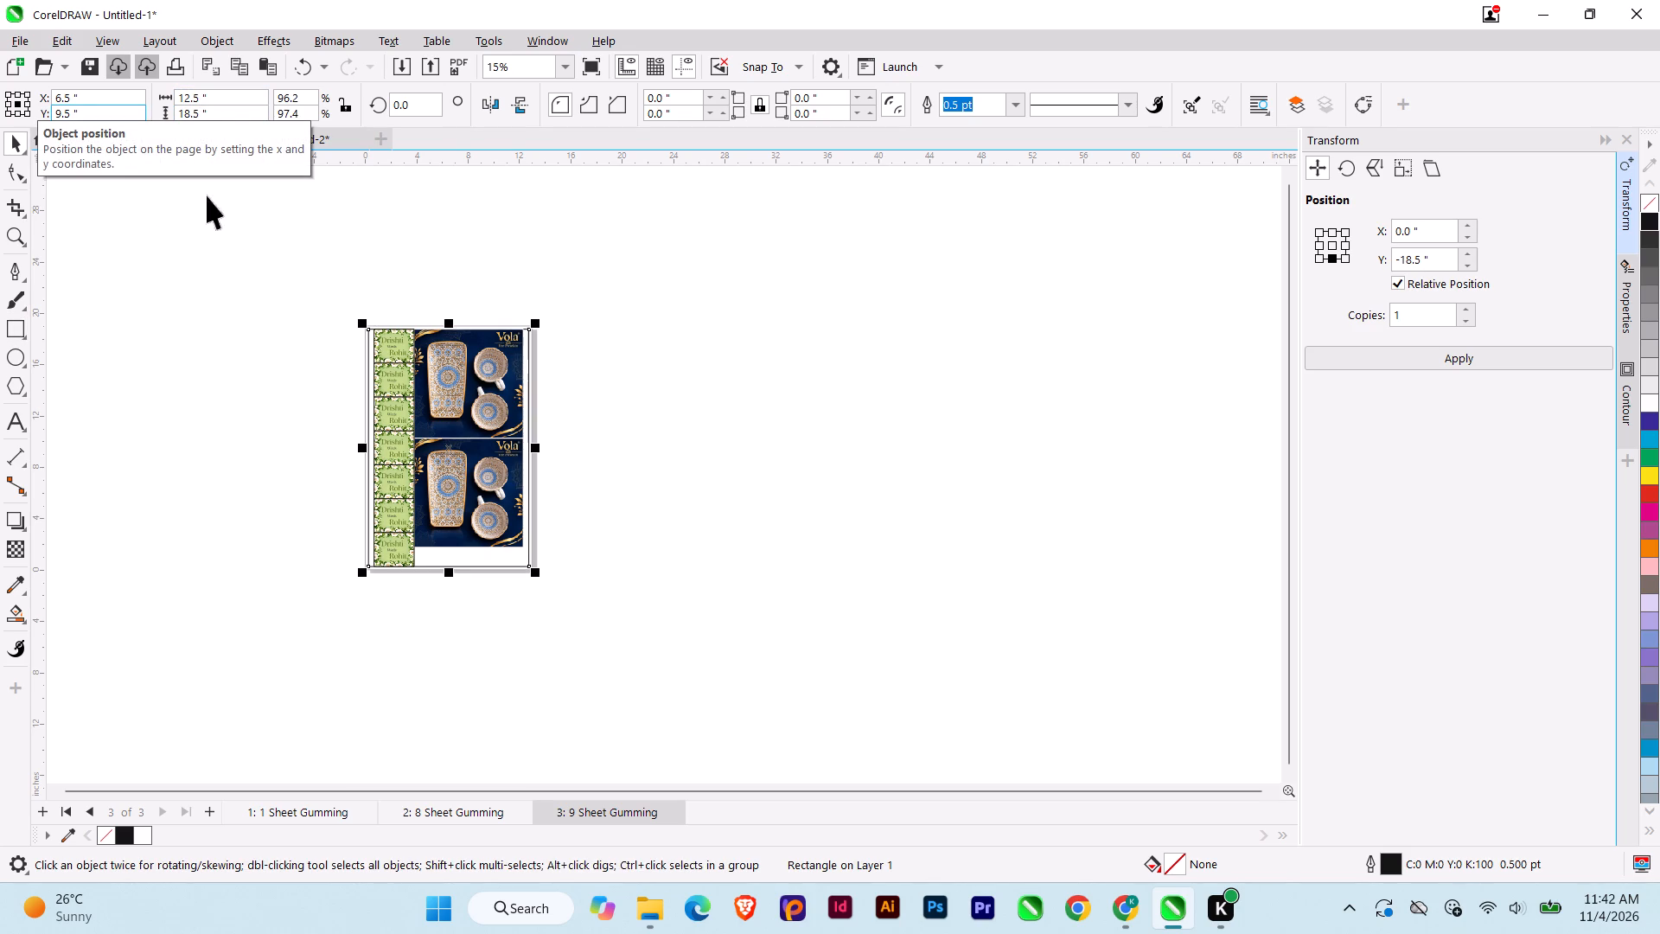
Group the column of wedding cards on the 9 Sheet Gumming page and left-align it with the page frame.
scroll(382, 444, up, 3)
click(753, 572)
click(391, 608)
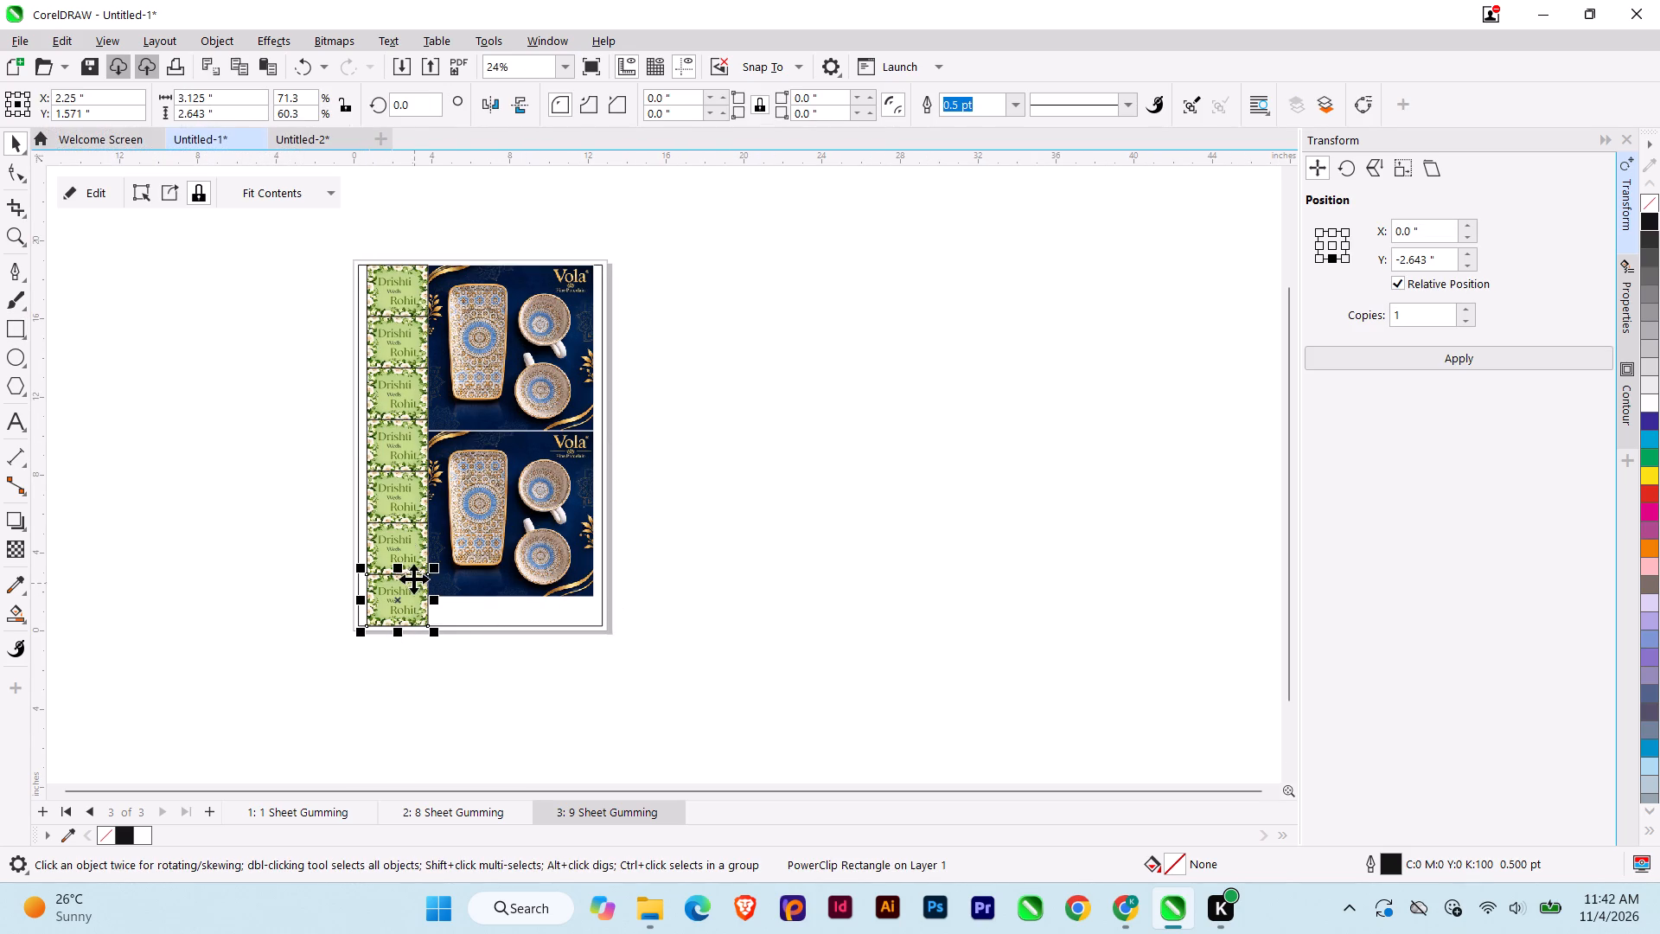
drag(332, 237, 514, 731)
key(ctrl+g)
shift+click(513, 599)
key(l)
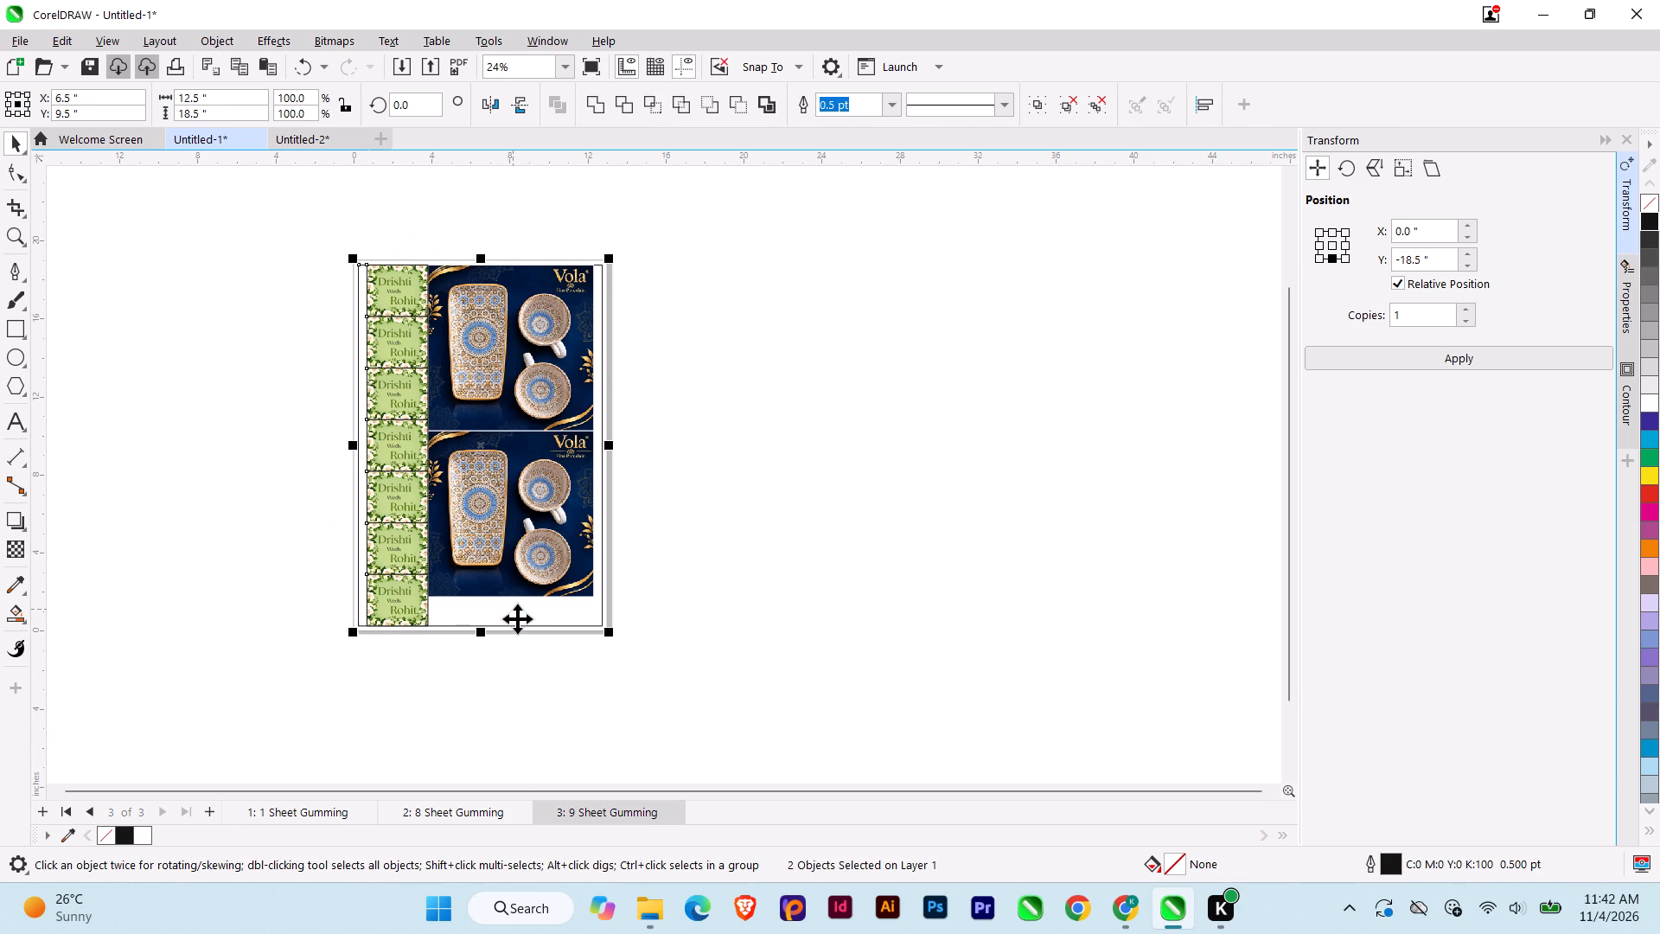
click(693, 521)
Delete the whole column of wedding cards from the 9 Sheet Gumming page.
drag(290, 241, 460, 783)
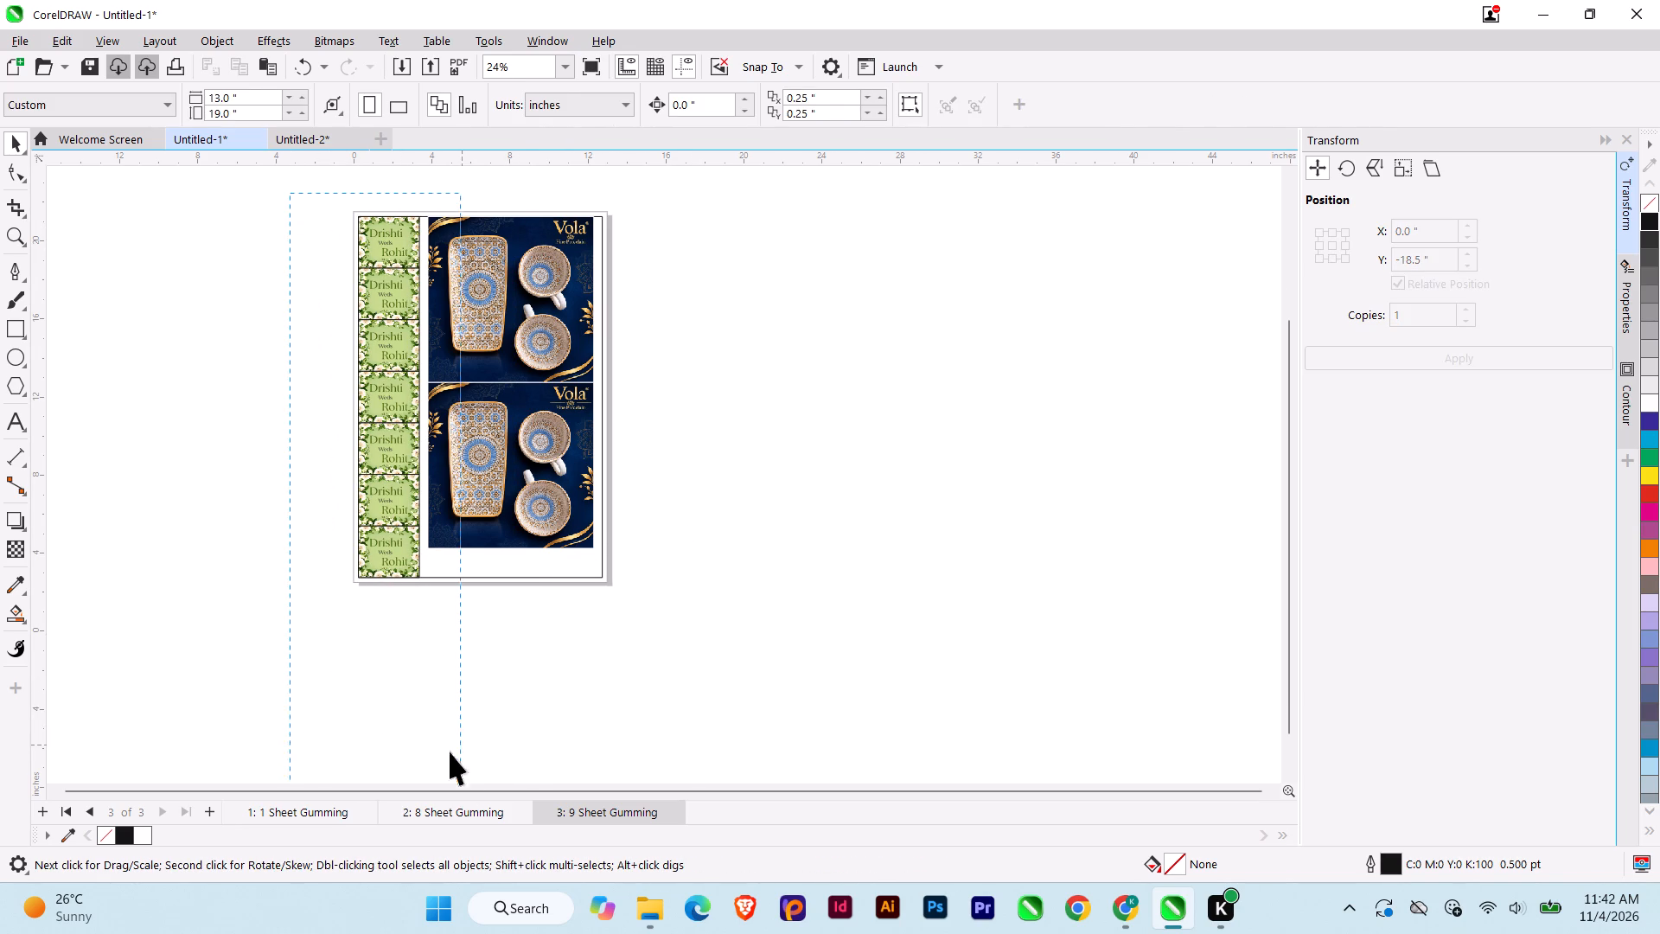
key(Delete)
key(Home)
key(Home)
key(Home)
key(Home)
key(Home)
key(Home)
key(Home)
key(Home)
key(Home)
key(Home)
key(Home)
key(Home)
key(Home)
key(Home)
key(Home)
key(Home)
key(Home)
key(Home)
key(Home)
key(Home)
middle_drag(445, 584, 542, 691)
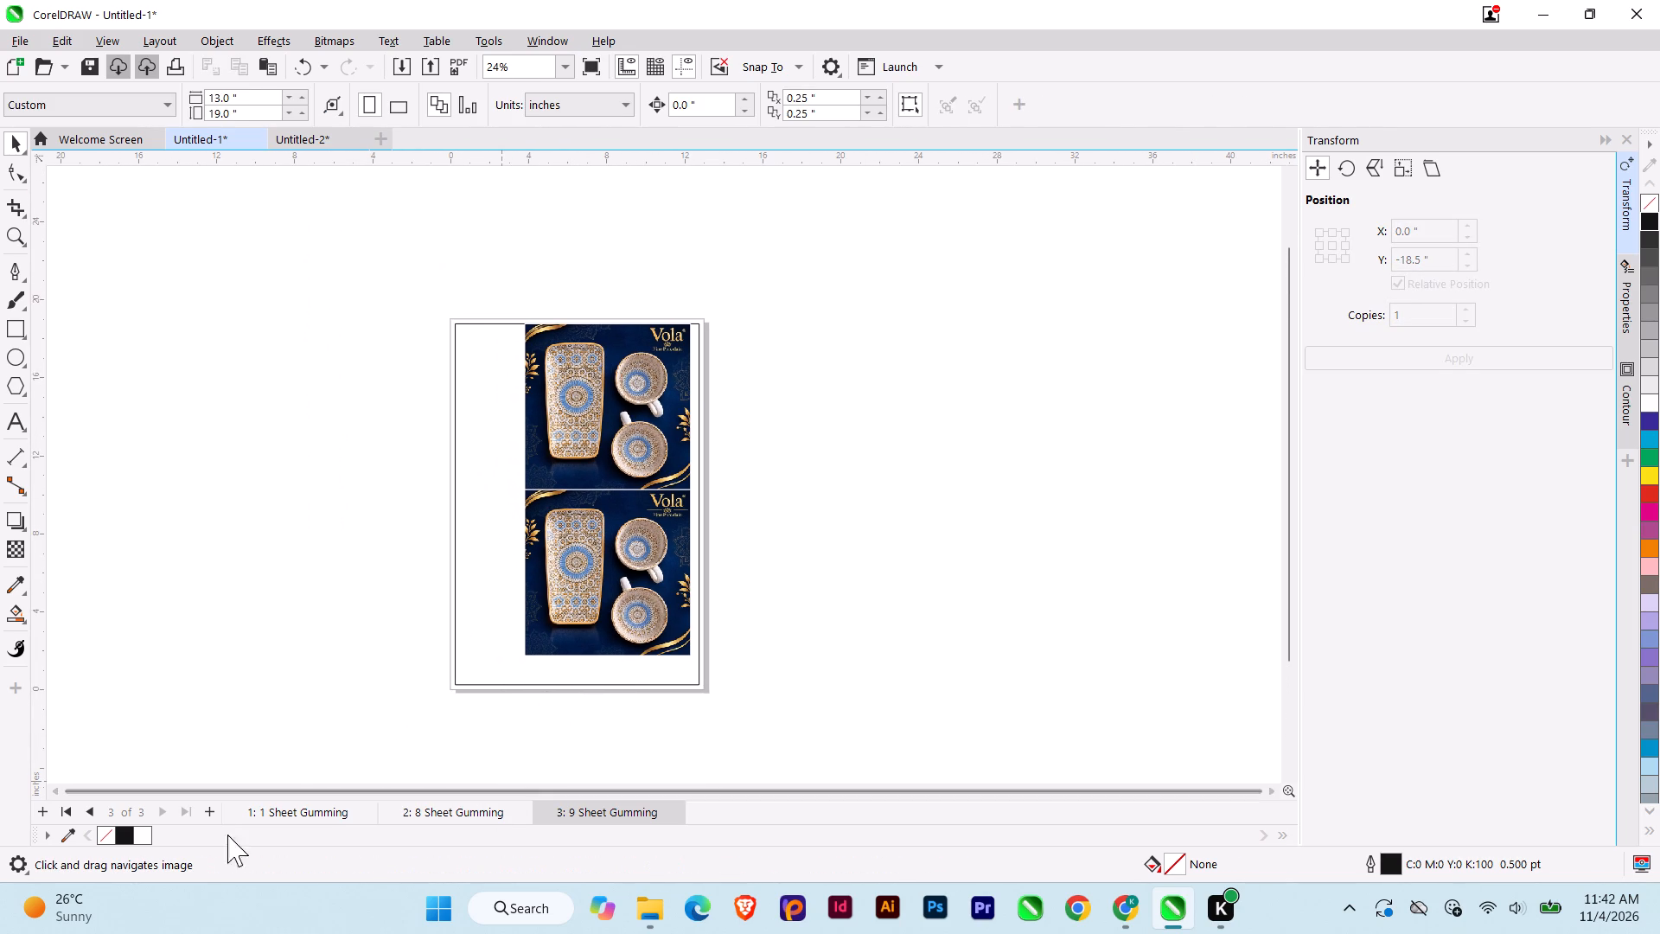
Reorder the document pages as 9 Sheet Gumming, 8 Sheet Gumming and 1 Sheet Gumming.
drag(283, 816, 638, 838)
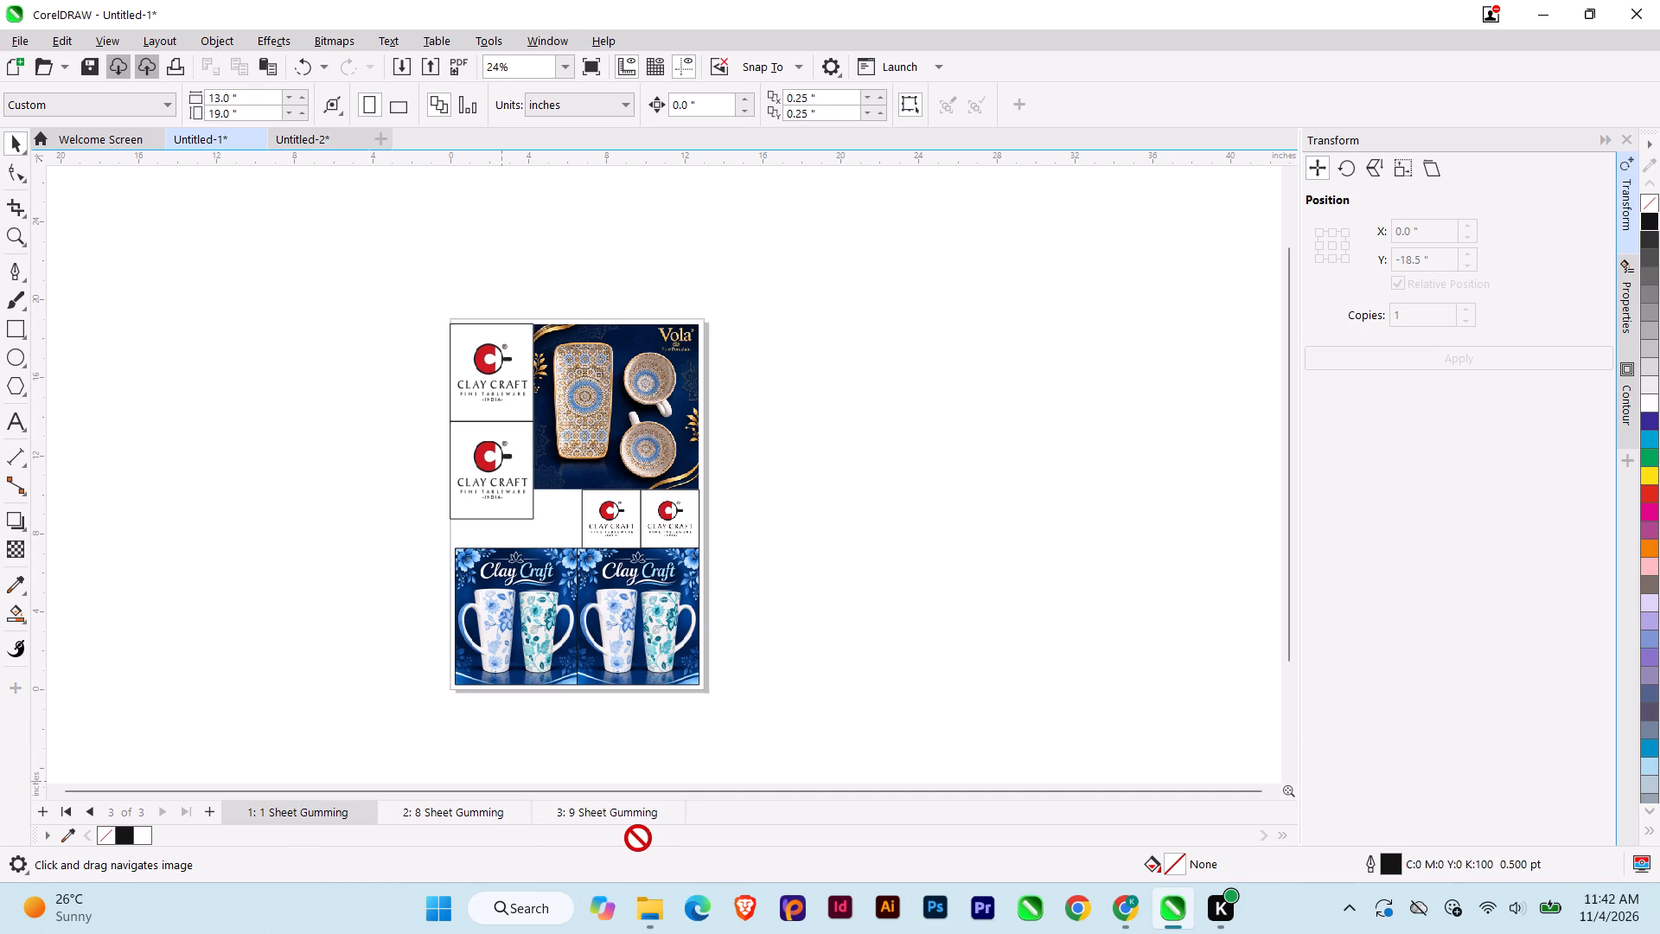
drag(638, 838, 392, 838)
drag(331, 818, 588, 810)
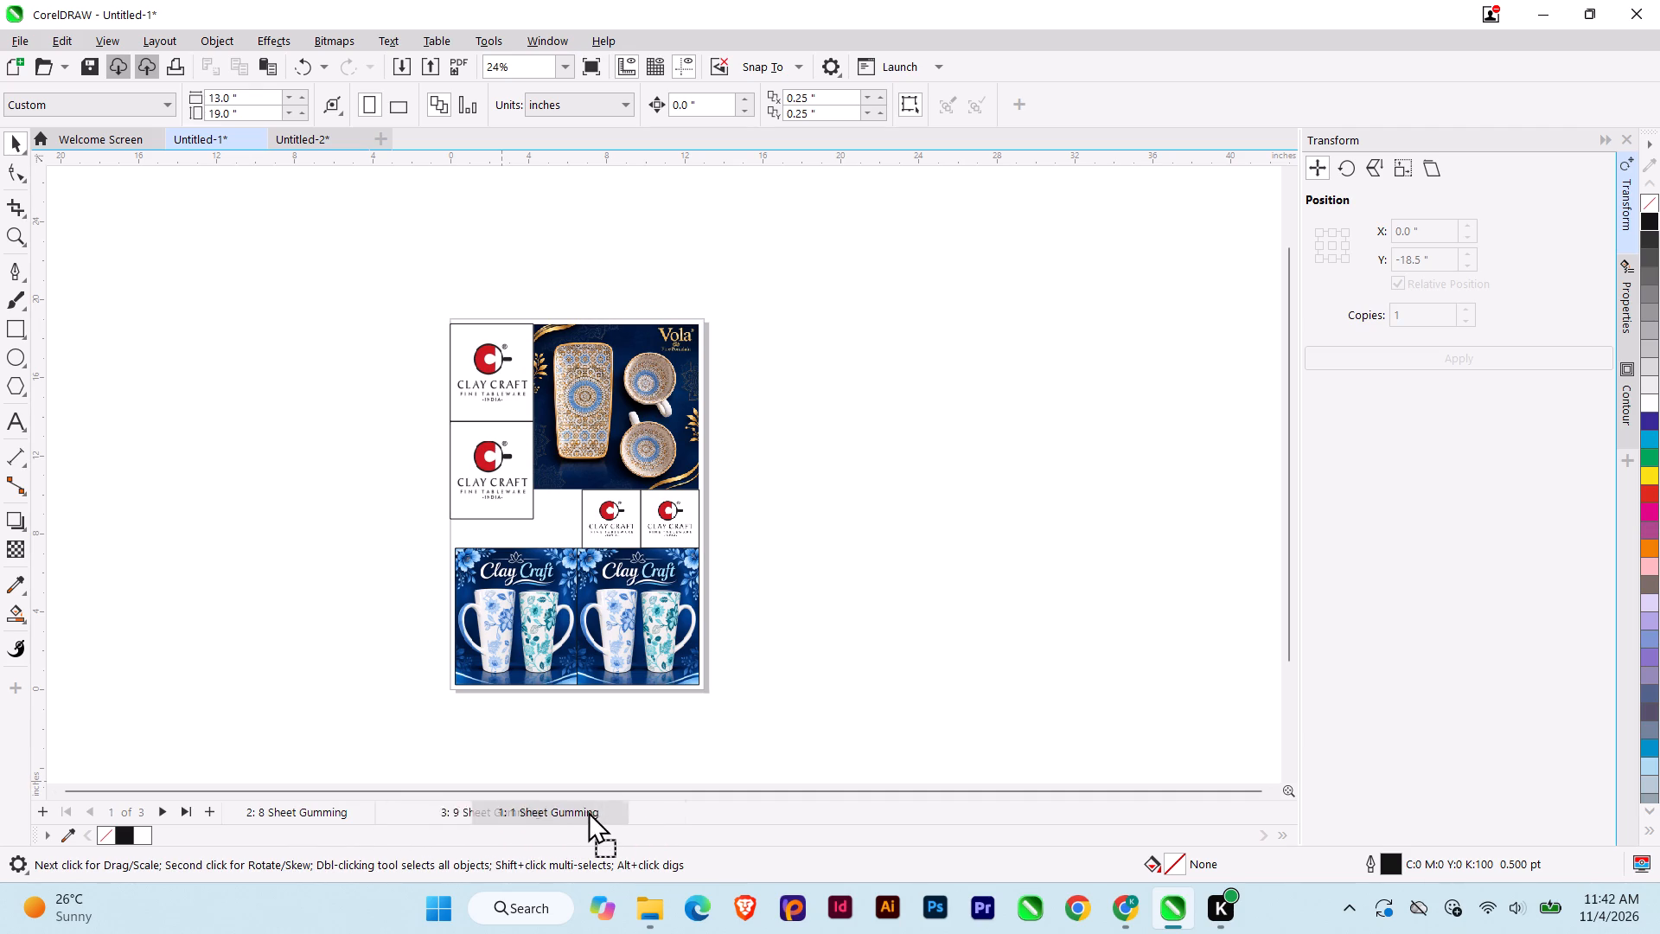
drag(588, 810, 598, 811)
drag(438, 816, 260, 821)
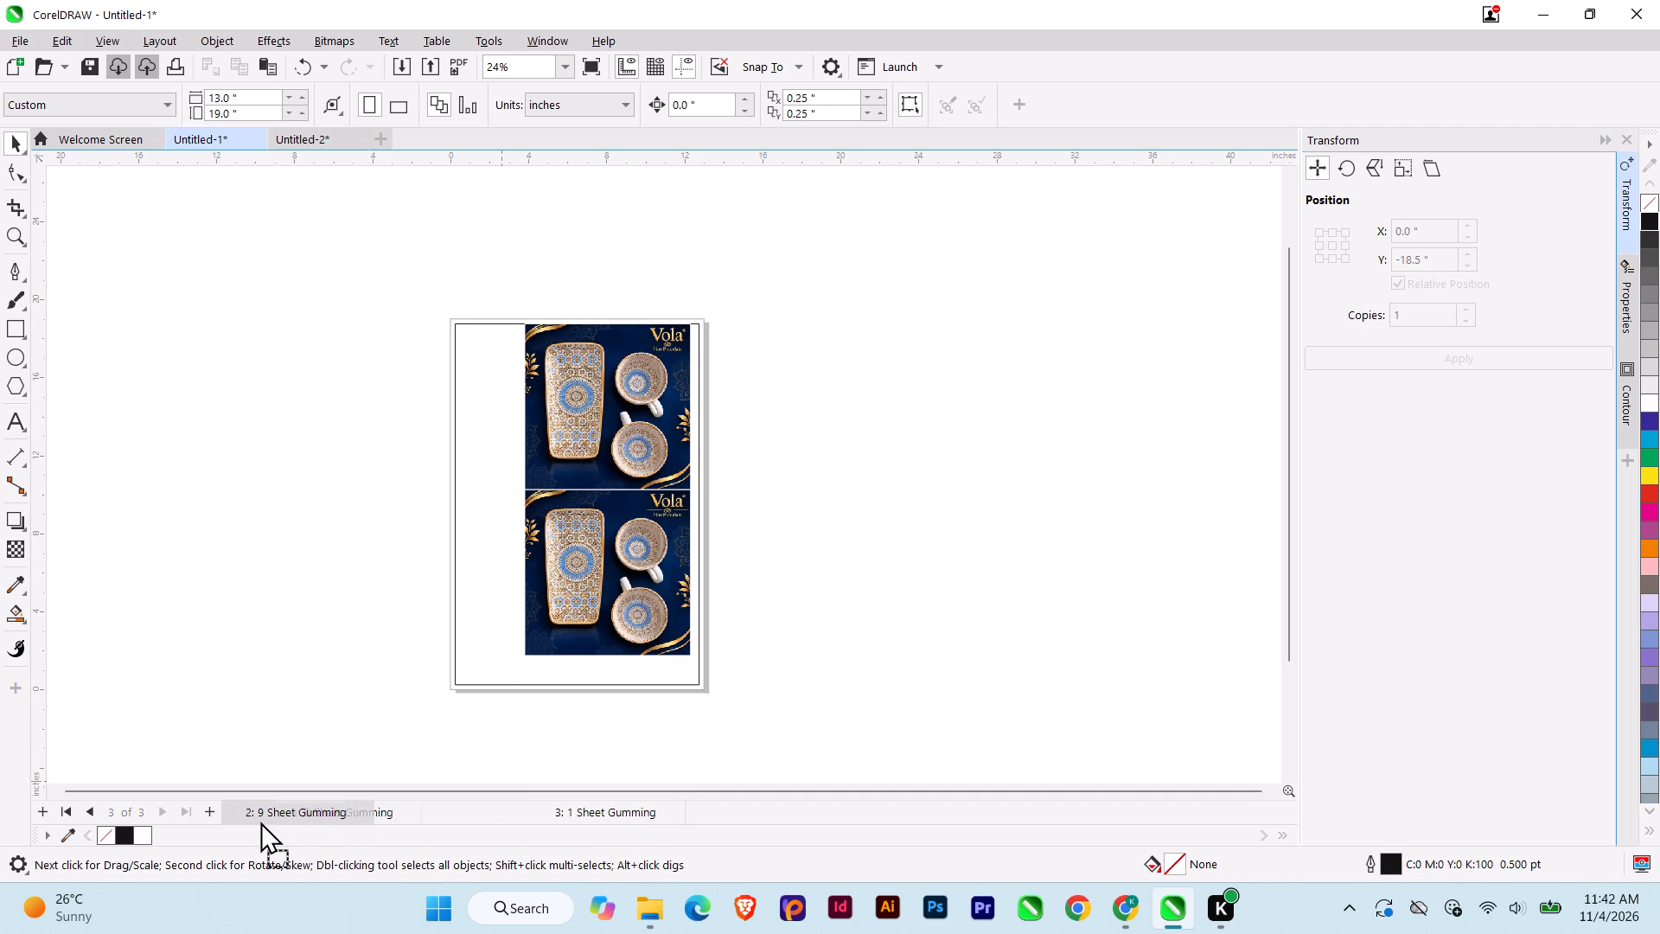
drag(260, 821, 273, 817)
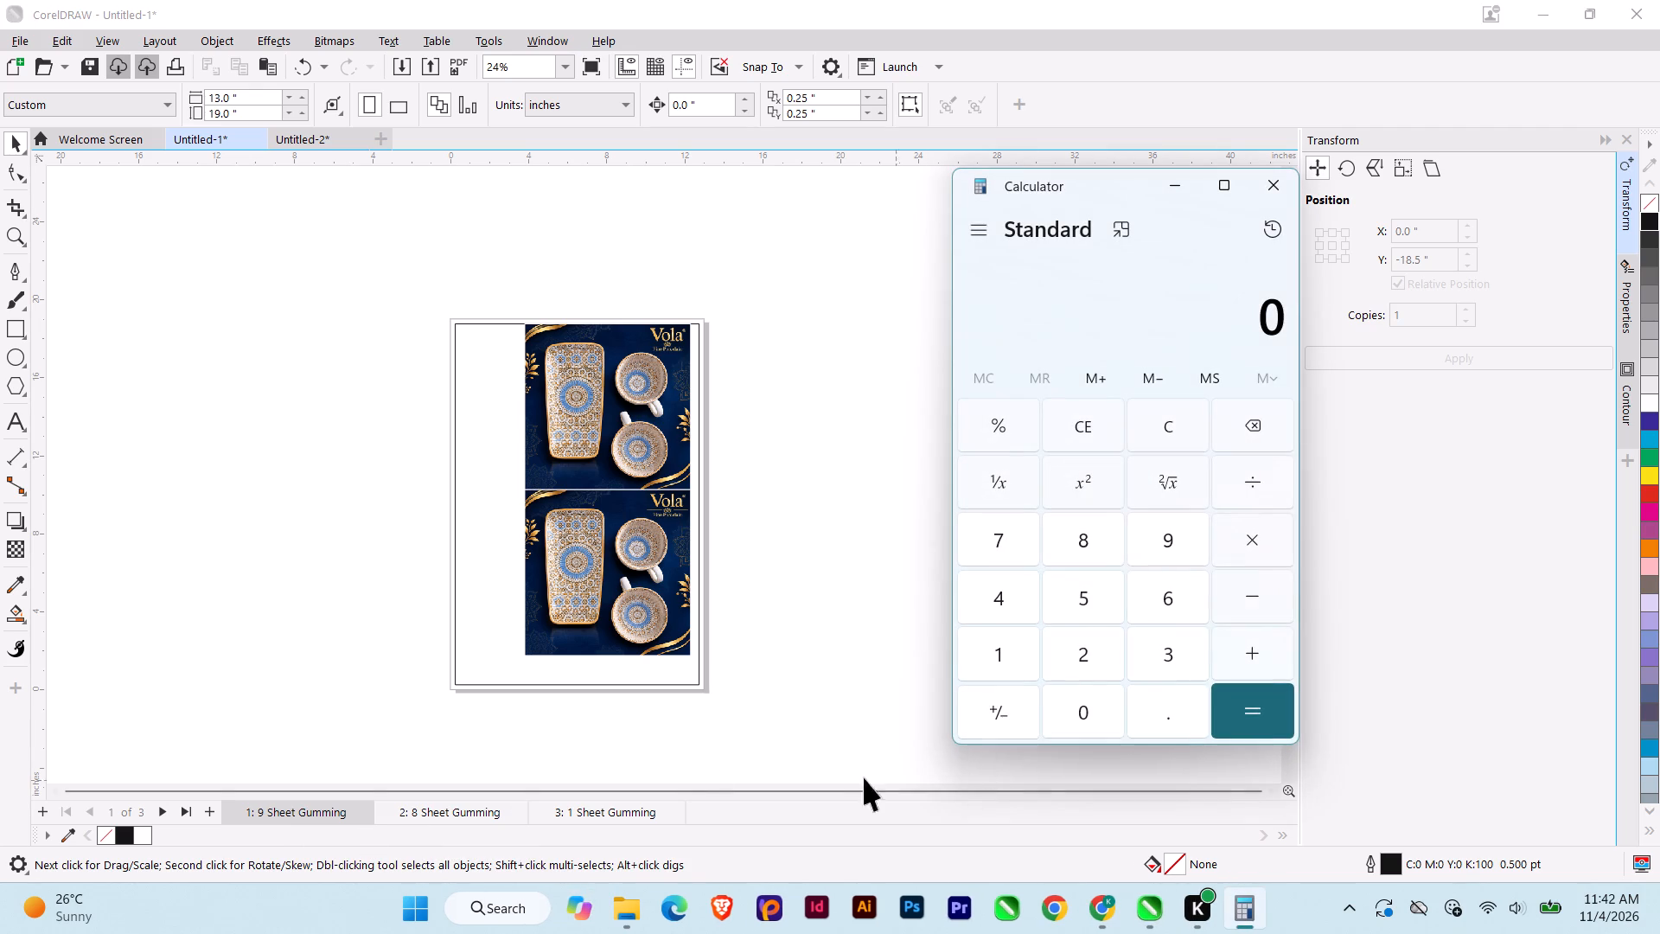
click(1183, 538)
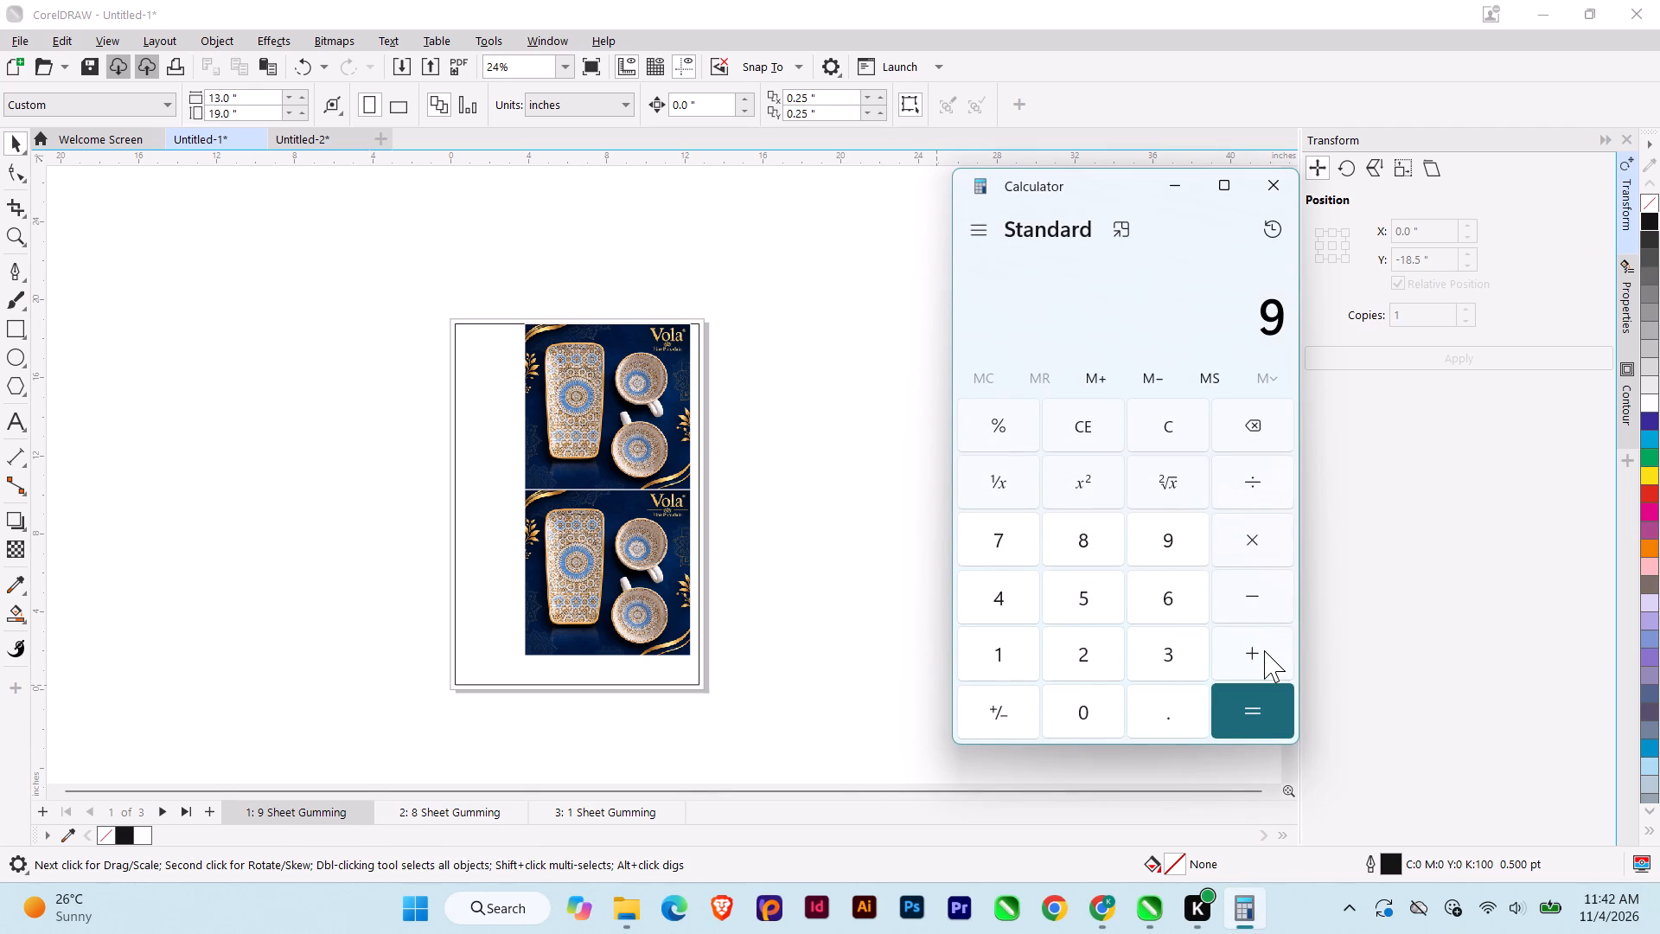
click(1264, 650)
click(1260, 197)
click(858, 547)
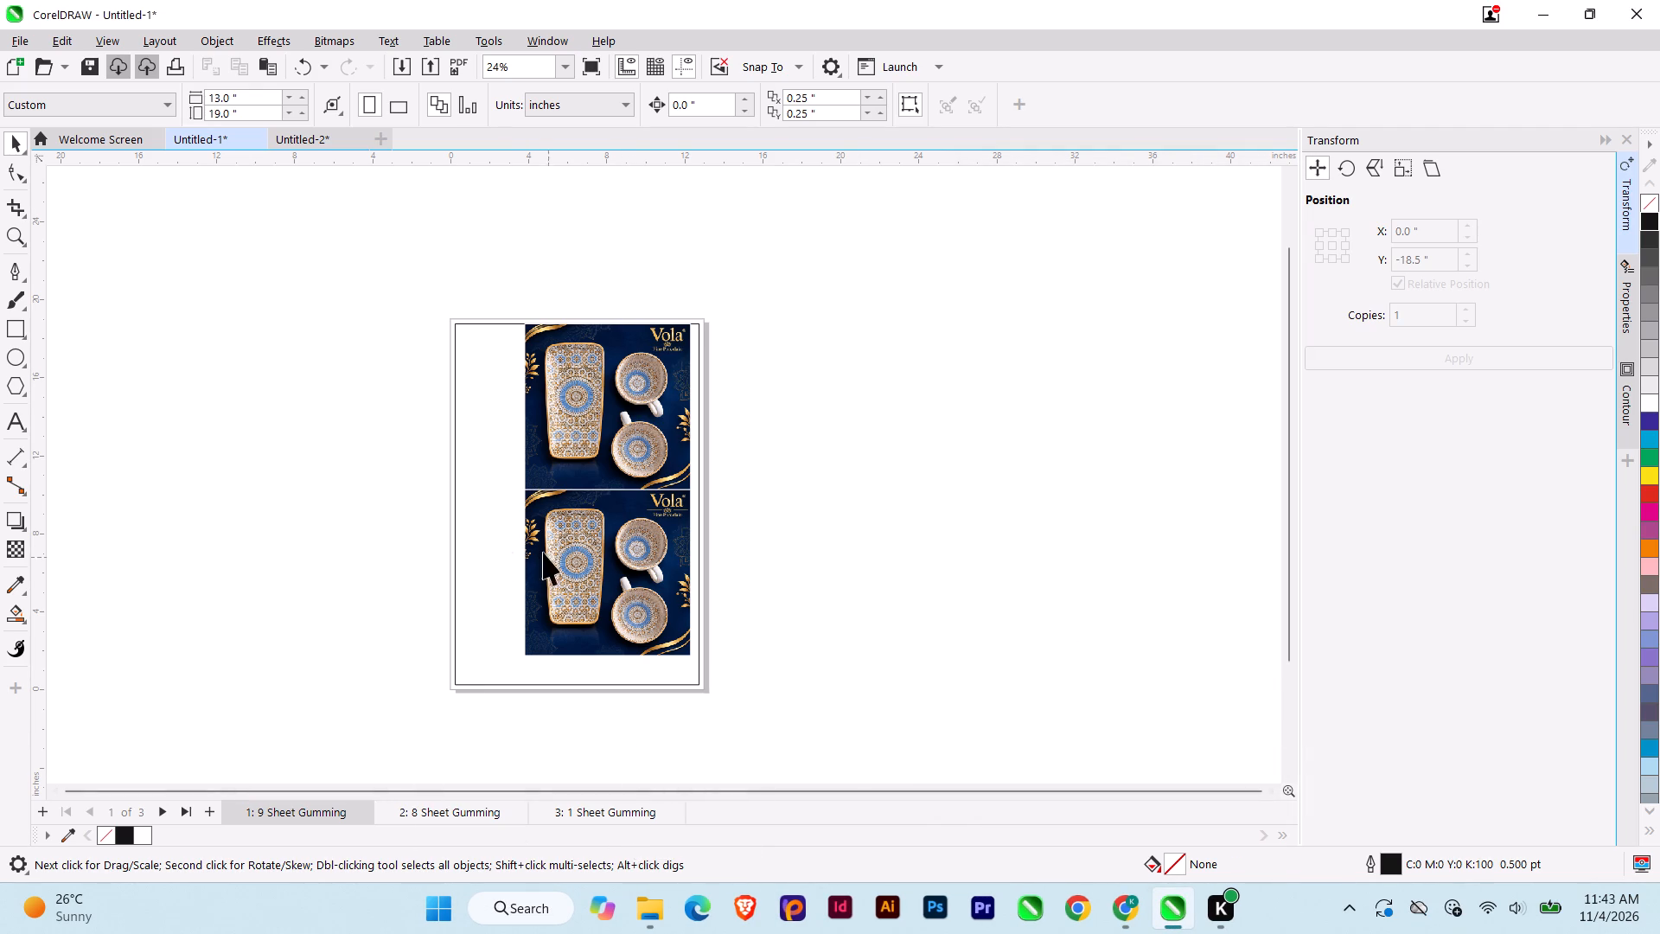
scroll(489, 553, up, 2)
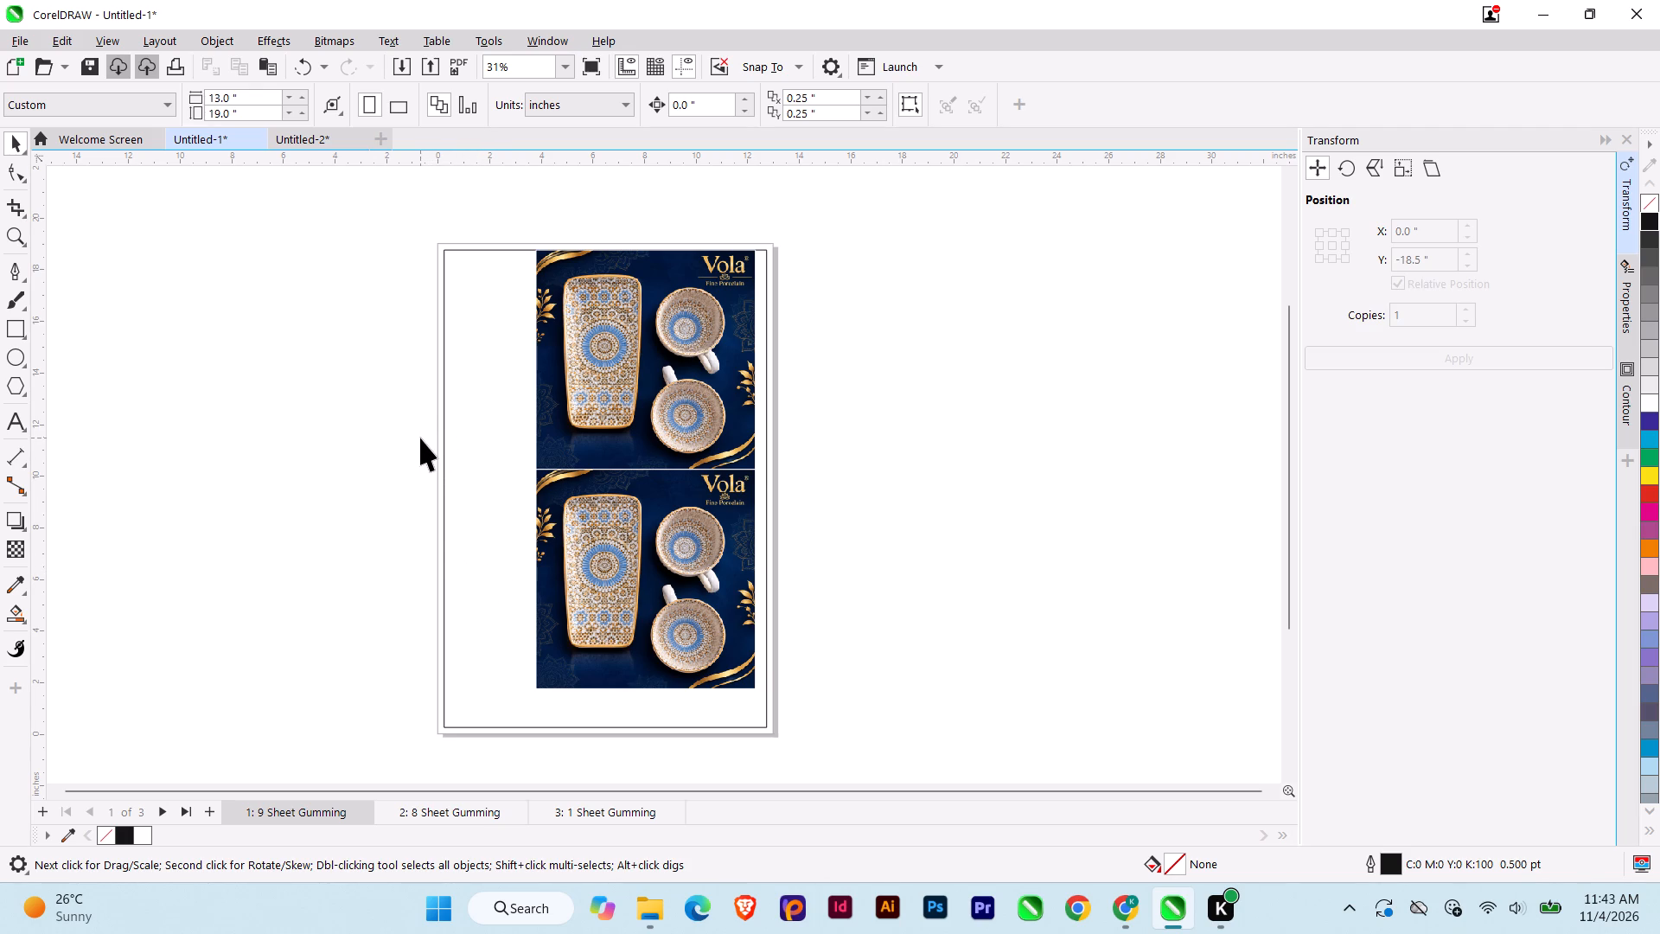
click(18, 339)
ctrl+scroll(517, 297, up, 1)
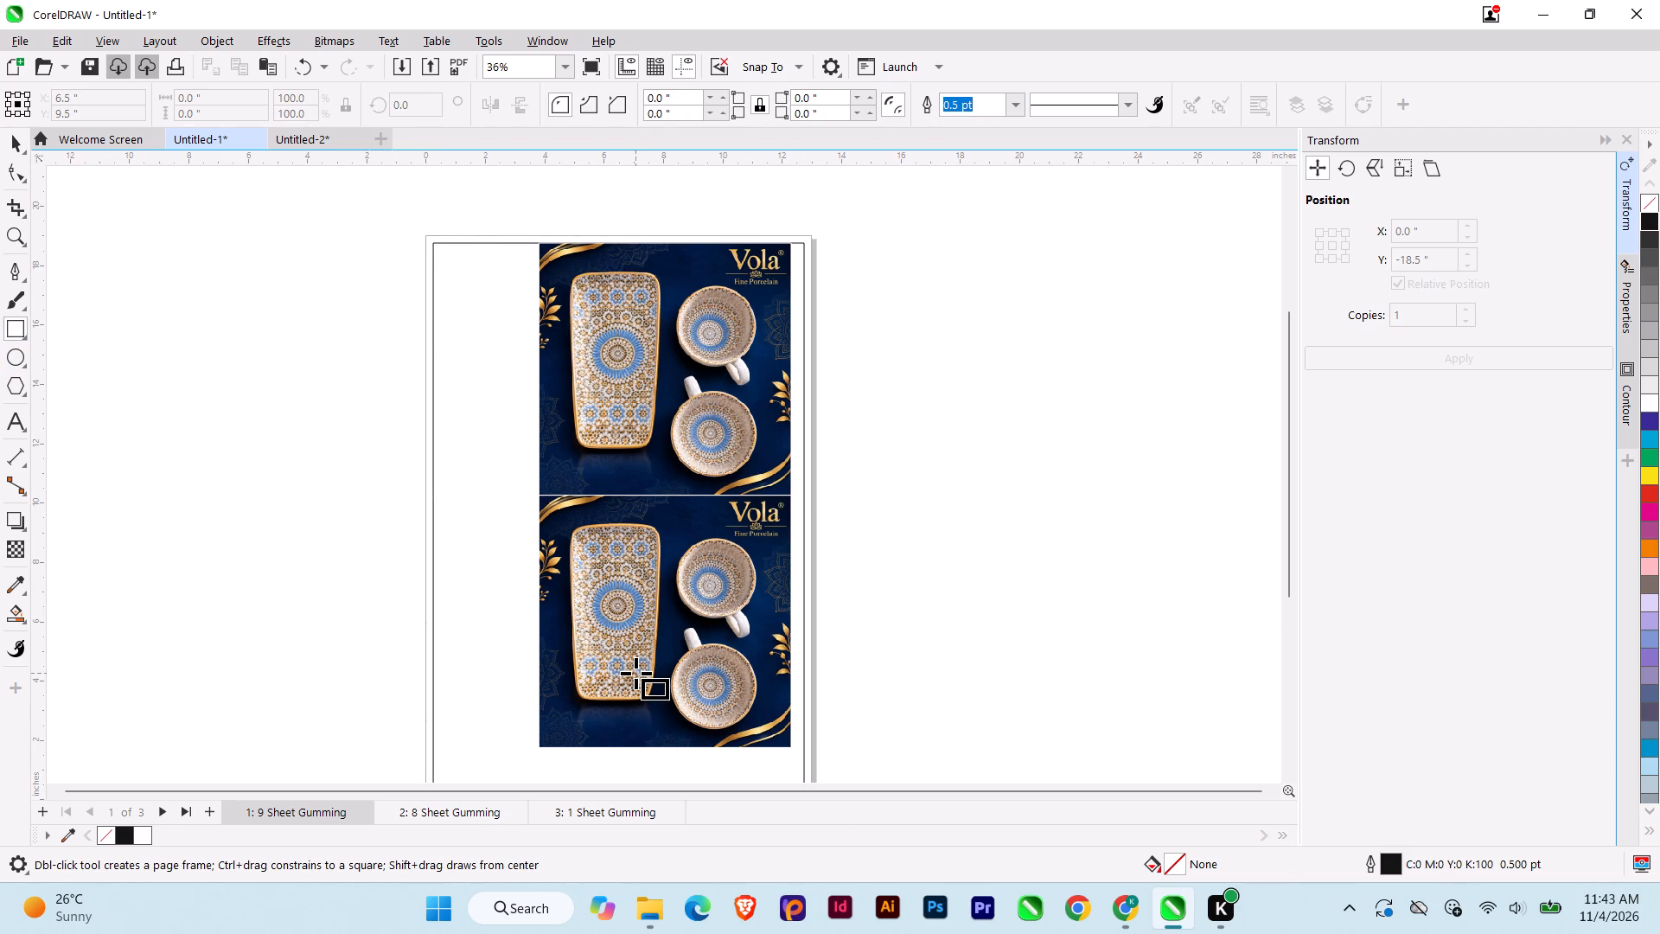
Close the File Explorer window and the ChatGPT and Clay Craft logo search browser tabs, and return to the Untitled-1 document.
key(alt+Tab)
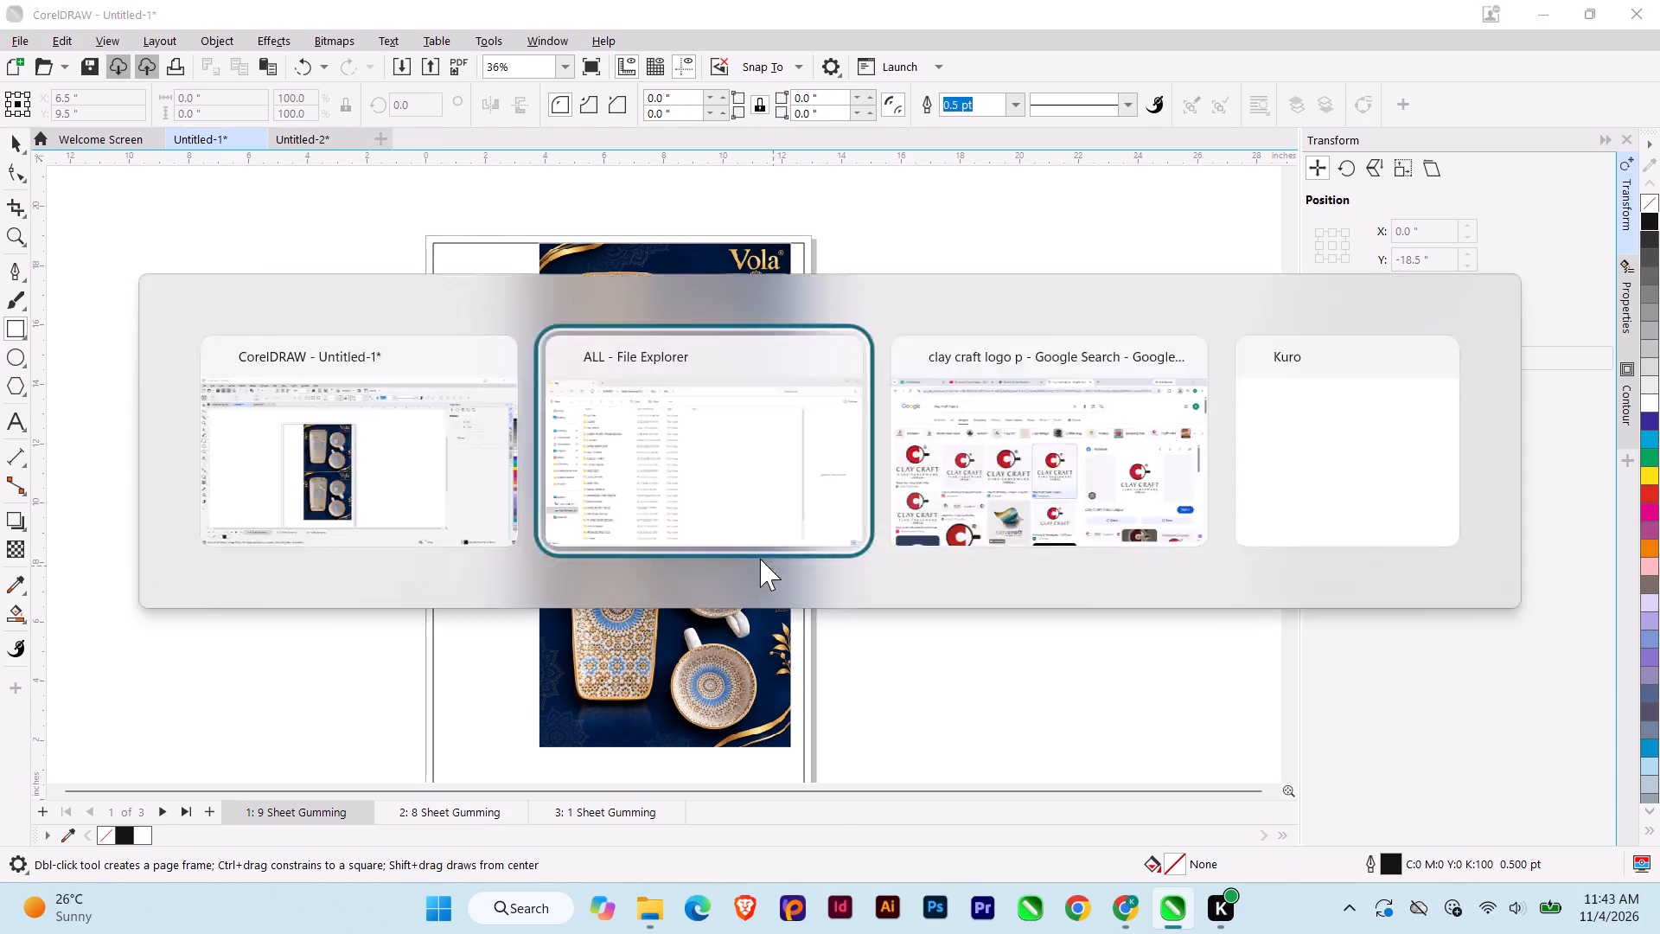
key(alt+F4)
key(alt+Tab)
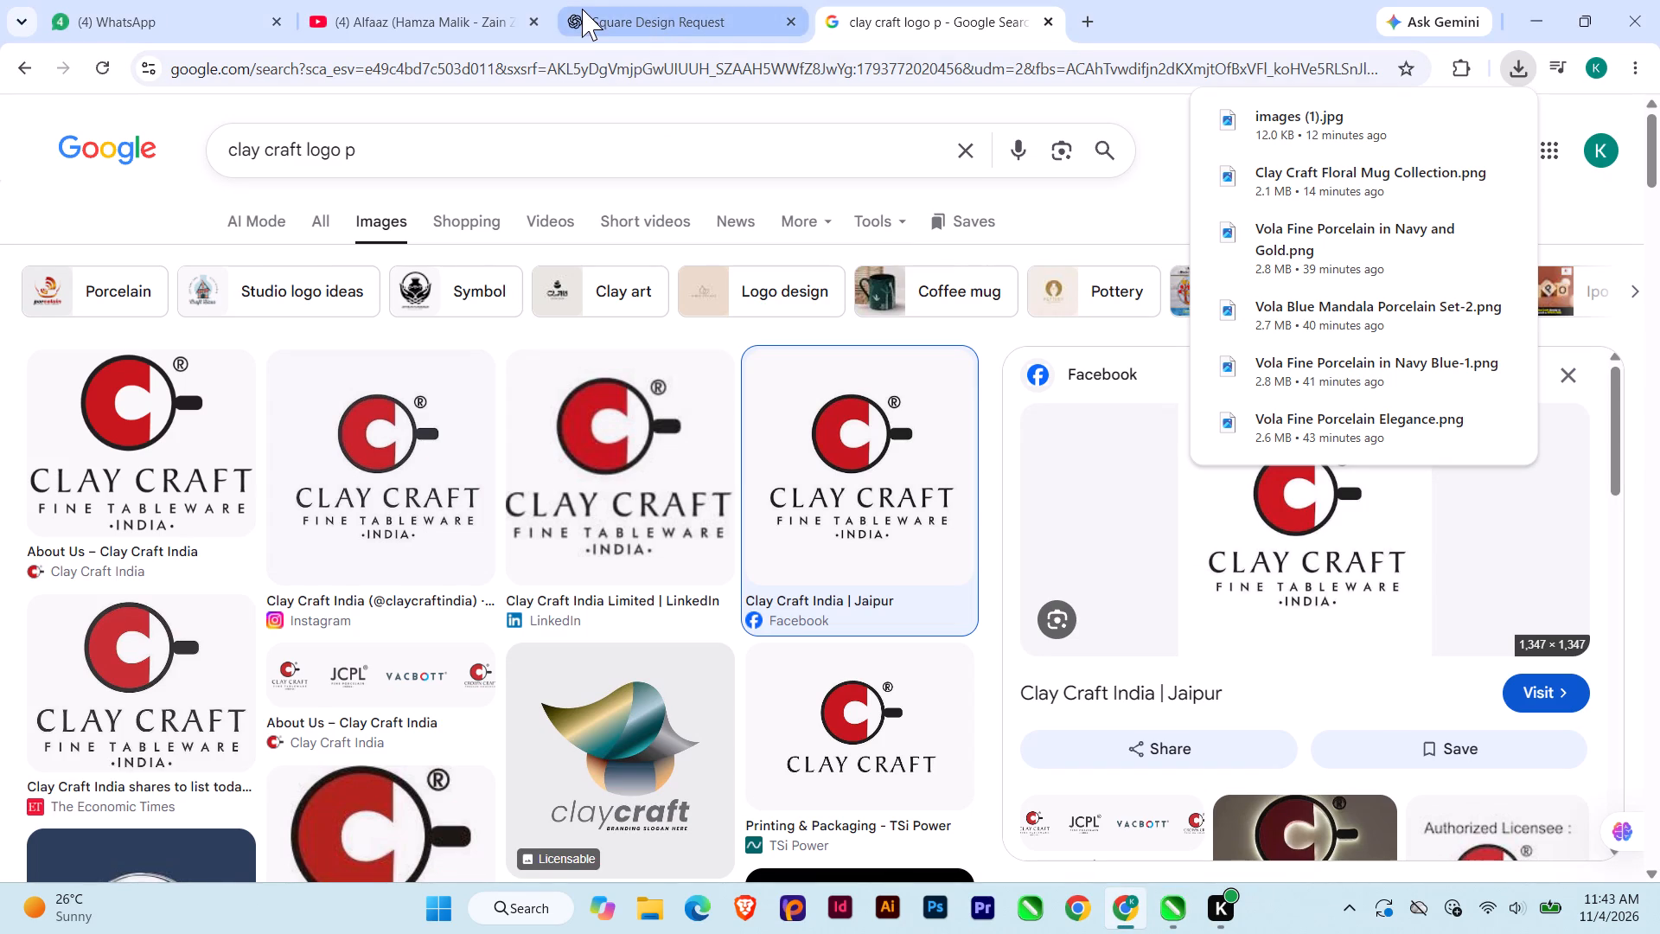
click(359, 1)
click(513, 372)
click(660, 0)
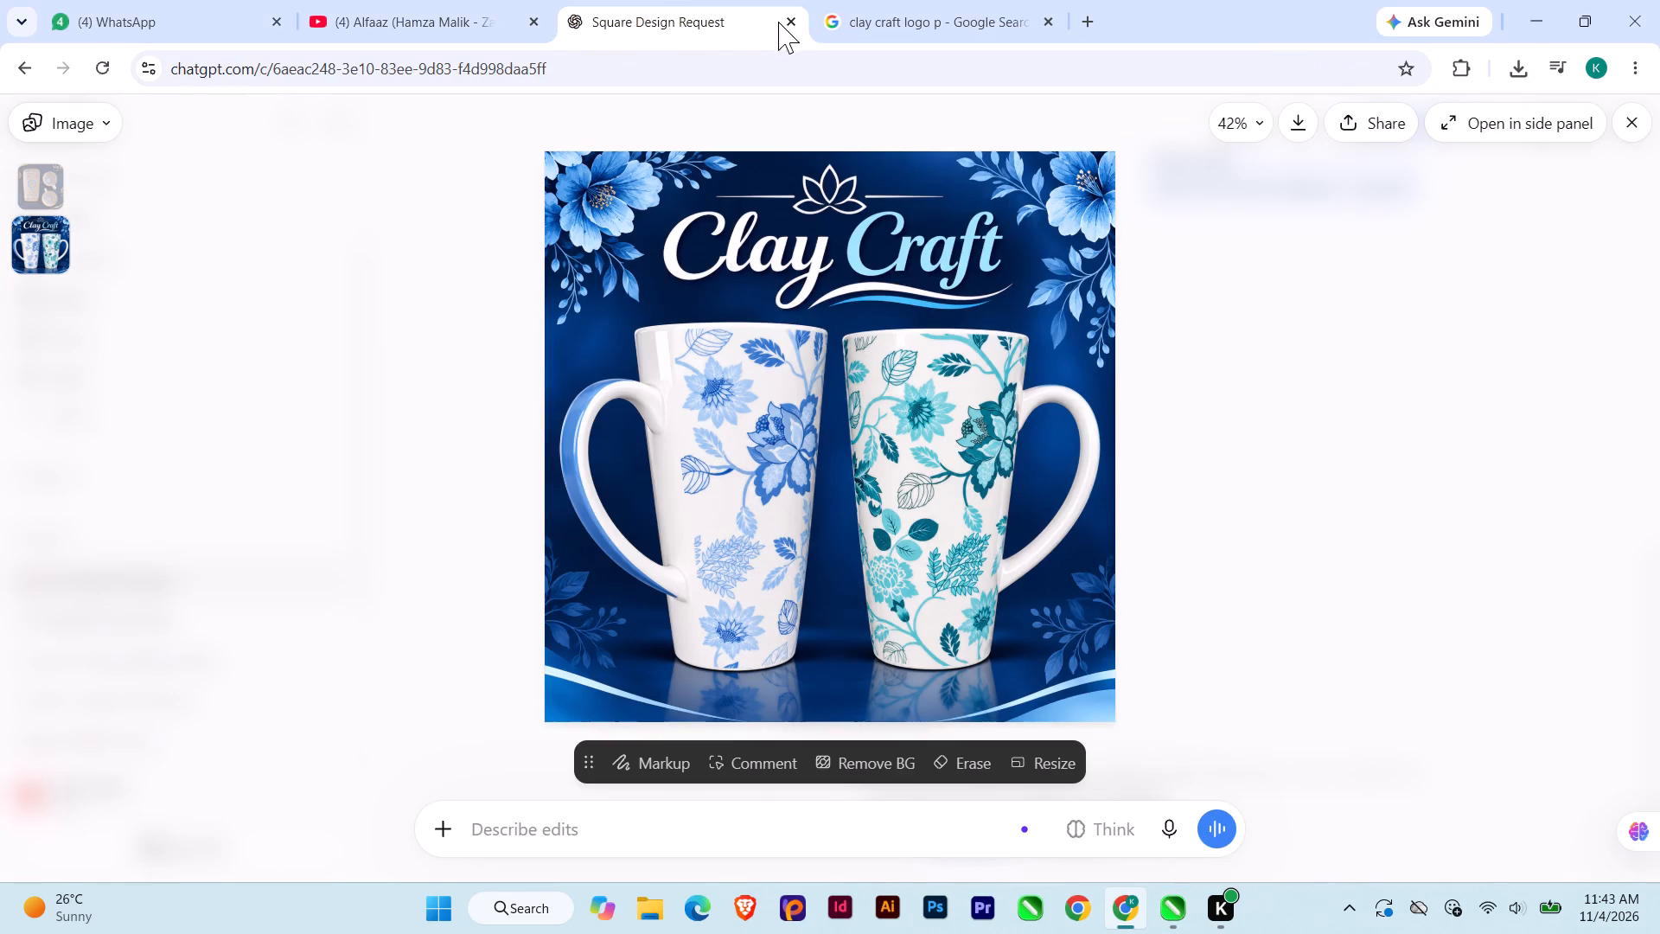
click(796, 20)
click(796, 20)
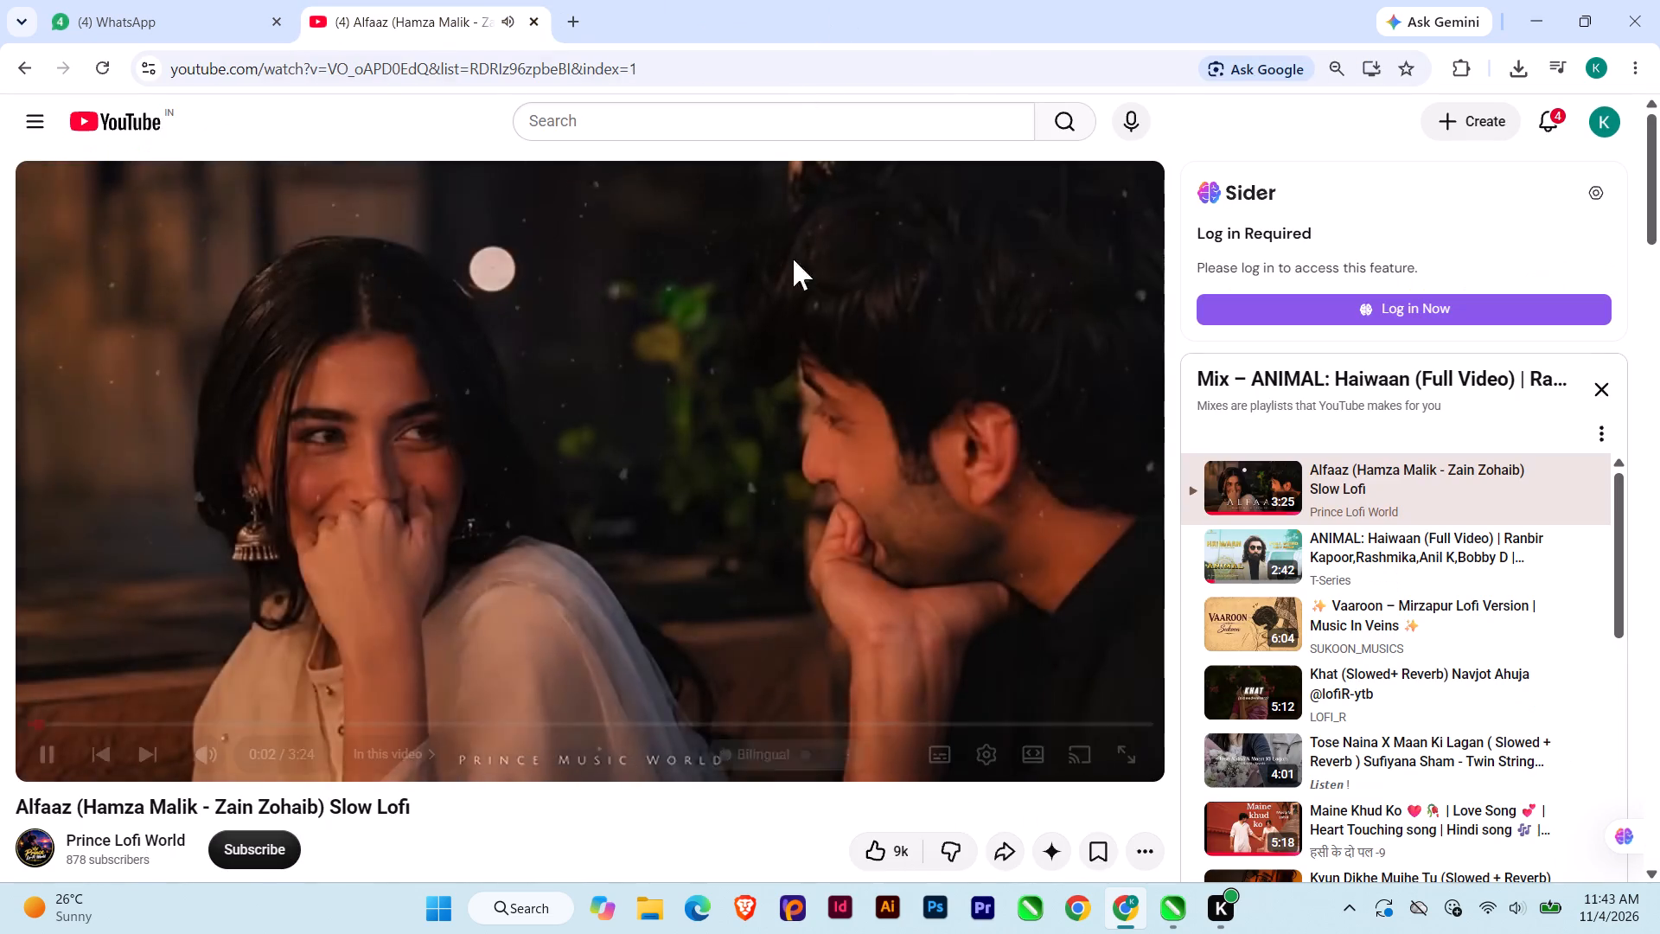
key(alt+Tab)
key(ctrl+space)
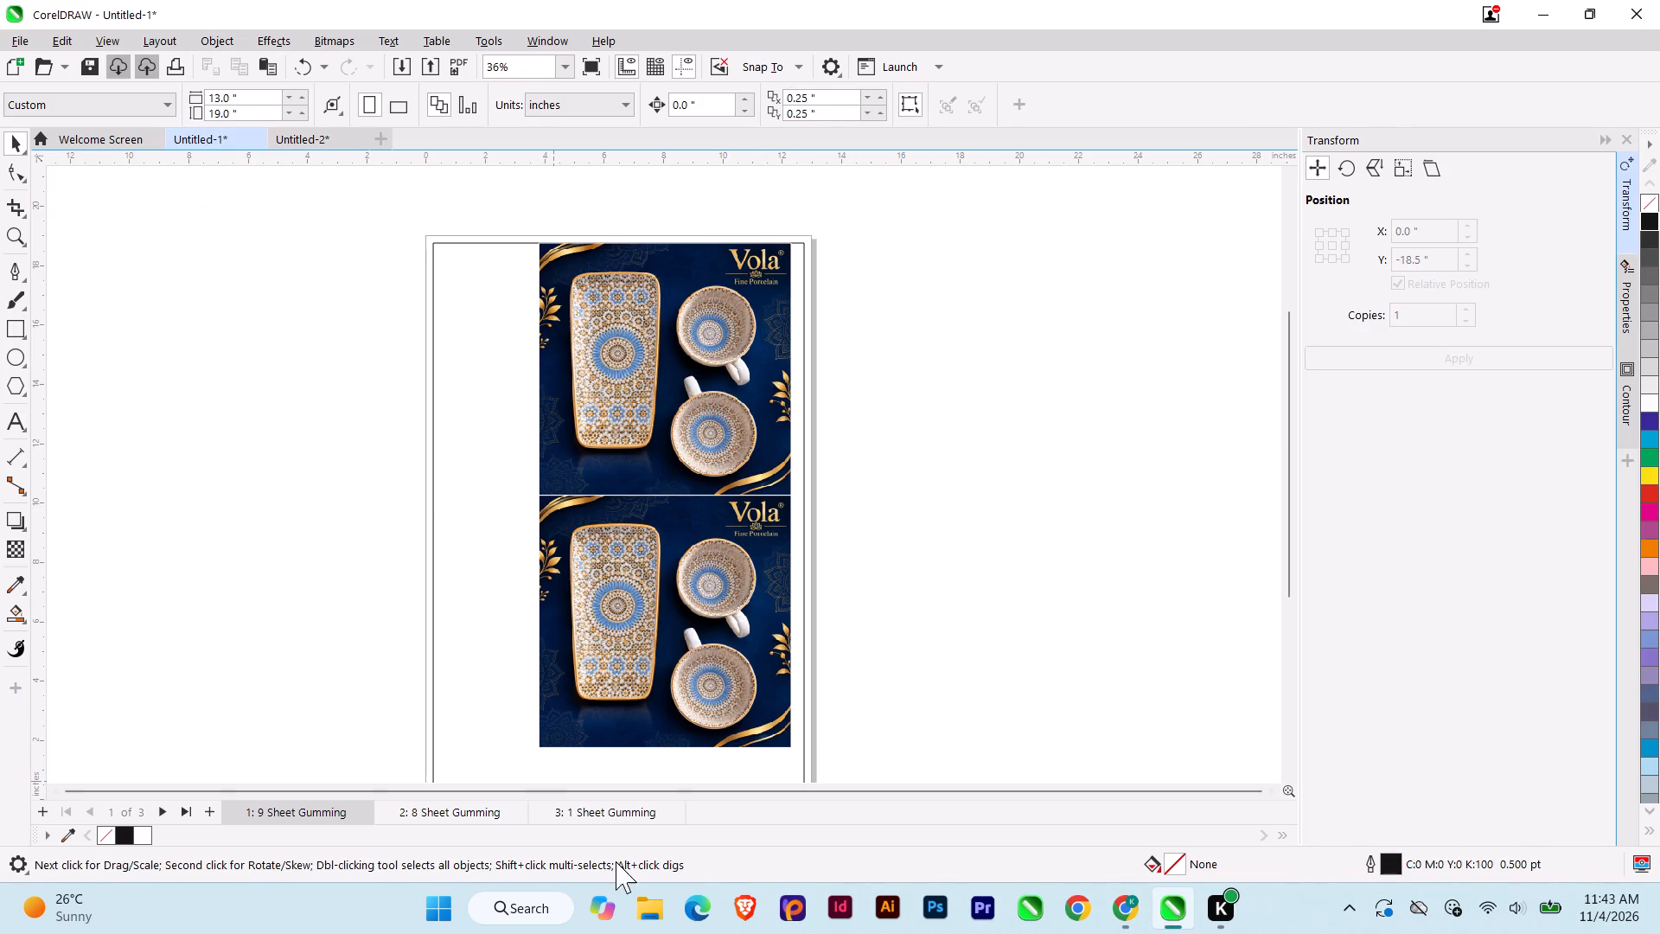
In File Explorer, browse to ALL\ALL\GIFT DESIGN on drive E and open the marriage gift card file from the customer's "ashok" folder.
click(647, 907)
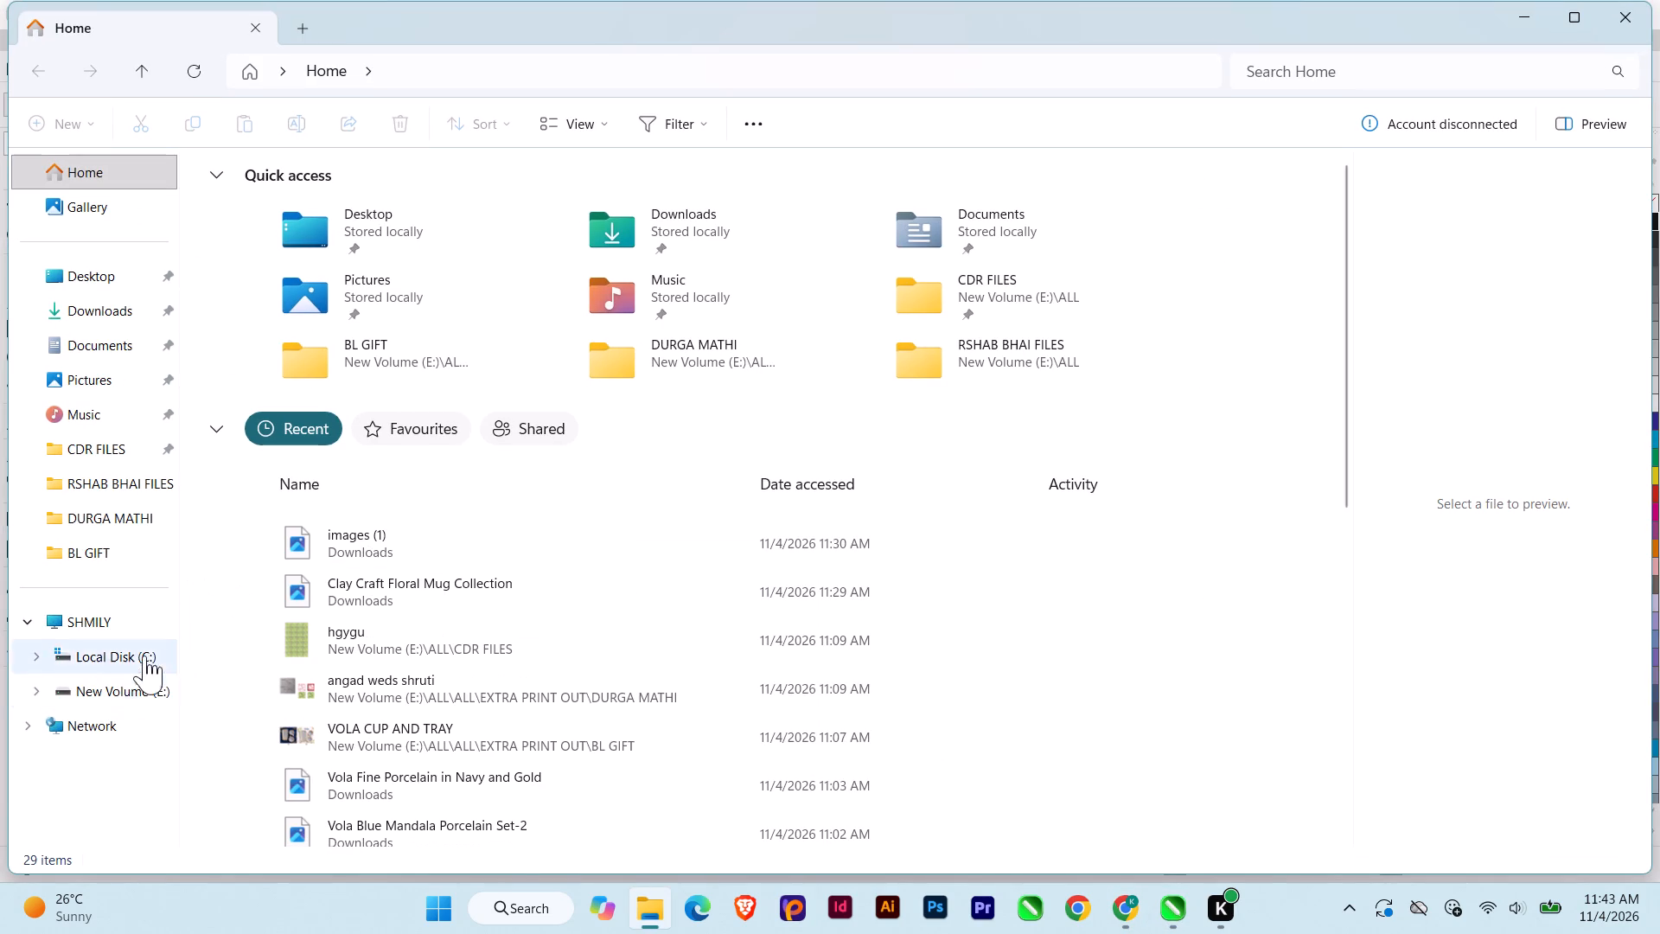
click(137, 679)
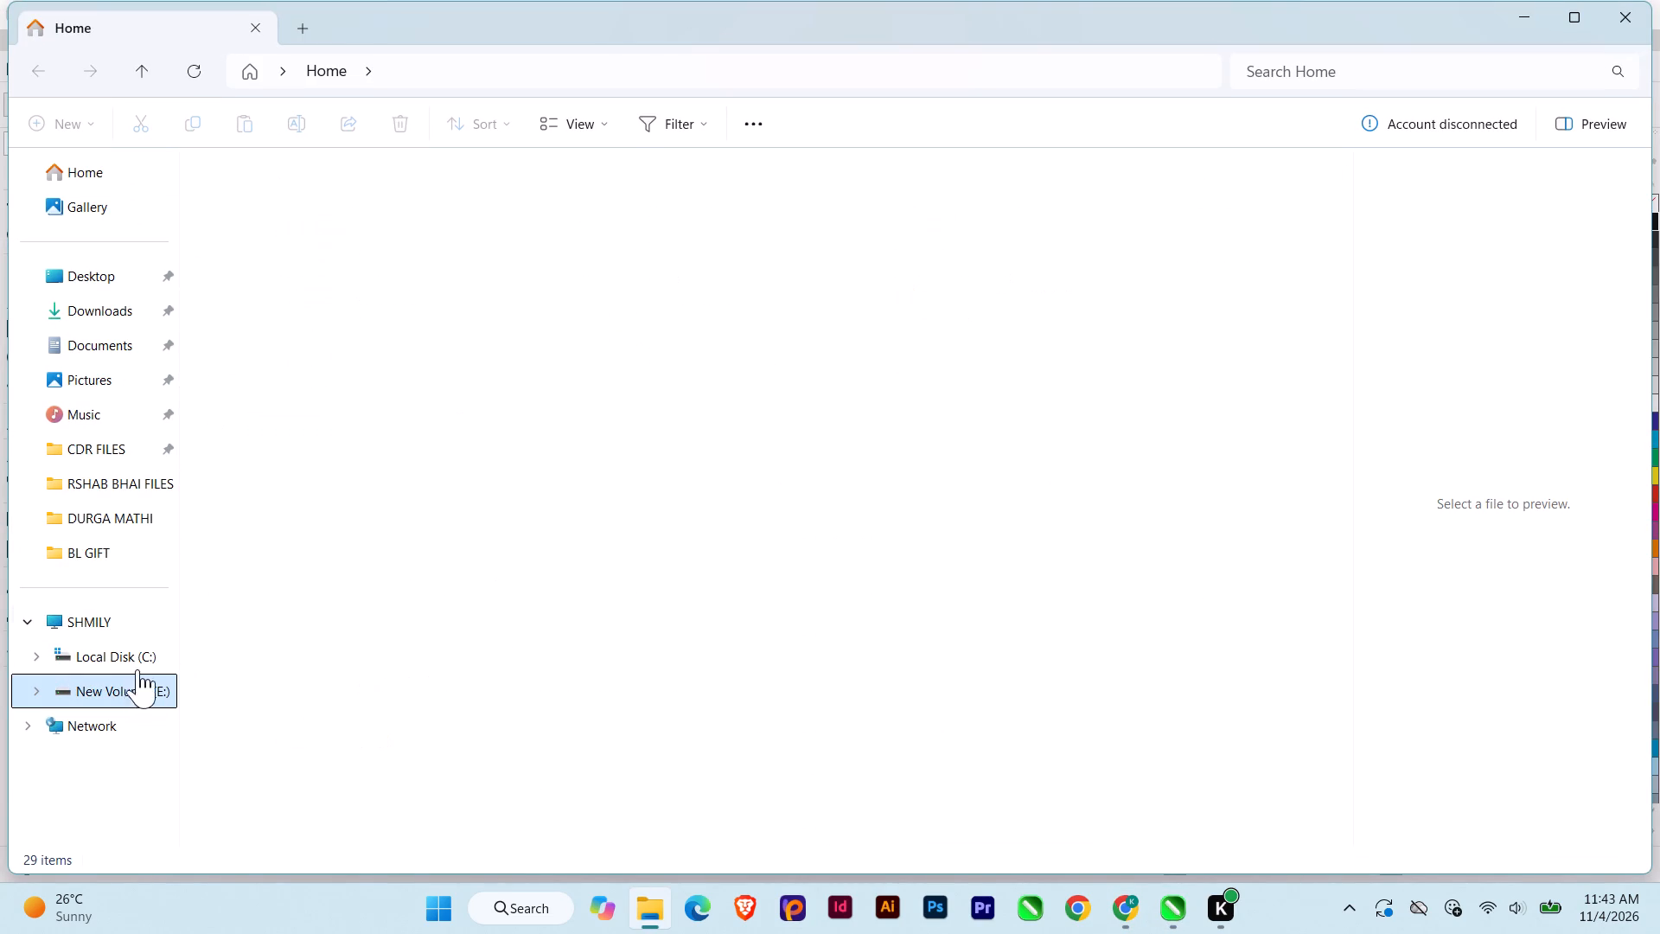
double_click(412, 185)
double_click(277, 208)
click(316, 361)
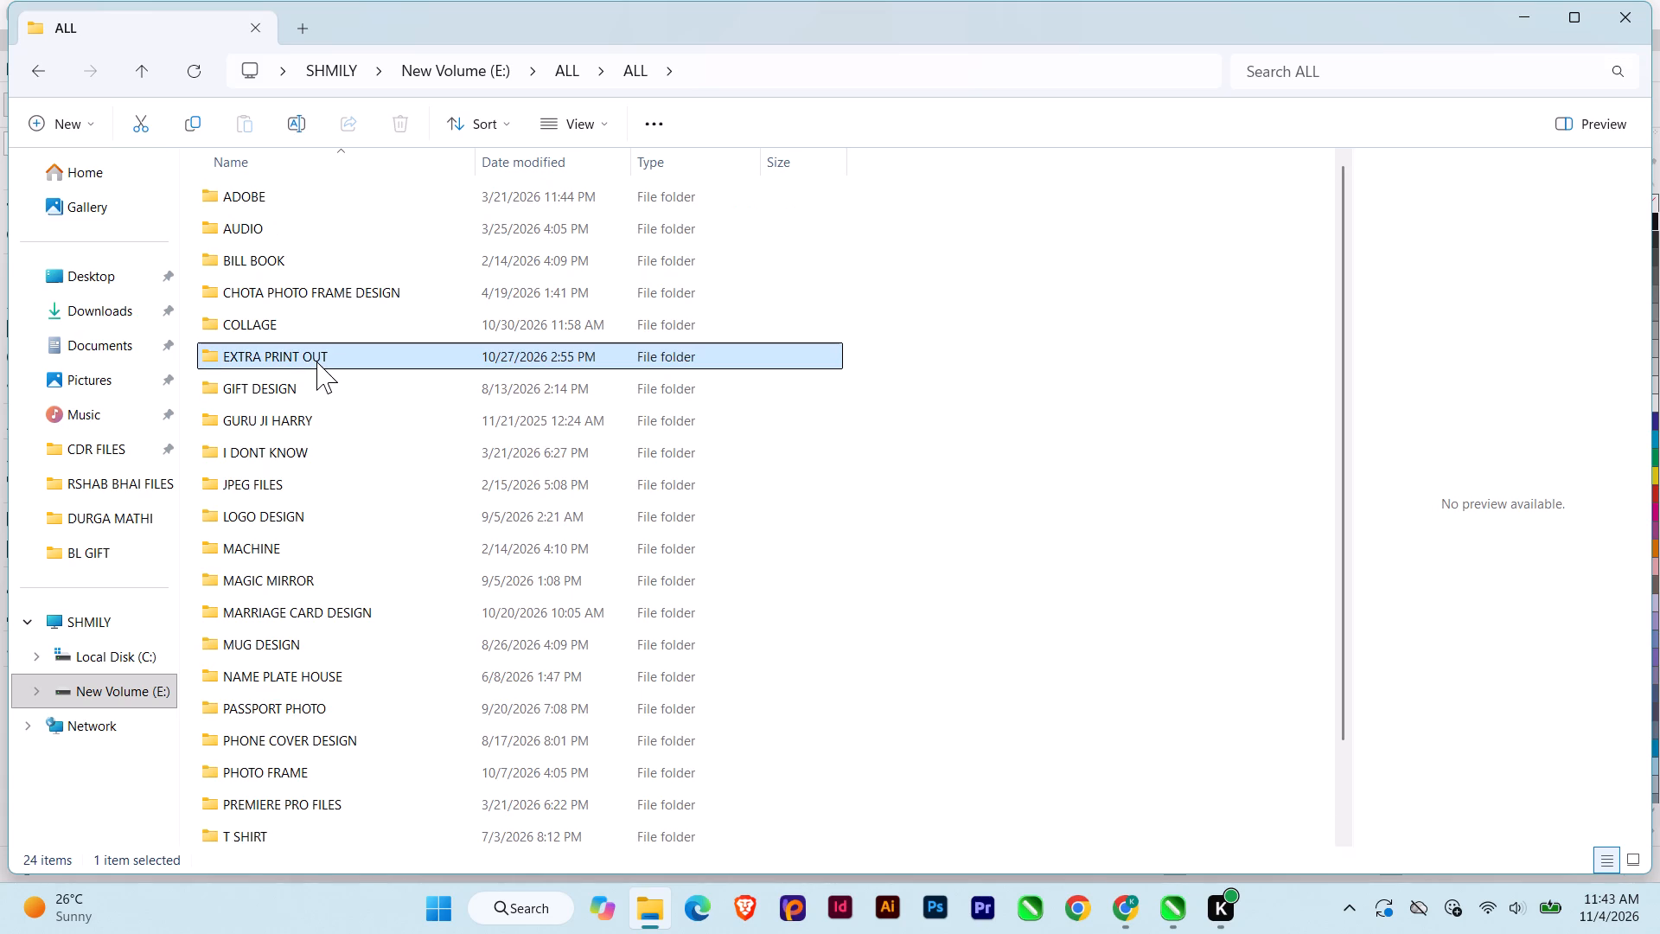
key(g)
double_click(332, 400)
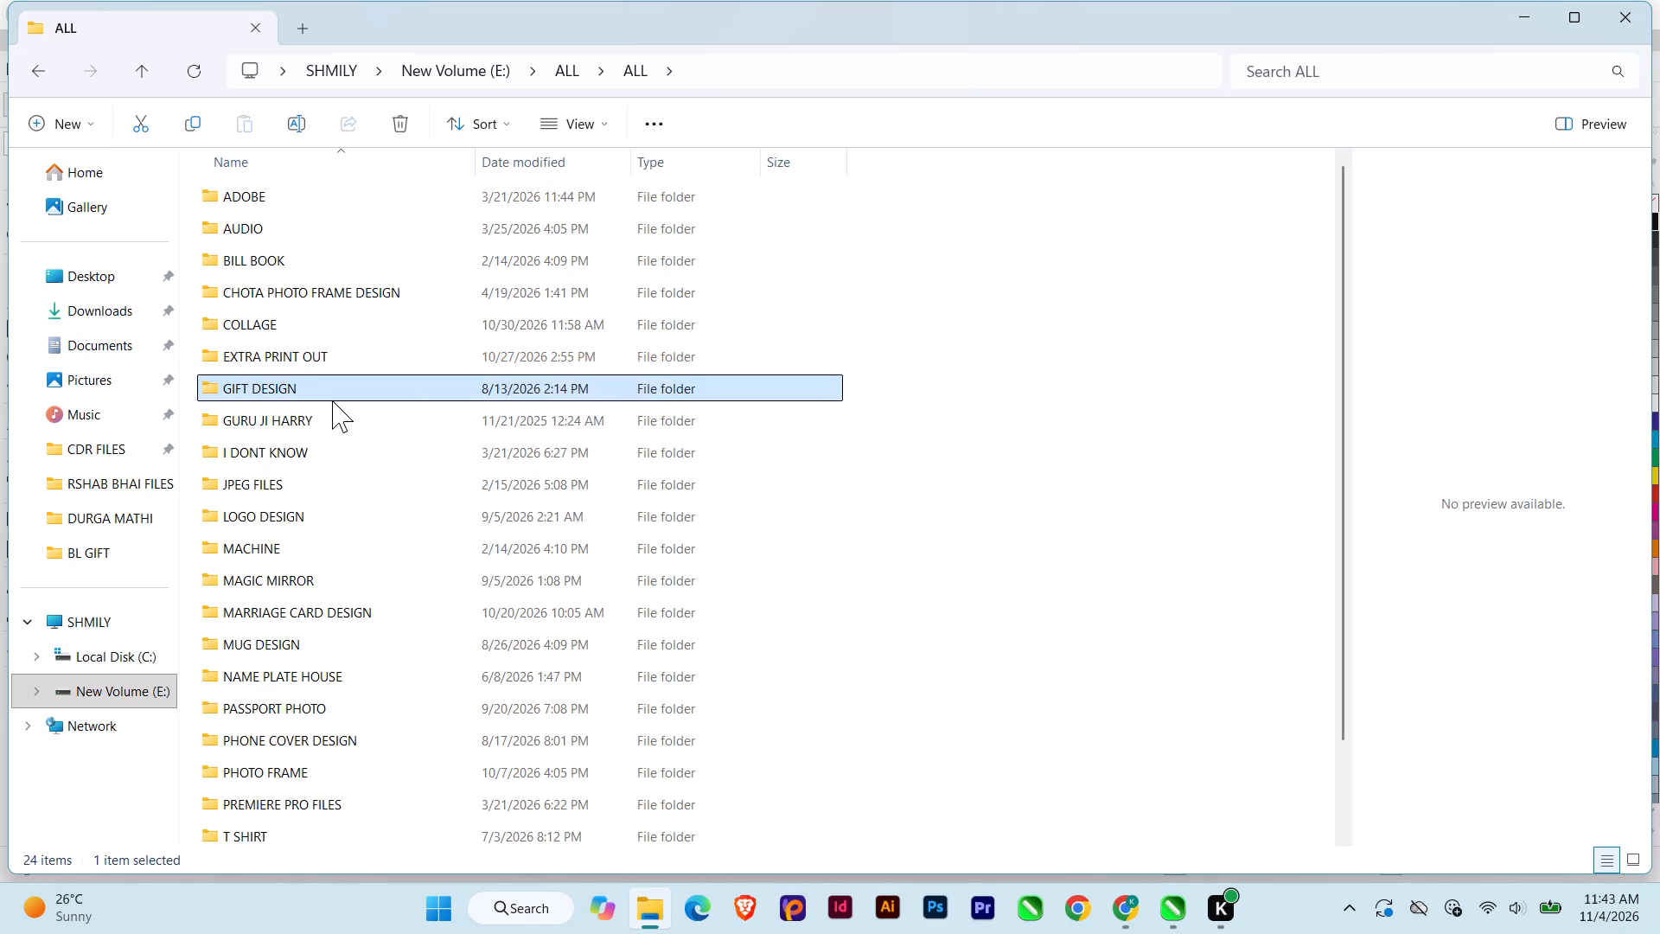
ctrl+scroll(444, 327, up, 20)
ctrl+scroll(444, 327, up, 8)
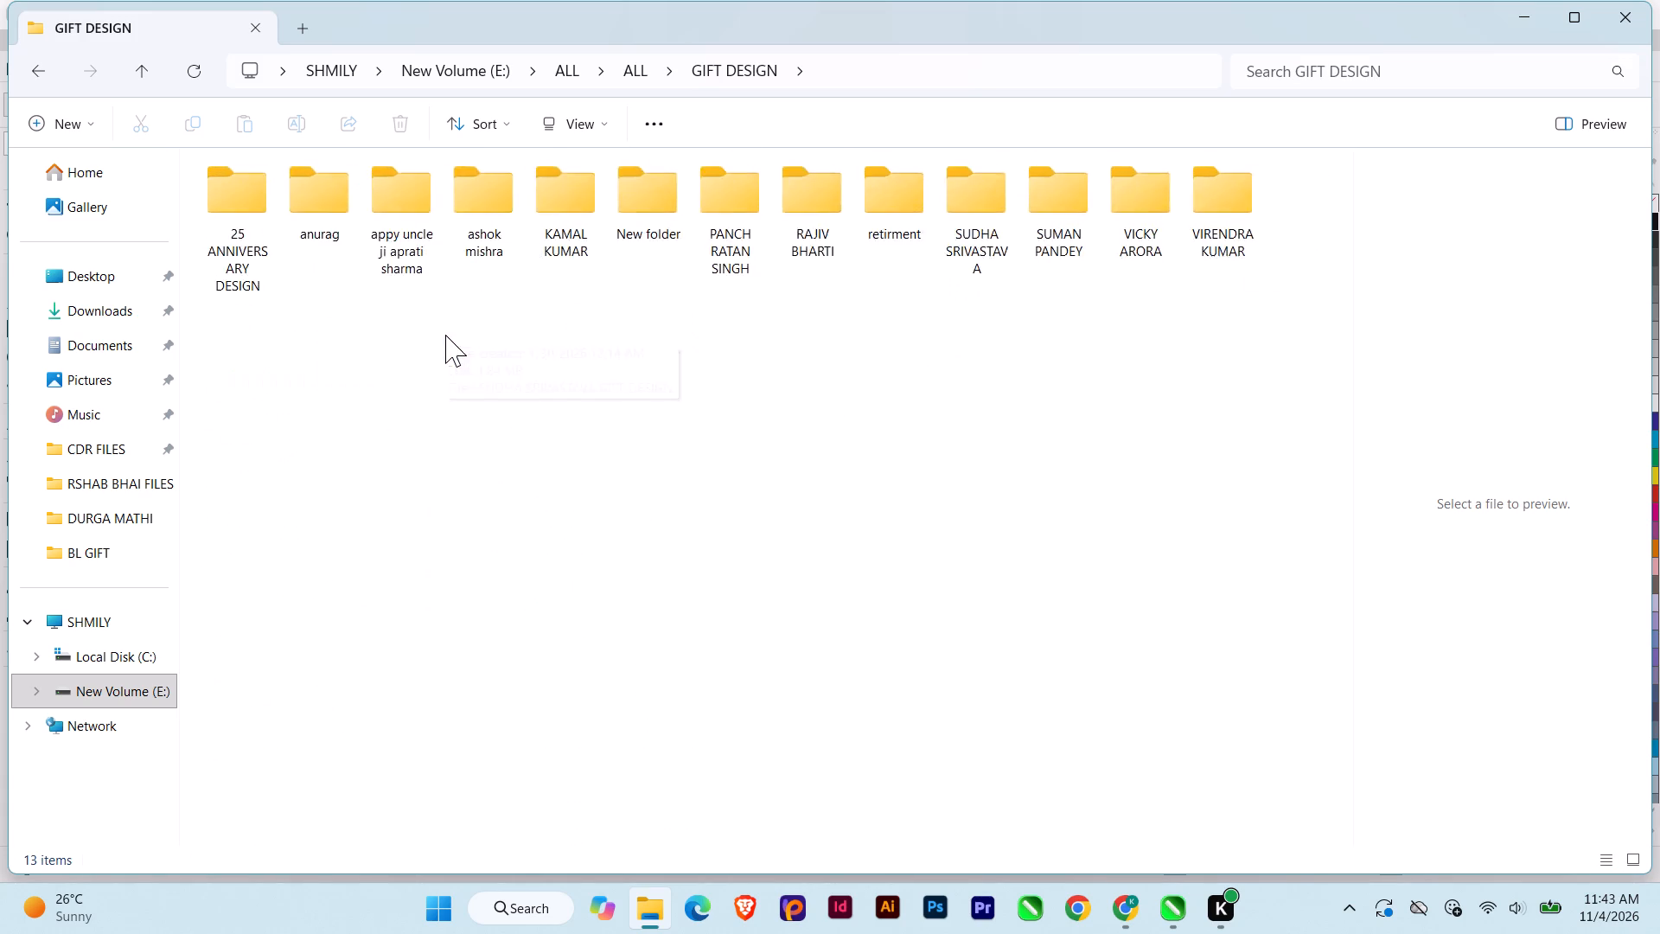
ctrl+scroll(445, 335, up, 7)
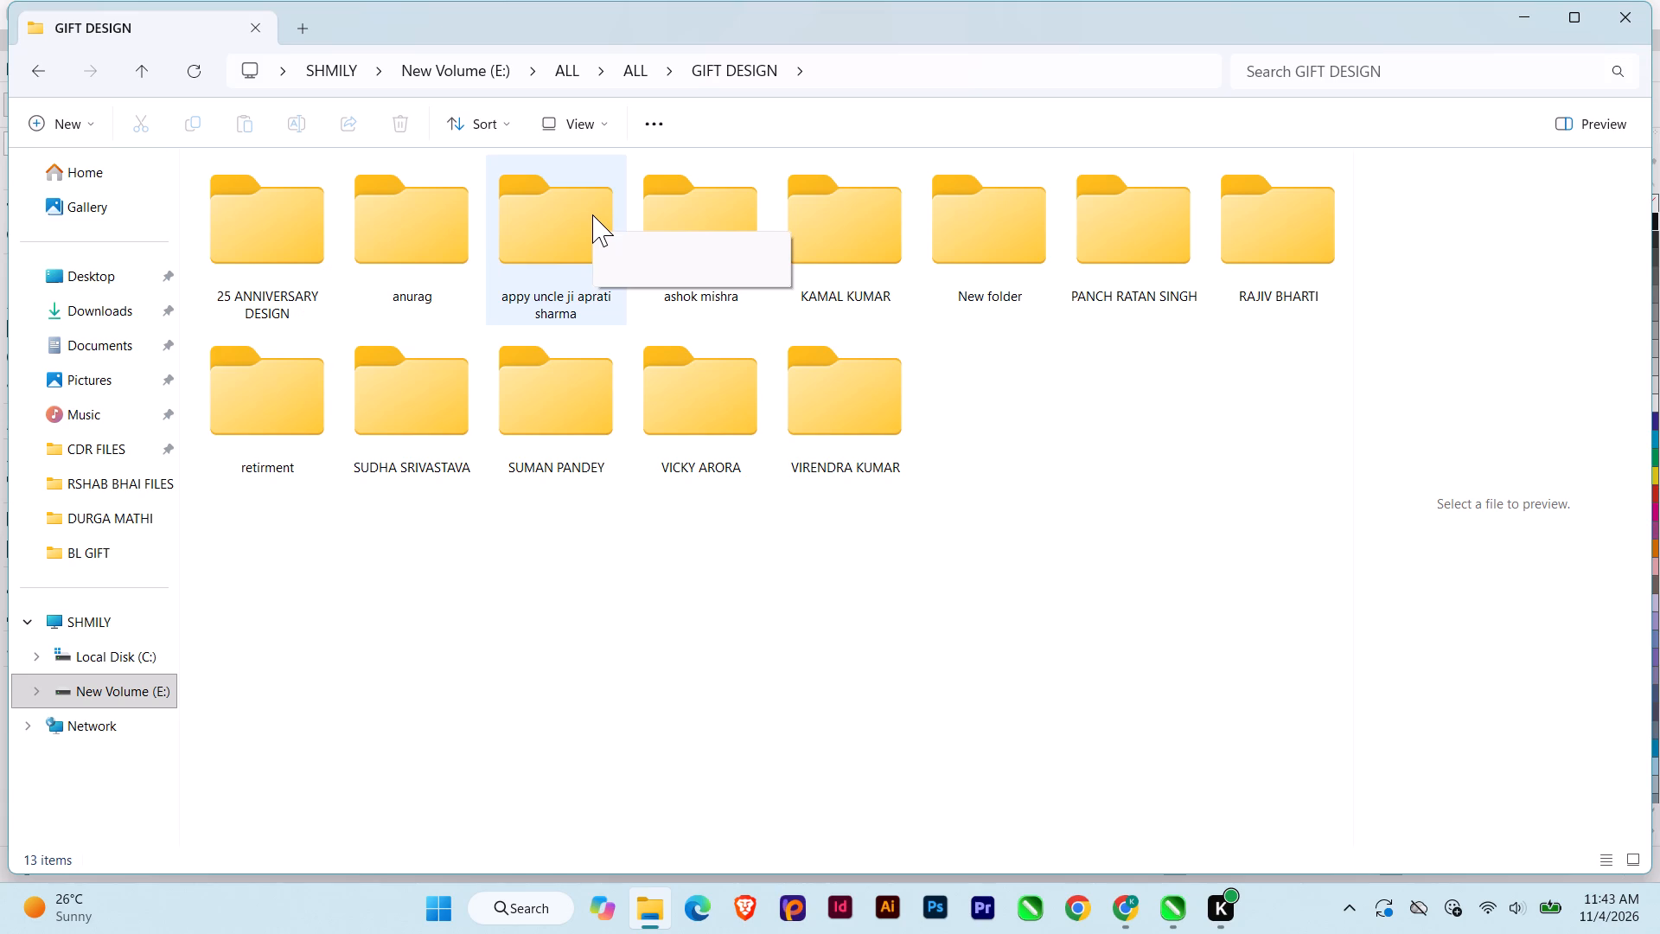
double_click(652, 209)
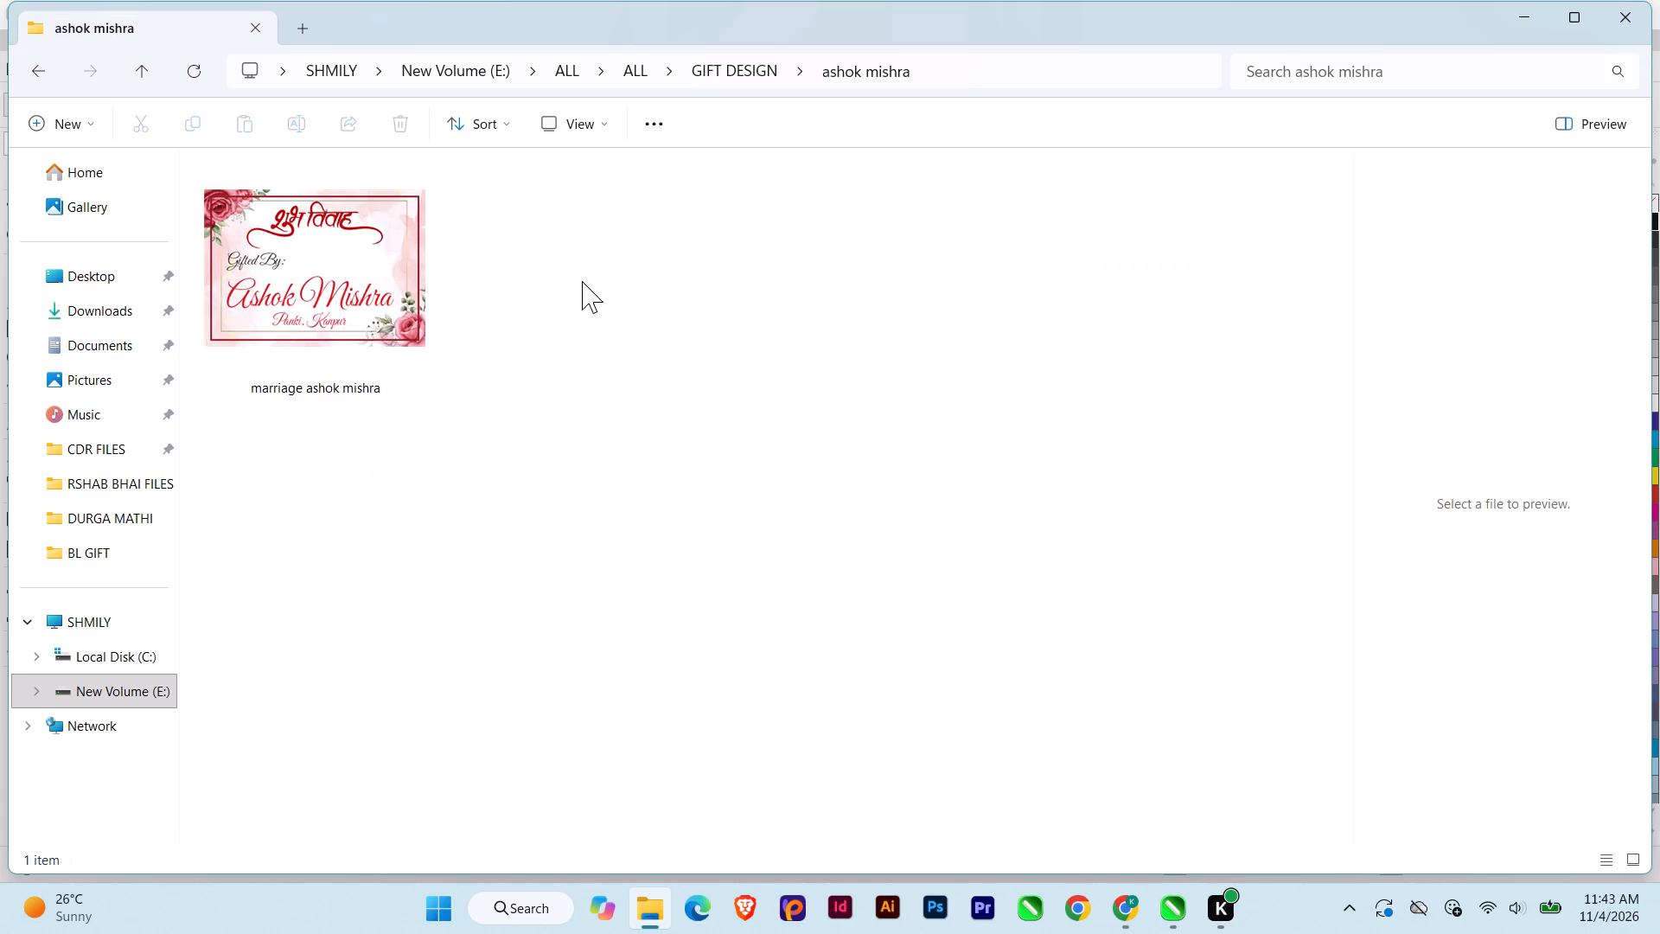
ctrl+scroll(532, 288, up, 2)
click(367, 289)
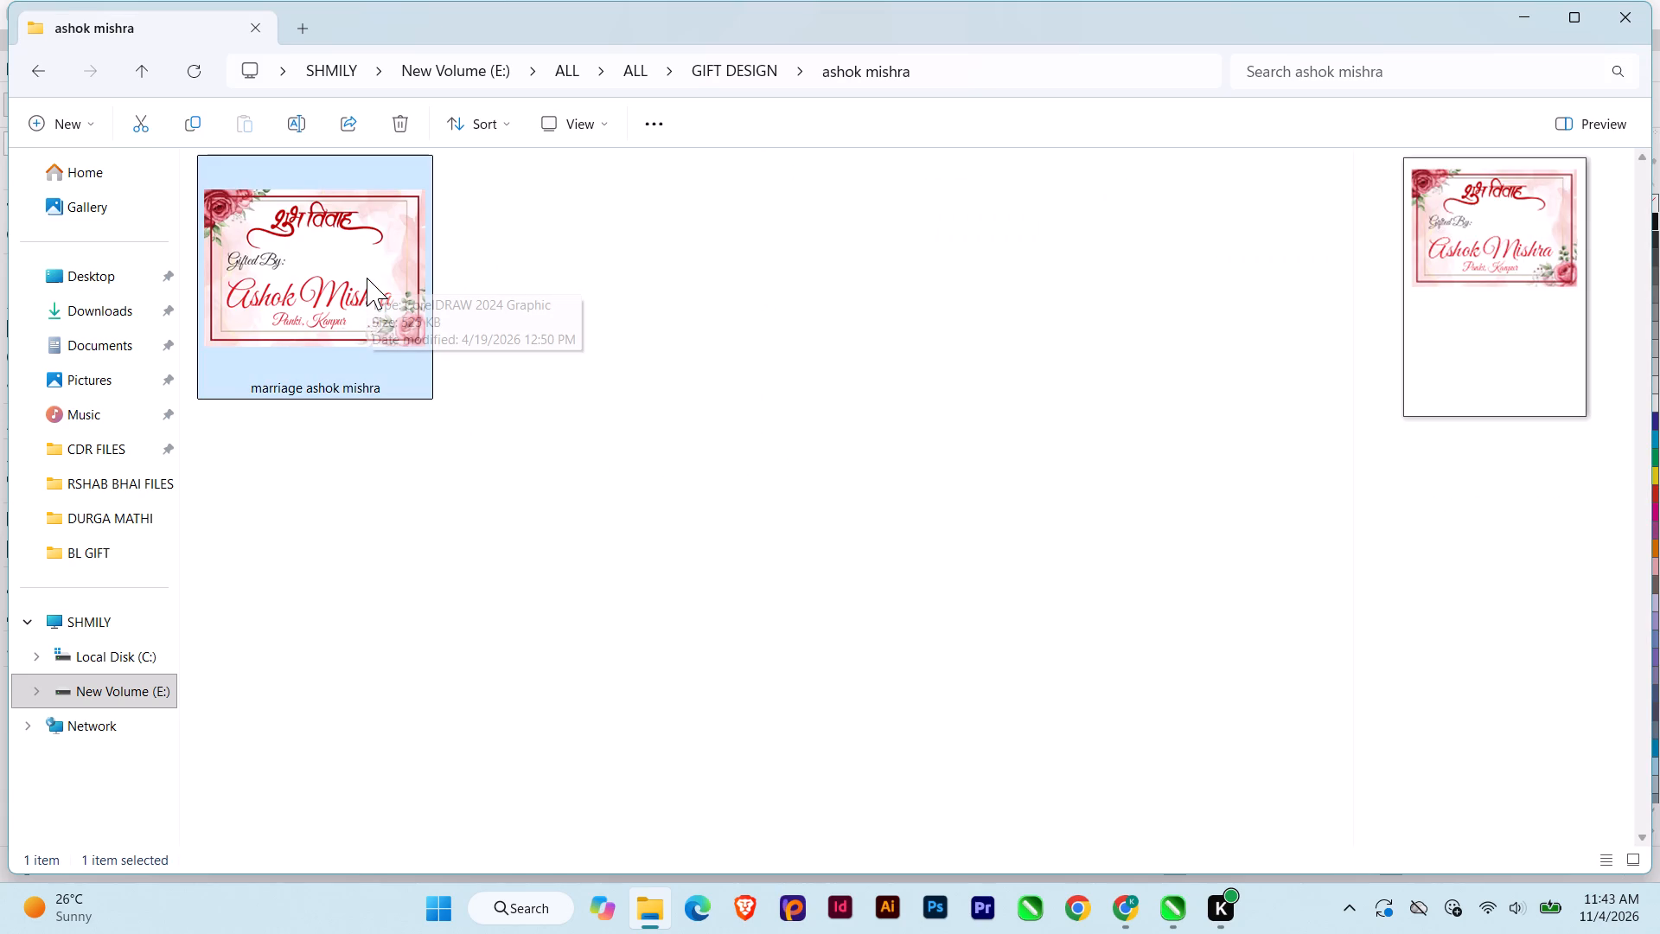
double_click(309, 287)
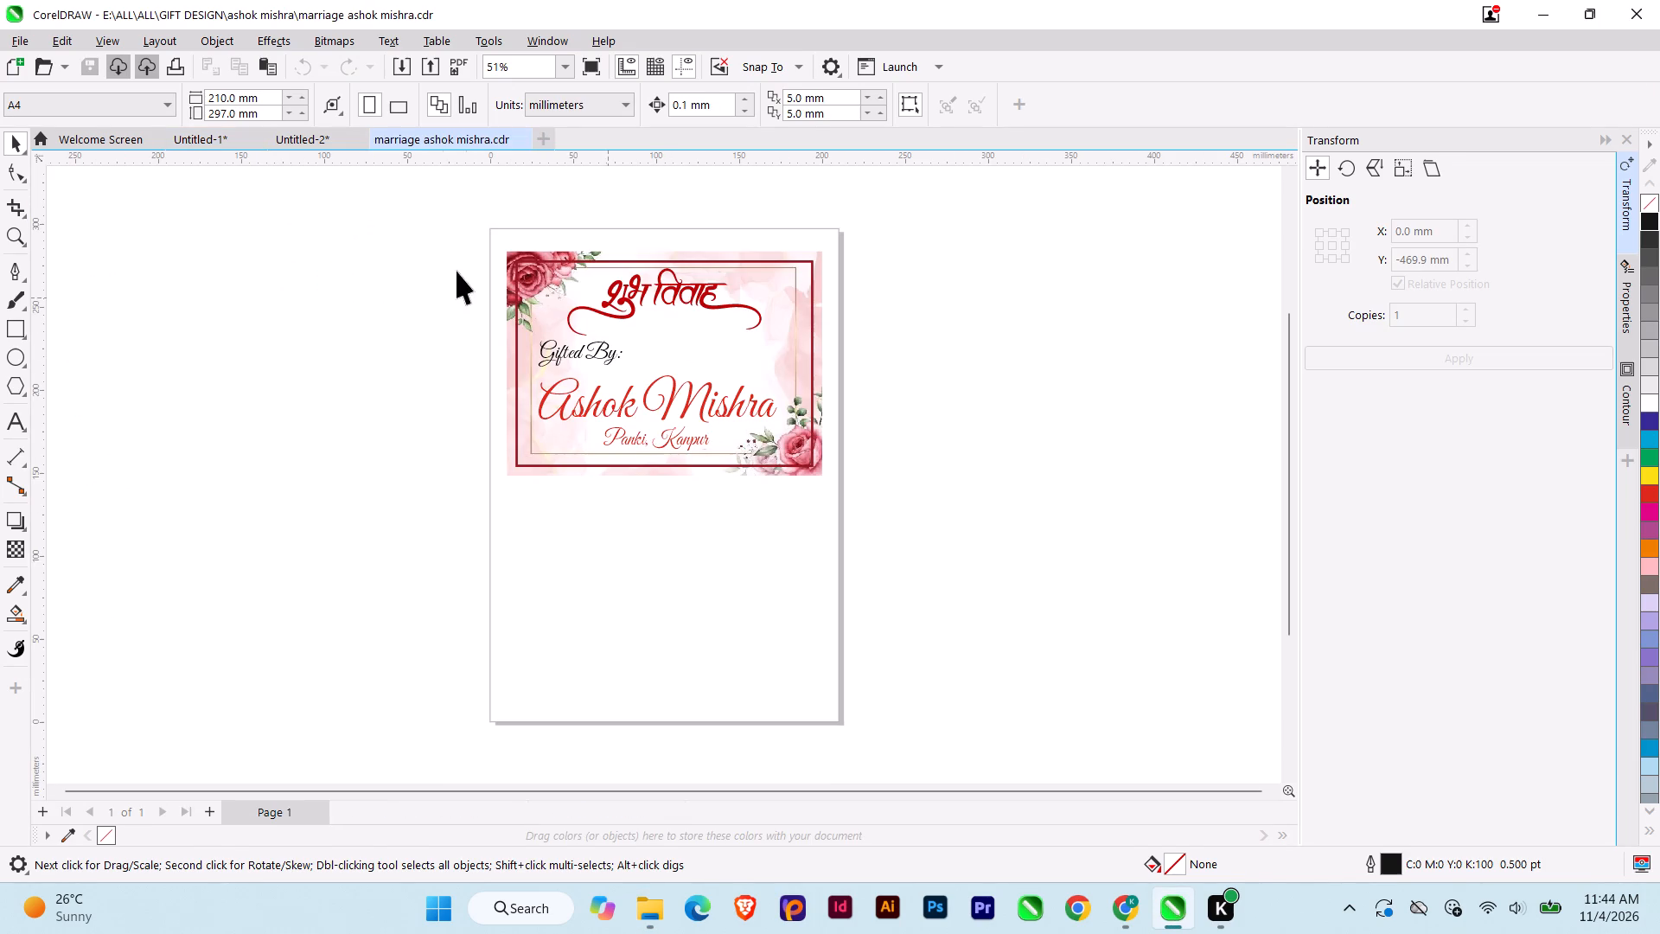
Copy all of the marriage gift card artwork.
drag(463, 232, 917, 554)
key(ctrl+c)
ctrl+click(936, 361)
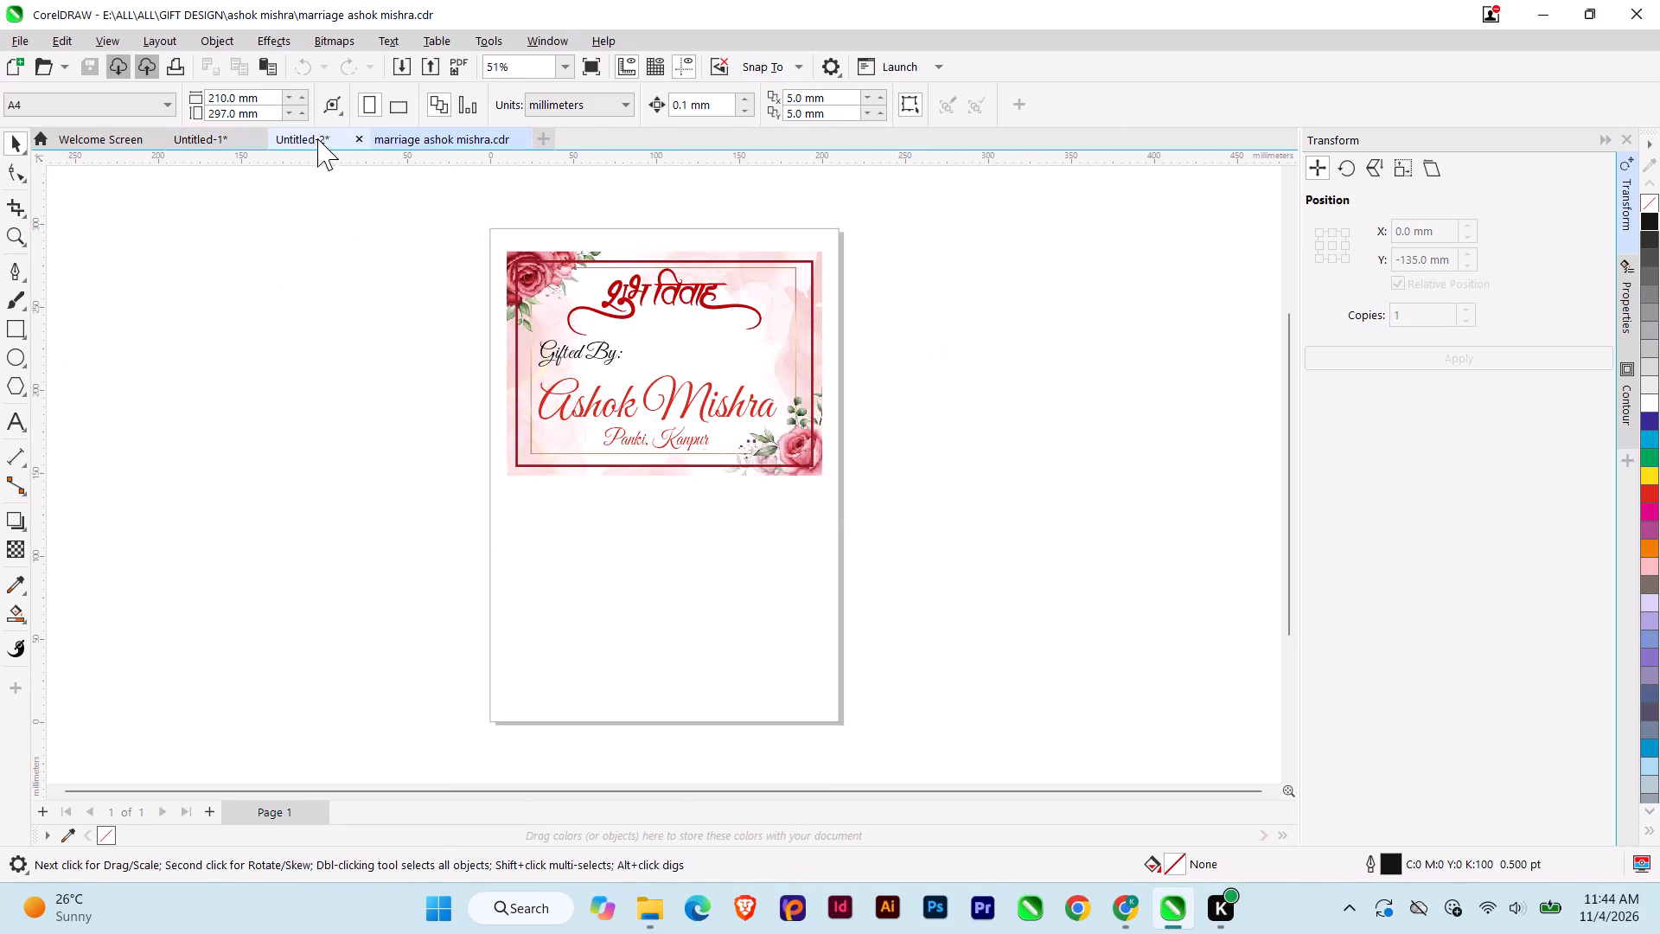
Close the Untitled-2 document.
click(315, 138)
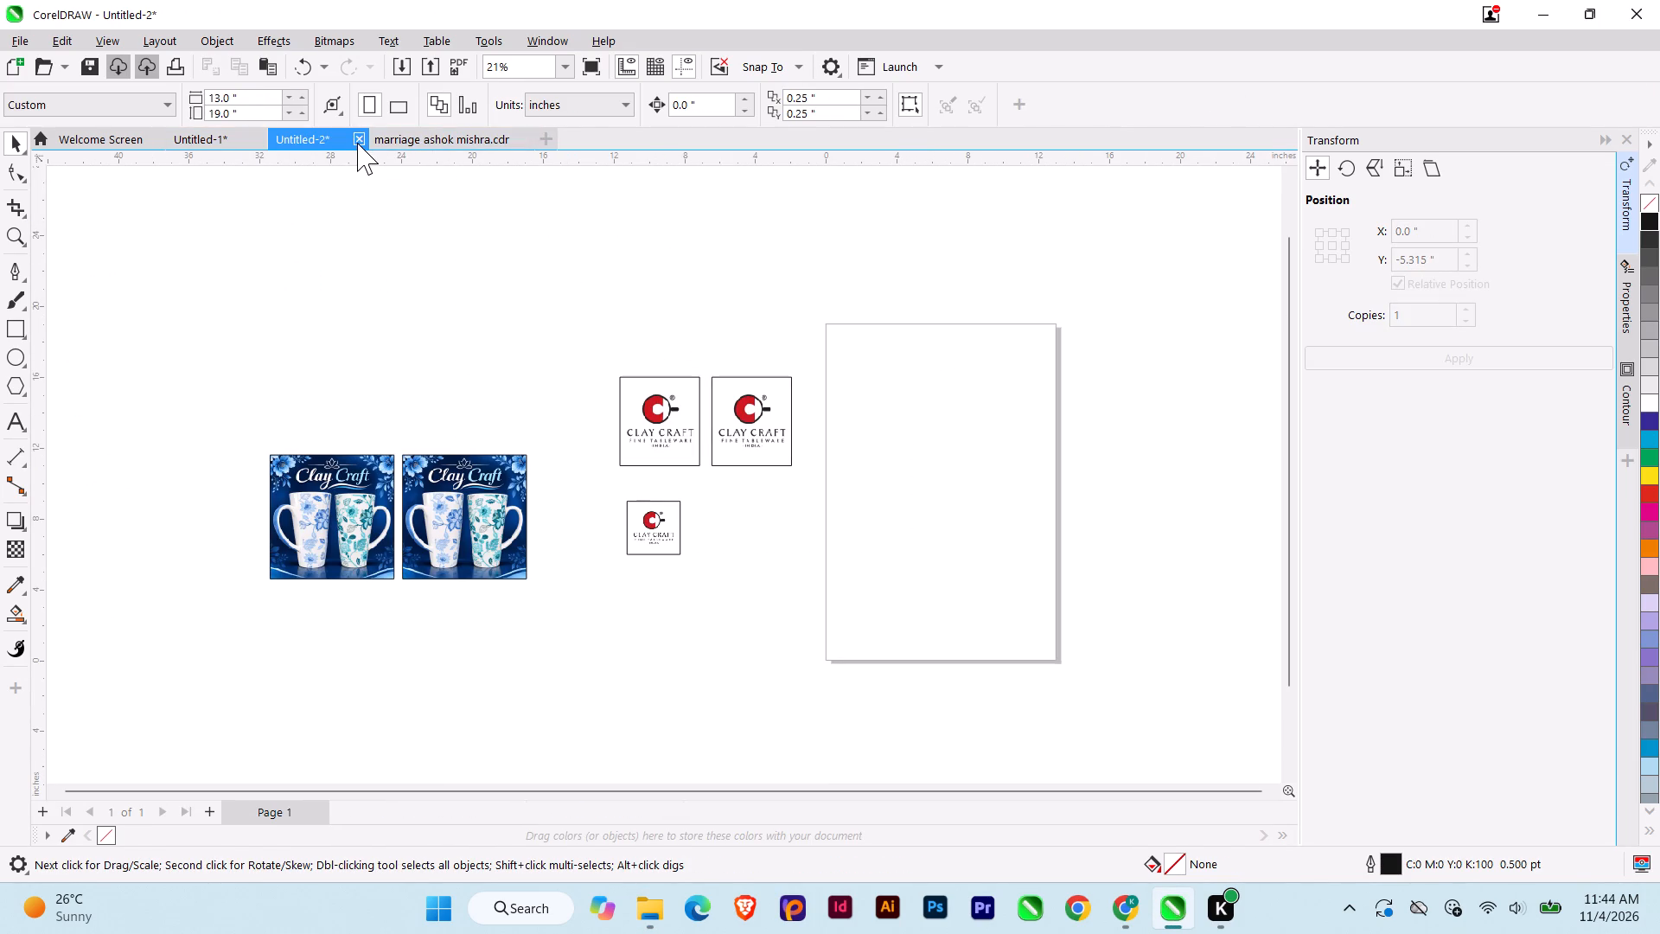
click(357, 143)
click(819, 502)
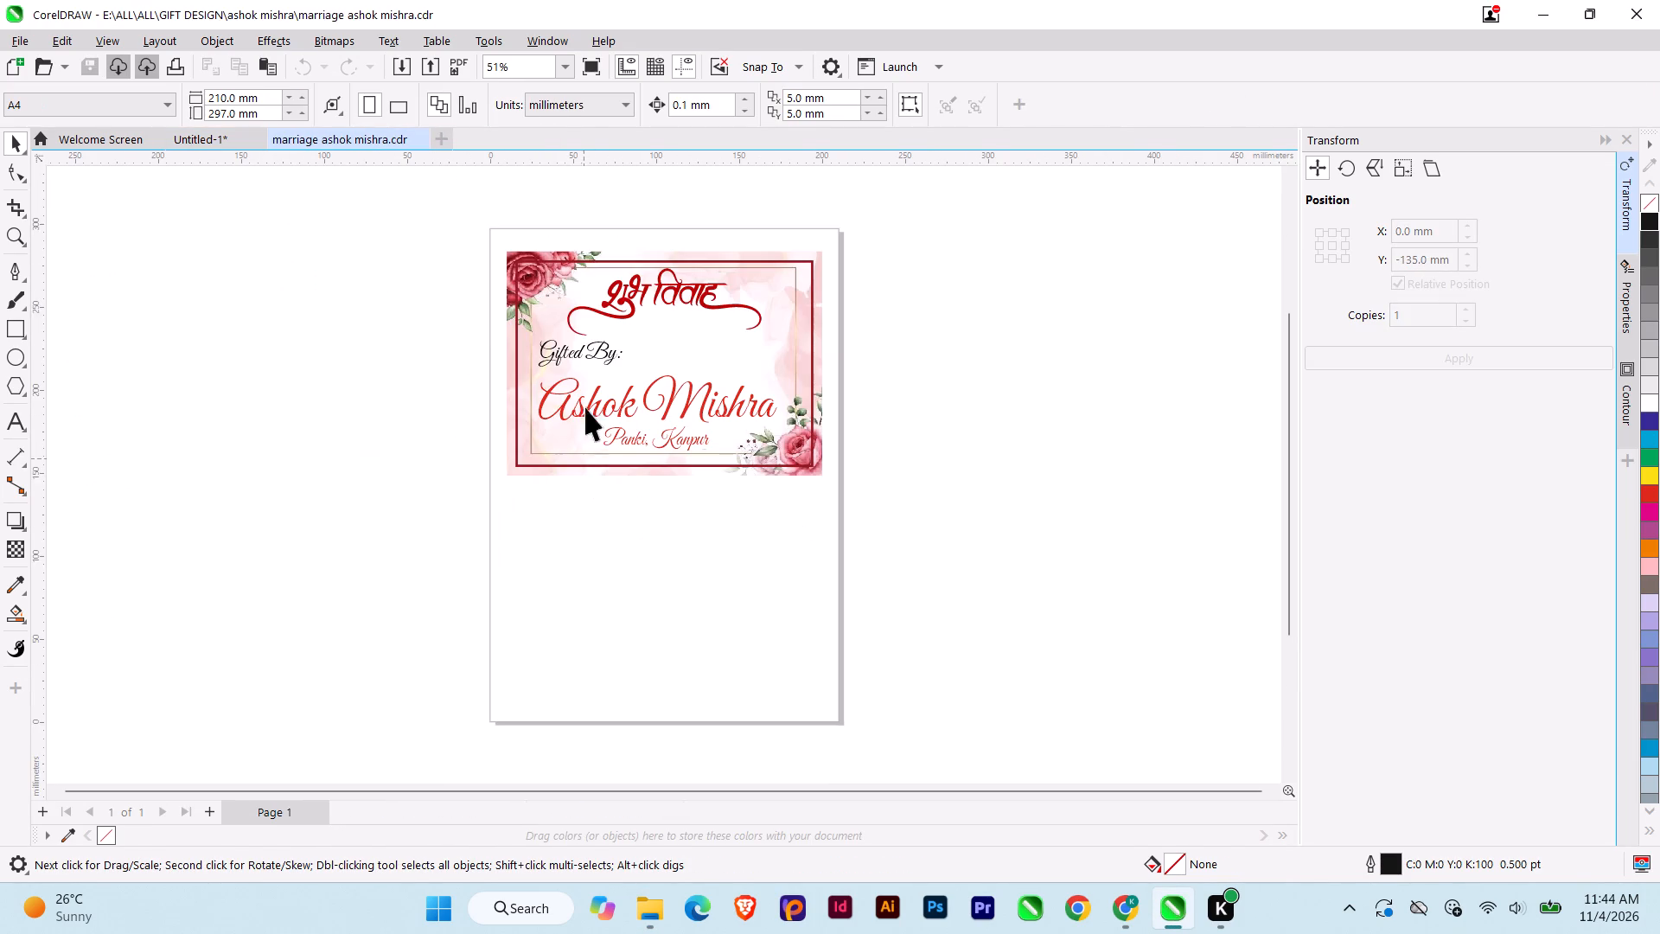
Paste the gift card artwork onto Untitled-1's 9 Sheet Gumming page and place it in the empty area left of the page.
click(227, 145)
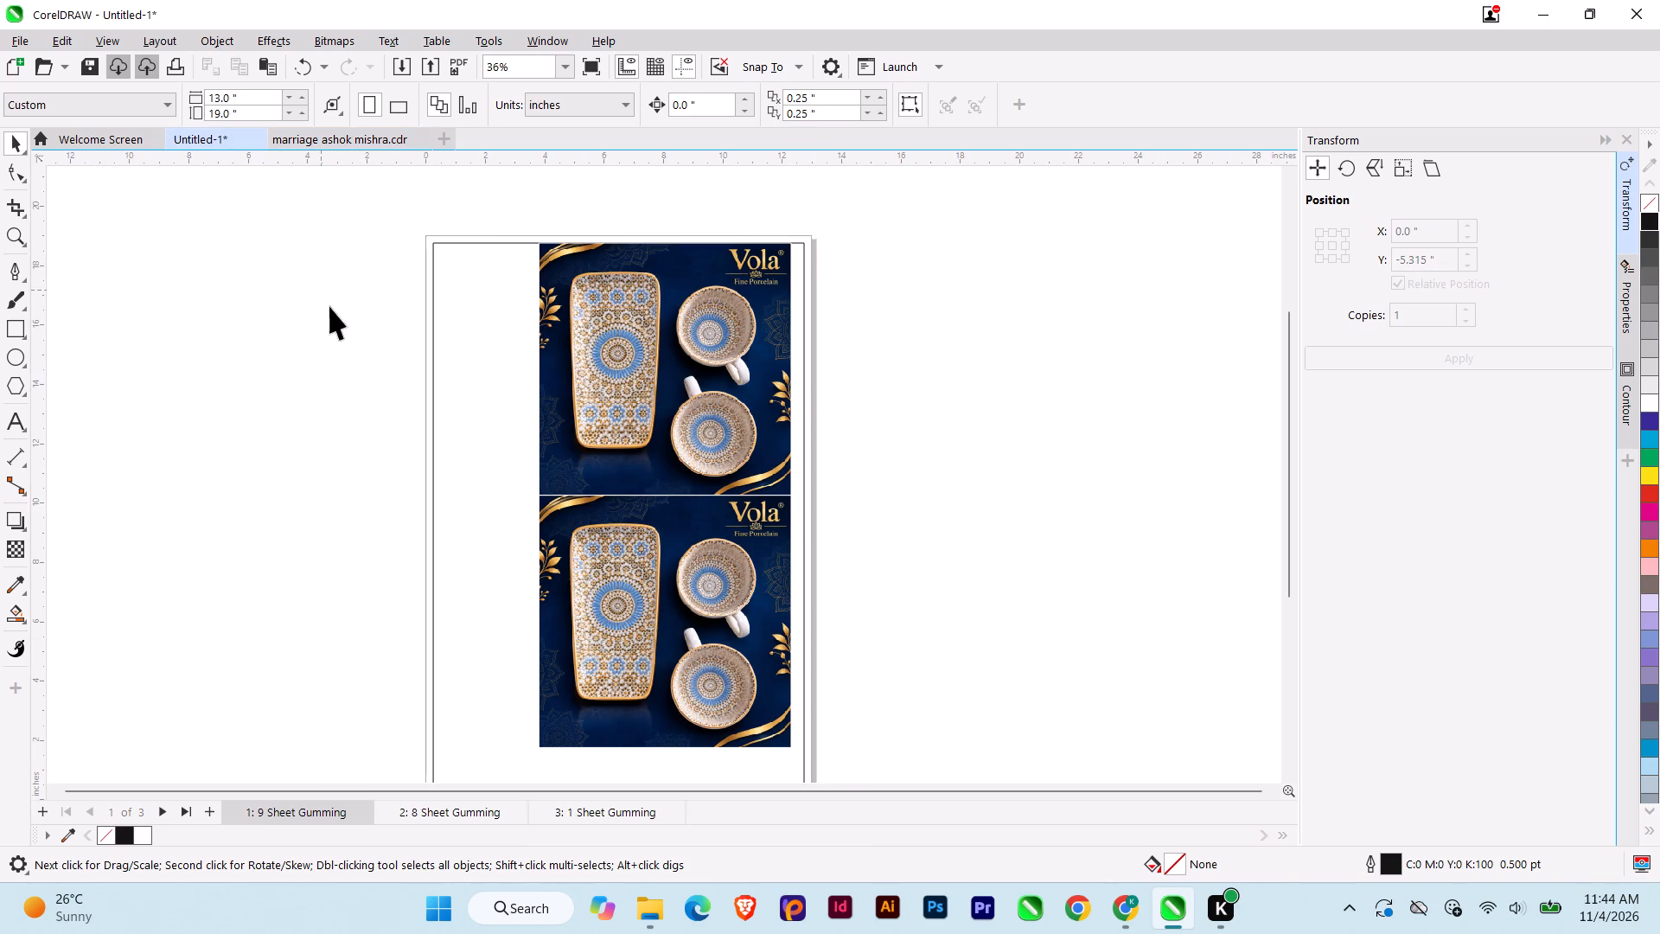
key(ctrl+v)
scroll(518, 379, down, 3)
drag(573, 379, 285, 364)
scroll(289, 374, up, 7)
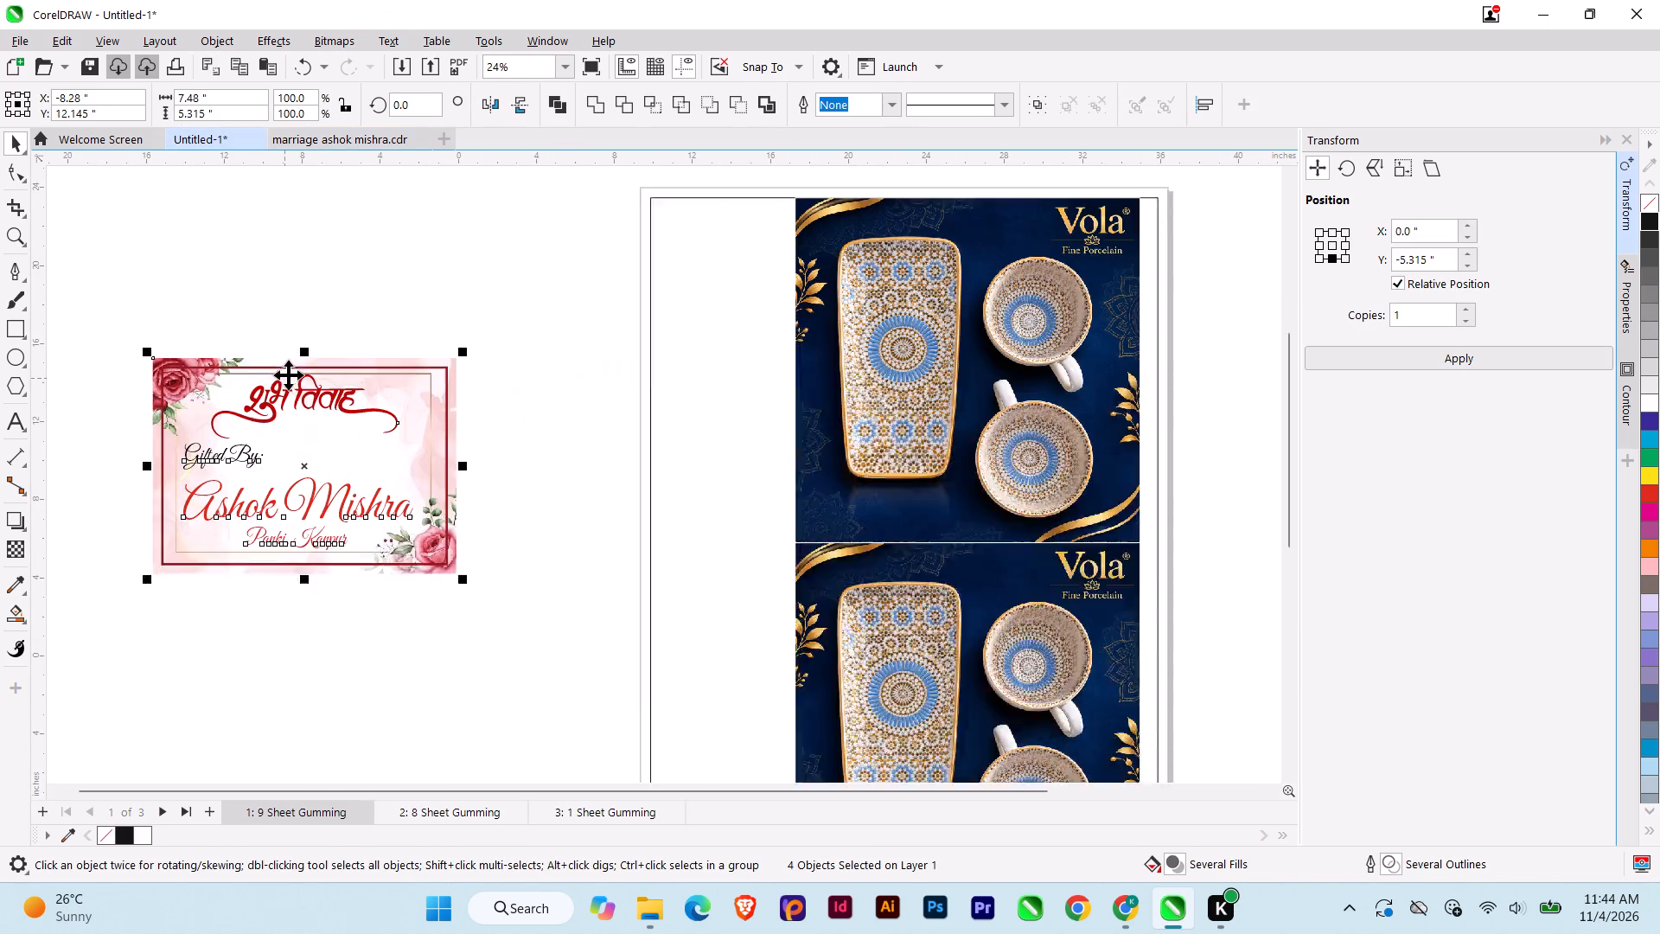
click(308, 324)
Delete the red Hindi heading at the top of the pasted gift card.
scroll(300, 376, up, 1)
click(309, 390)
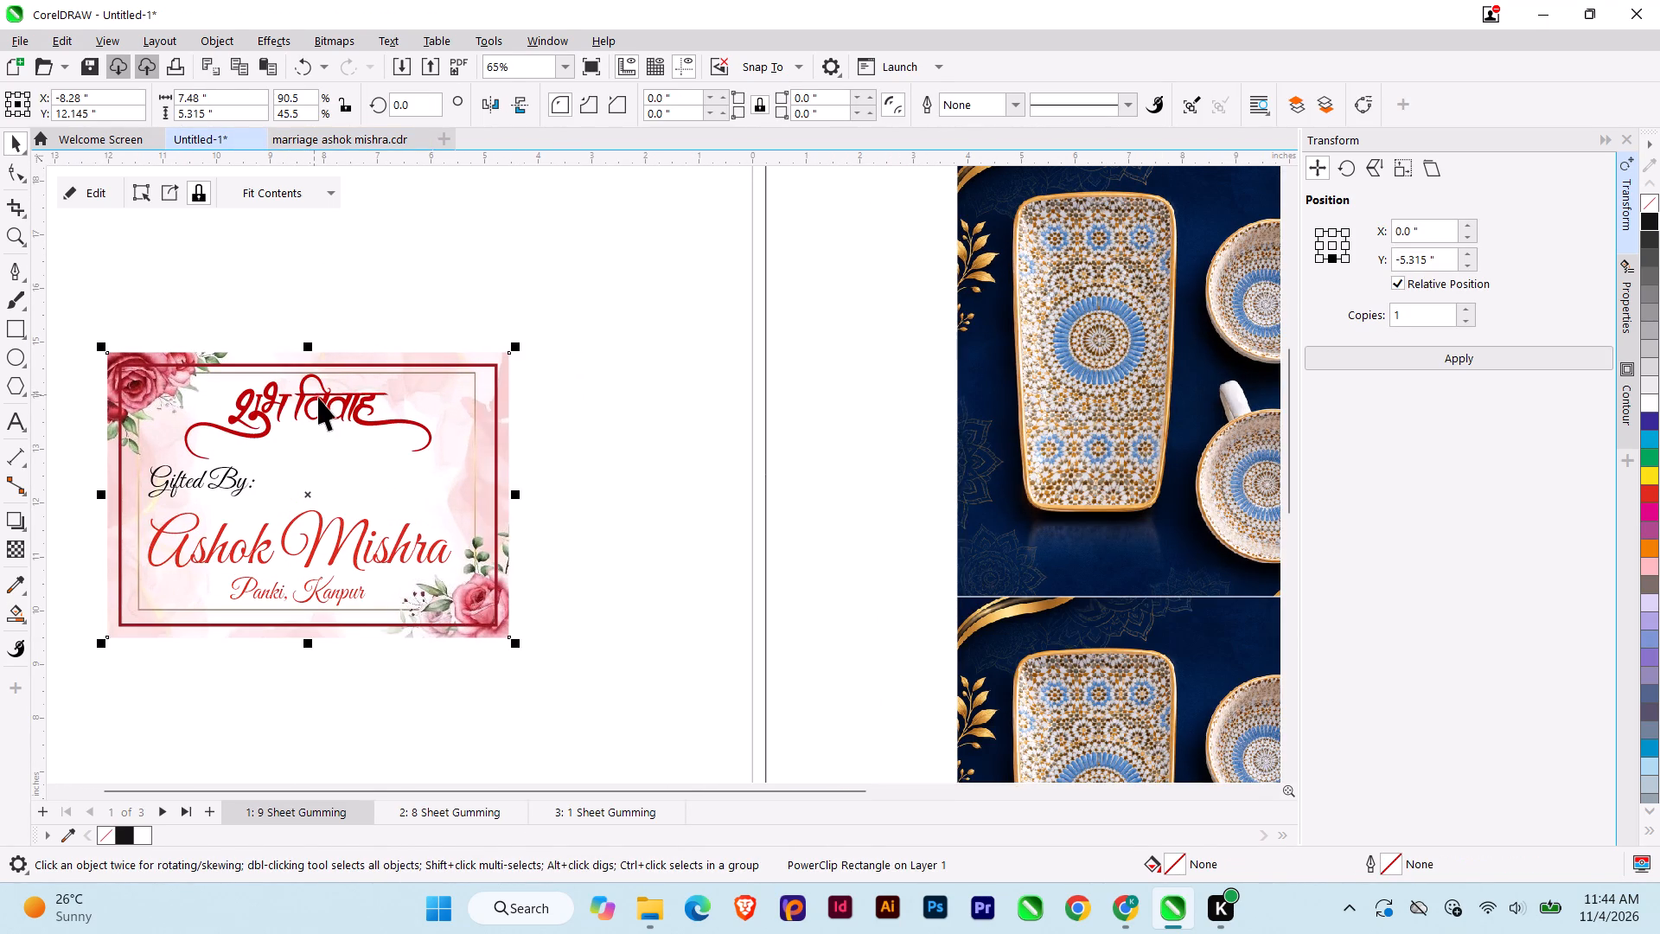
click(325, 401)
key(Delete)
middle_drag(355, 445, 417, 422)
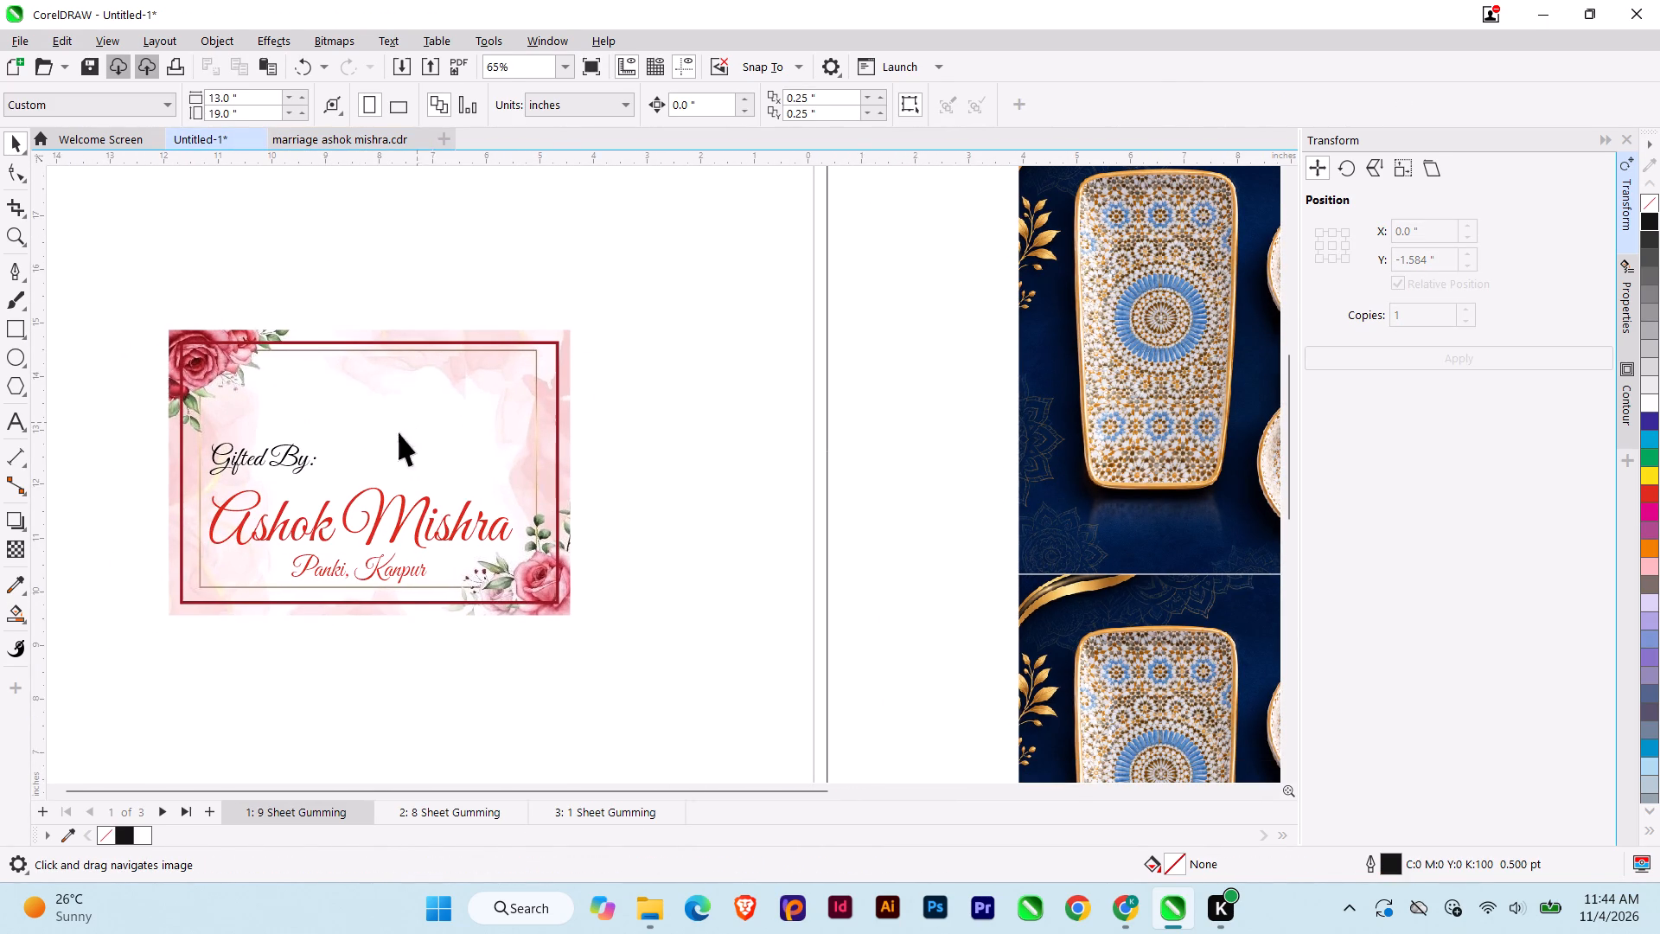
click(288, 489)
click(690, 297)
scroll(356, 377, down, 5)
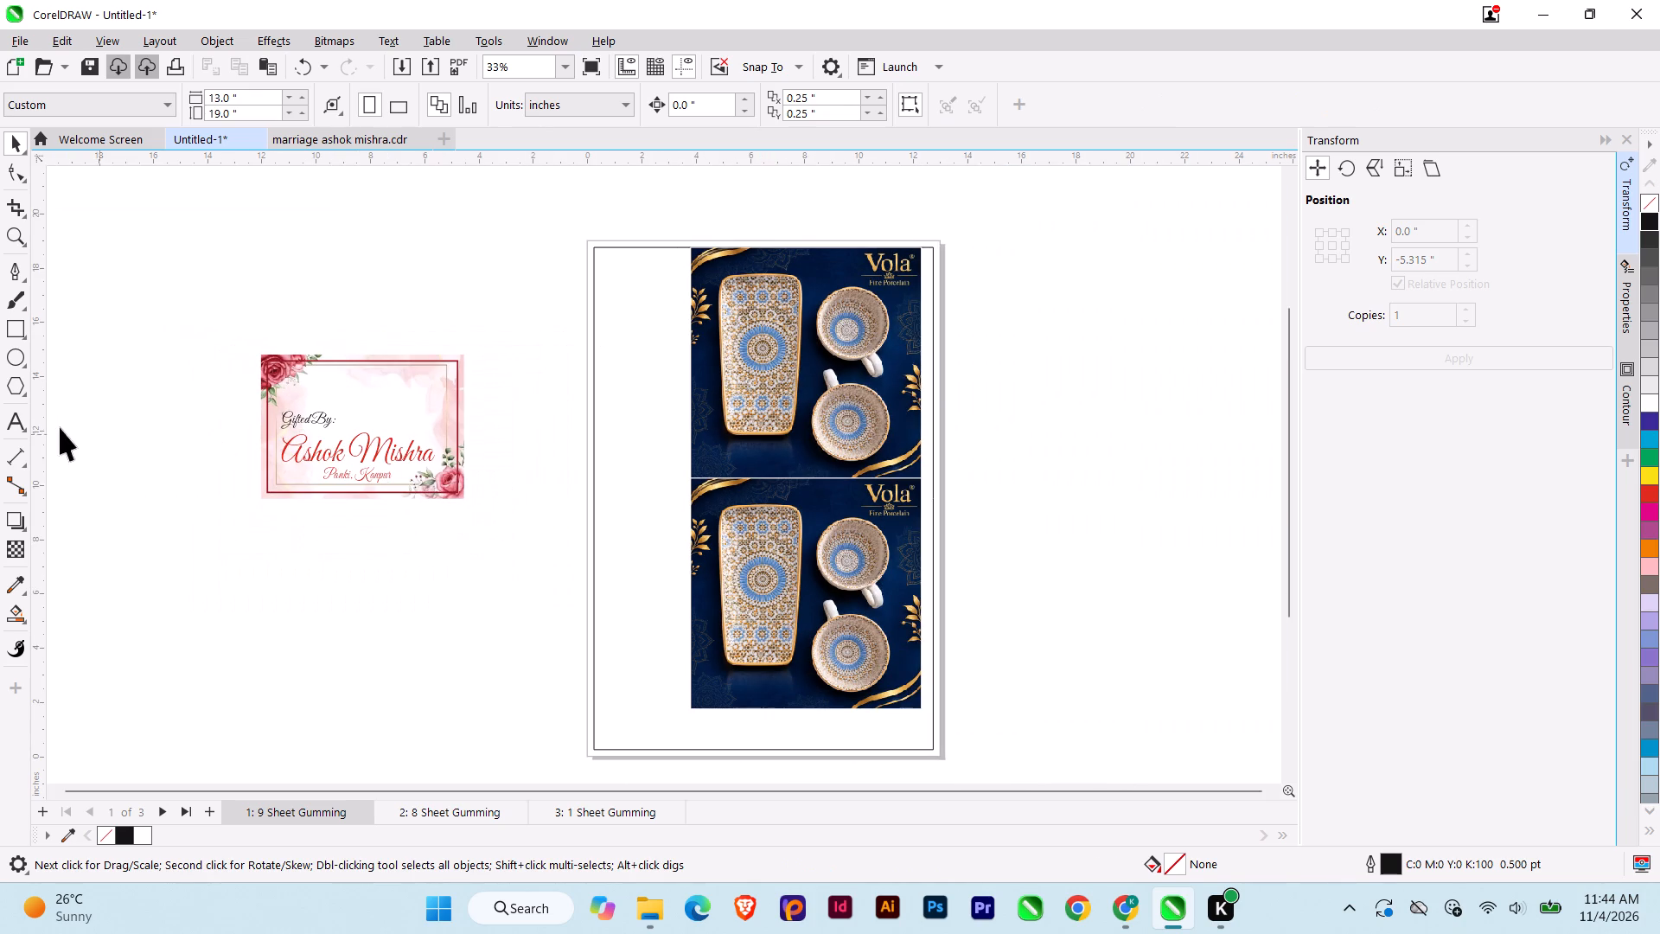
Draw a rectangle about 3.56 by 3.94 in at the top of the empty column beside the Vola artwork.
scroll(618, 234, up, 4)
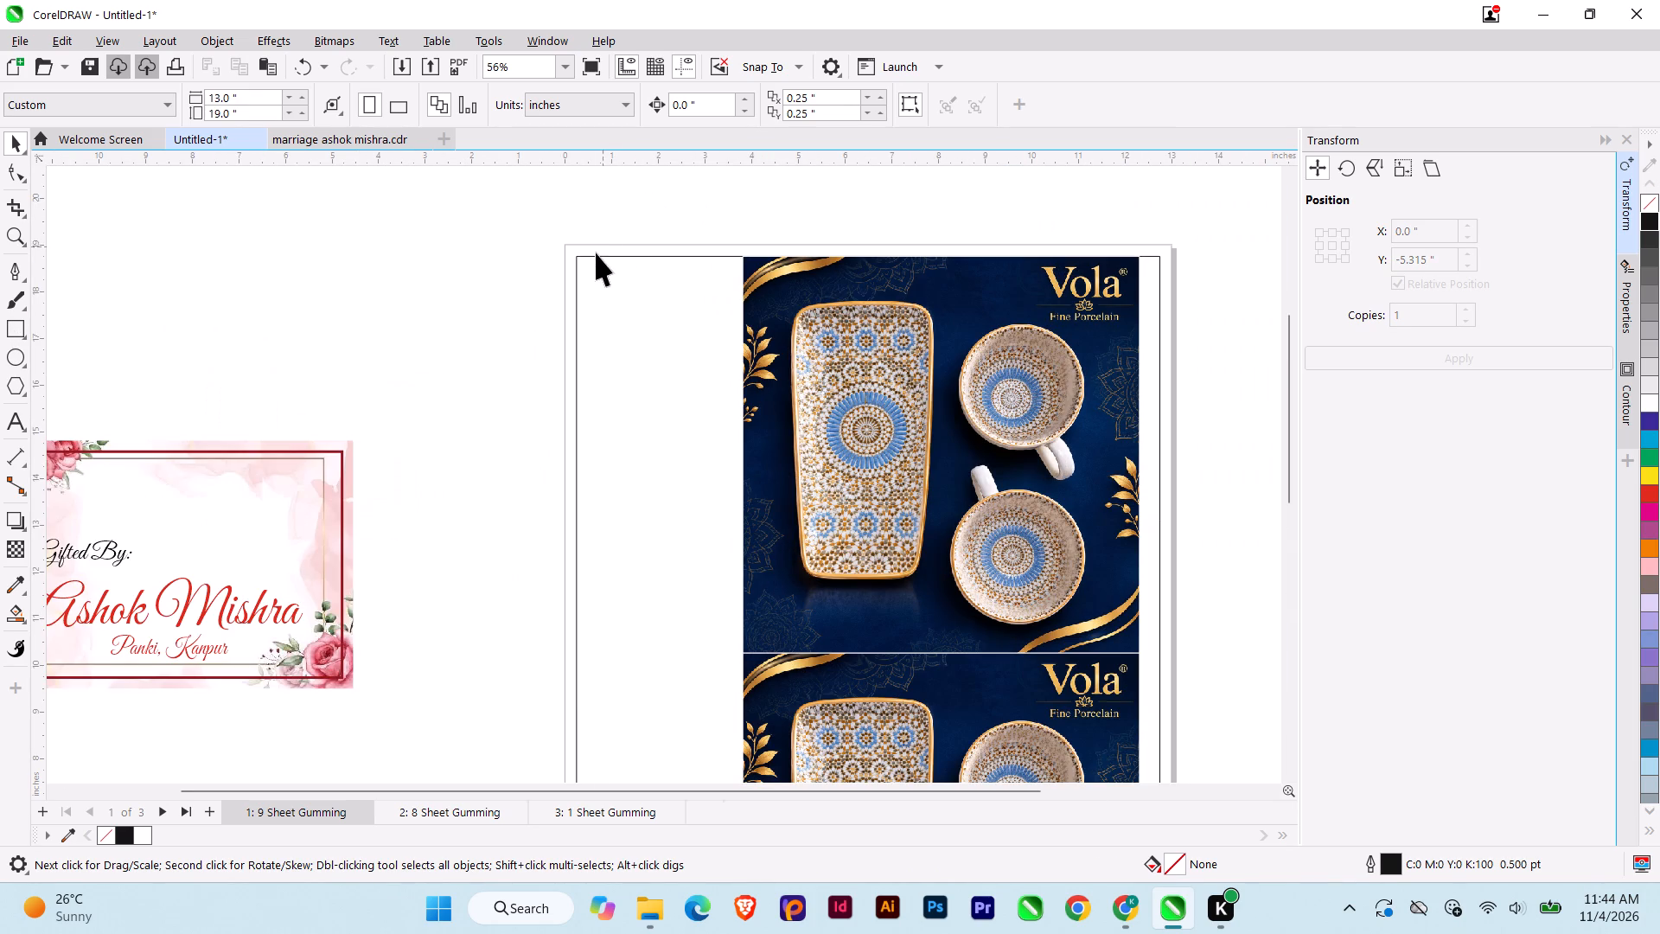
click(16, 326)
drag(574, 257, 721, 420)
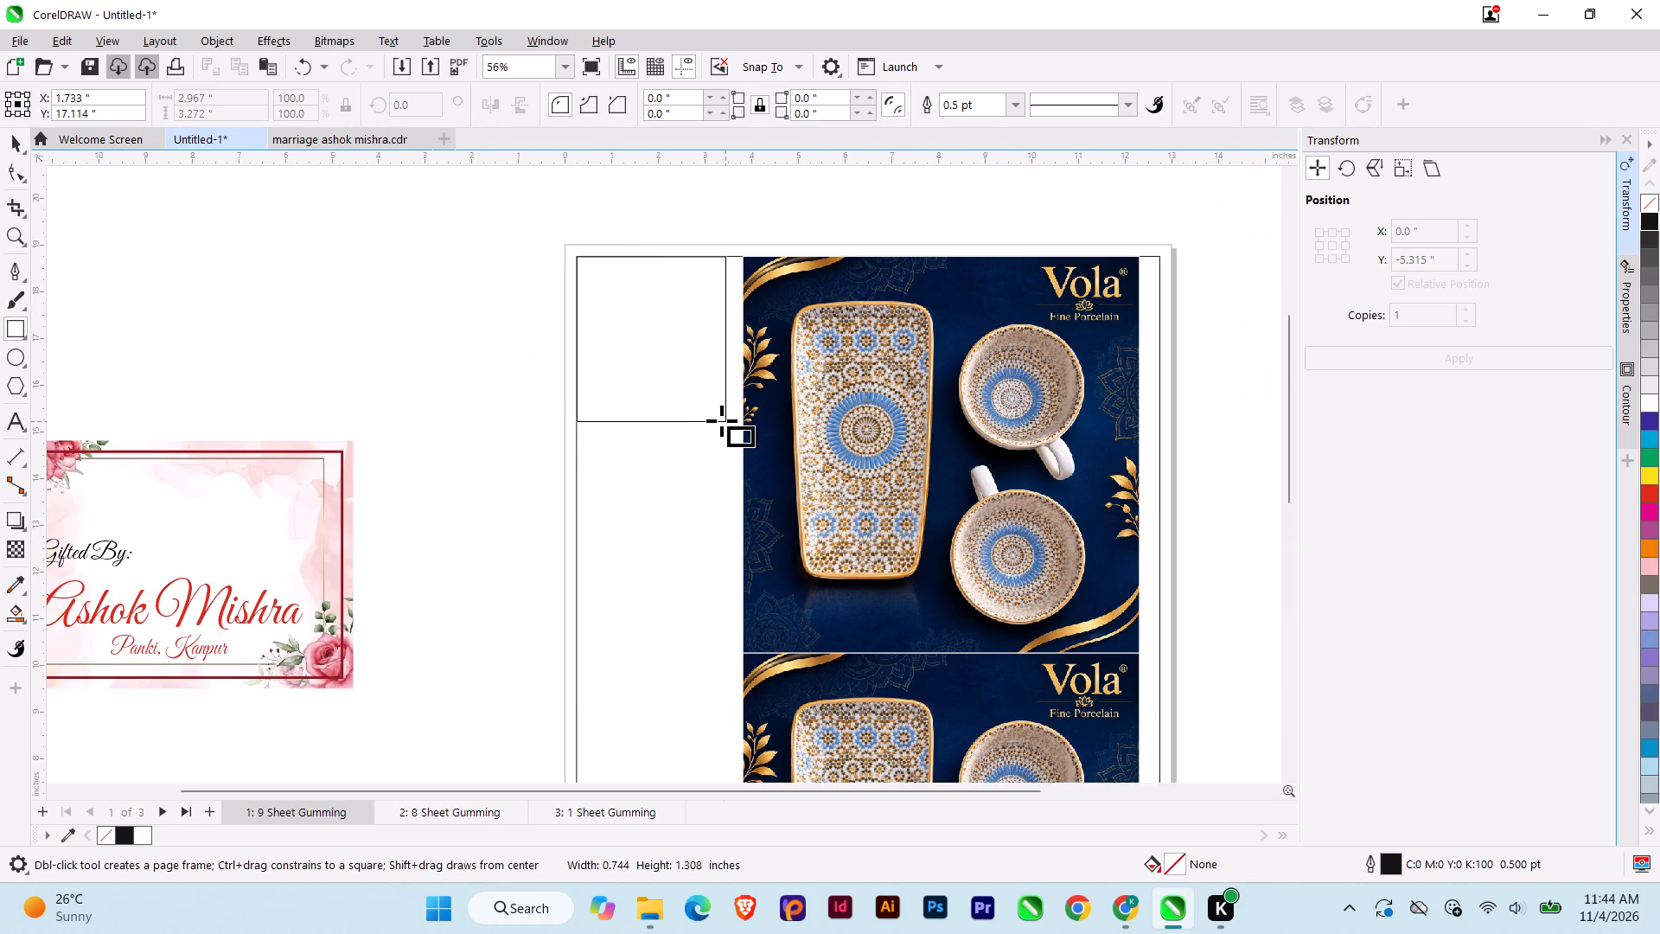
drag(721, 420, 741, 440)
key(ctrl+space)
scroll(574, 278, down, 4)
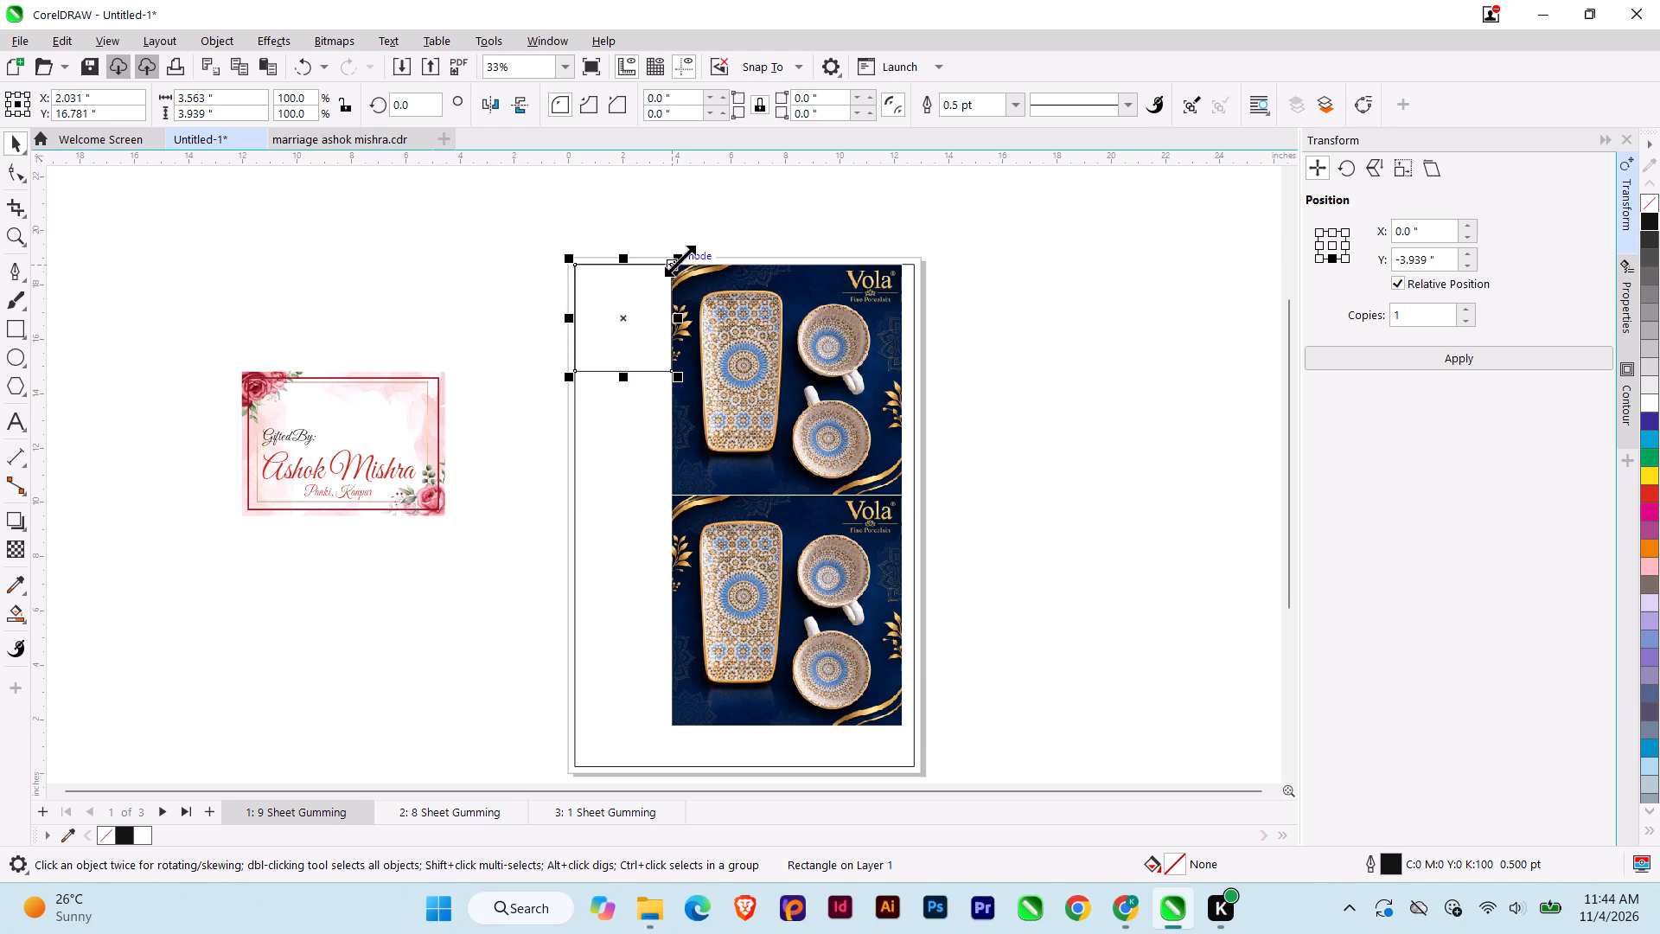
Duplicate the rectangle downward twice so three equal rectangles stack edge to edge in the empty column.
drag(674, 262, 672, 373)
ctrl+right_click(672, 373)
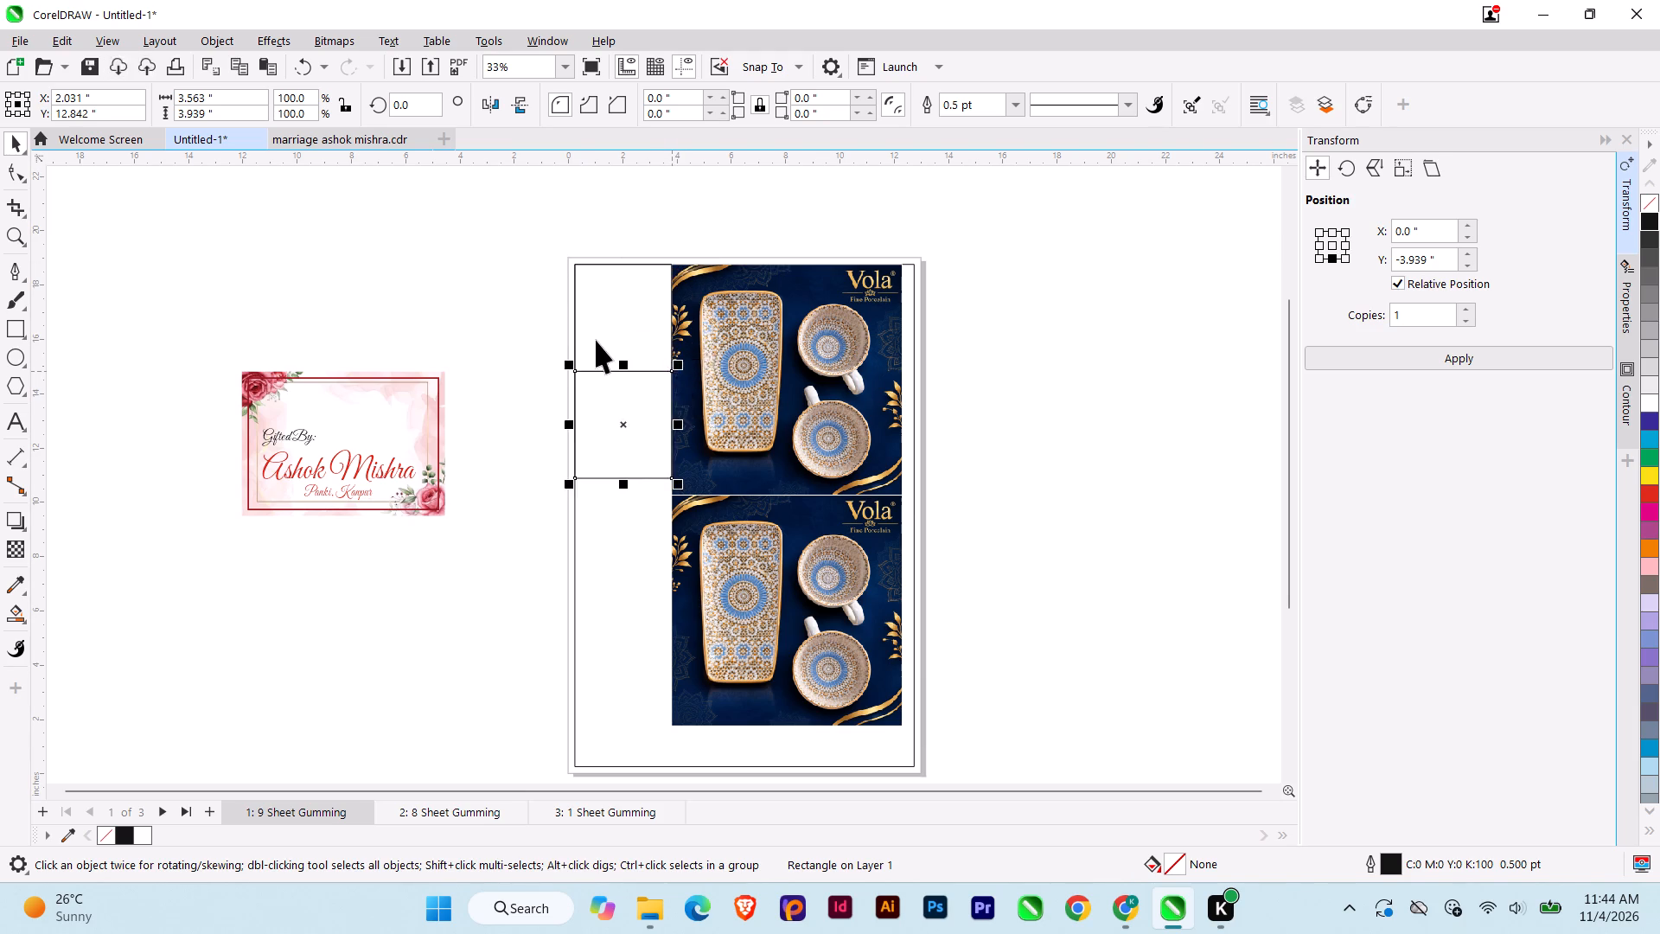
scroll(587, 331, down, 3)
key(ctrl+r)
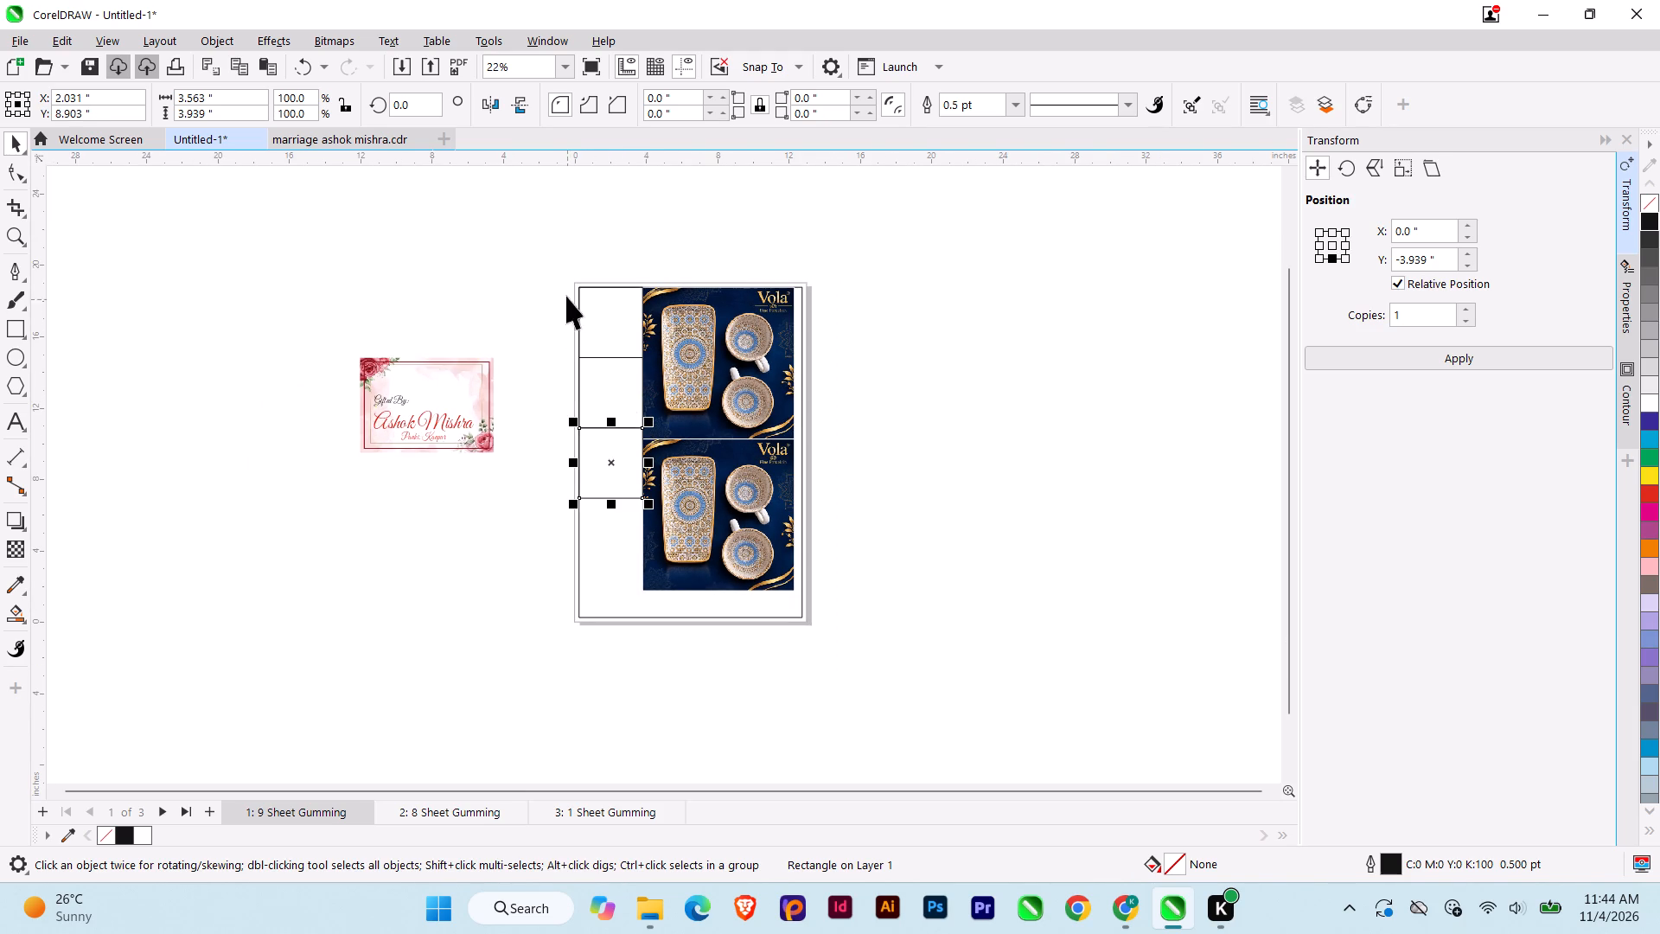
Stretch the three stacked rectangles together to a total height of 18.5 in, down to the margin frame's lower edge.
drag(546, 252, 675, 516)
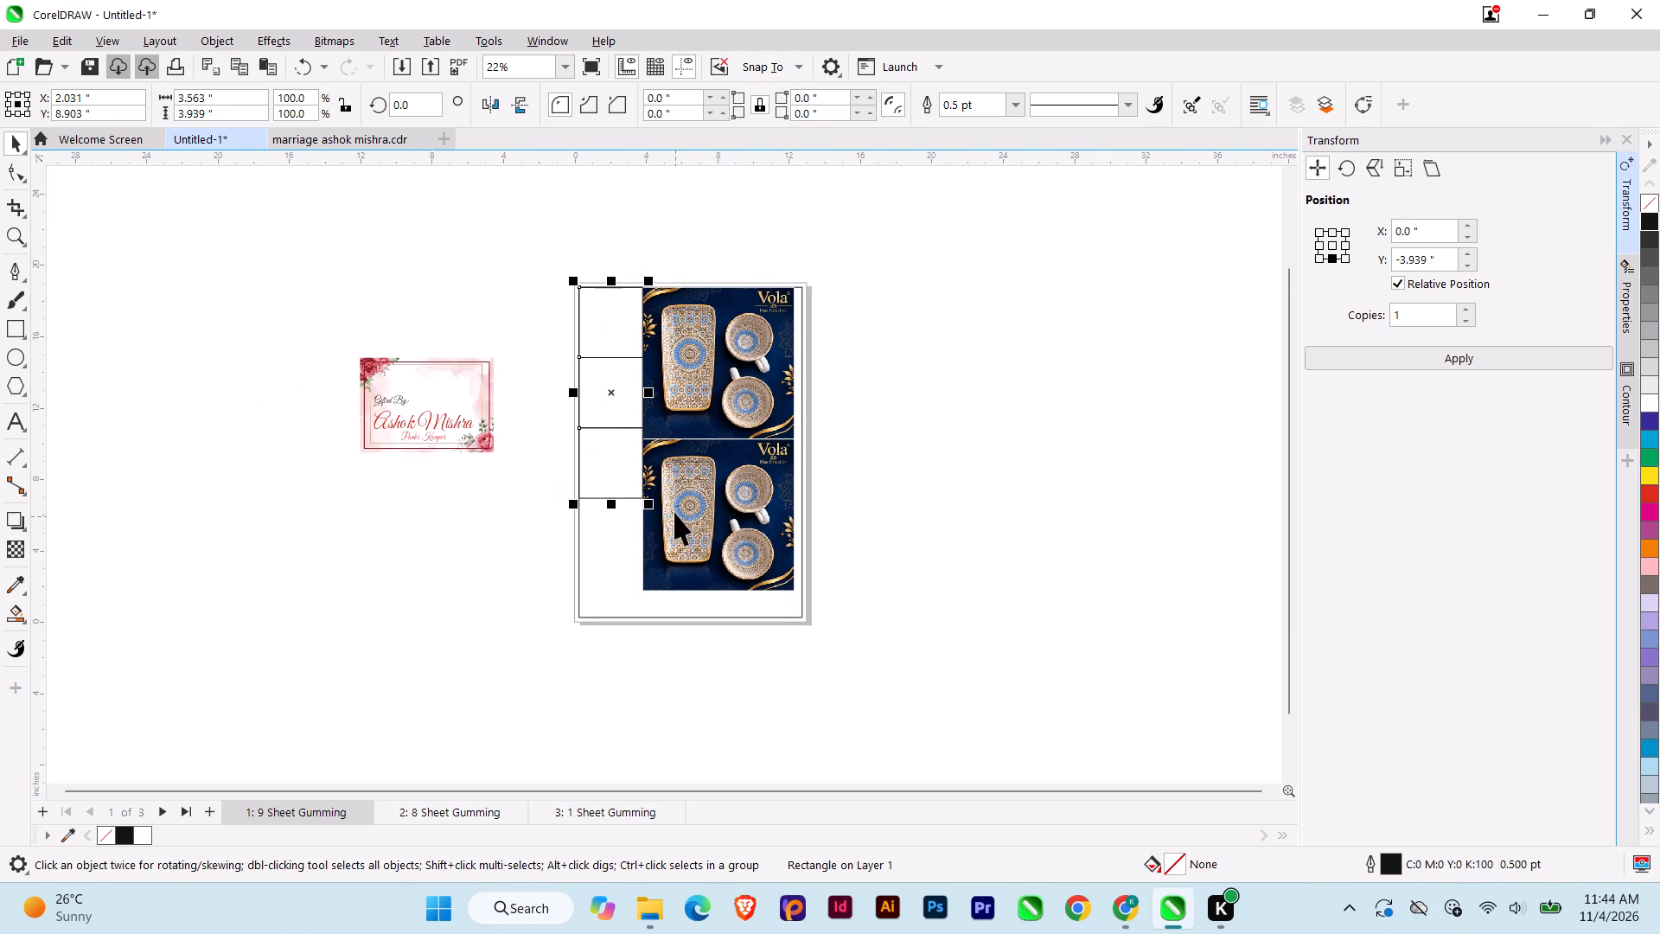
drag(616, 499, 616, 509)
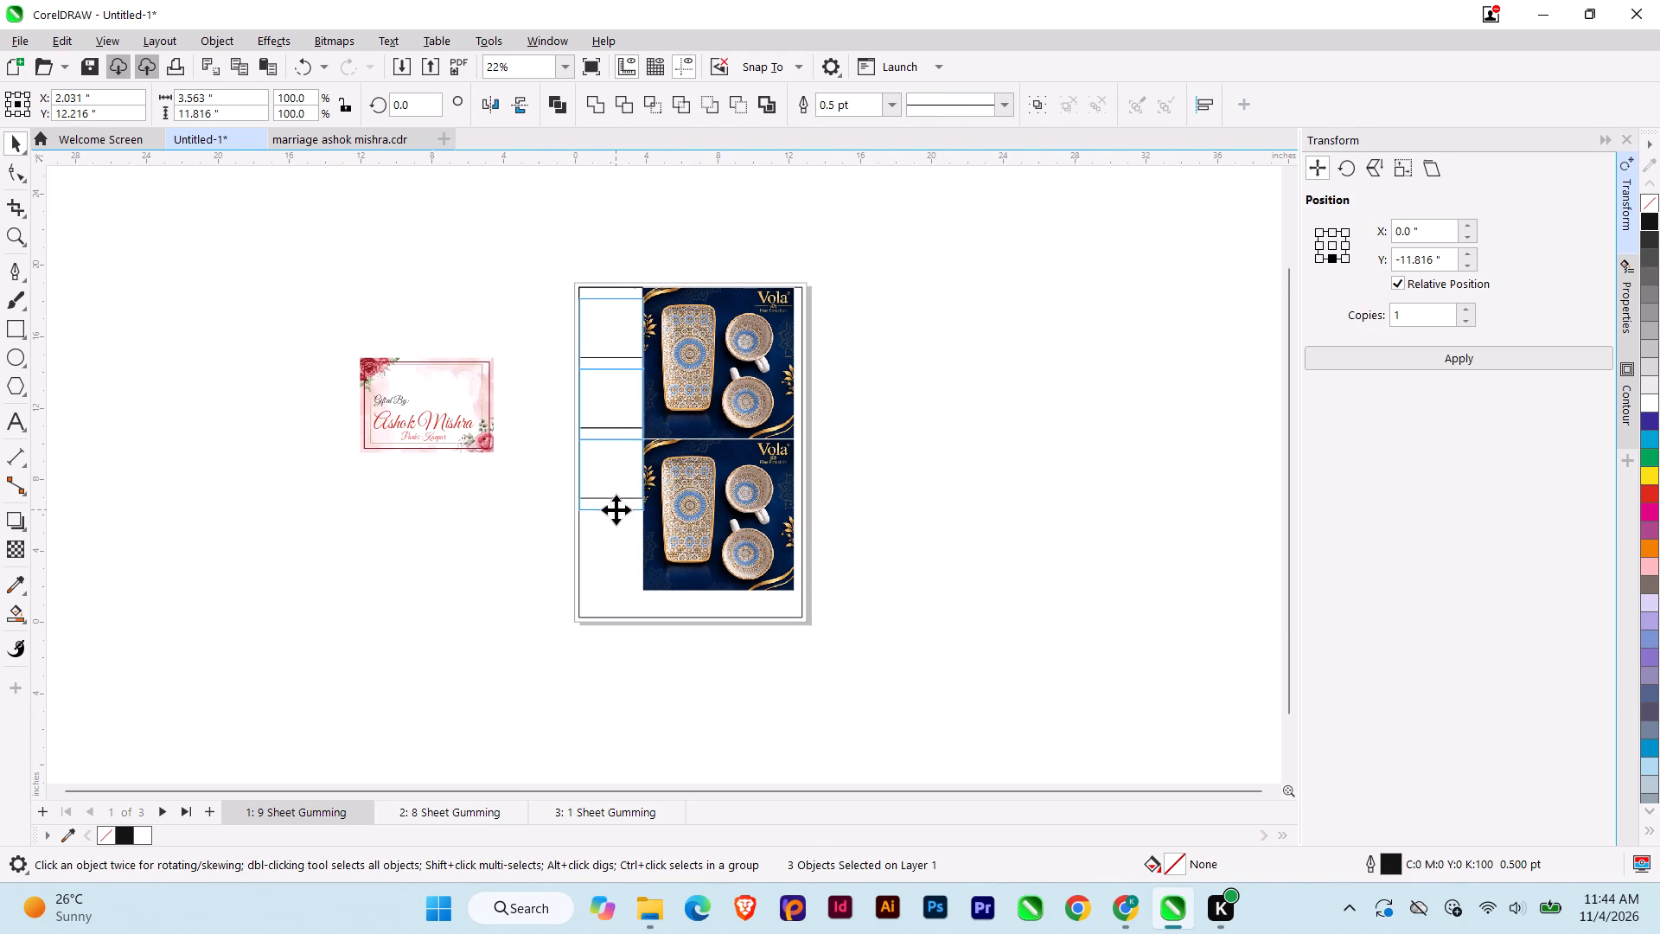
key(ctrl+z)
drag(612, 506, 609, 623)
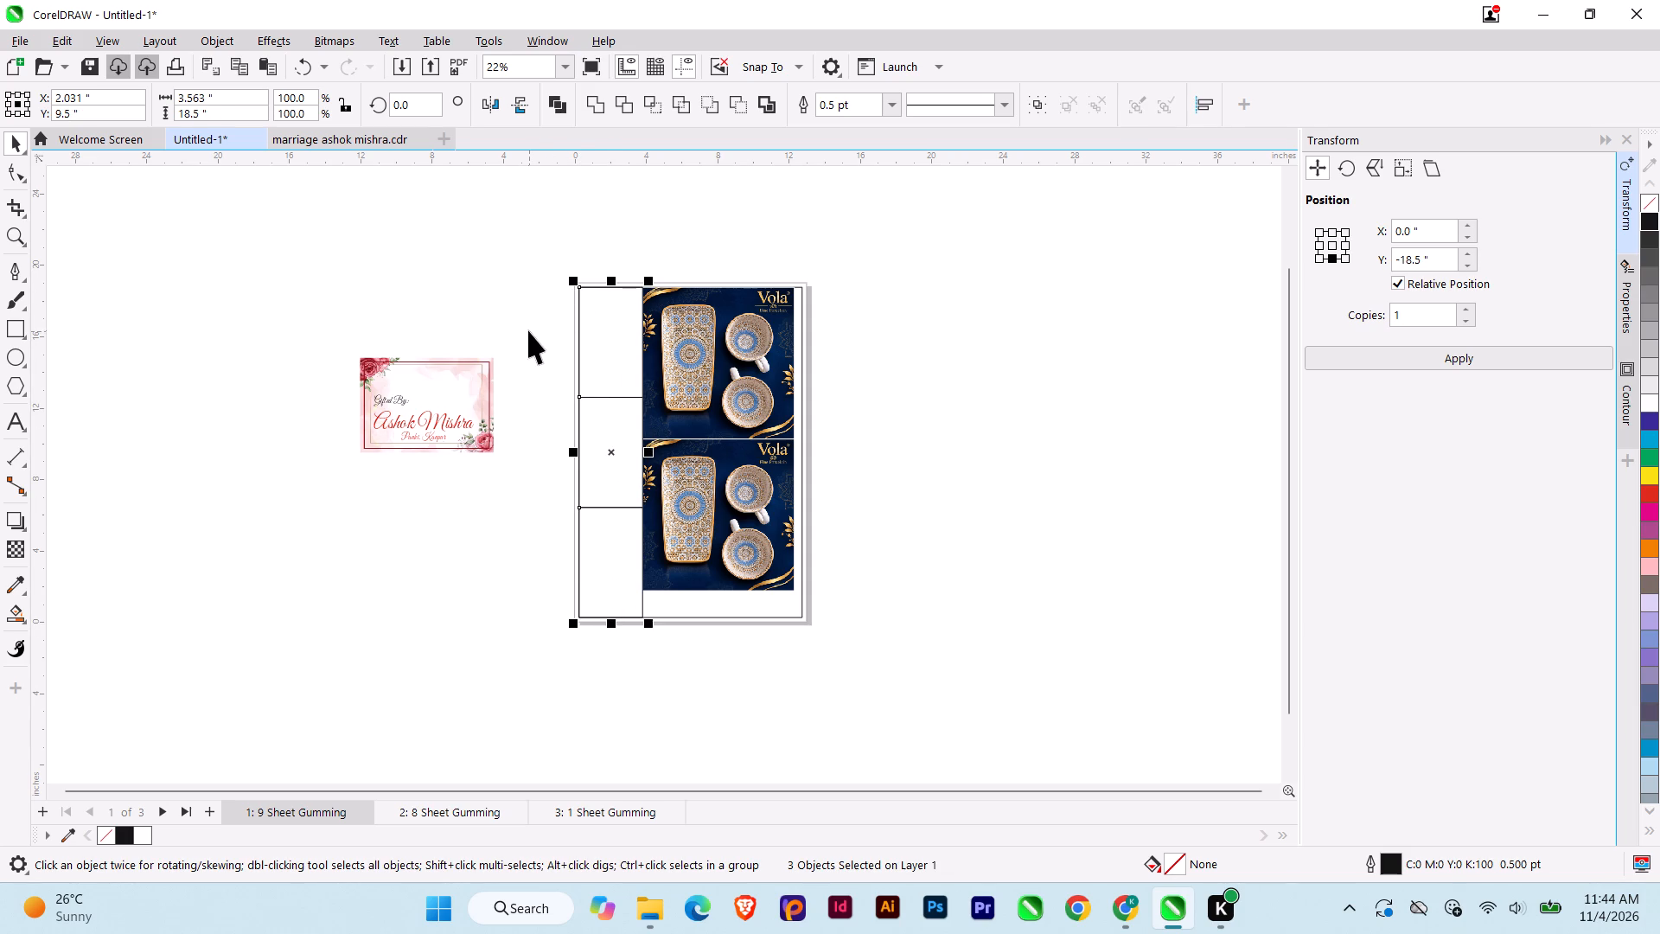
Delete the middle and bottom rectangles, keeping only the top one.
click(526, 315)
drag(566, 392, 706, 700)
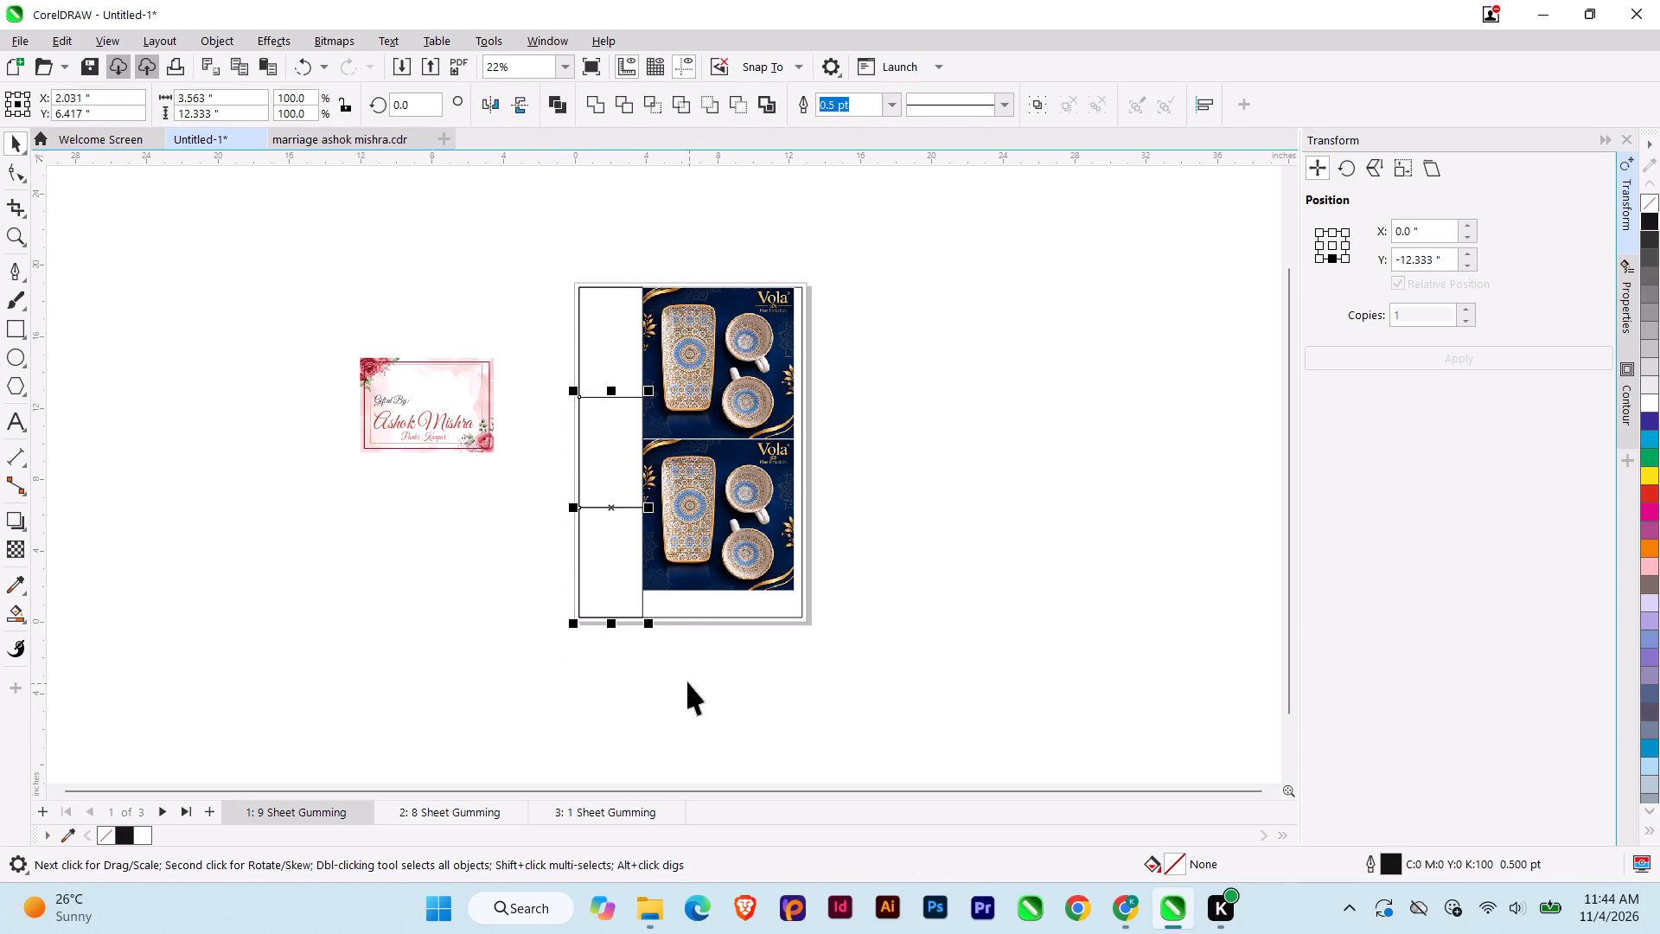
key(Delete)
Rotate the remaining rectangle 90 degrees to landscape and move it directly below the gift card, outside the page.
click(584, 383)
click(591, 369)
drag(650, 275, 586, 297)
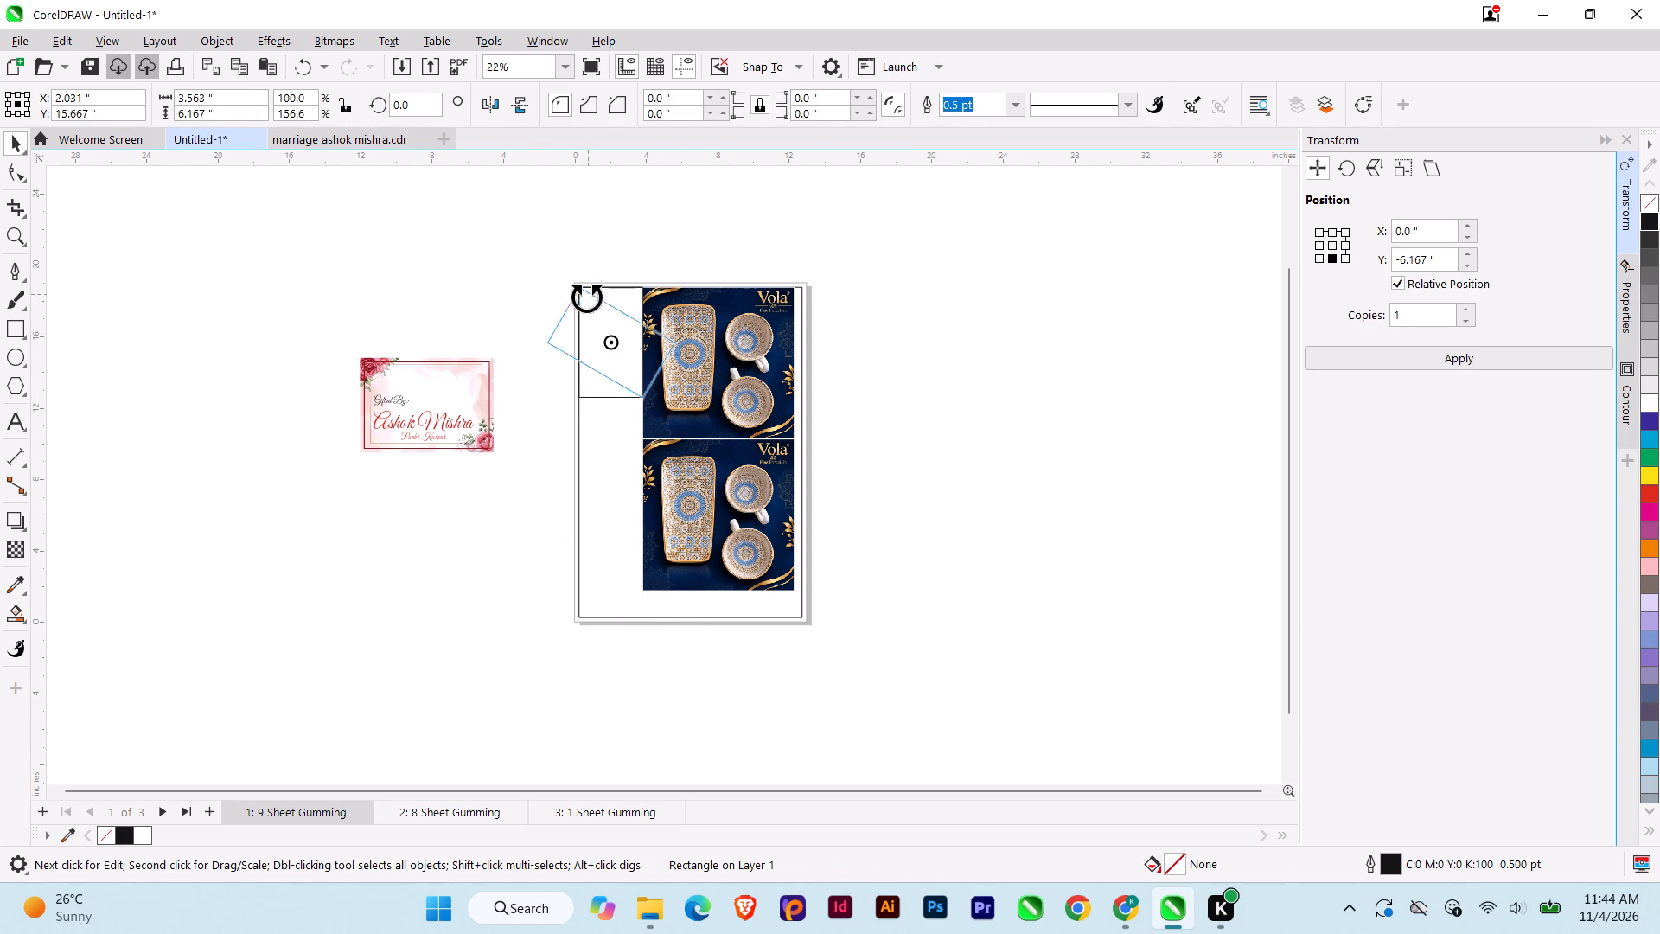
drag(586, 297, 565, 307)
click(586, 330)
drag(589, 329, 397, 508)
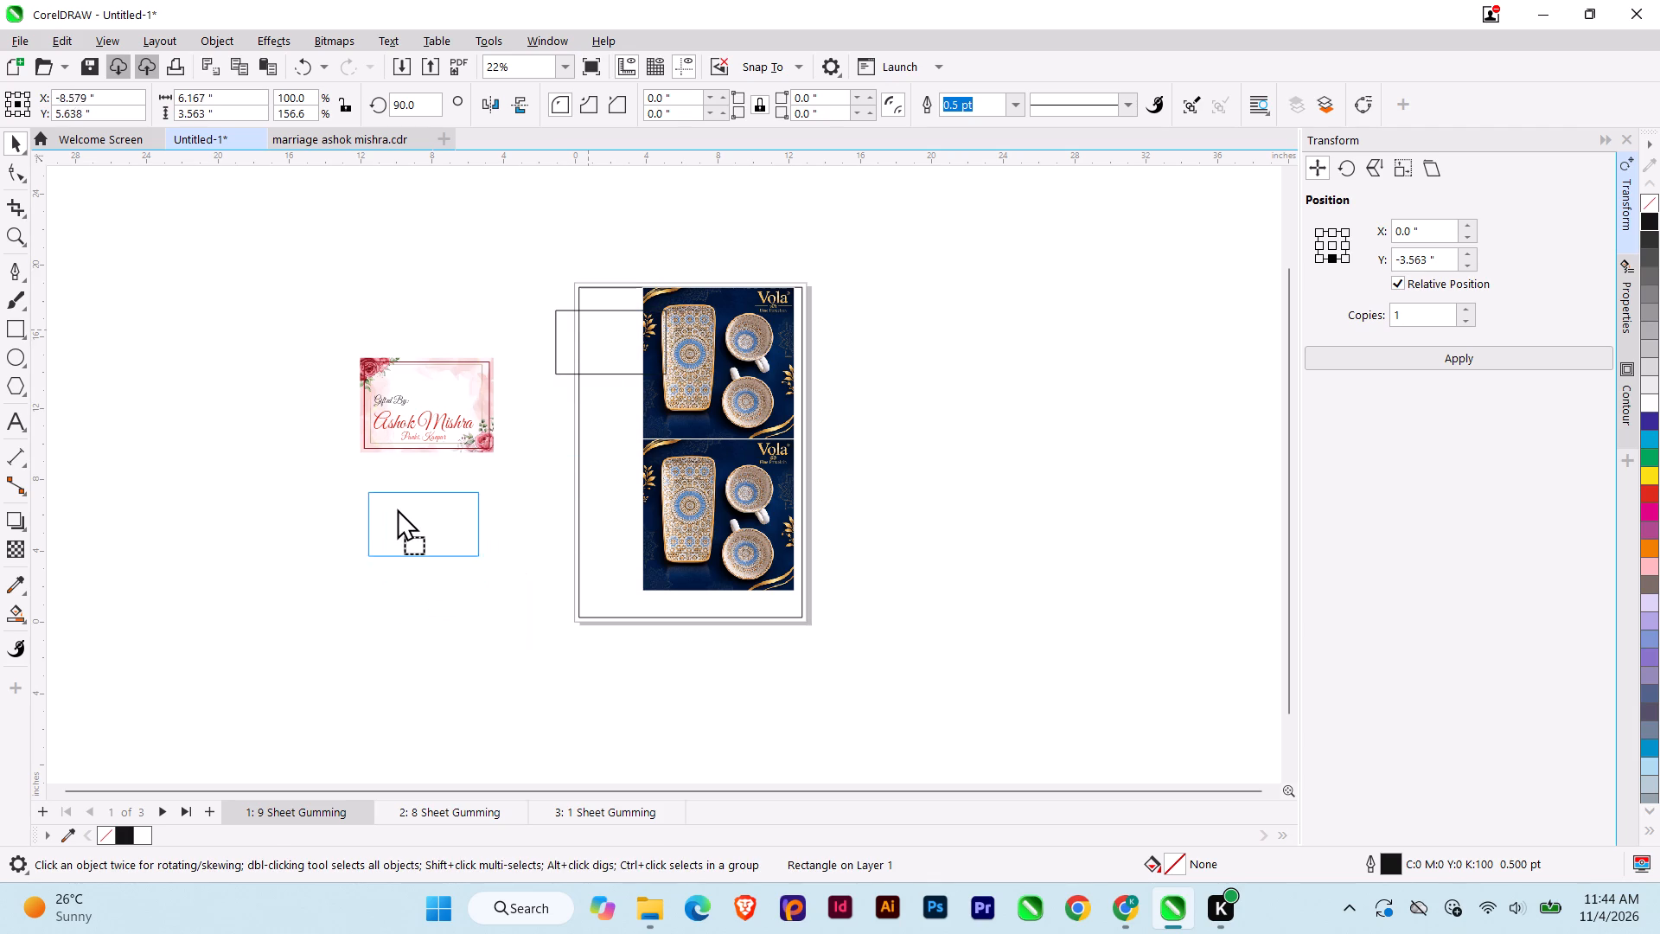
drag(397, 508, 408, 485)
Extract the floral background and red border from the gift card's PowerClip frame.
scroll(400, 406, up, 6)
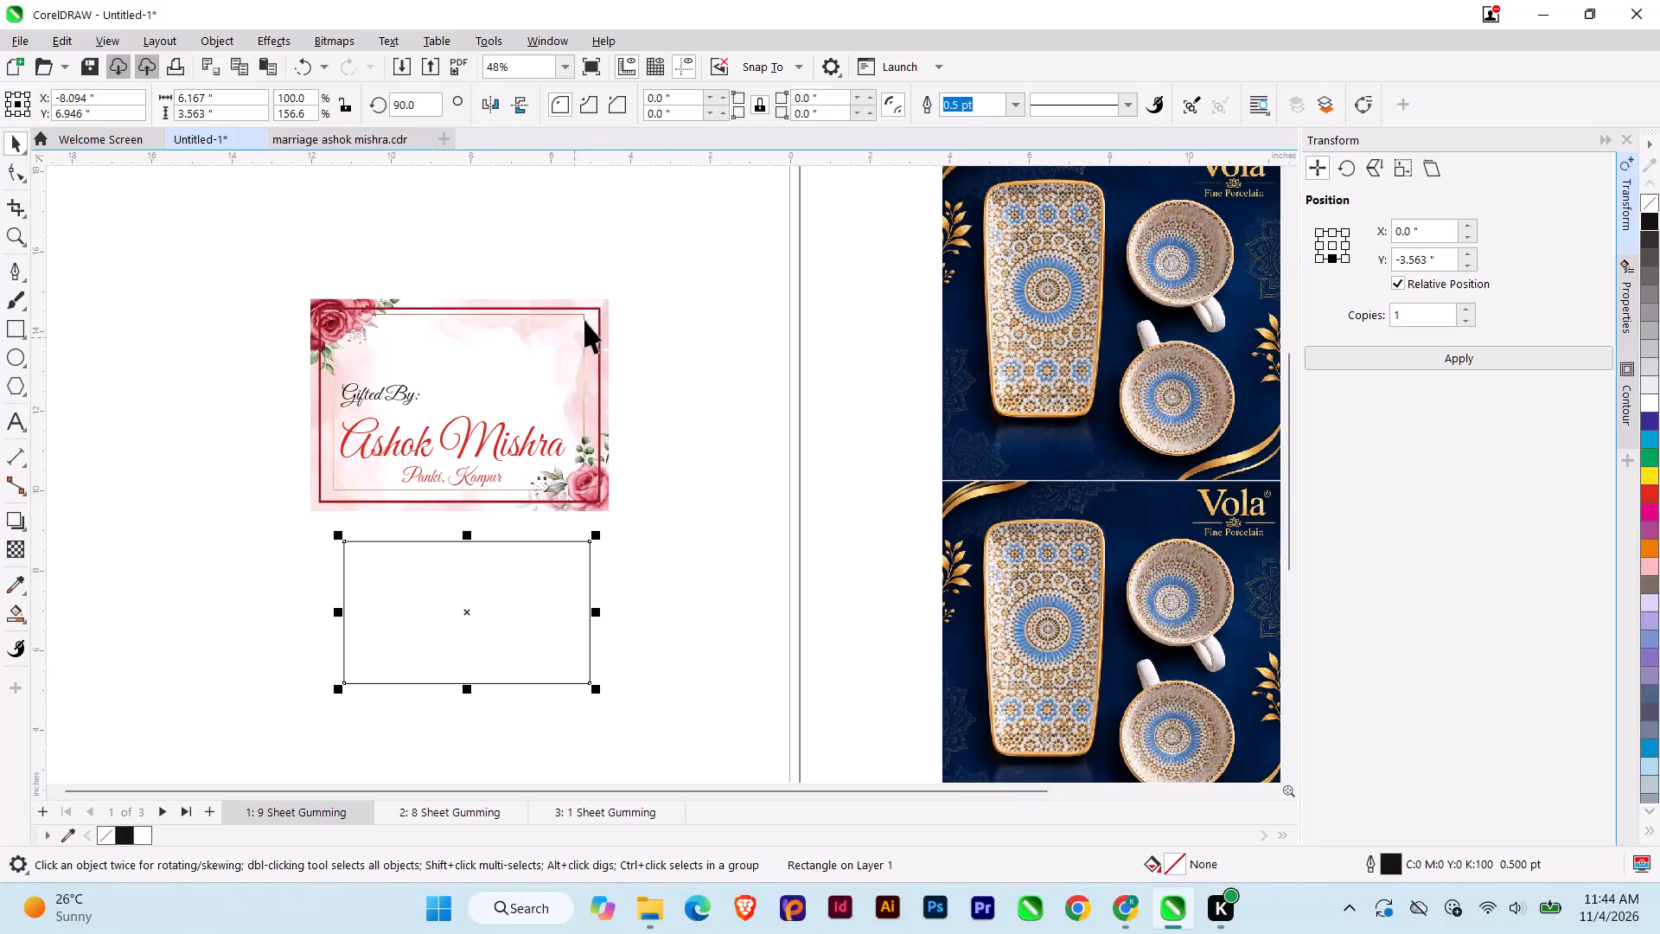
click(606, 298)
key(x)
middle_drag(606, 401, 507, 265)
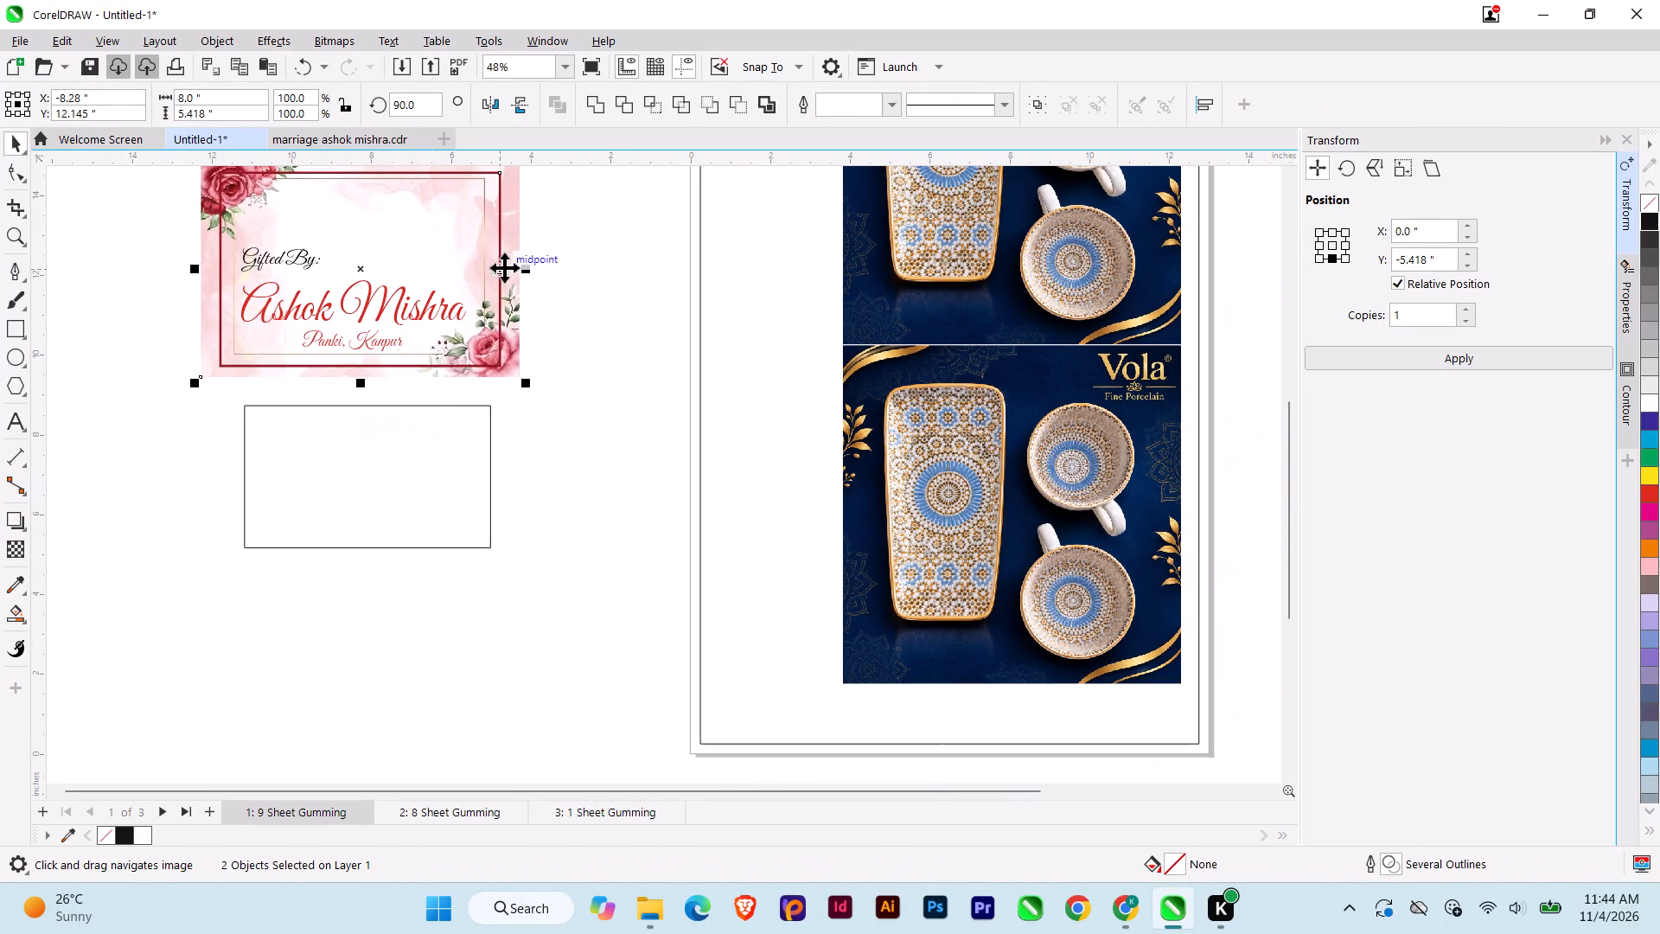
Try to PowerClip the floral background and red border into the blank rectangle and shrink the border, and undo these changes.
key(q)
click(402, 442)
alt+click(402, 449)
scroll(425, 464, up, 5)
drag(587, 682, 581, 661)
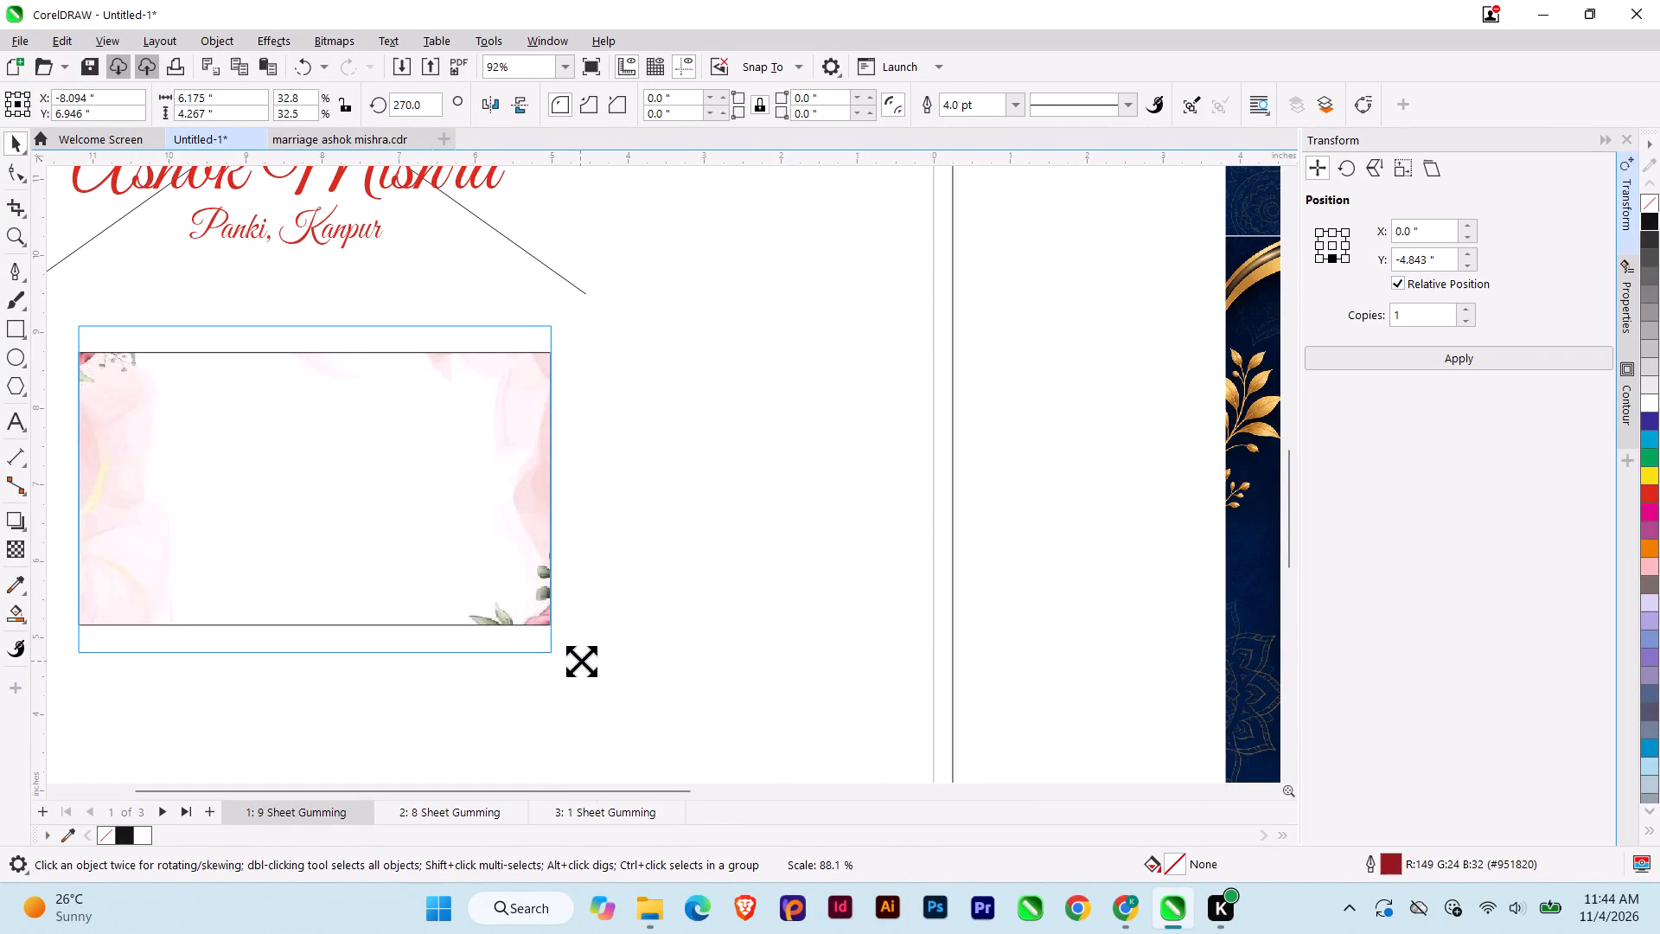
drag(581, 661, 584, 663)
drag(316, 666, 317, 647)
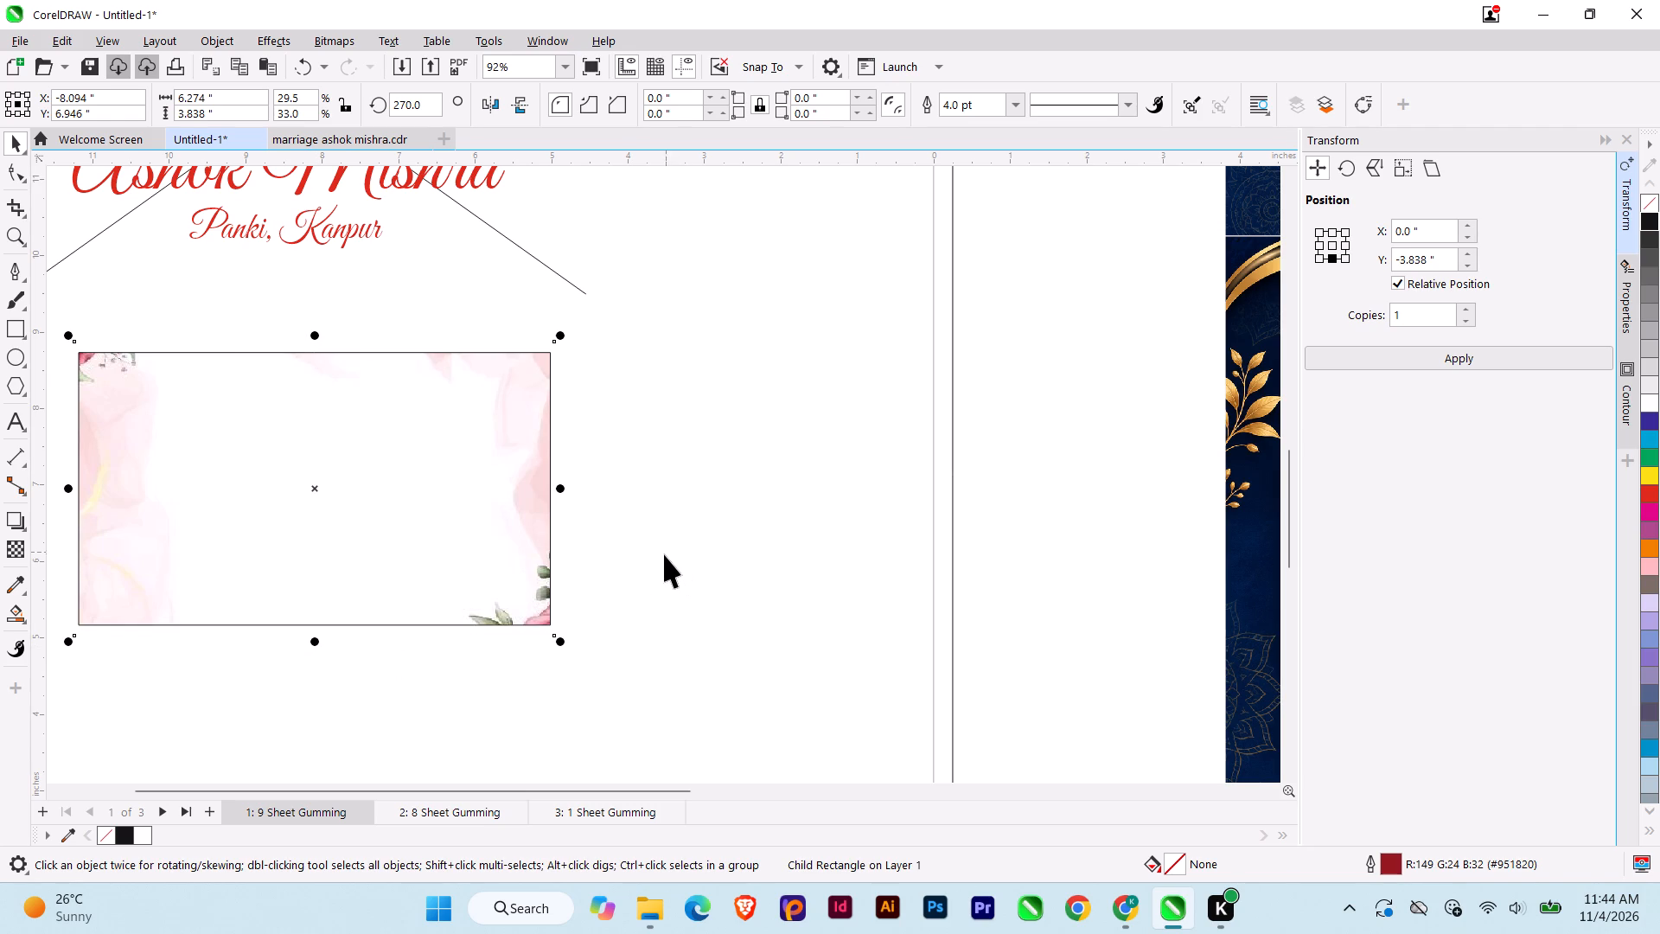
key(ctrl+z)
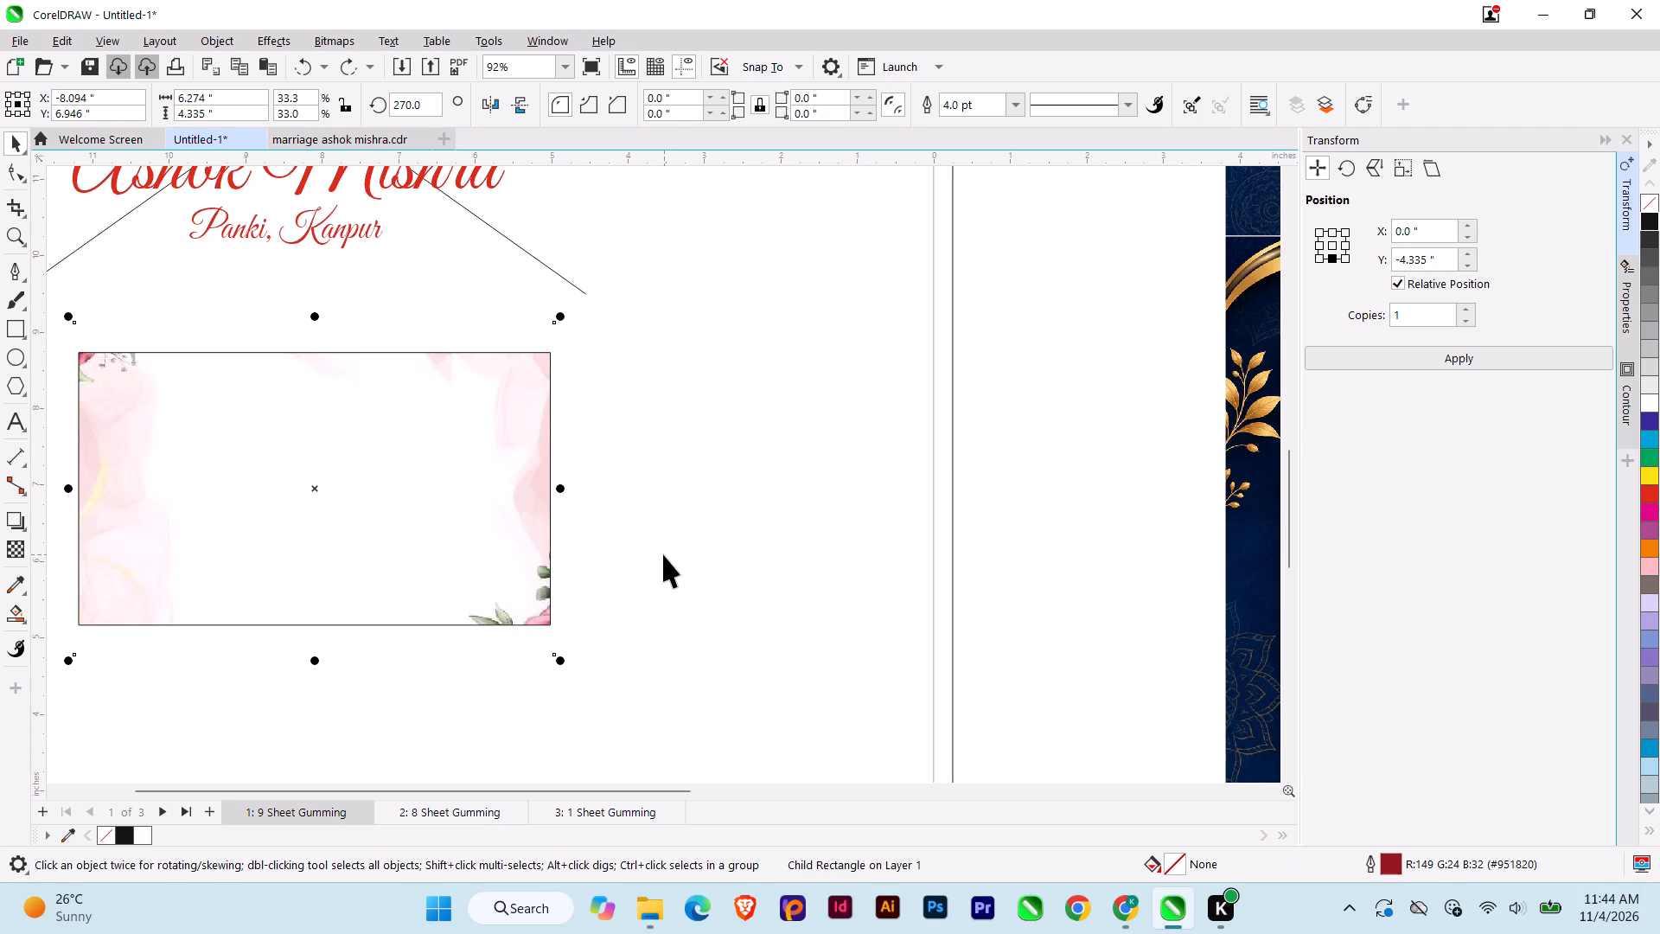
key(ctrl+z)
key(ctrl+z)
PowerClip only the floral background image into the blank landscape rectangle below the gift card.
click(752, 432)
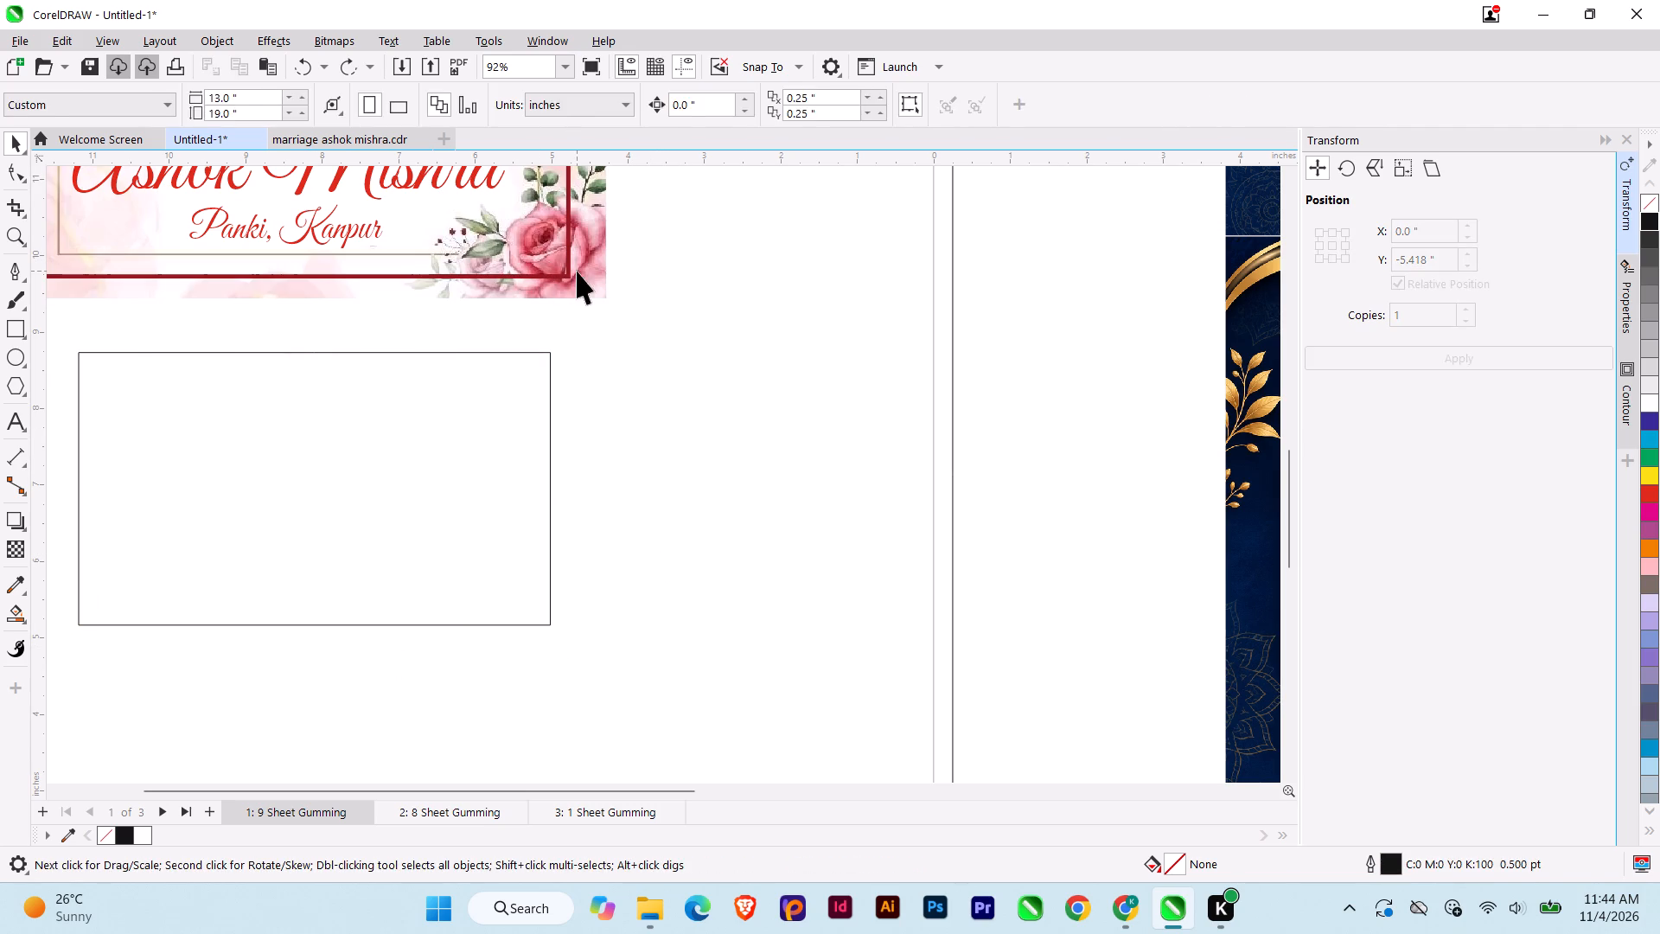
click(577, 271)
drag(595, 291, 669, 375)
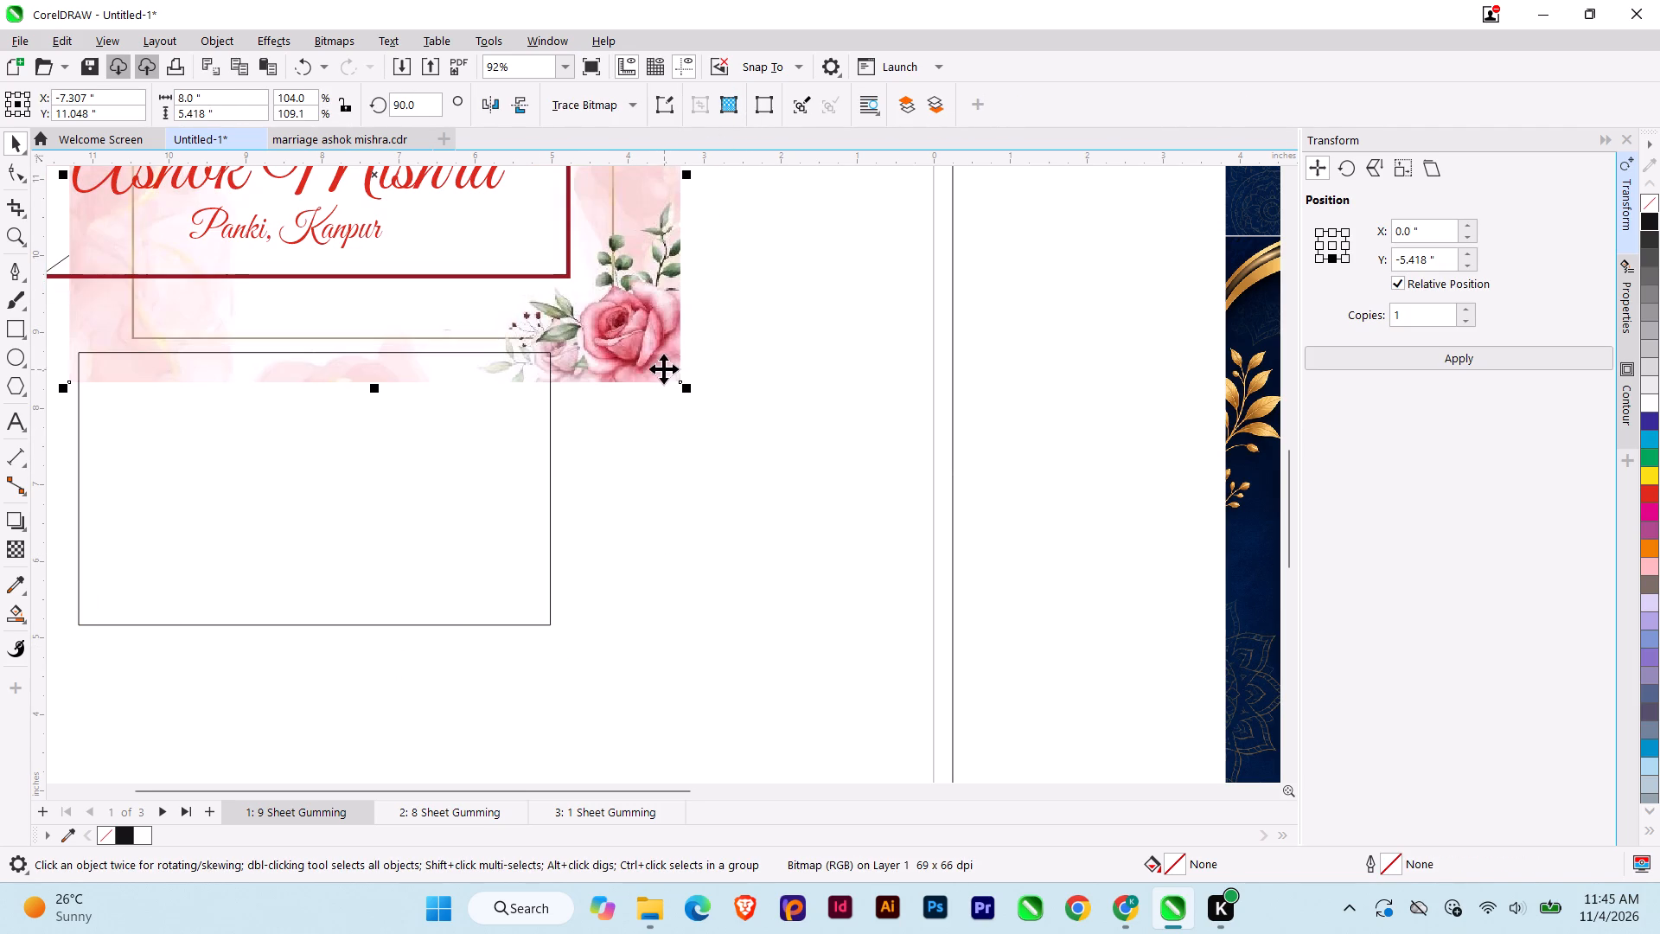
drag(597, 346, 663, 302)
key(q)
click(477, 518)
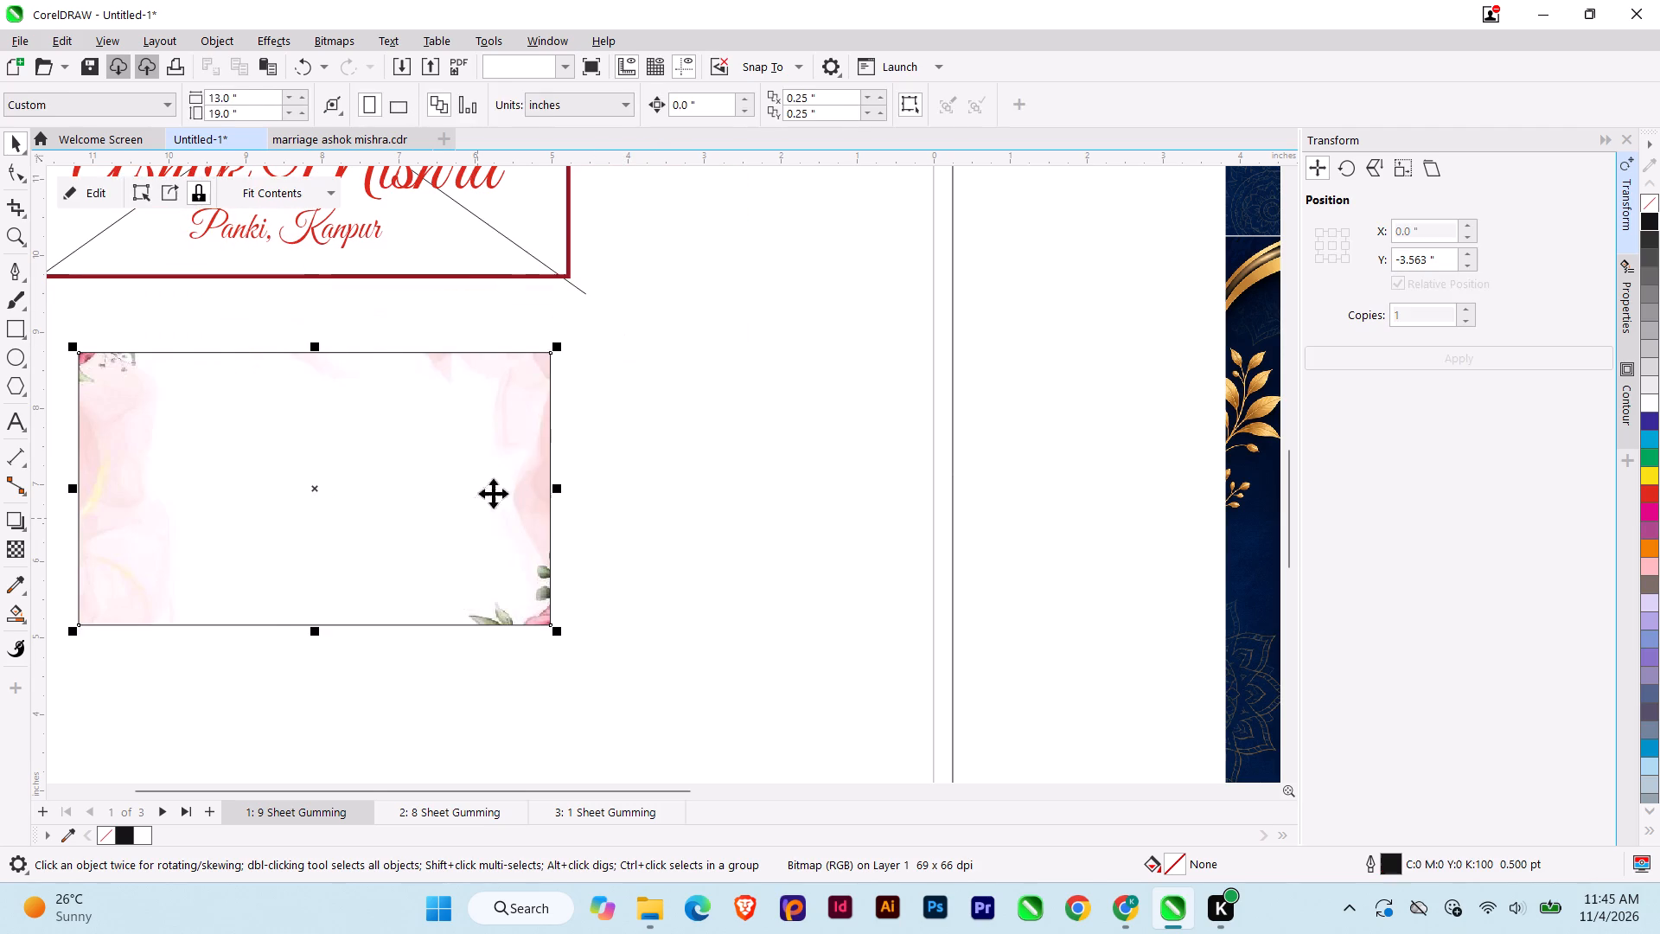
Resize the clipped floral background to about 6.27 by 3.68 in so its corner roses fit the new rectangle.
alt+click(490, 463)
drag(630, 709, 592, 668)
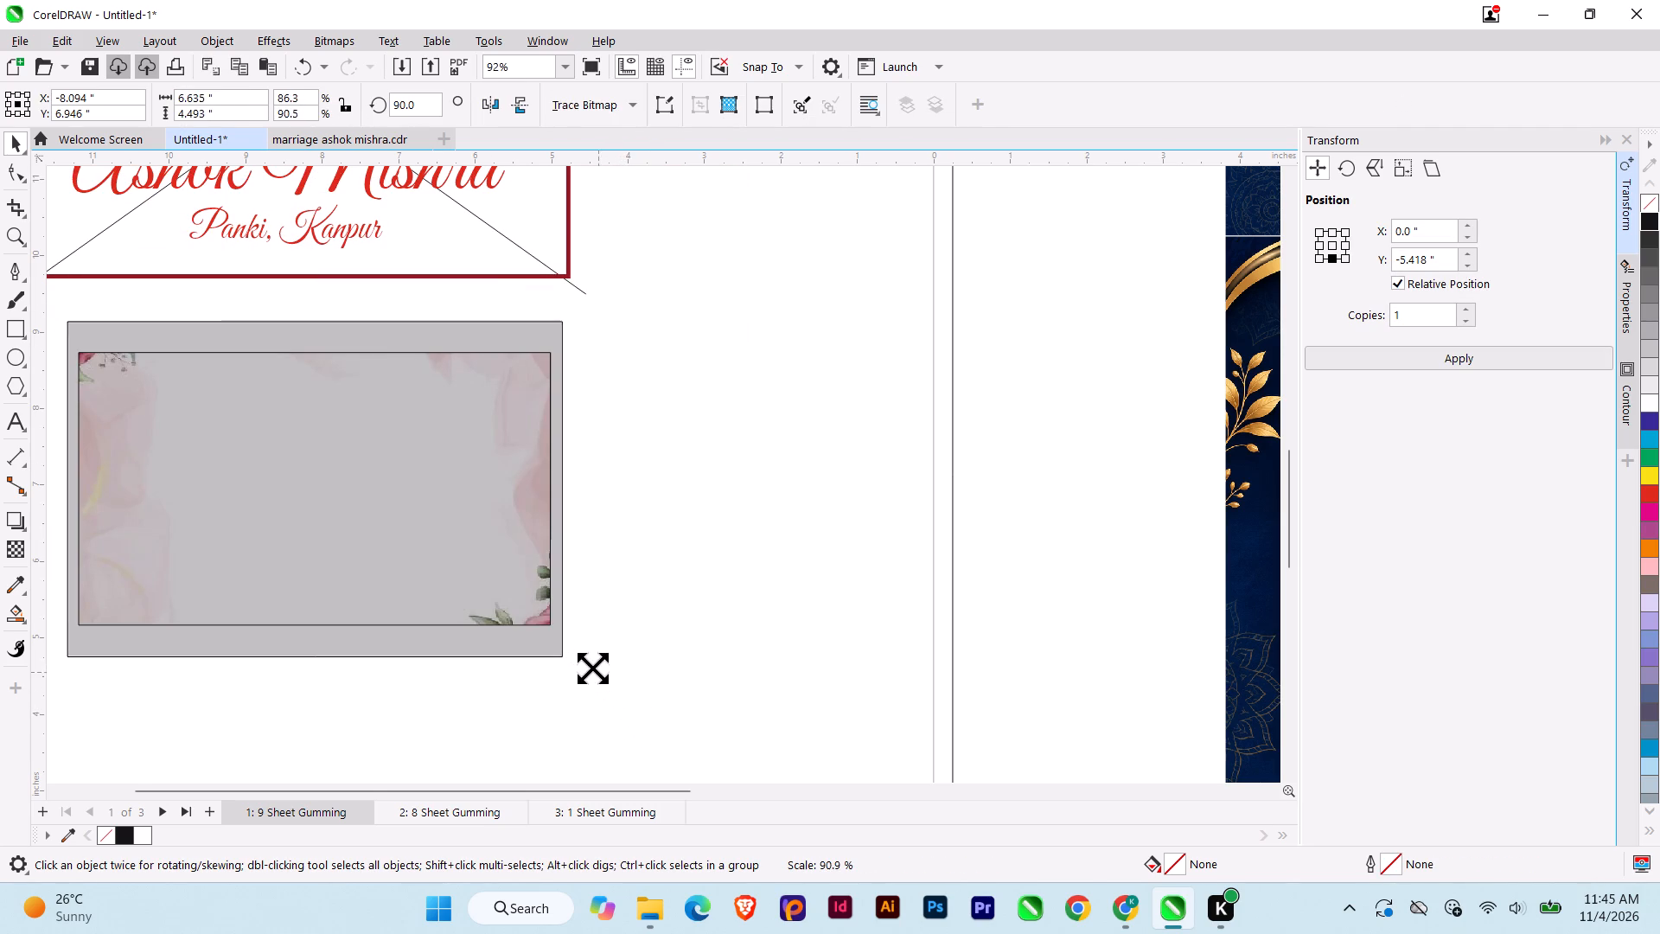
drag(592, 668, 589, 664)
drag(318, 659, 329, 637)
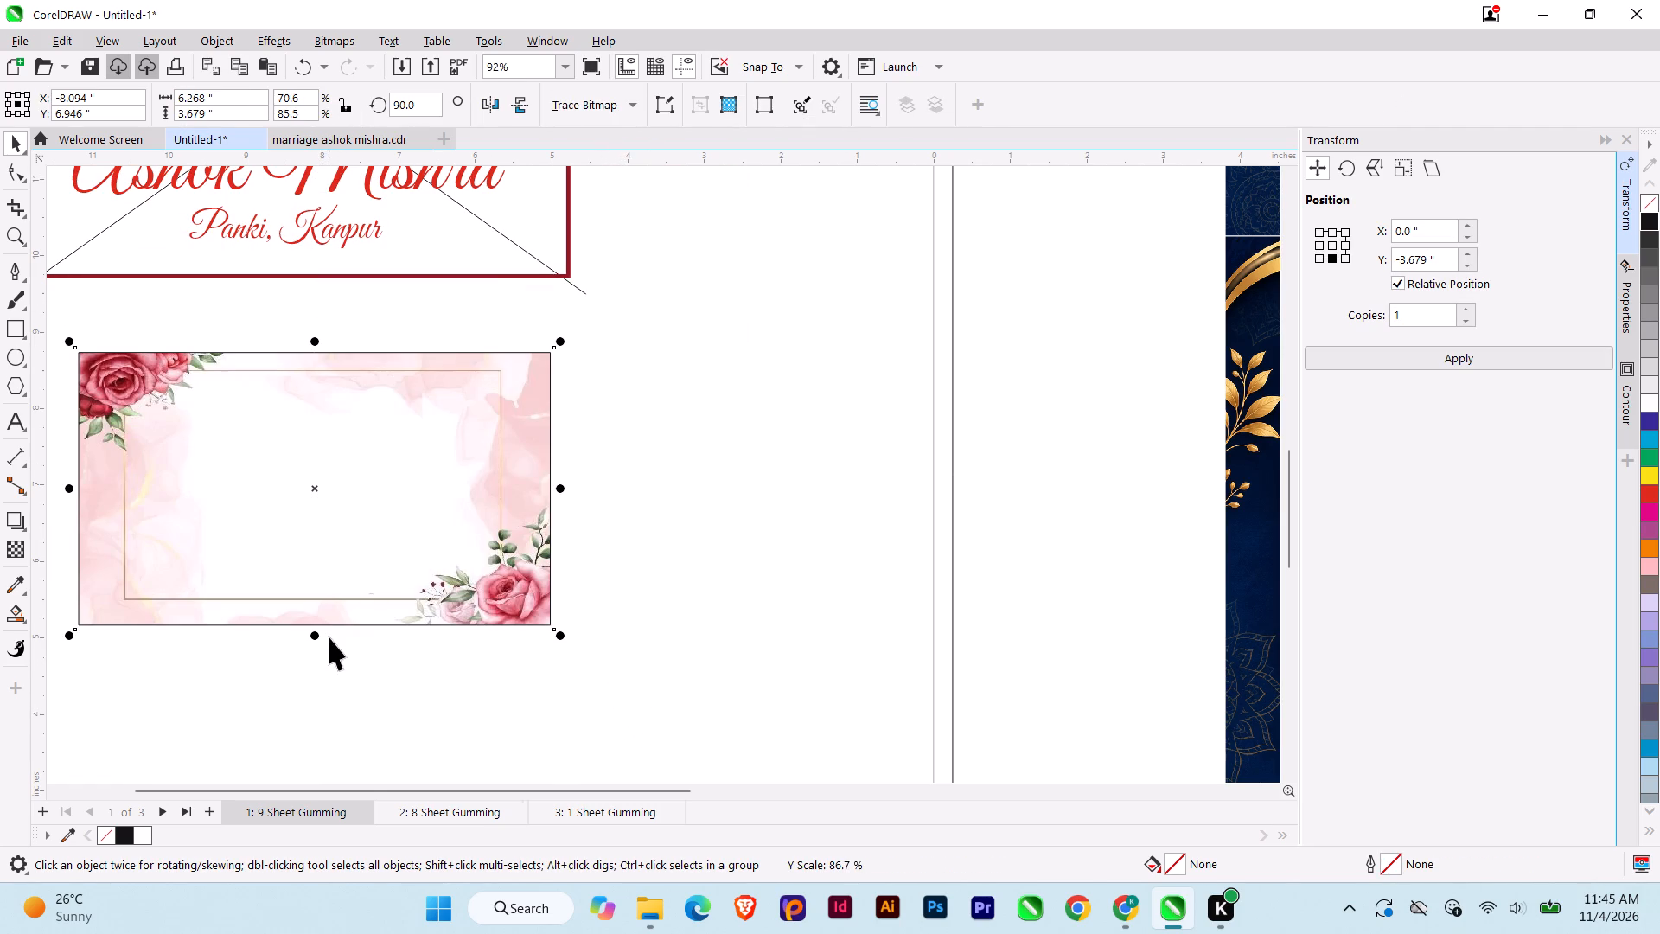
Delete the thick red border rectangle left around the original gift card's text.
click(716, 444)
click(446, 261)
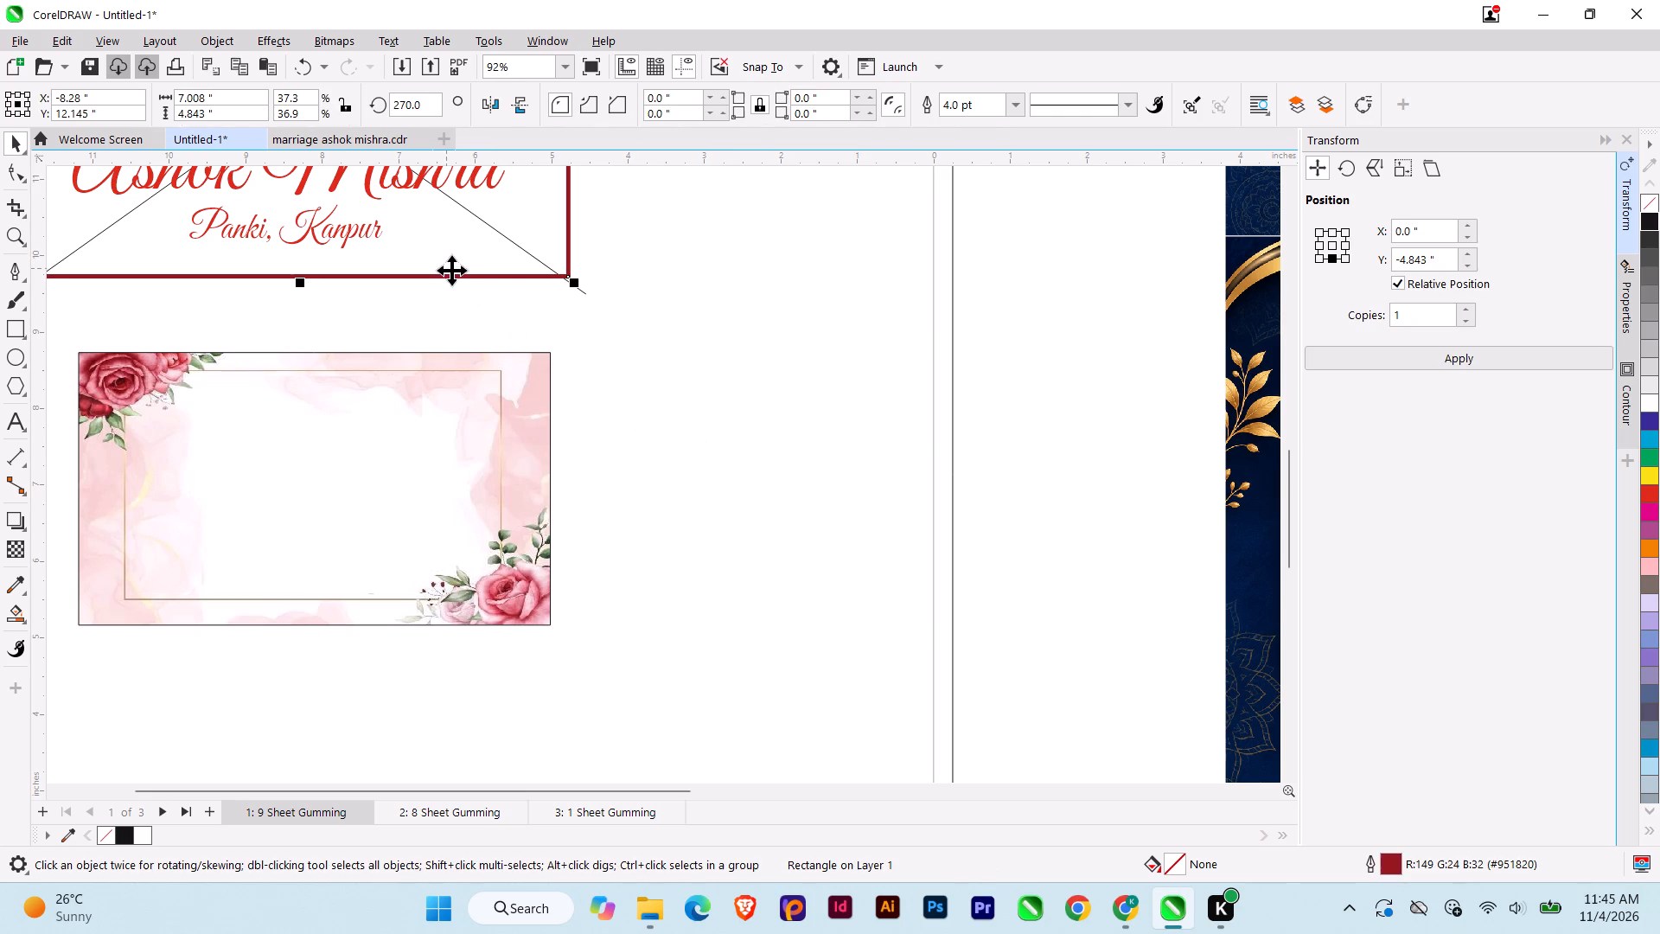
key(Delete)
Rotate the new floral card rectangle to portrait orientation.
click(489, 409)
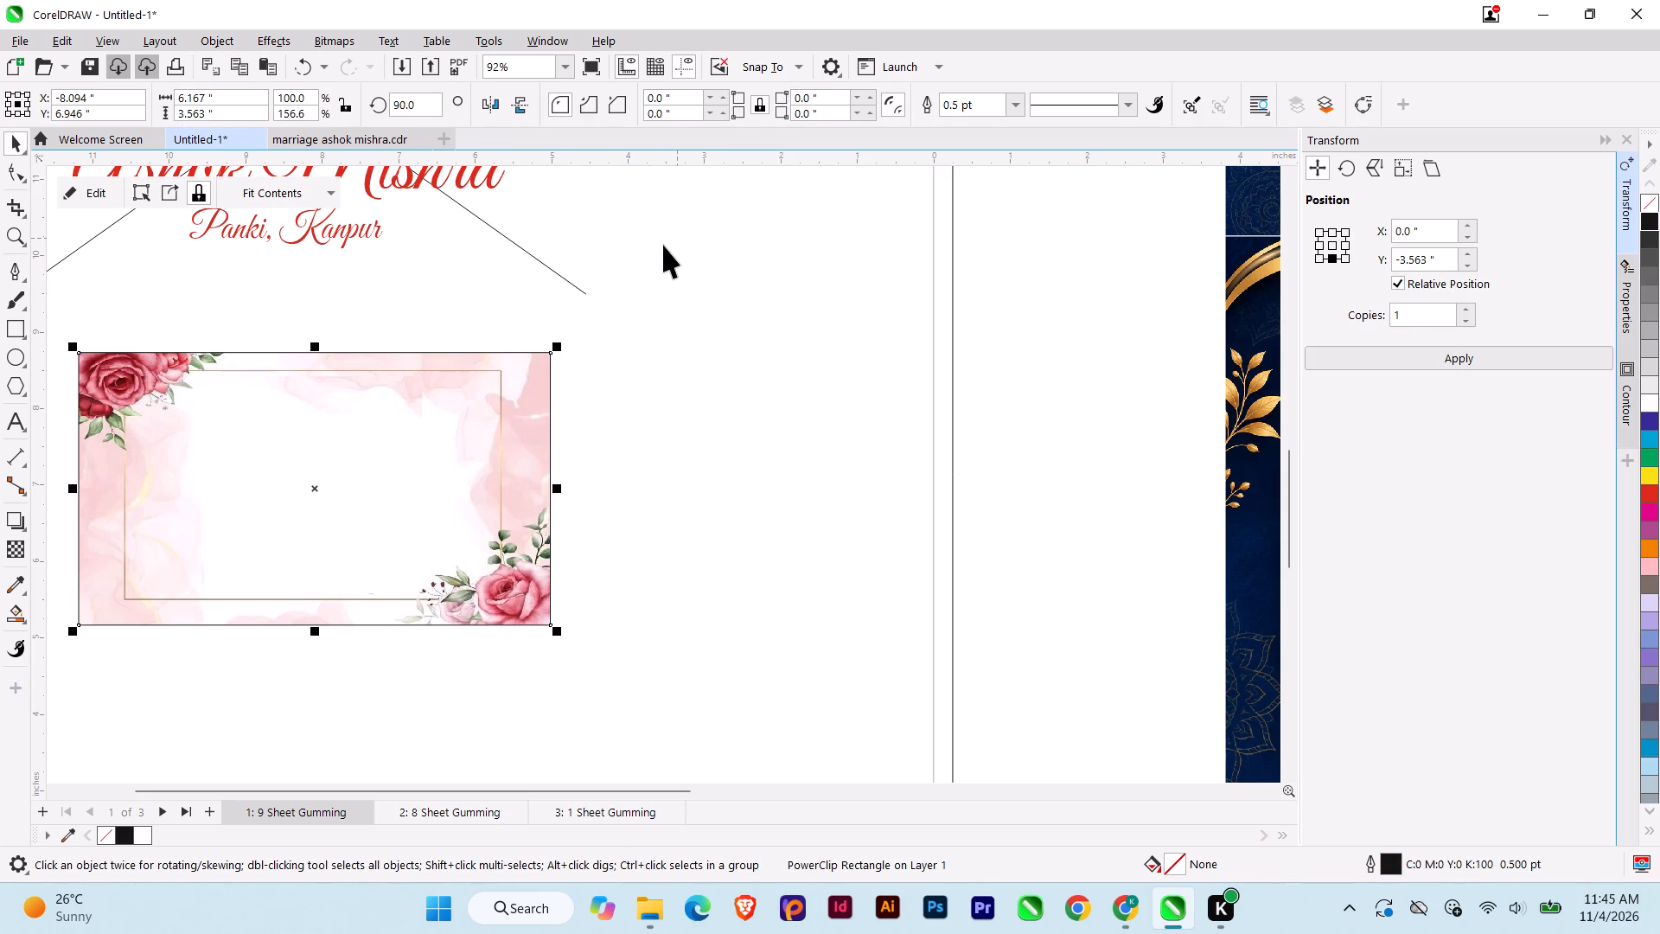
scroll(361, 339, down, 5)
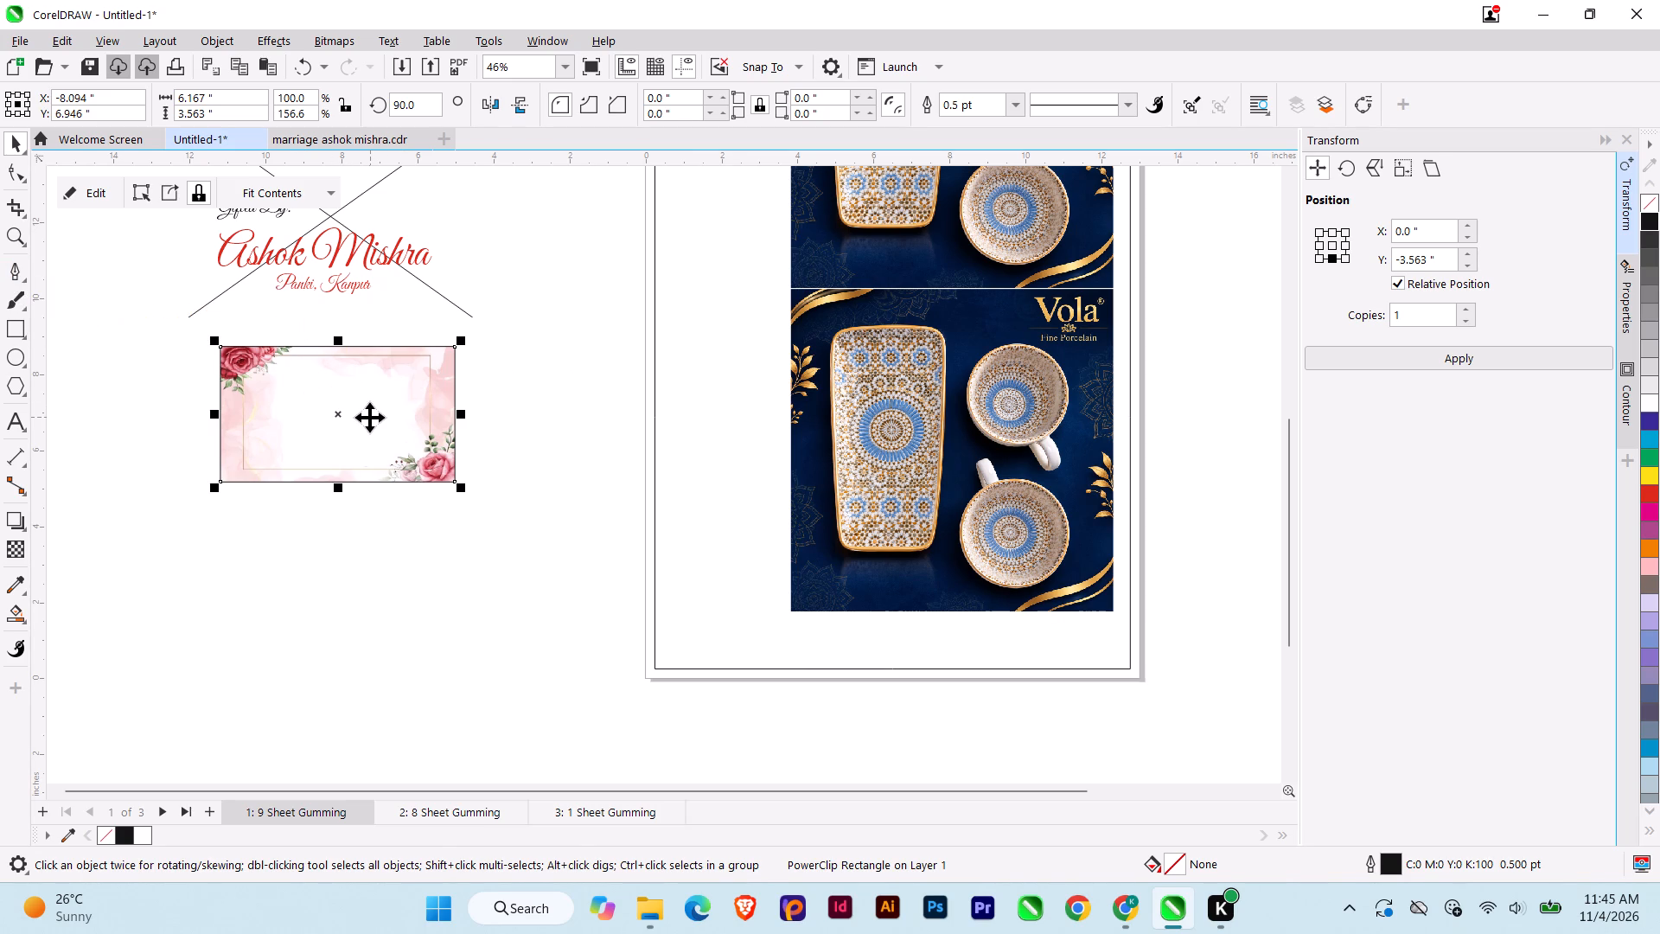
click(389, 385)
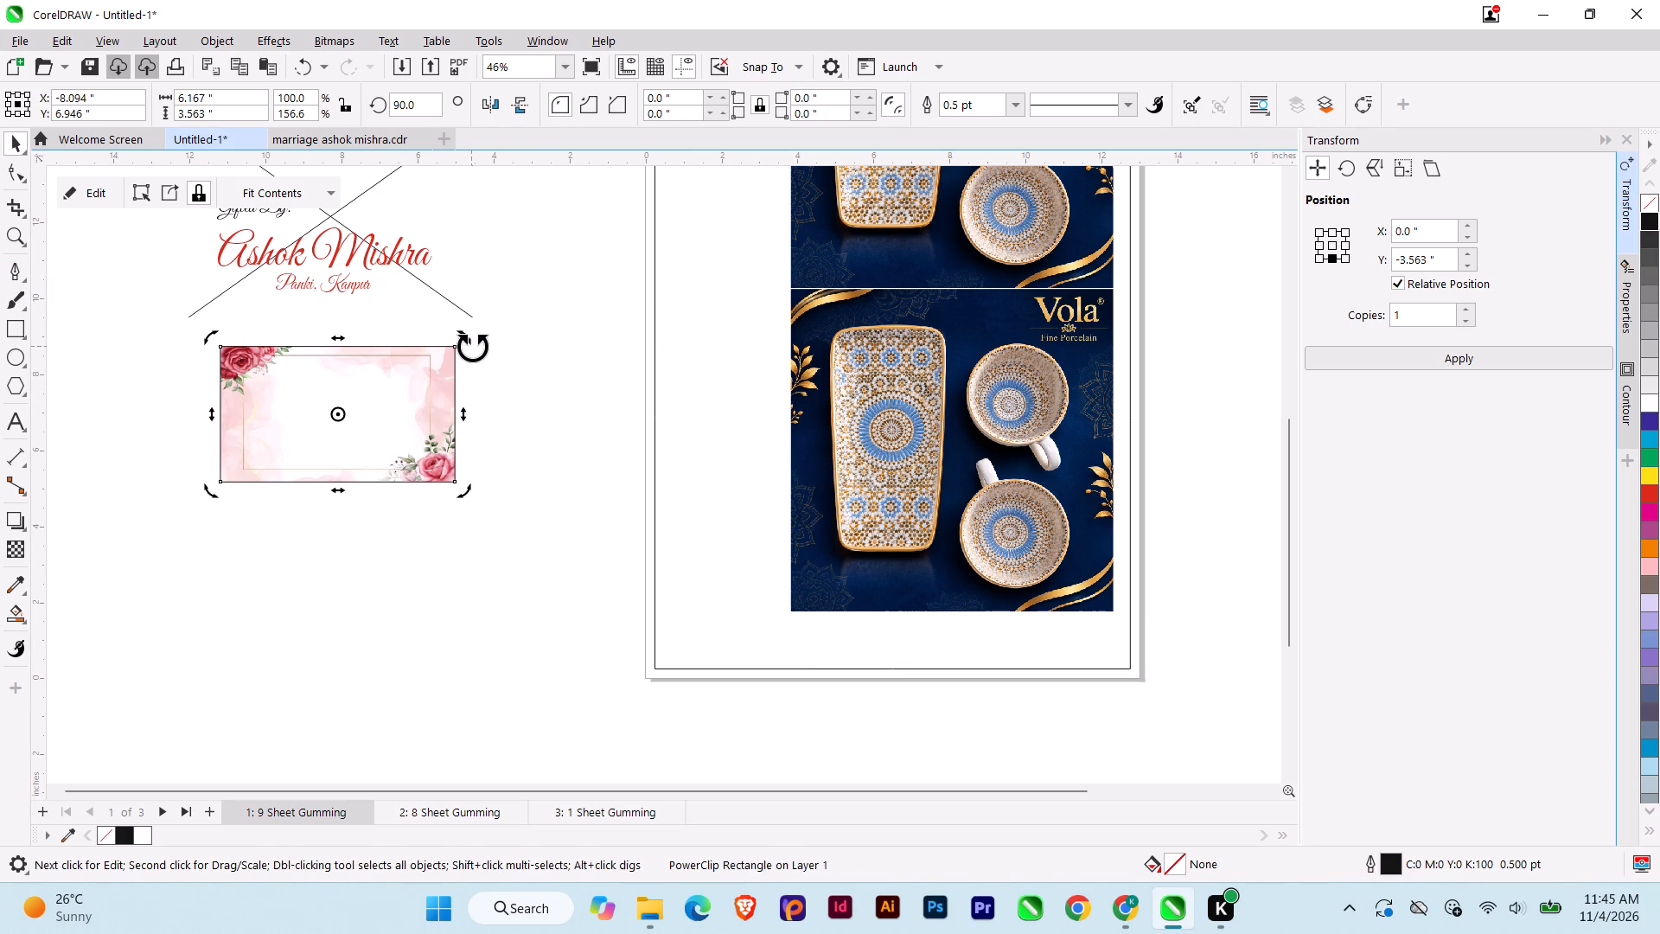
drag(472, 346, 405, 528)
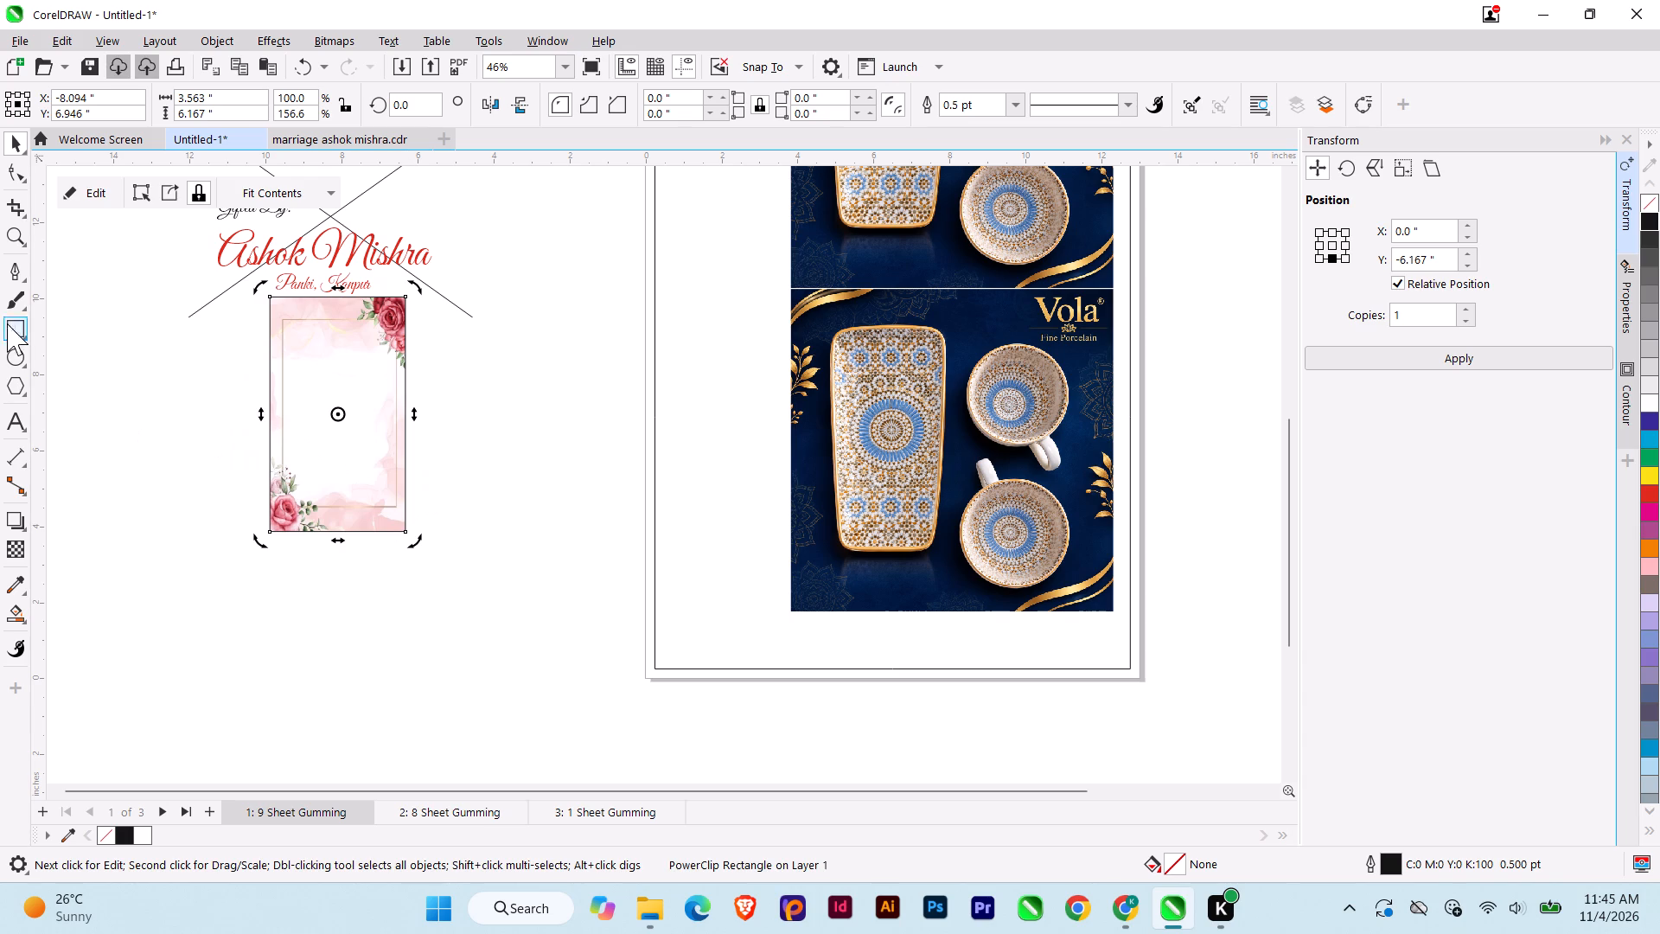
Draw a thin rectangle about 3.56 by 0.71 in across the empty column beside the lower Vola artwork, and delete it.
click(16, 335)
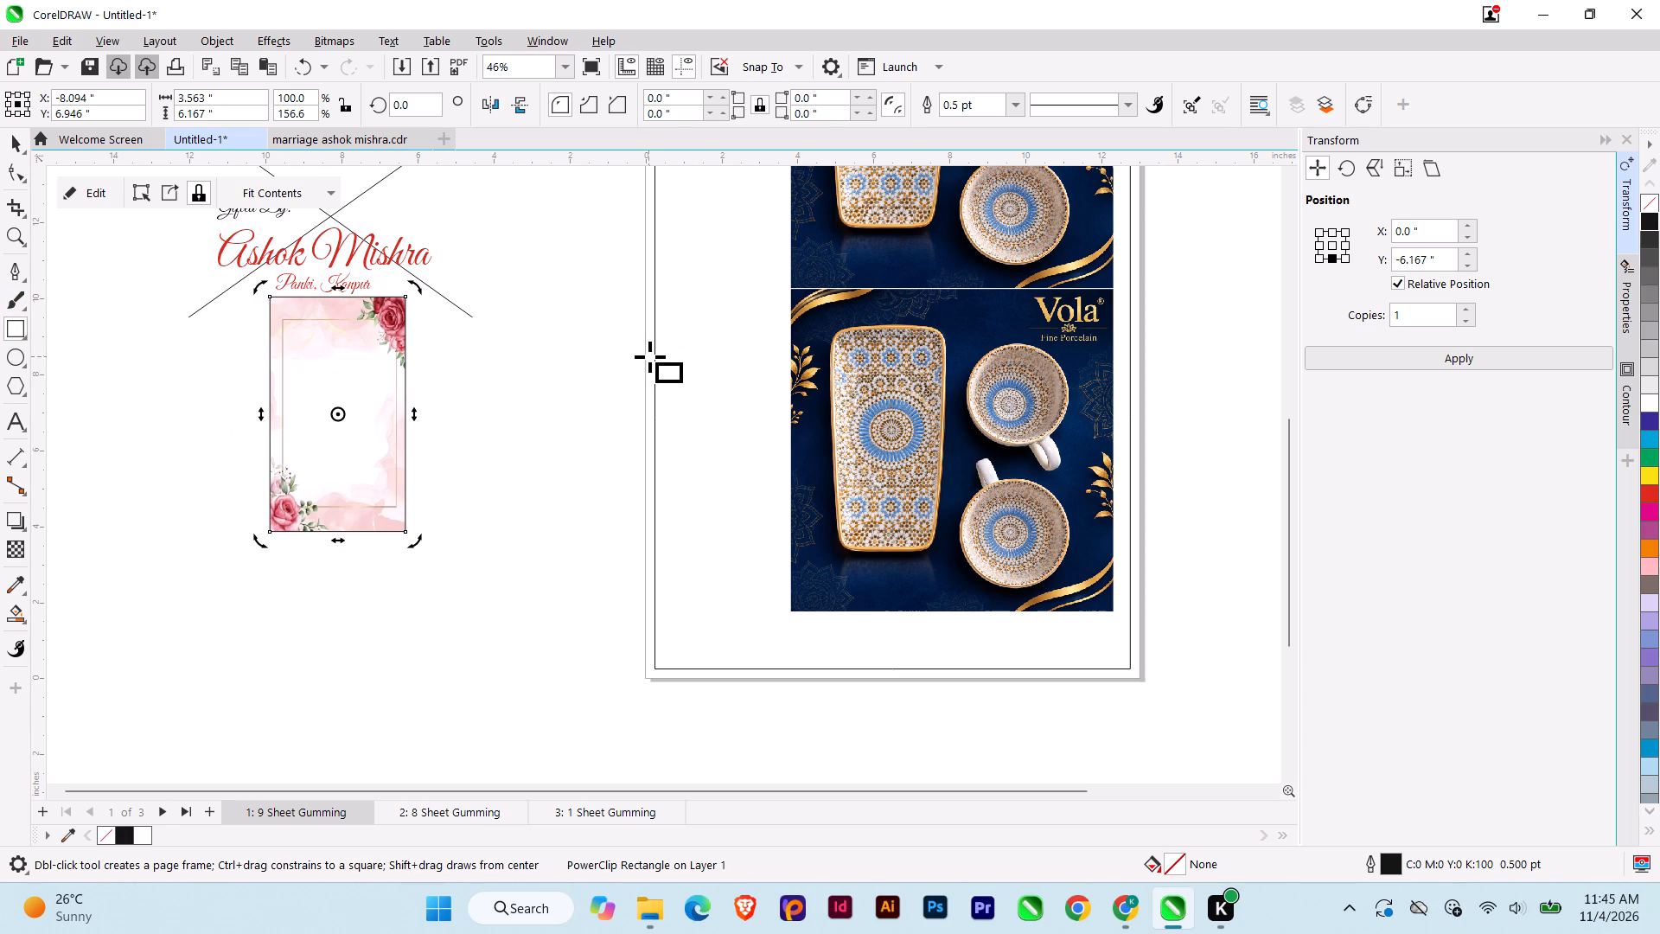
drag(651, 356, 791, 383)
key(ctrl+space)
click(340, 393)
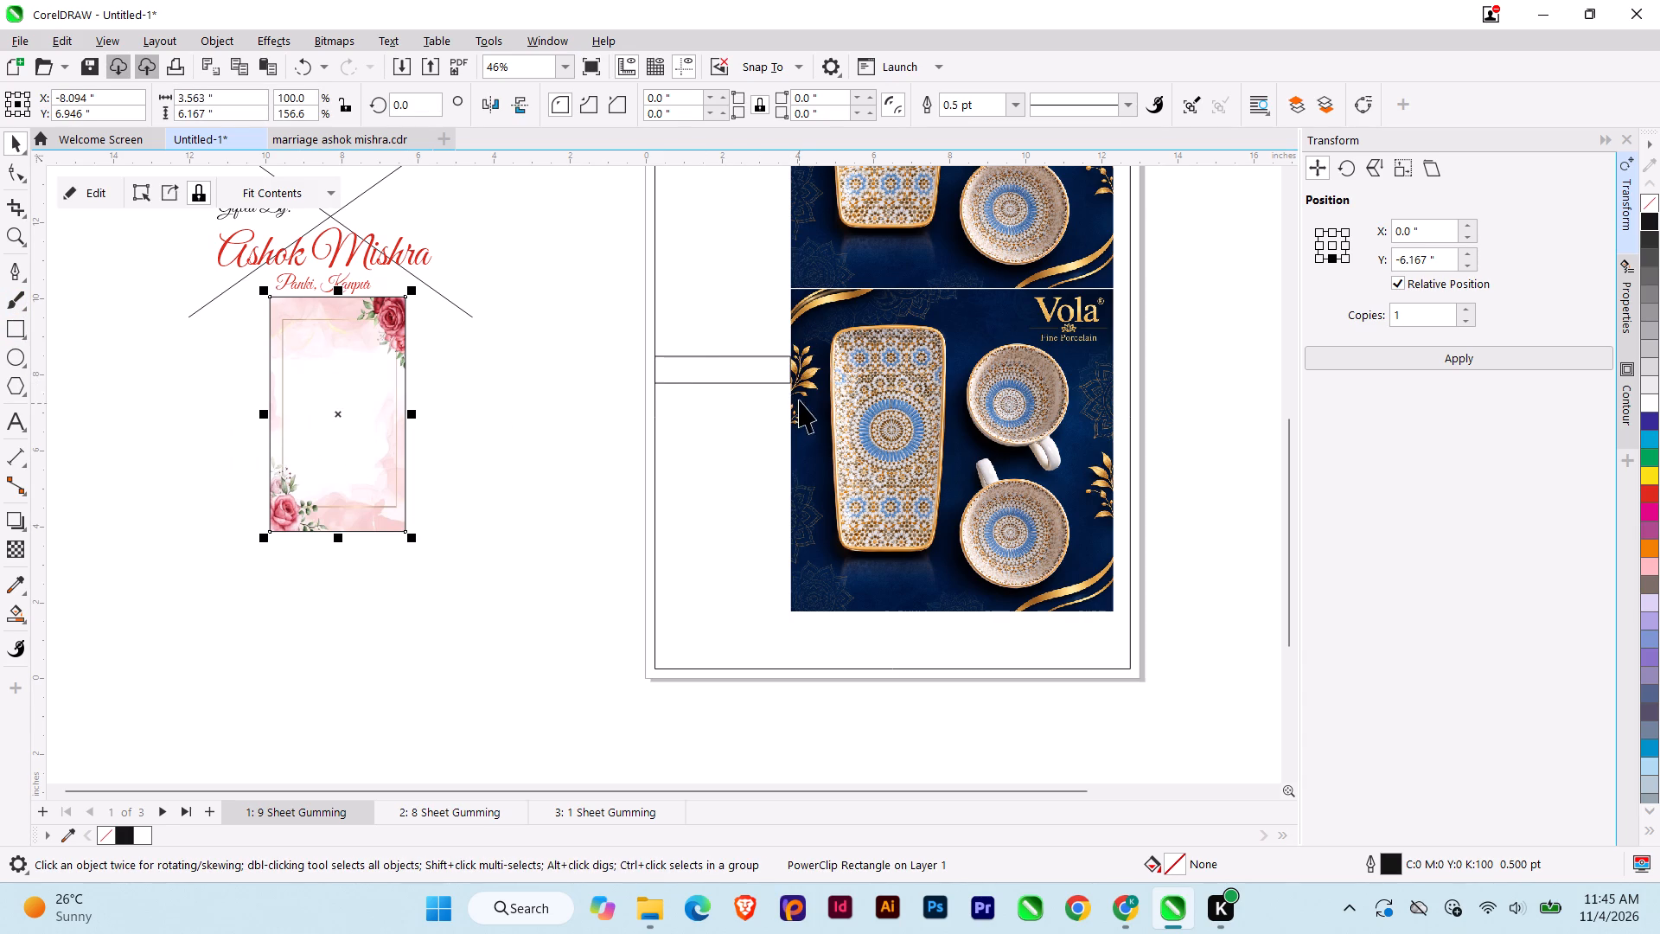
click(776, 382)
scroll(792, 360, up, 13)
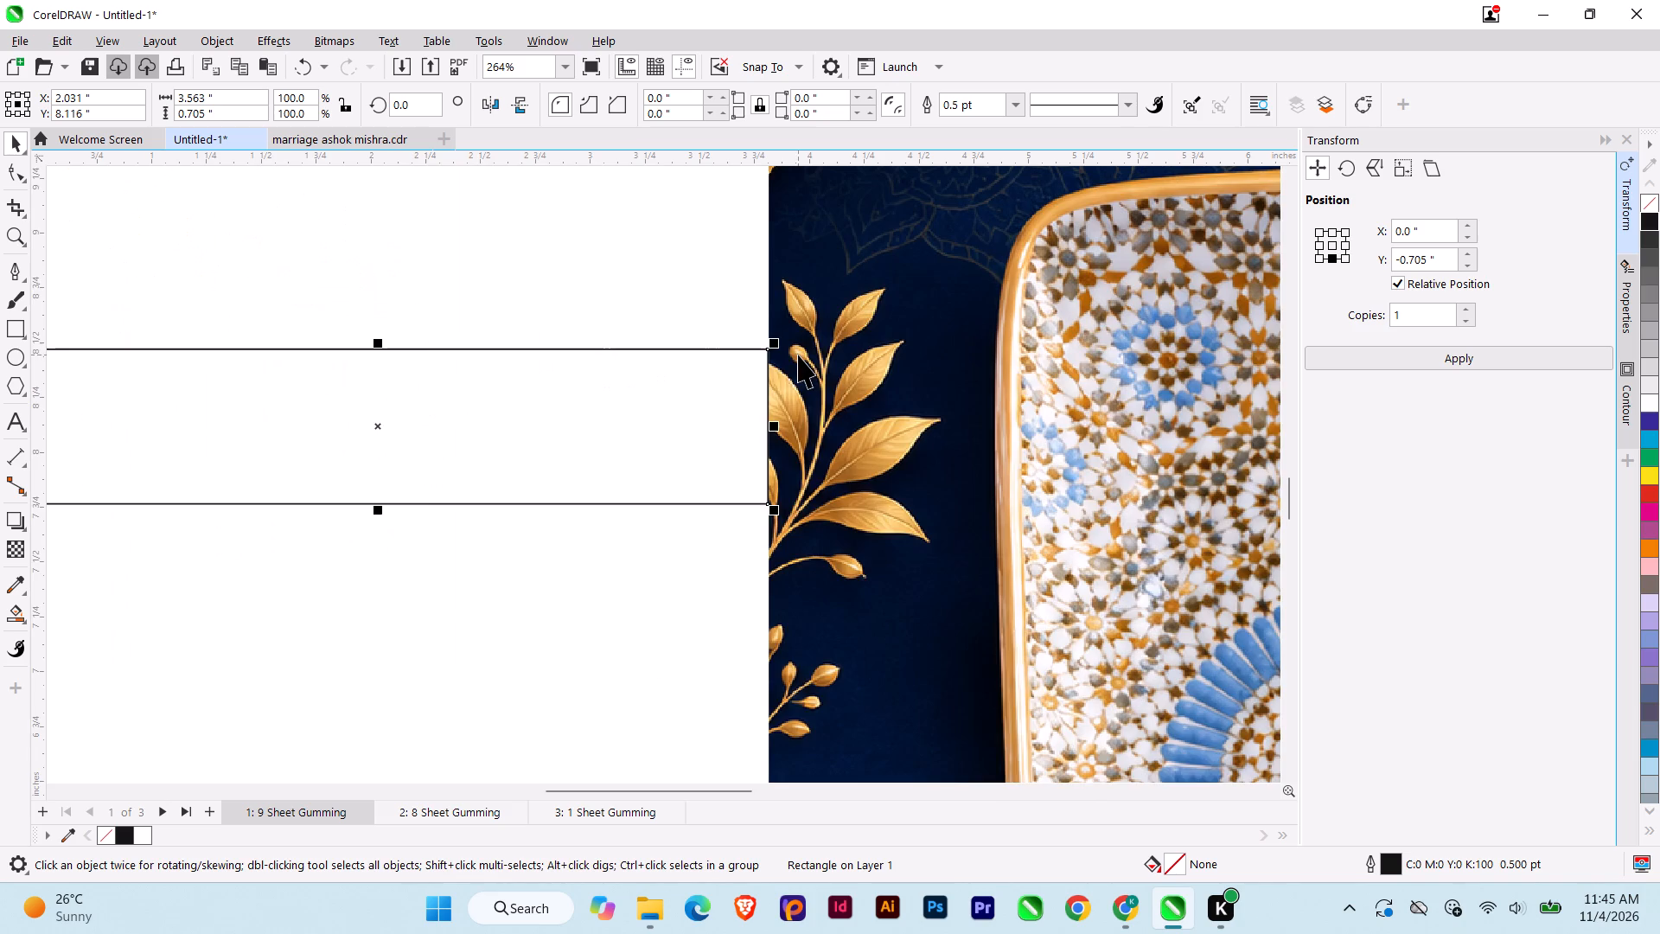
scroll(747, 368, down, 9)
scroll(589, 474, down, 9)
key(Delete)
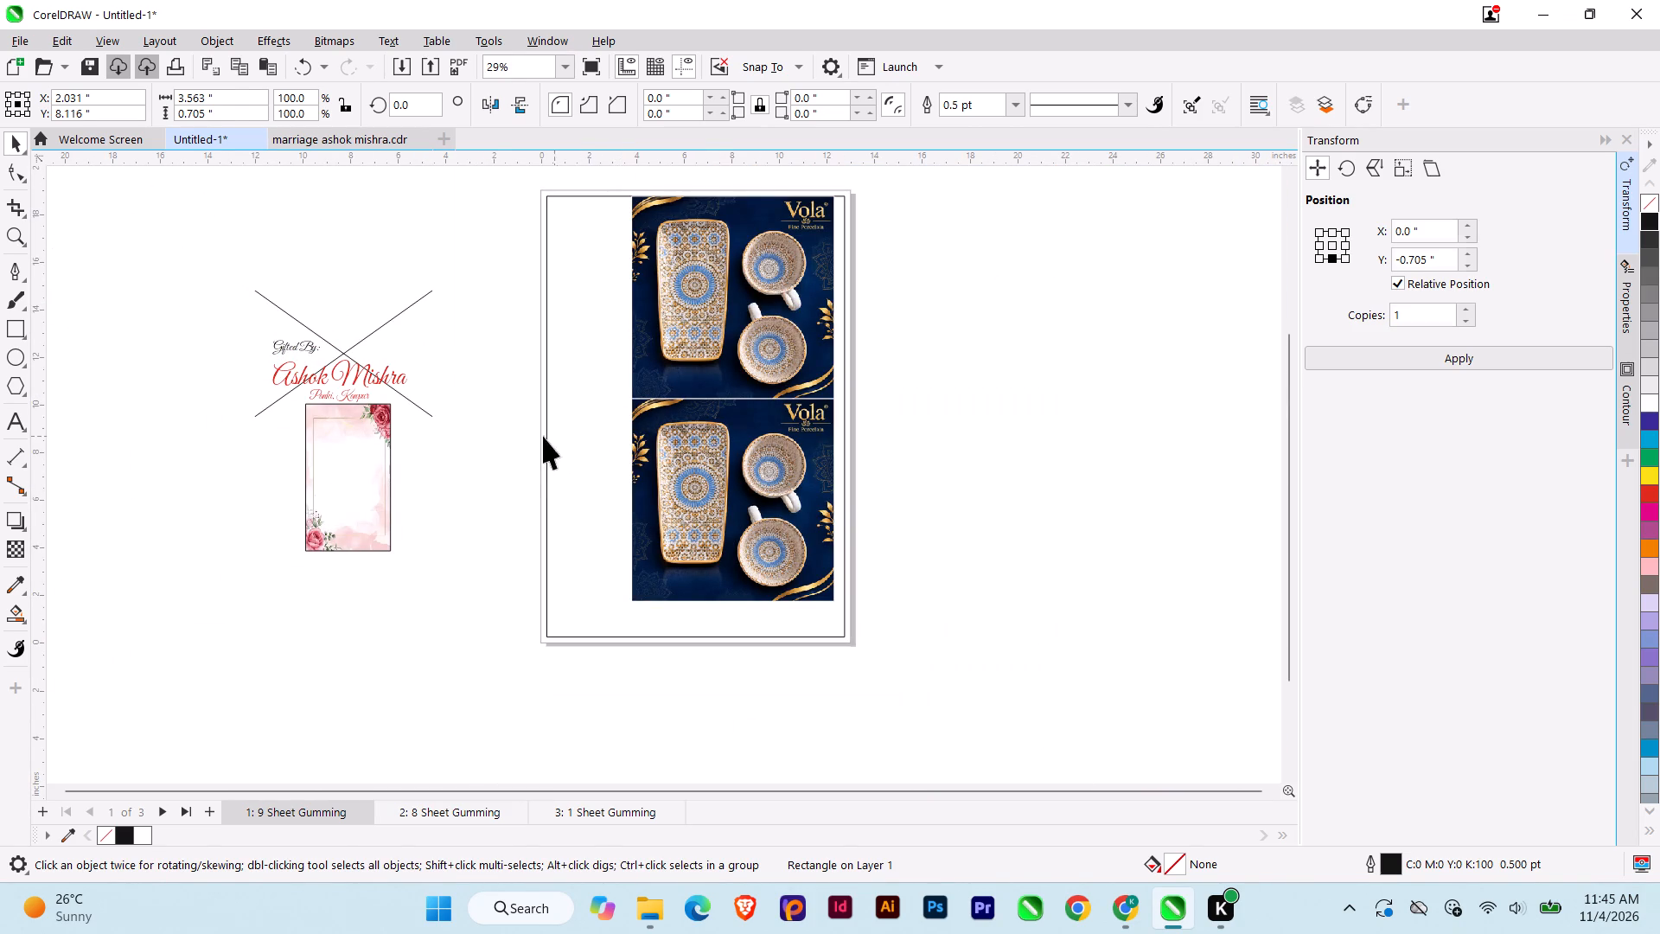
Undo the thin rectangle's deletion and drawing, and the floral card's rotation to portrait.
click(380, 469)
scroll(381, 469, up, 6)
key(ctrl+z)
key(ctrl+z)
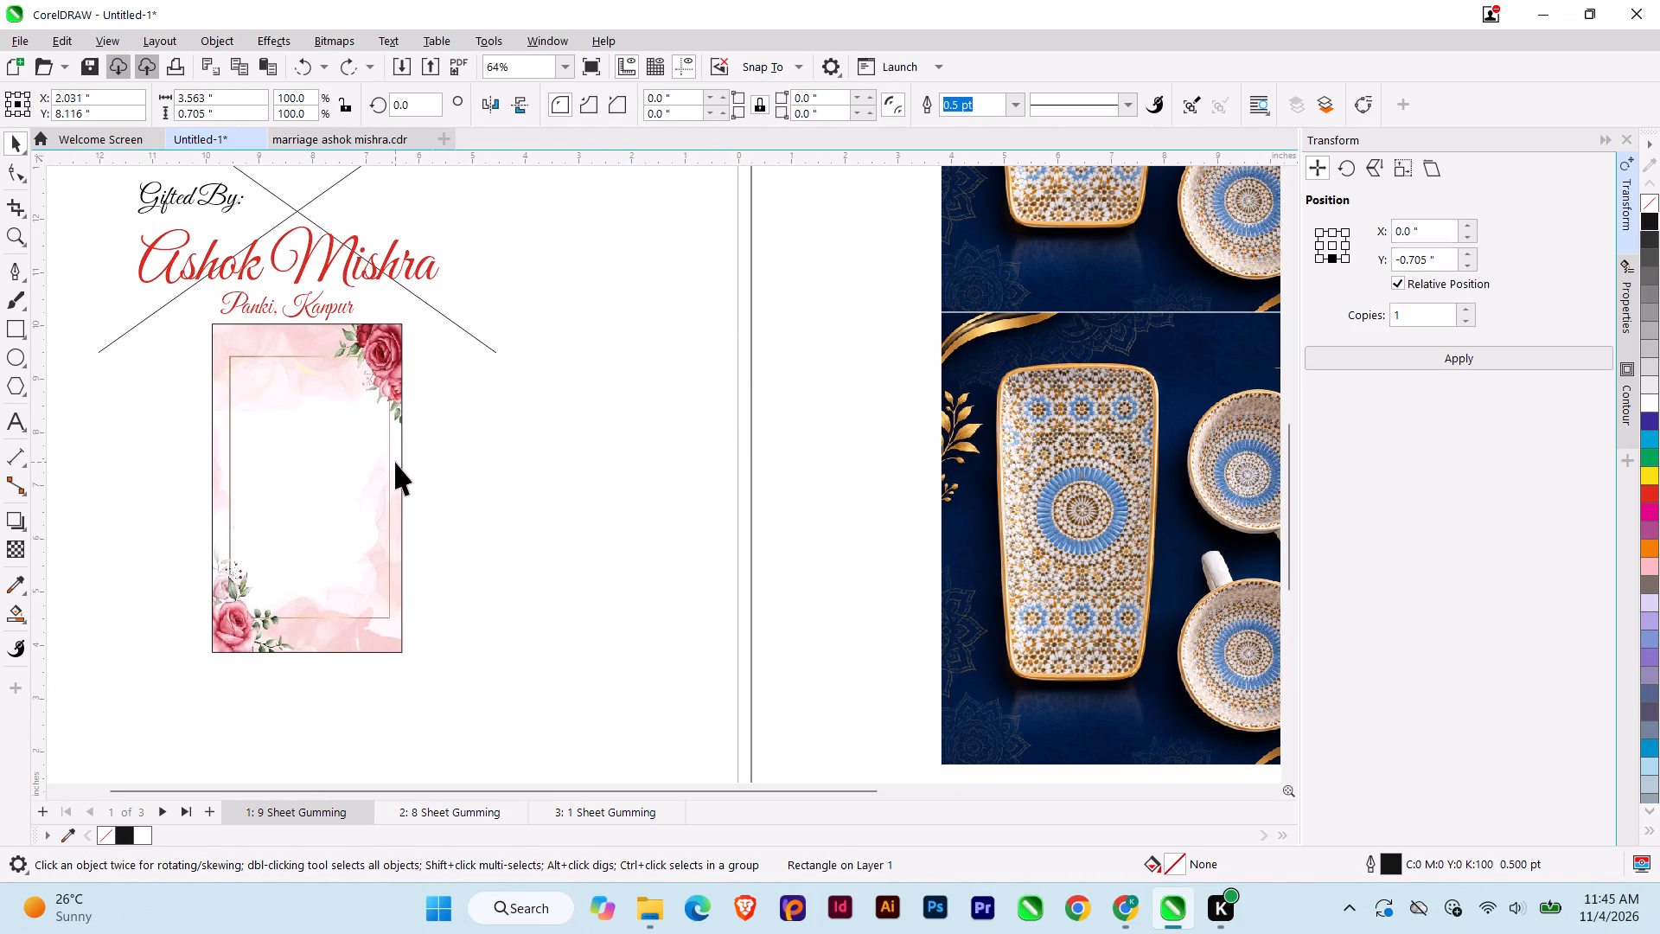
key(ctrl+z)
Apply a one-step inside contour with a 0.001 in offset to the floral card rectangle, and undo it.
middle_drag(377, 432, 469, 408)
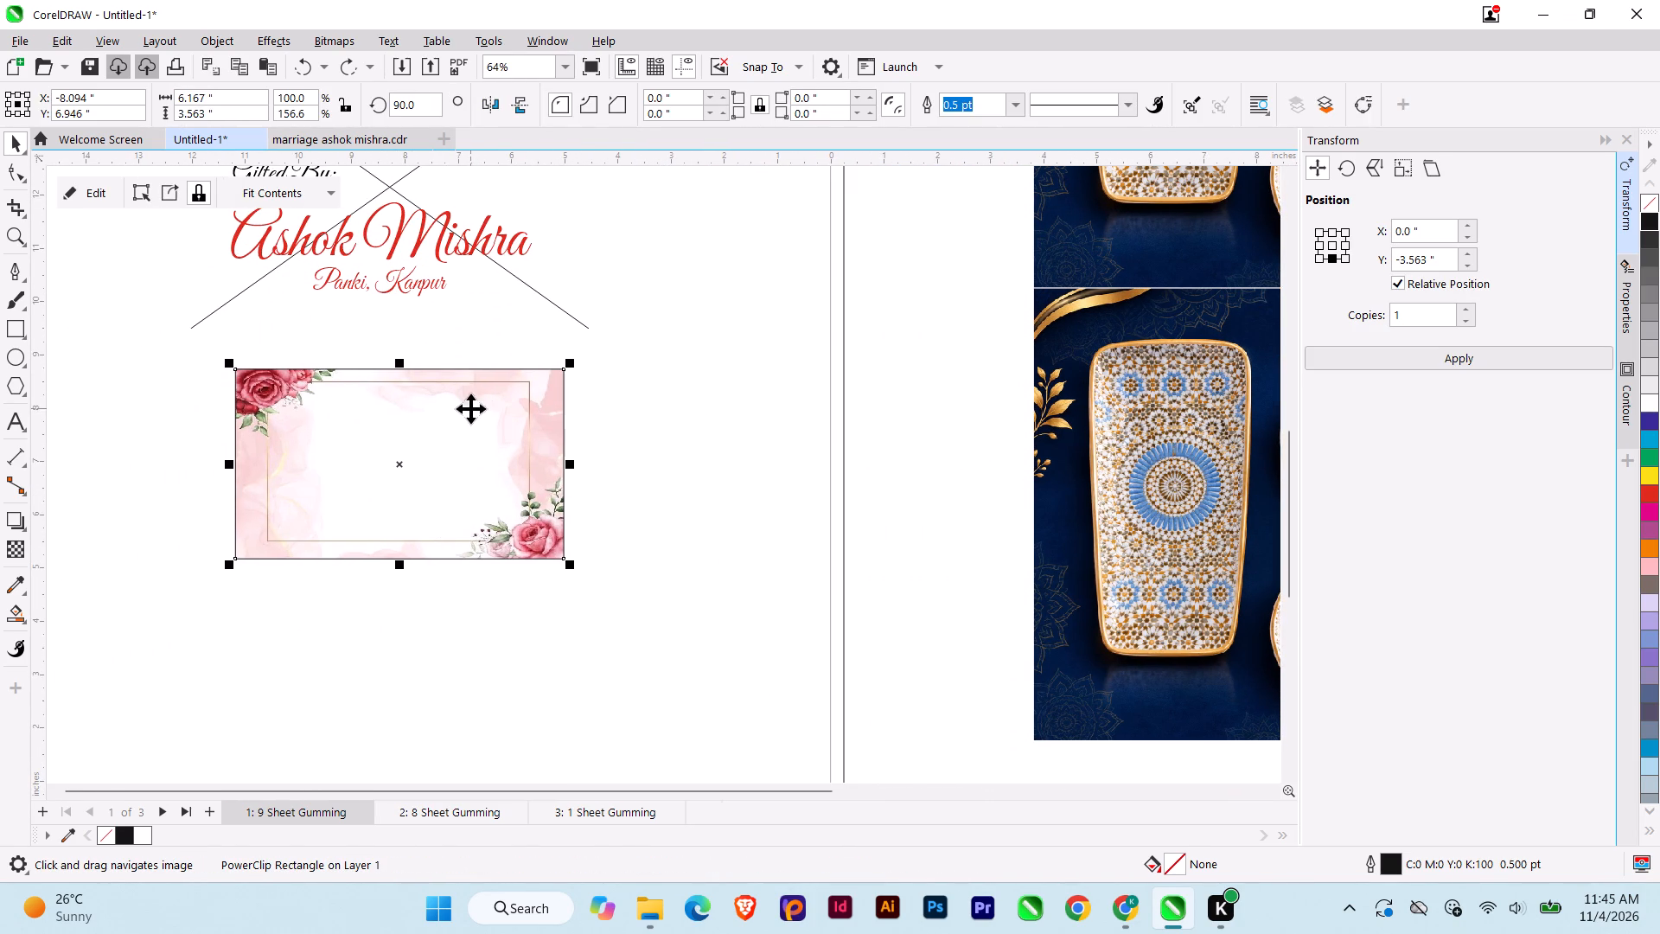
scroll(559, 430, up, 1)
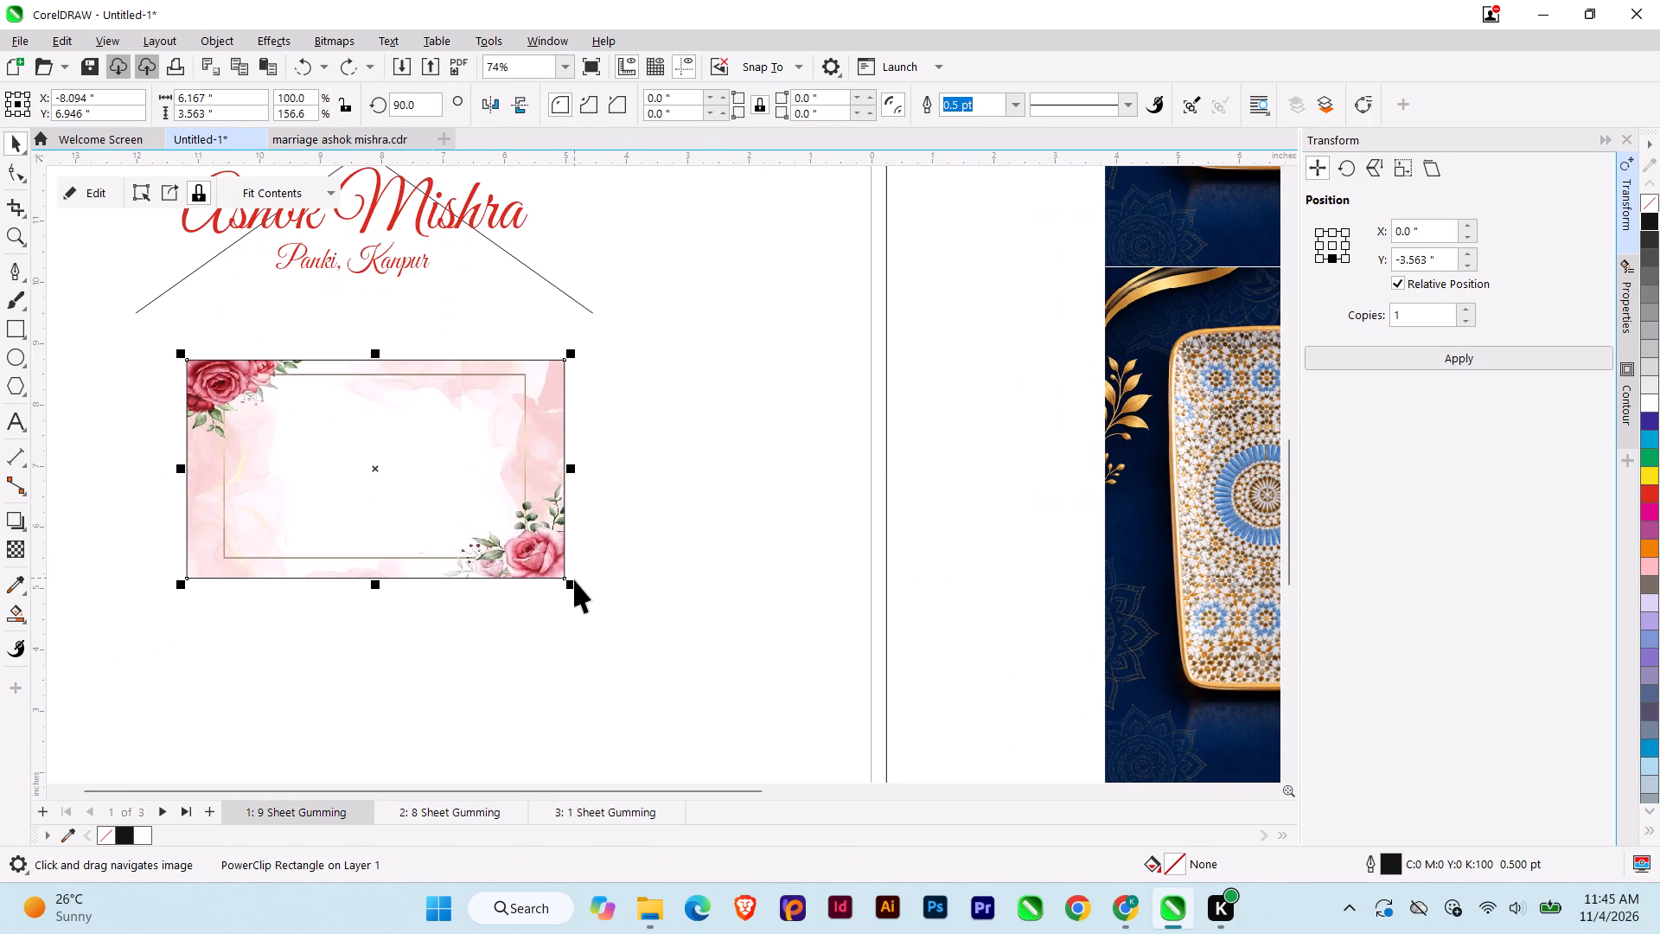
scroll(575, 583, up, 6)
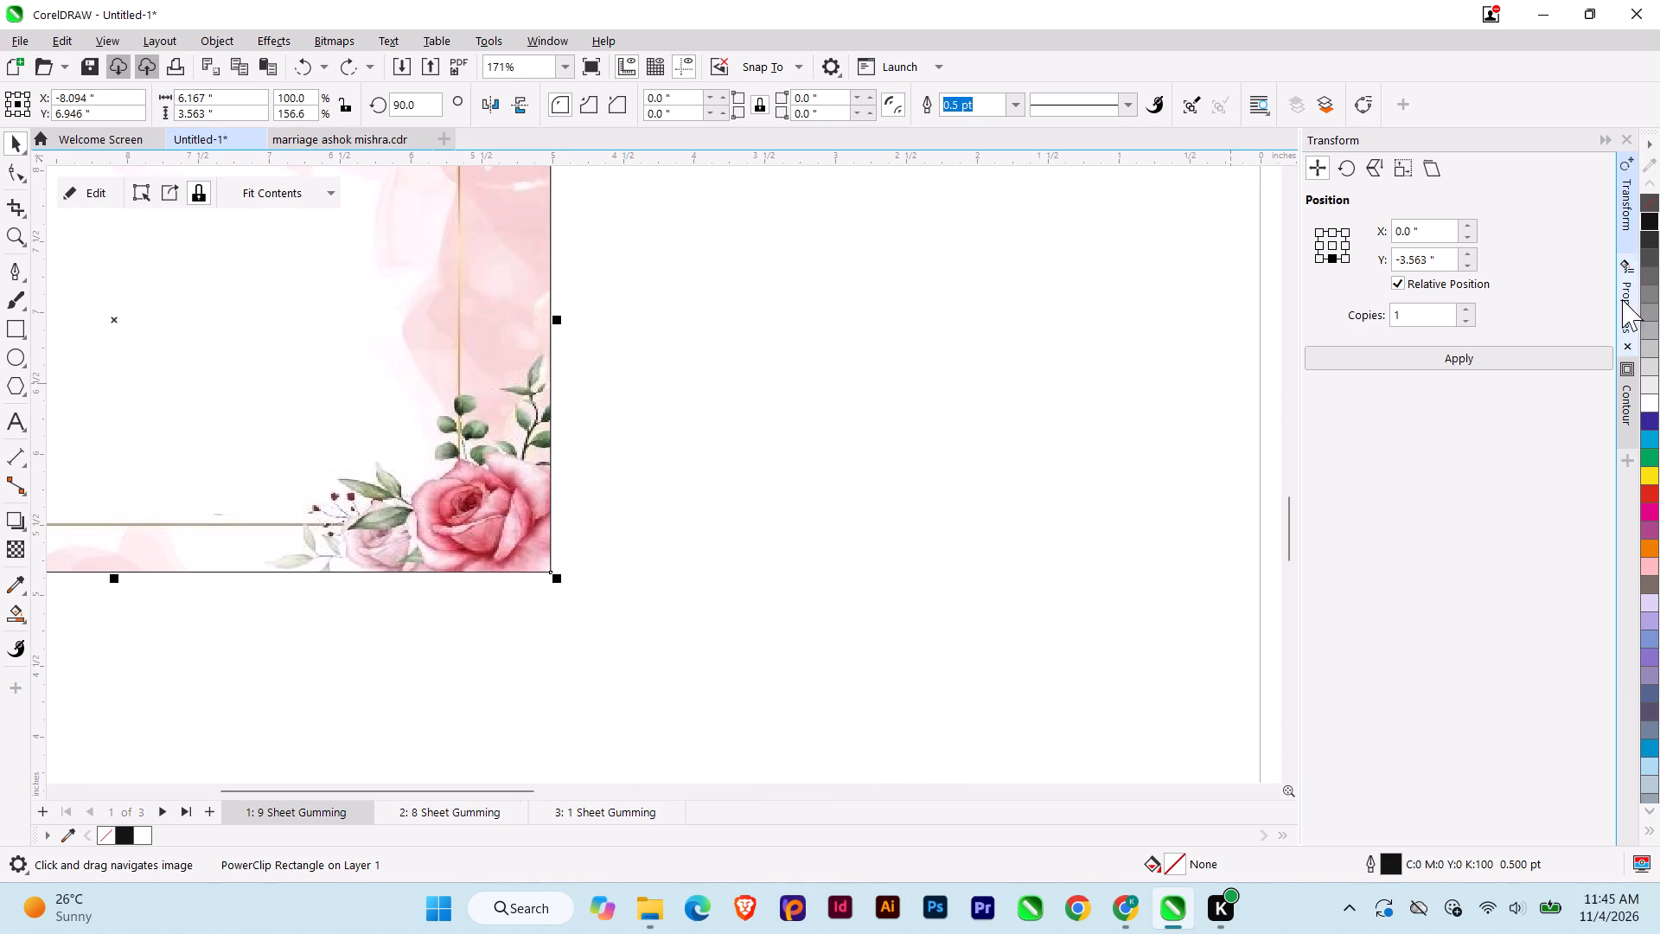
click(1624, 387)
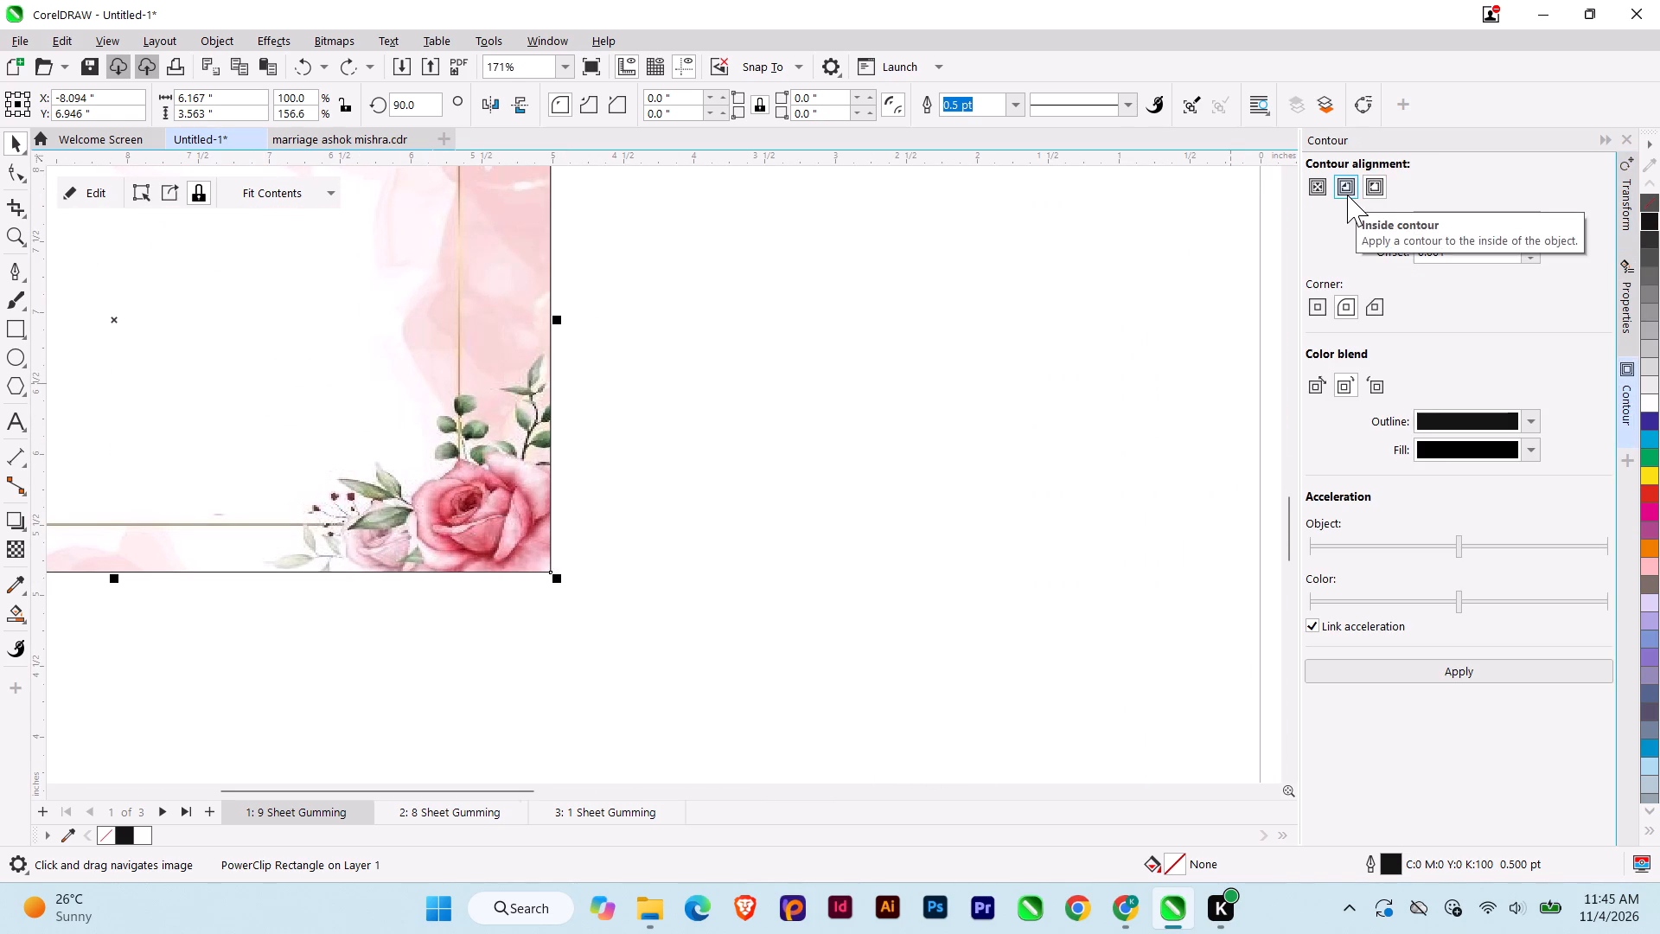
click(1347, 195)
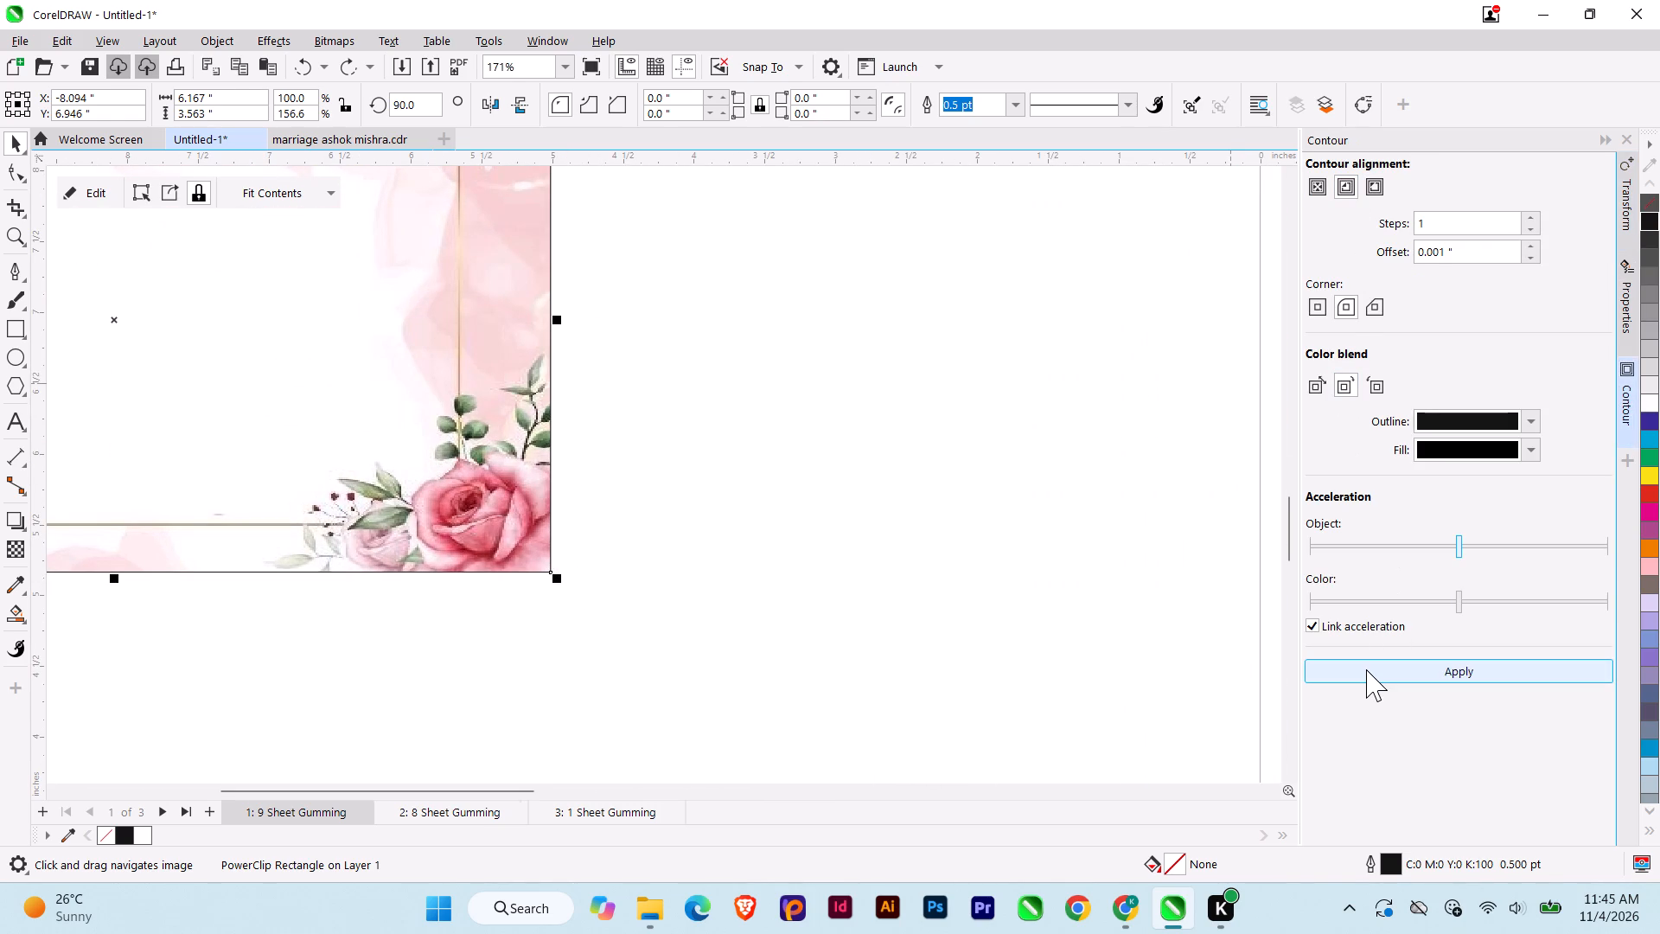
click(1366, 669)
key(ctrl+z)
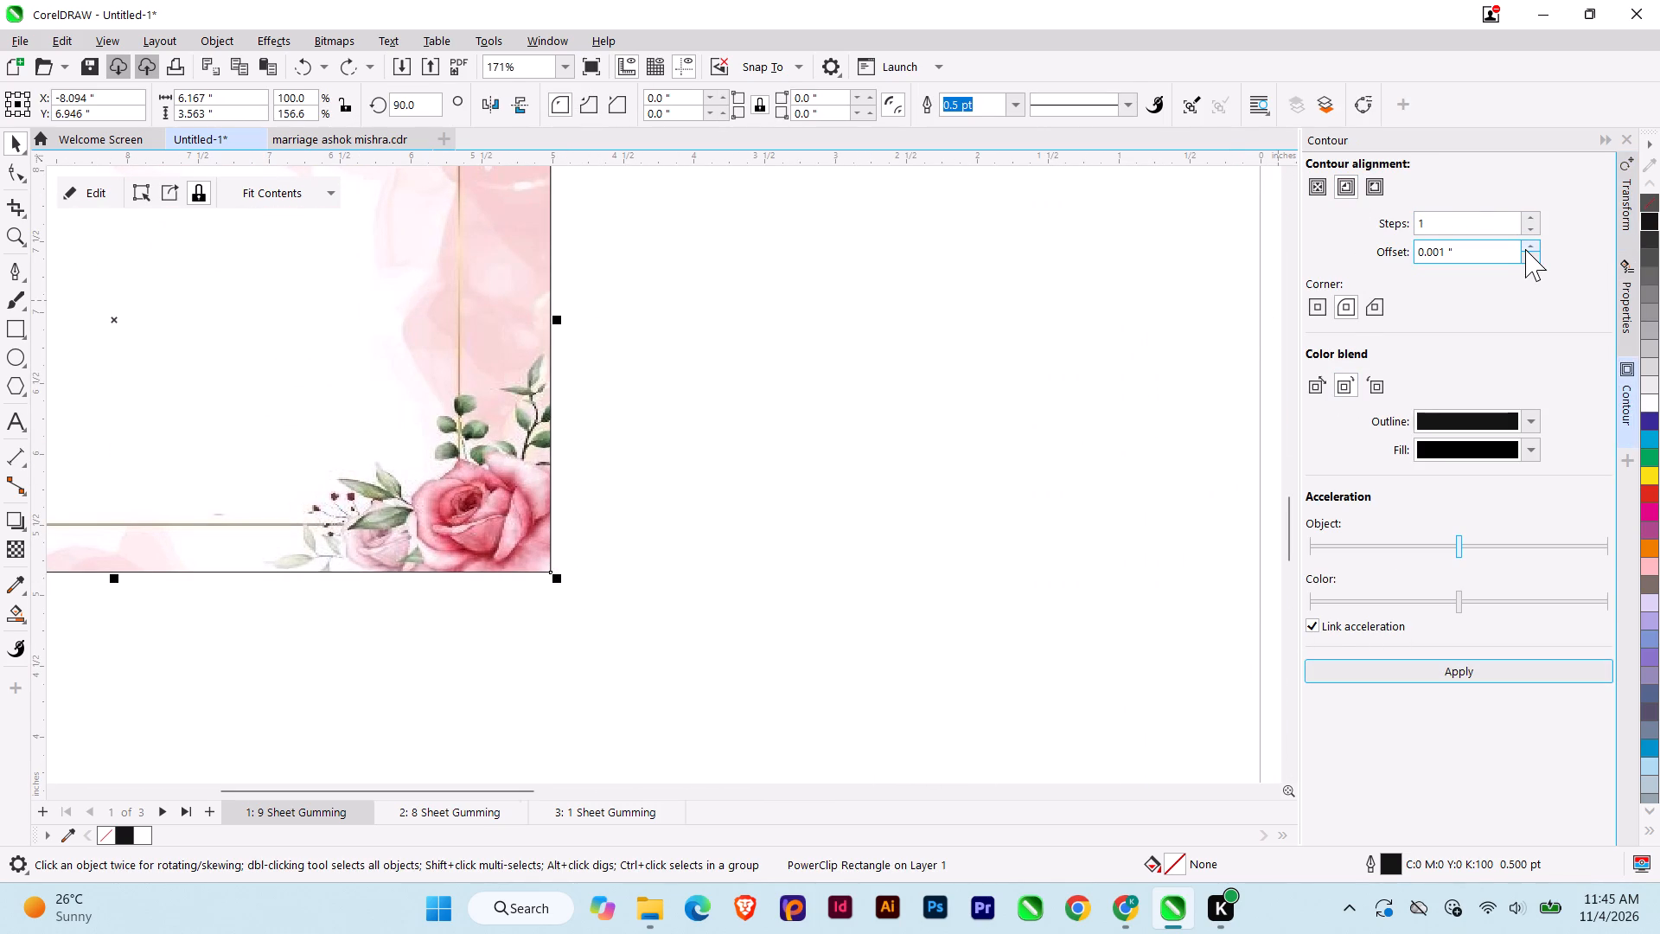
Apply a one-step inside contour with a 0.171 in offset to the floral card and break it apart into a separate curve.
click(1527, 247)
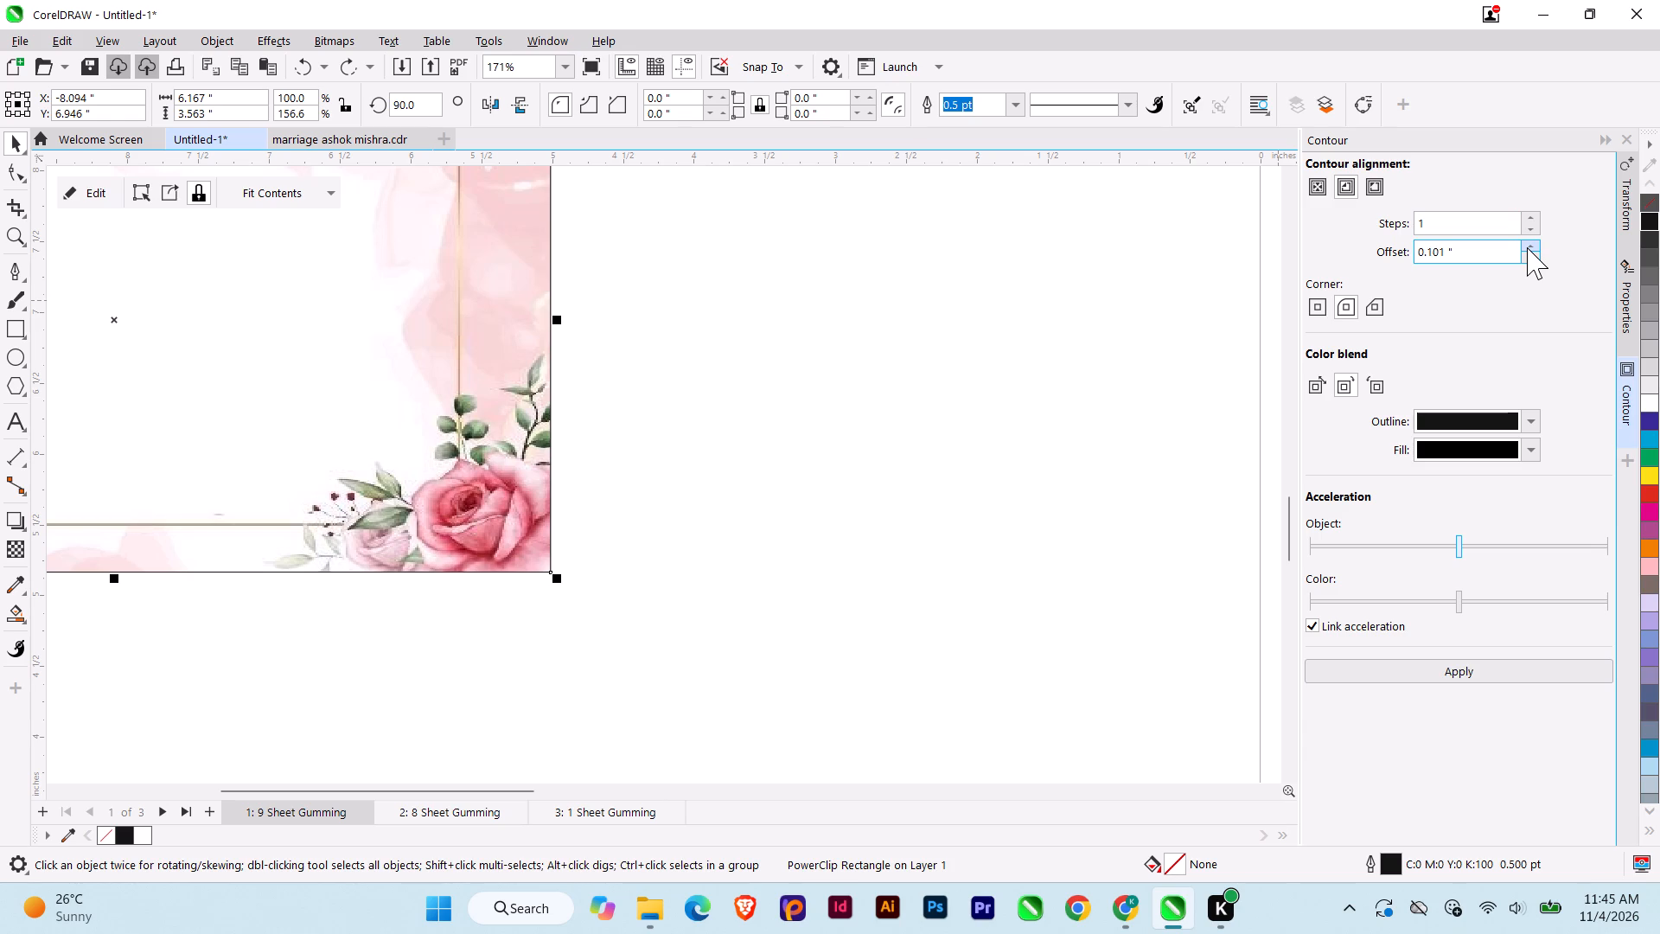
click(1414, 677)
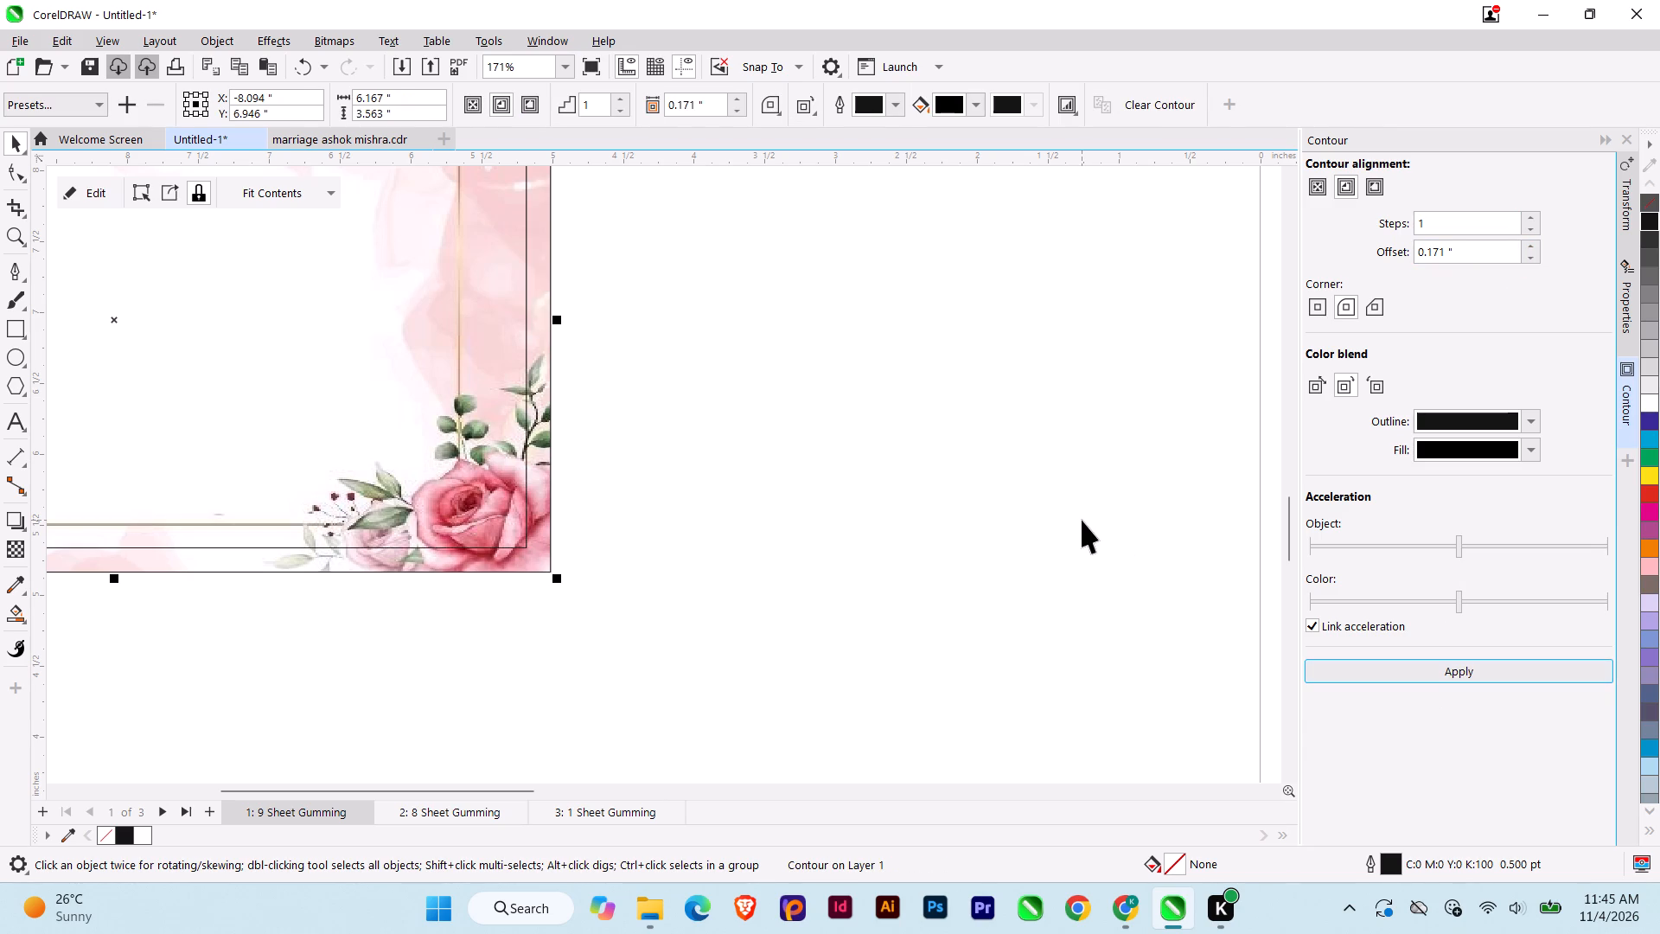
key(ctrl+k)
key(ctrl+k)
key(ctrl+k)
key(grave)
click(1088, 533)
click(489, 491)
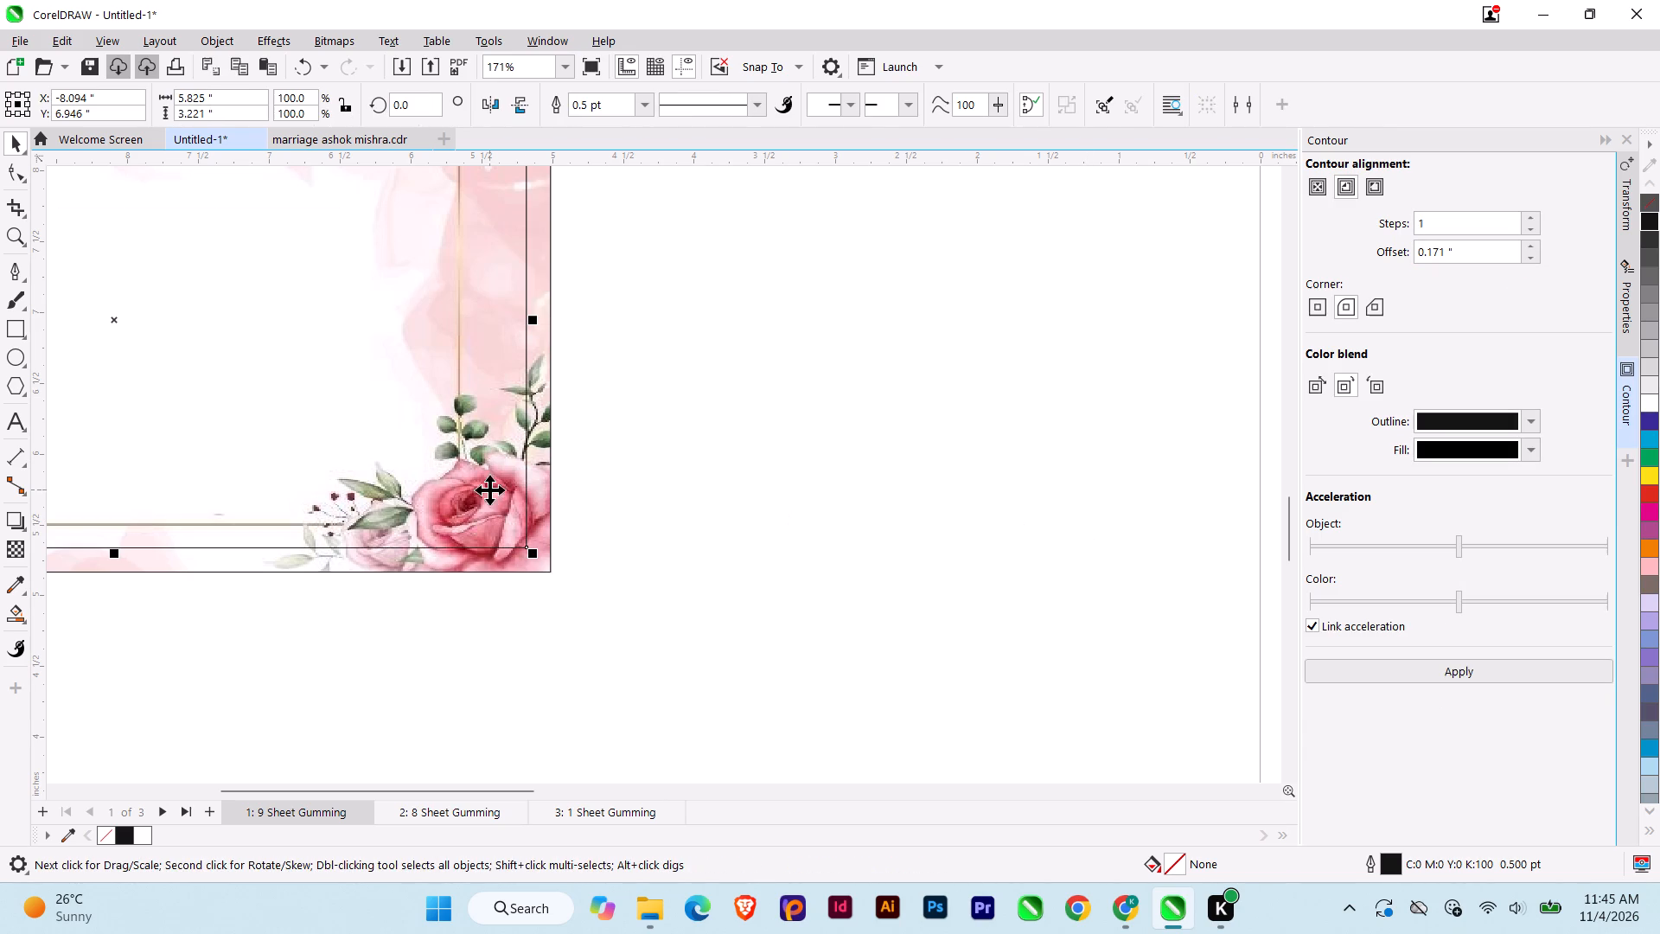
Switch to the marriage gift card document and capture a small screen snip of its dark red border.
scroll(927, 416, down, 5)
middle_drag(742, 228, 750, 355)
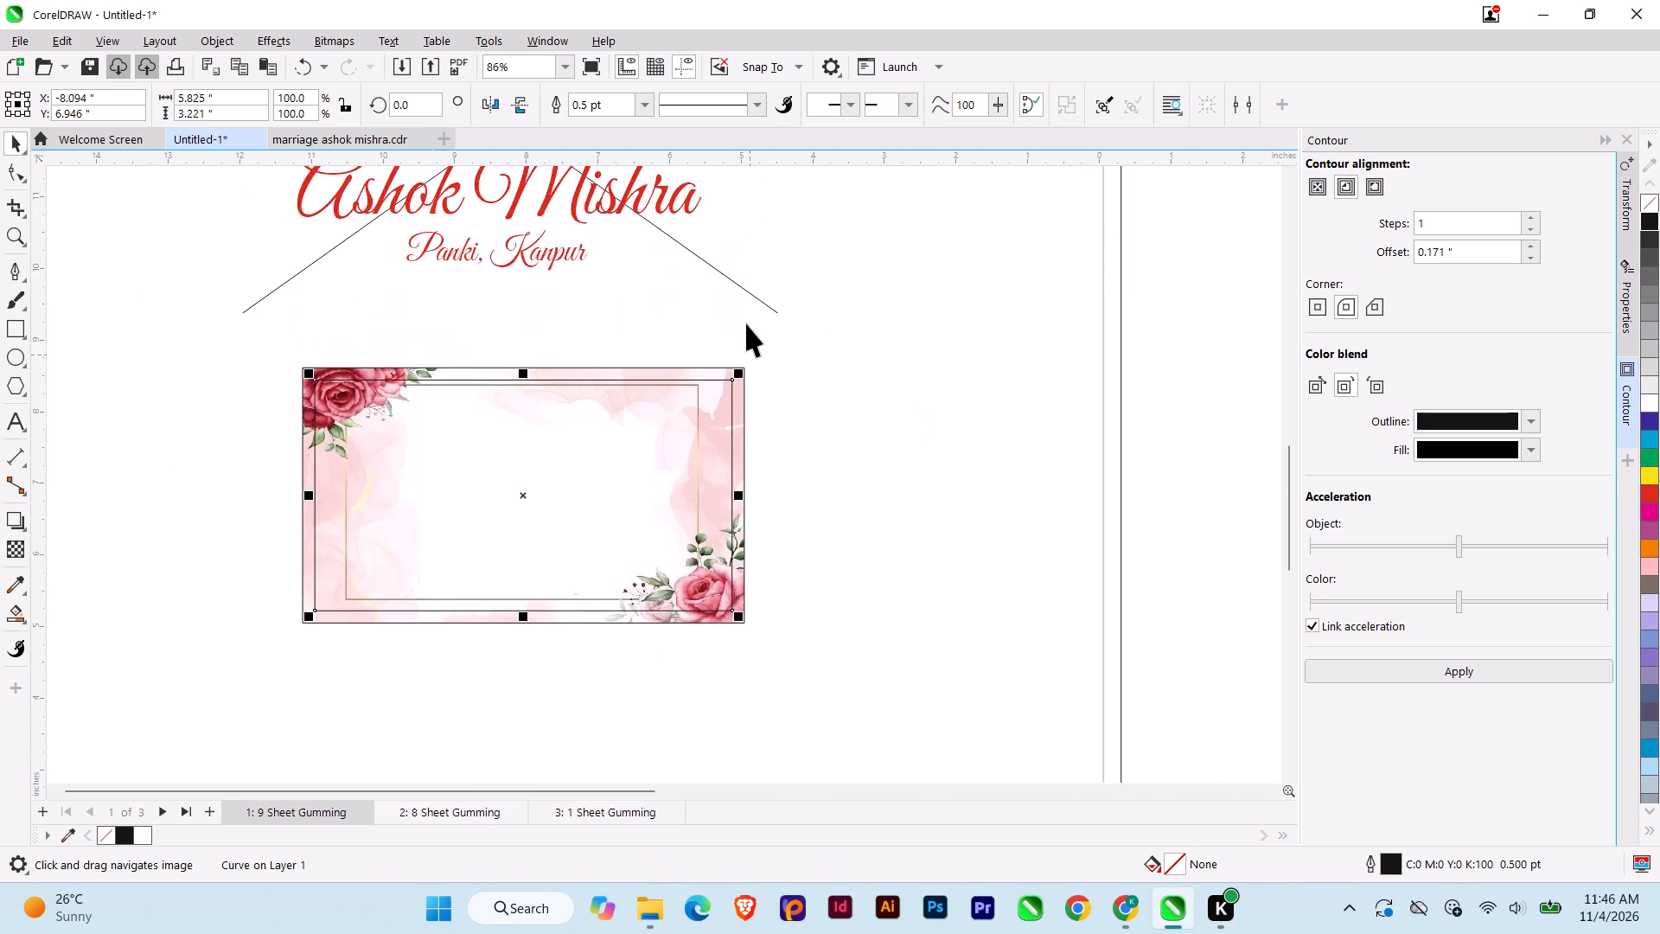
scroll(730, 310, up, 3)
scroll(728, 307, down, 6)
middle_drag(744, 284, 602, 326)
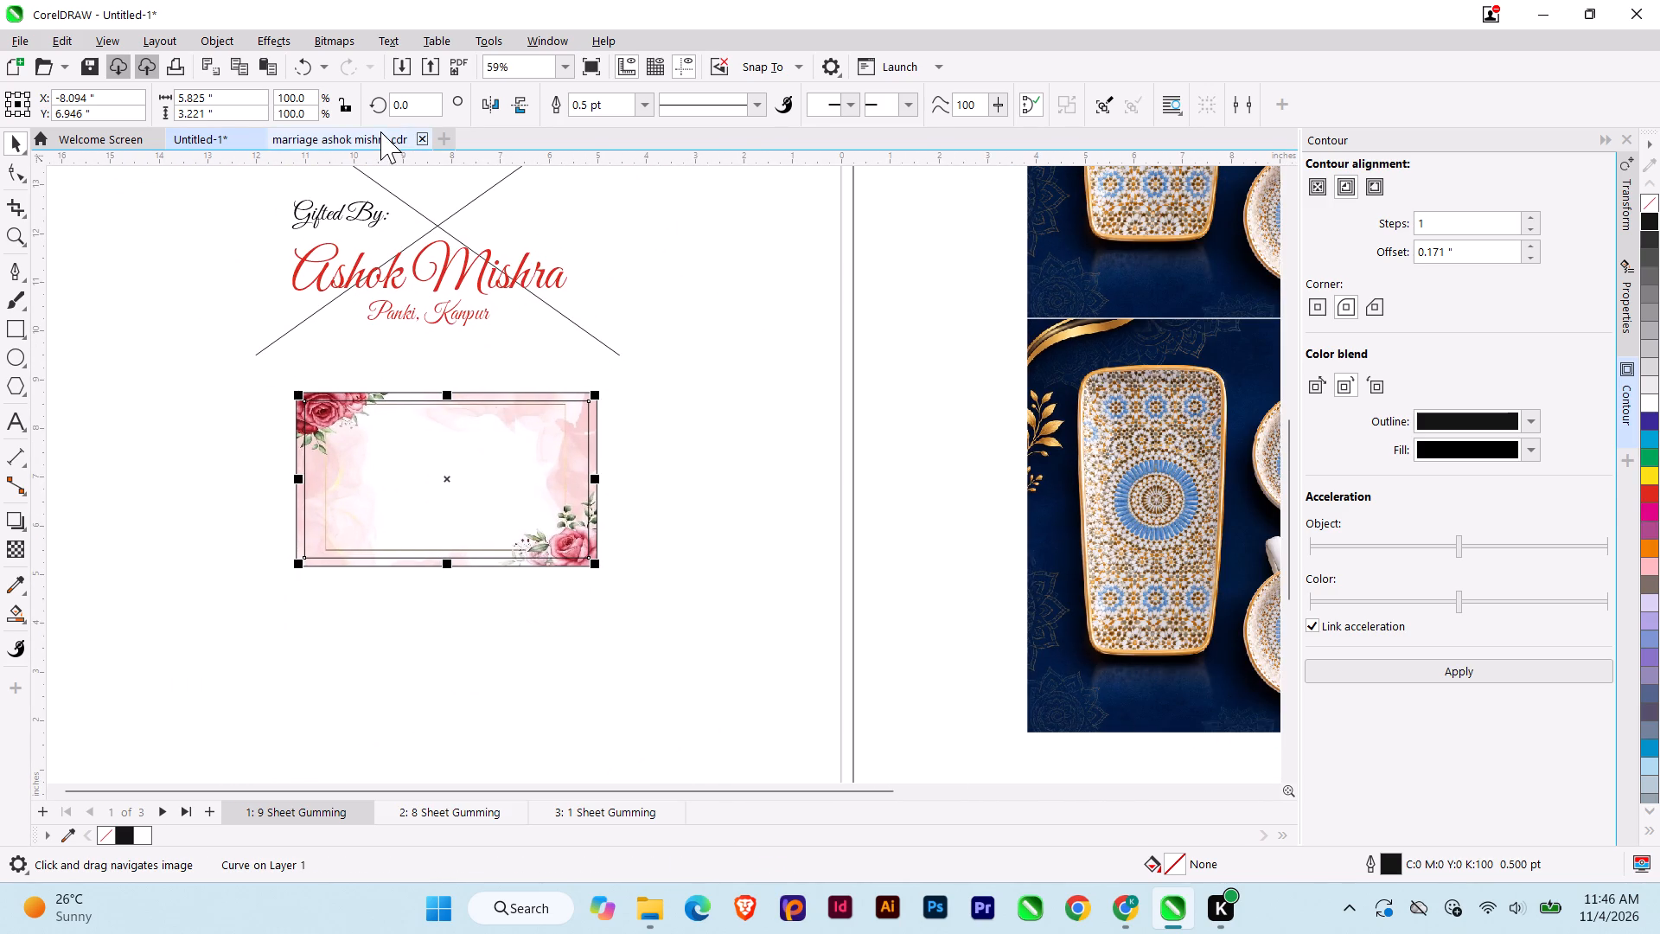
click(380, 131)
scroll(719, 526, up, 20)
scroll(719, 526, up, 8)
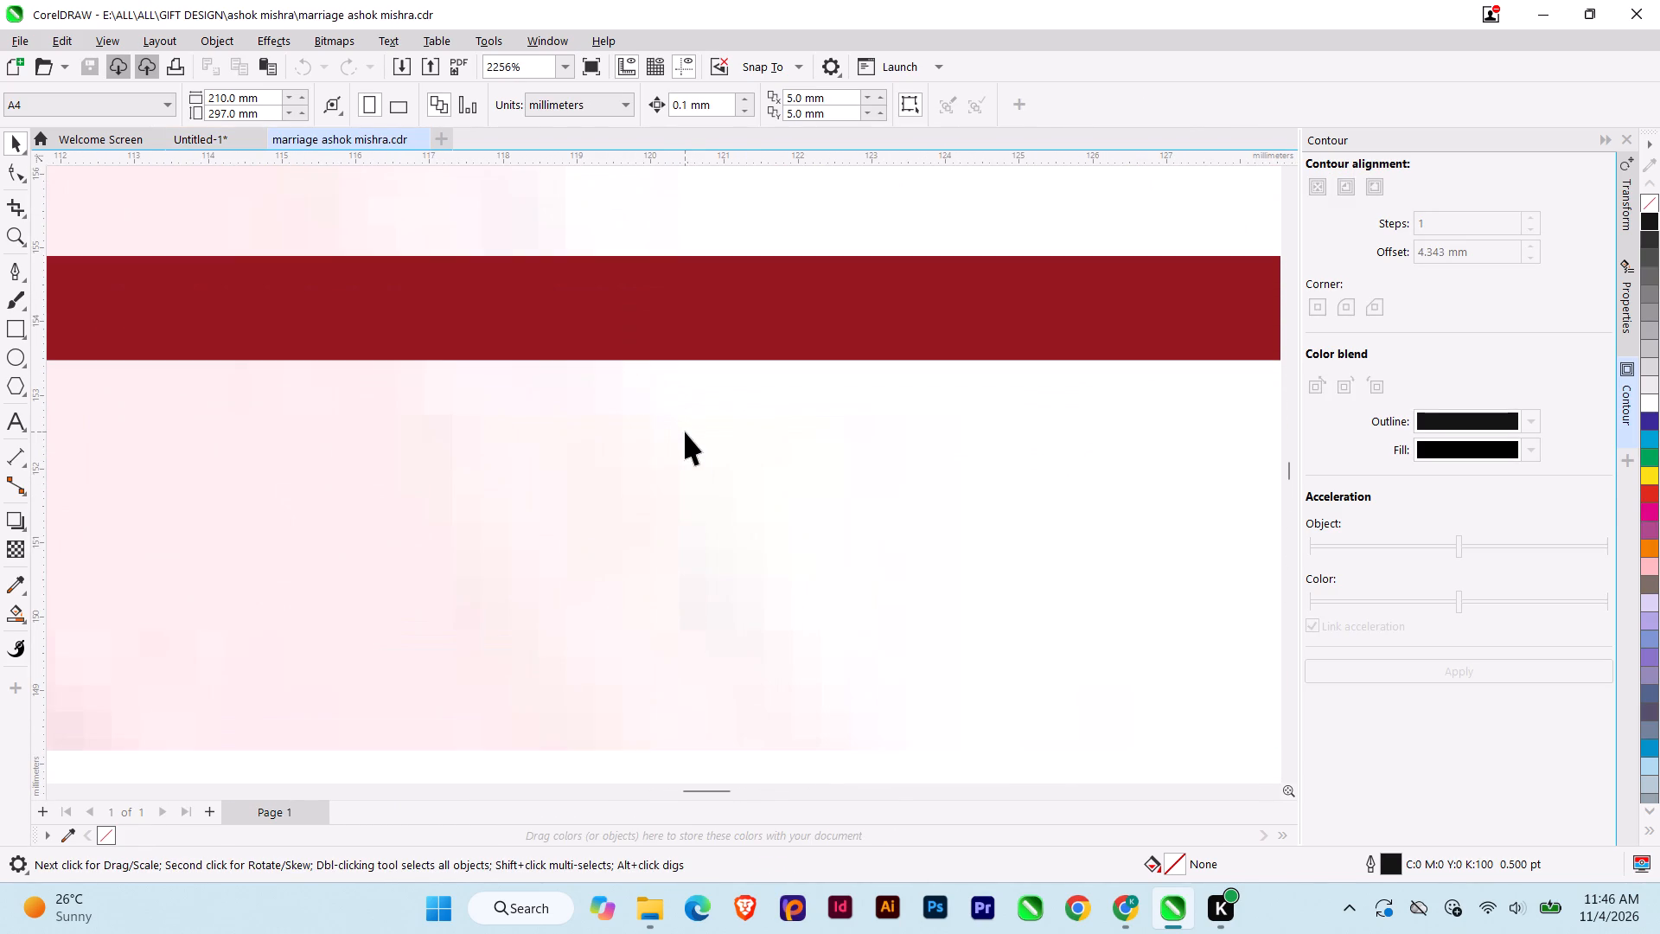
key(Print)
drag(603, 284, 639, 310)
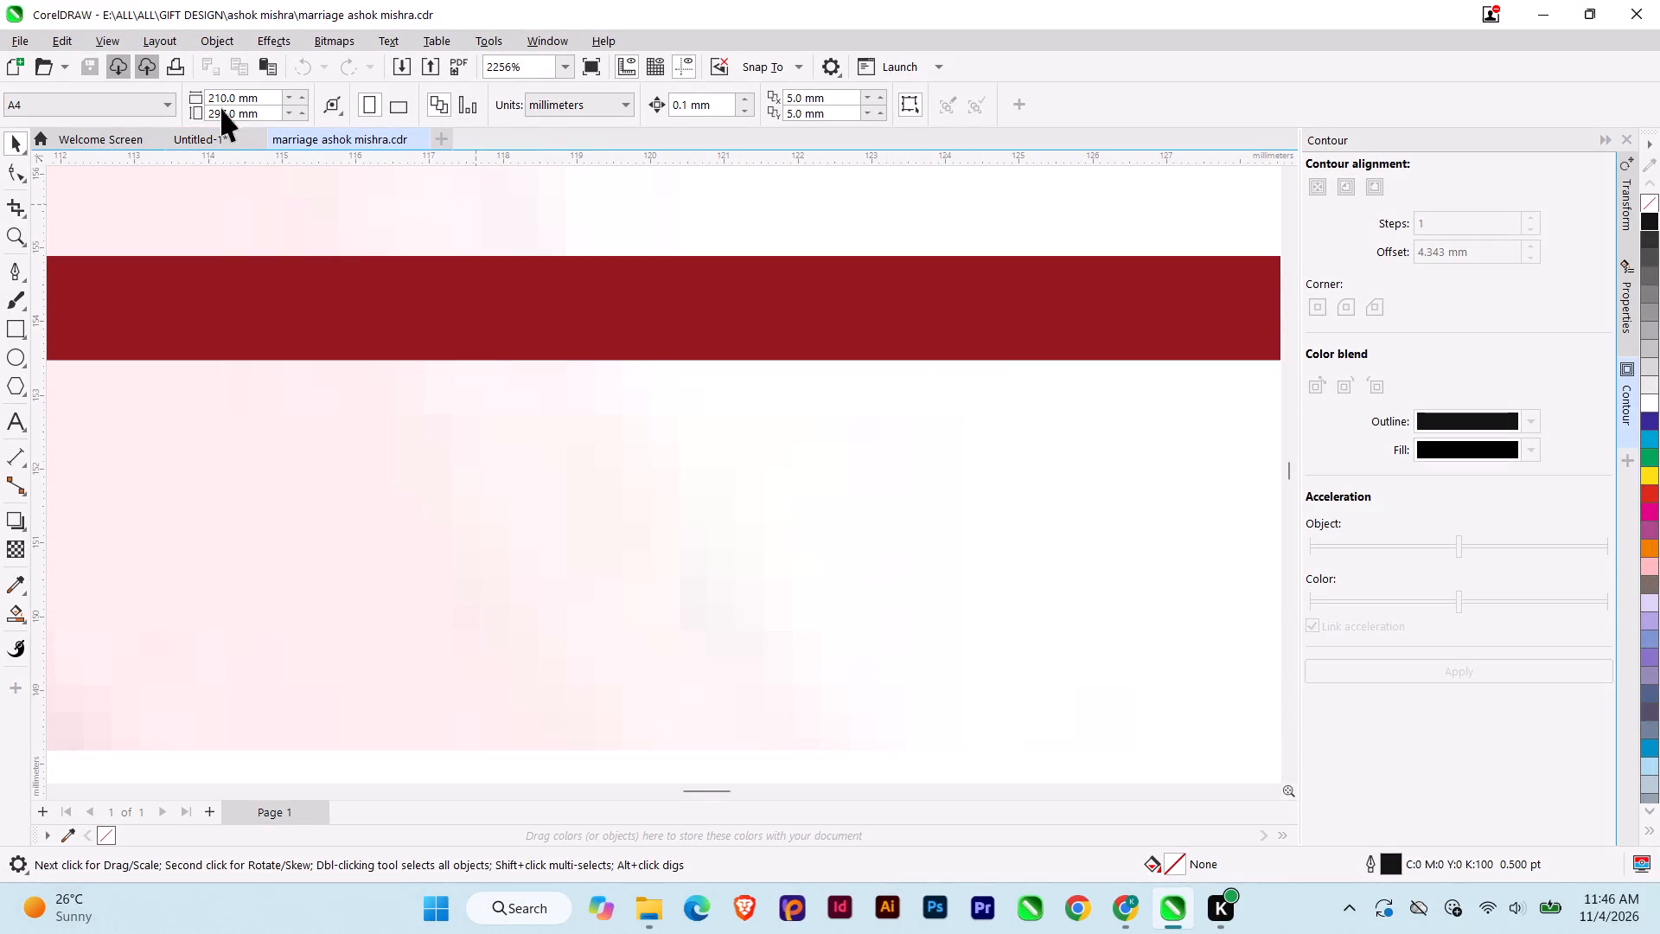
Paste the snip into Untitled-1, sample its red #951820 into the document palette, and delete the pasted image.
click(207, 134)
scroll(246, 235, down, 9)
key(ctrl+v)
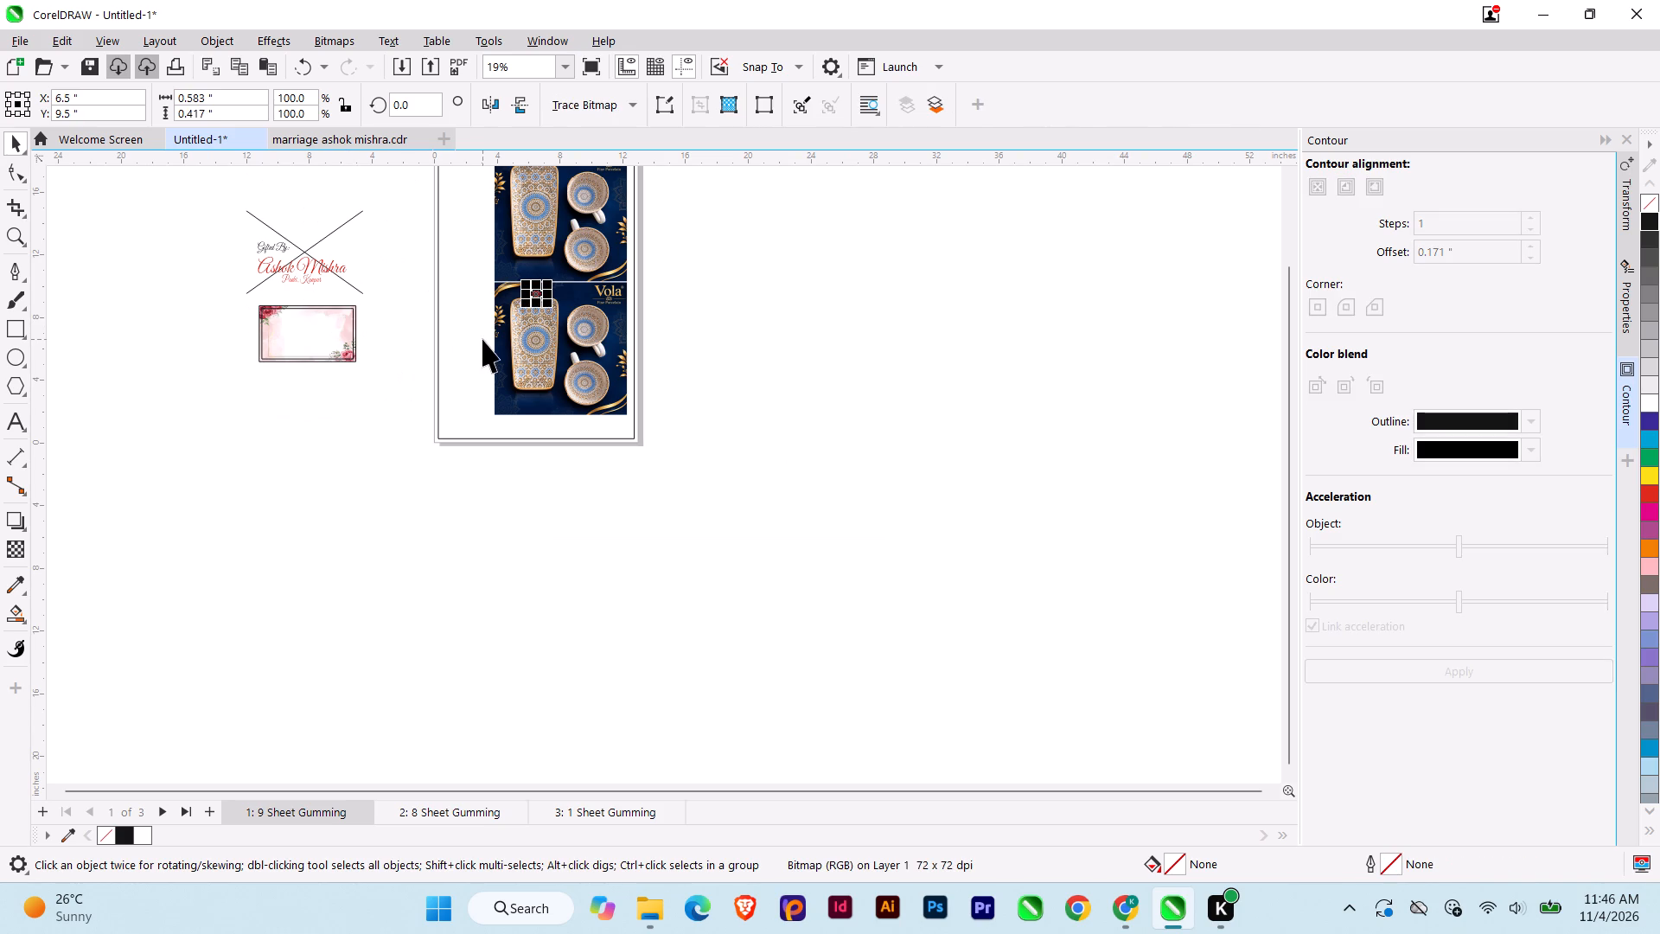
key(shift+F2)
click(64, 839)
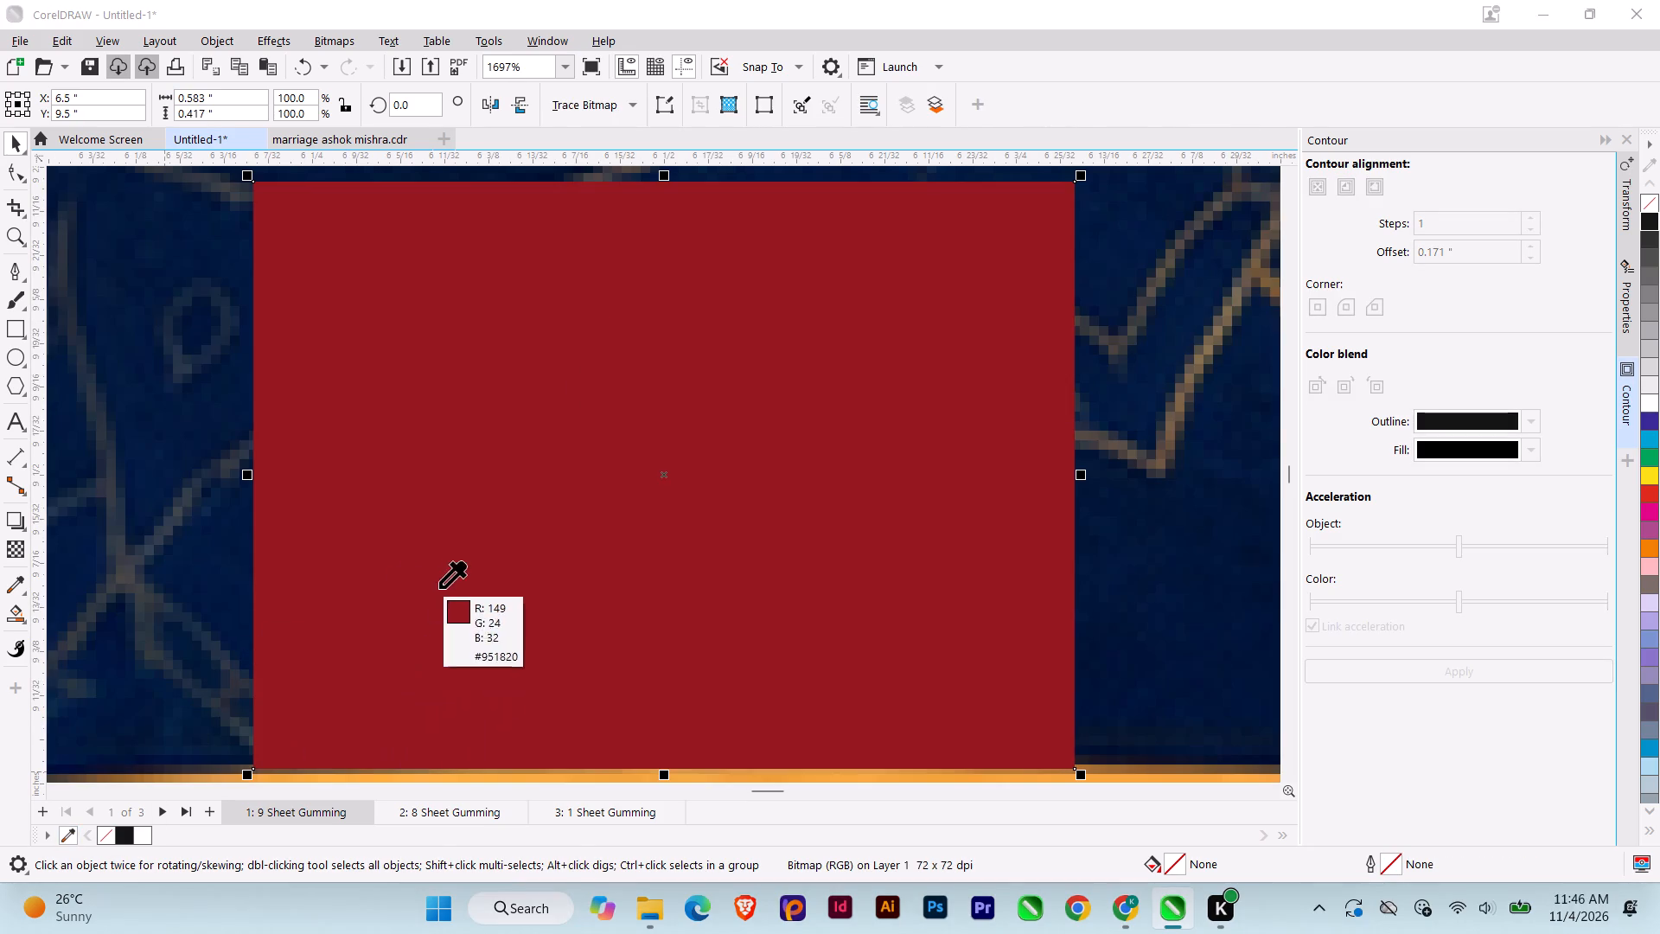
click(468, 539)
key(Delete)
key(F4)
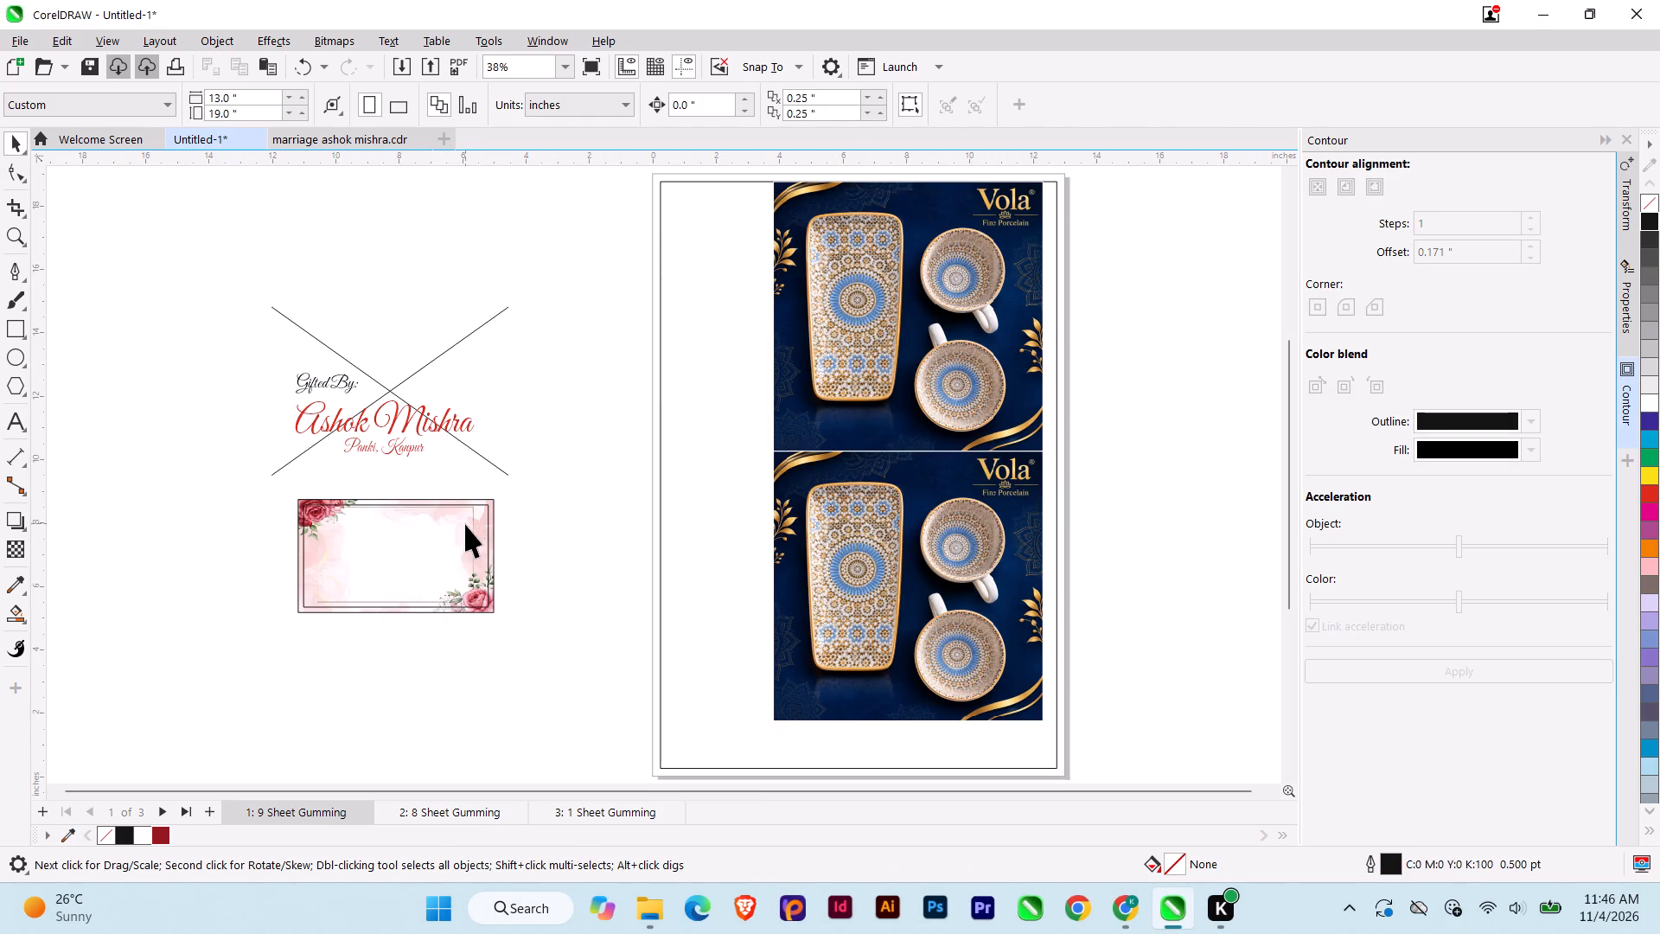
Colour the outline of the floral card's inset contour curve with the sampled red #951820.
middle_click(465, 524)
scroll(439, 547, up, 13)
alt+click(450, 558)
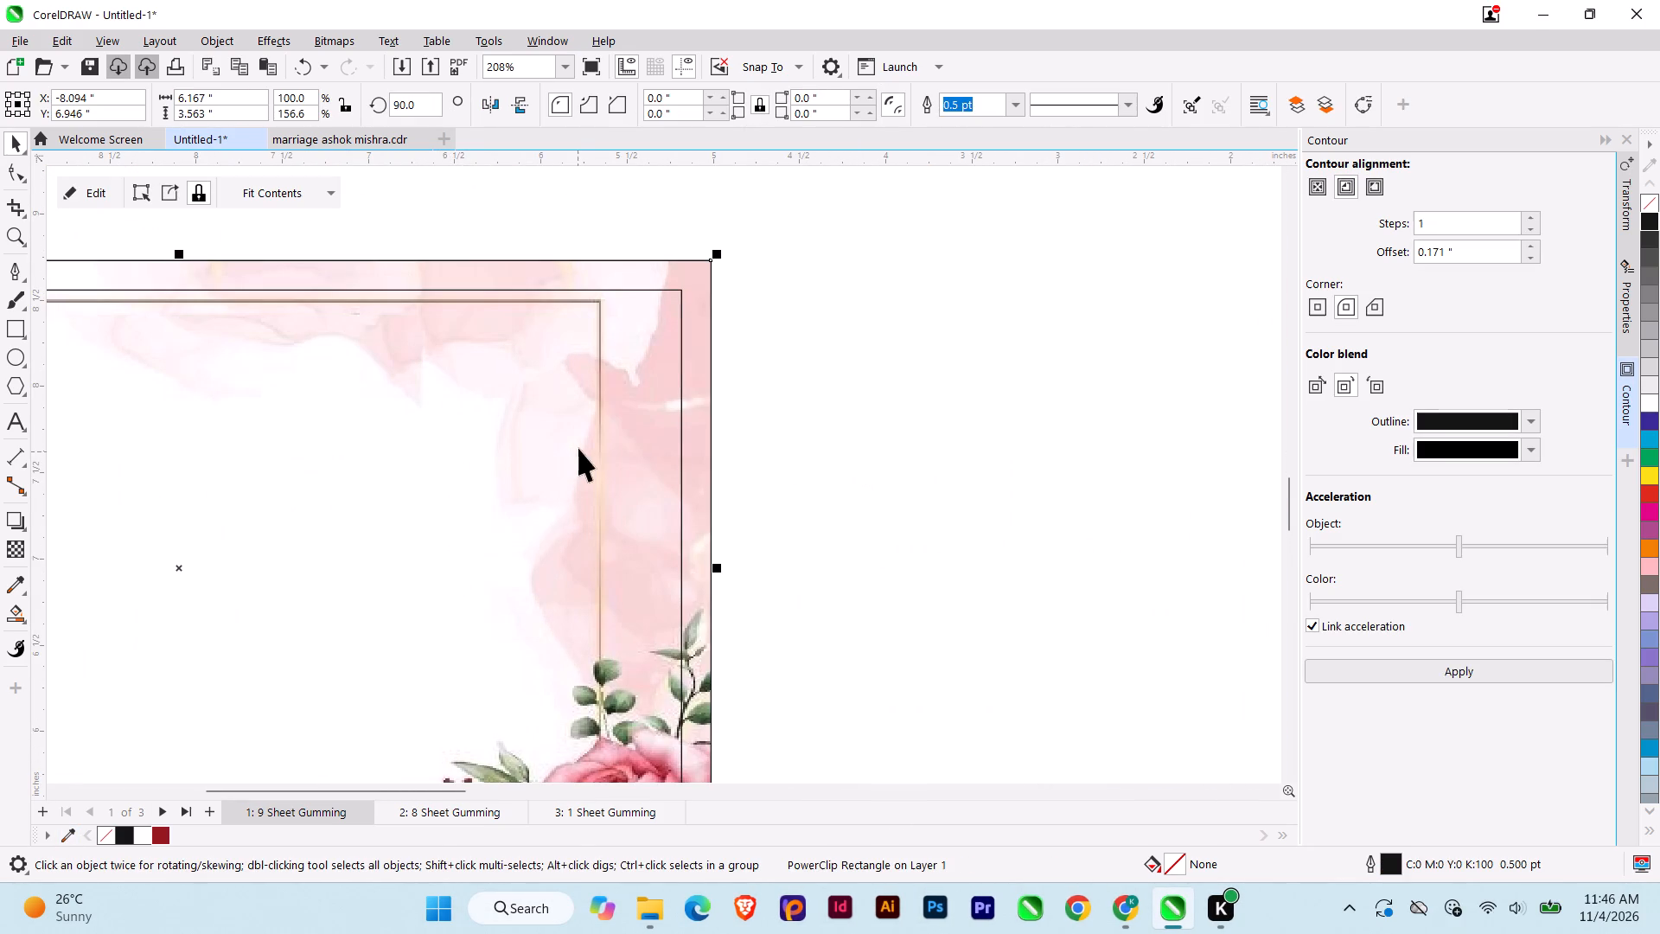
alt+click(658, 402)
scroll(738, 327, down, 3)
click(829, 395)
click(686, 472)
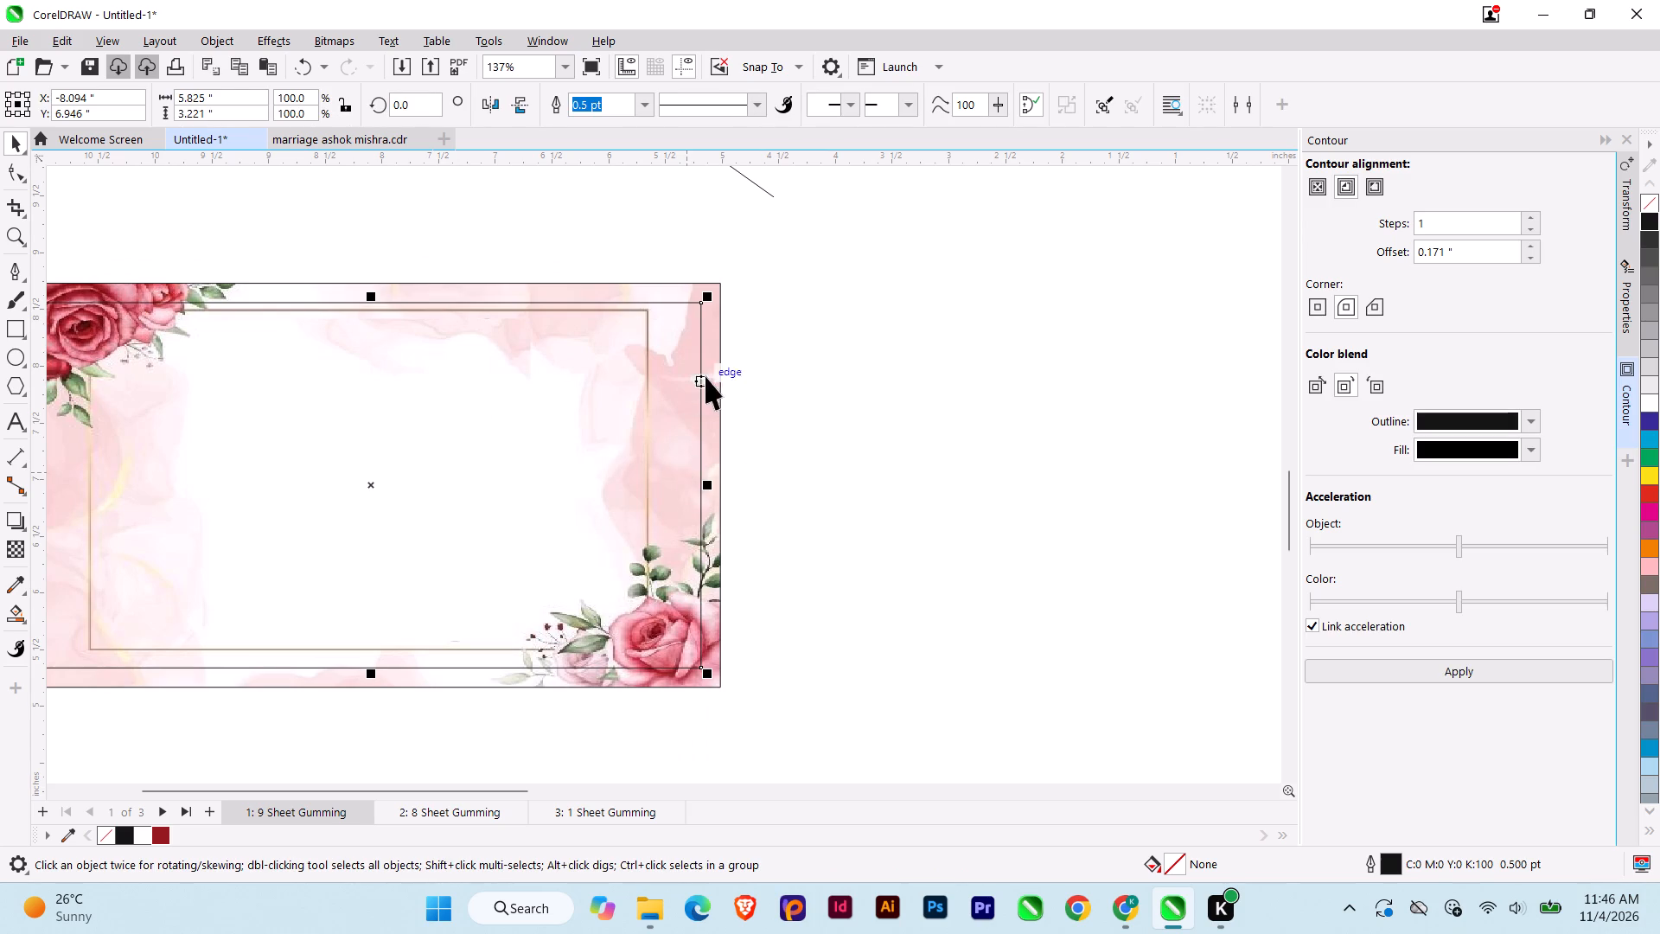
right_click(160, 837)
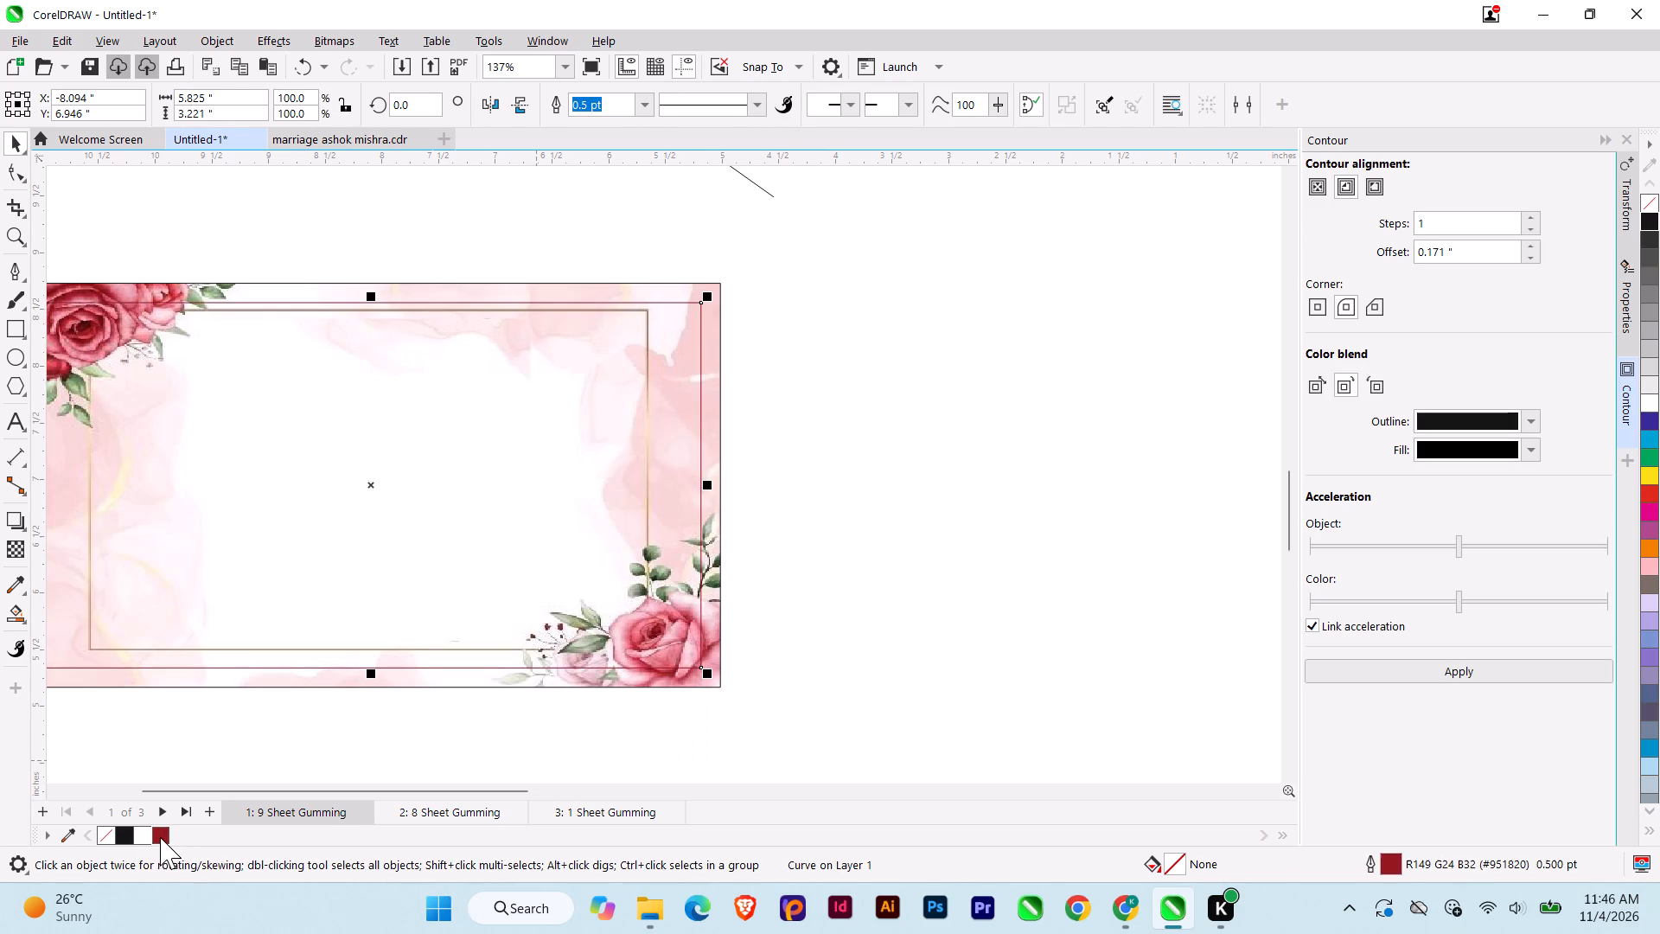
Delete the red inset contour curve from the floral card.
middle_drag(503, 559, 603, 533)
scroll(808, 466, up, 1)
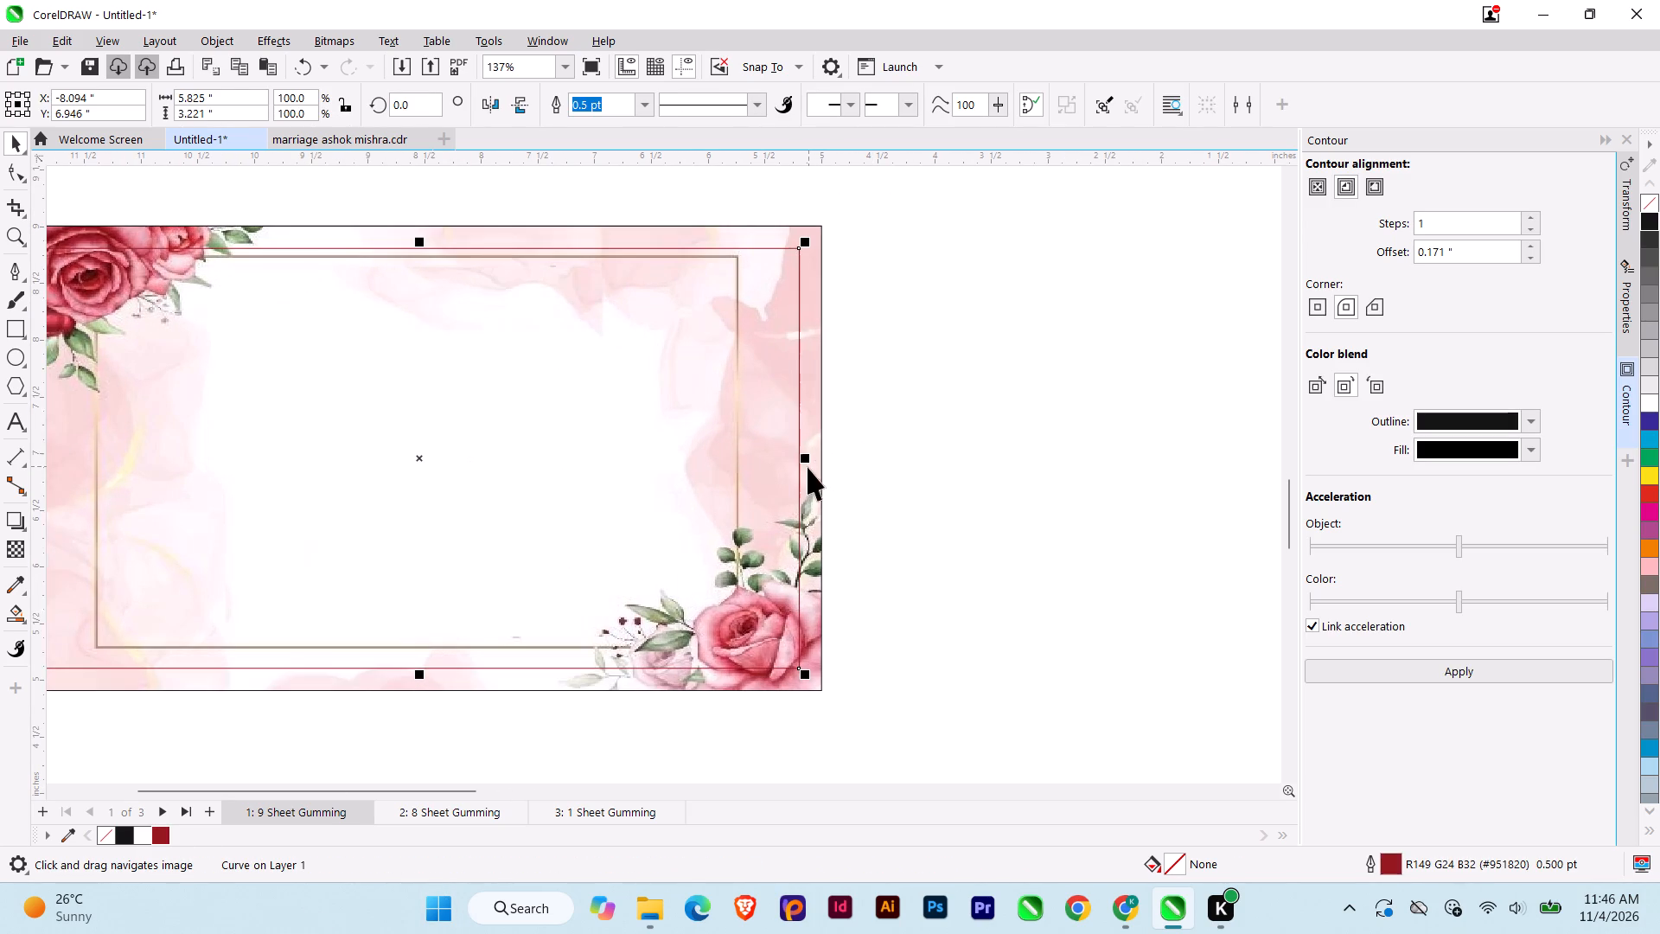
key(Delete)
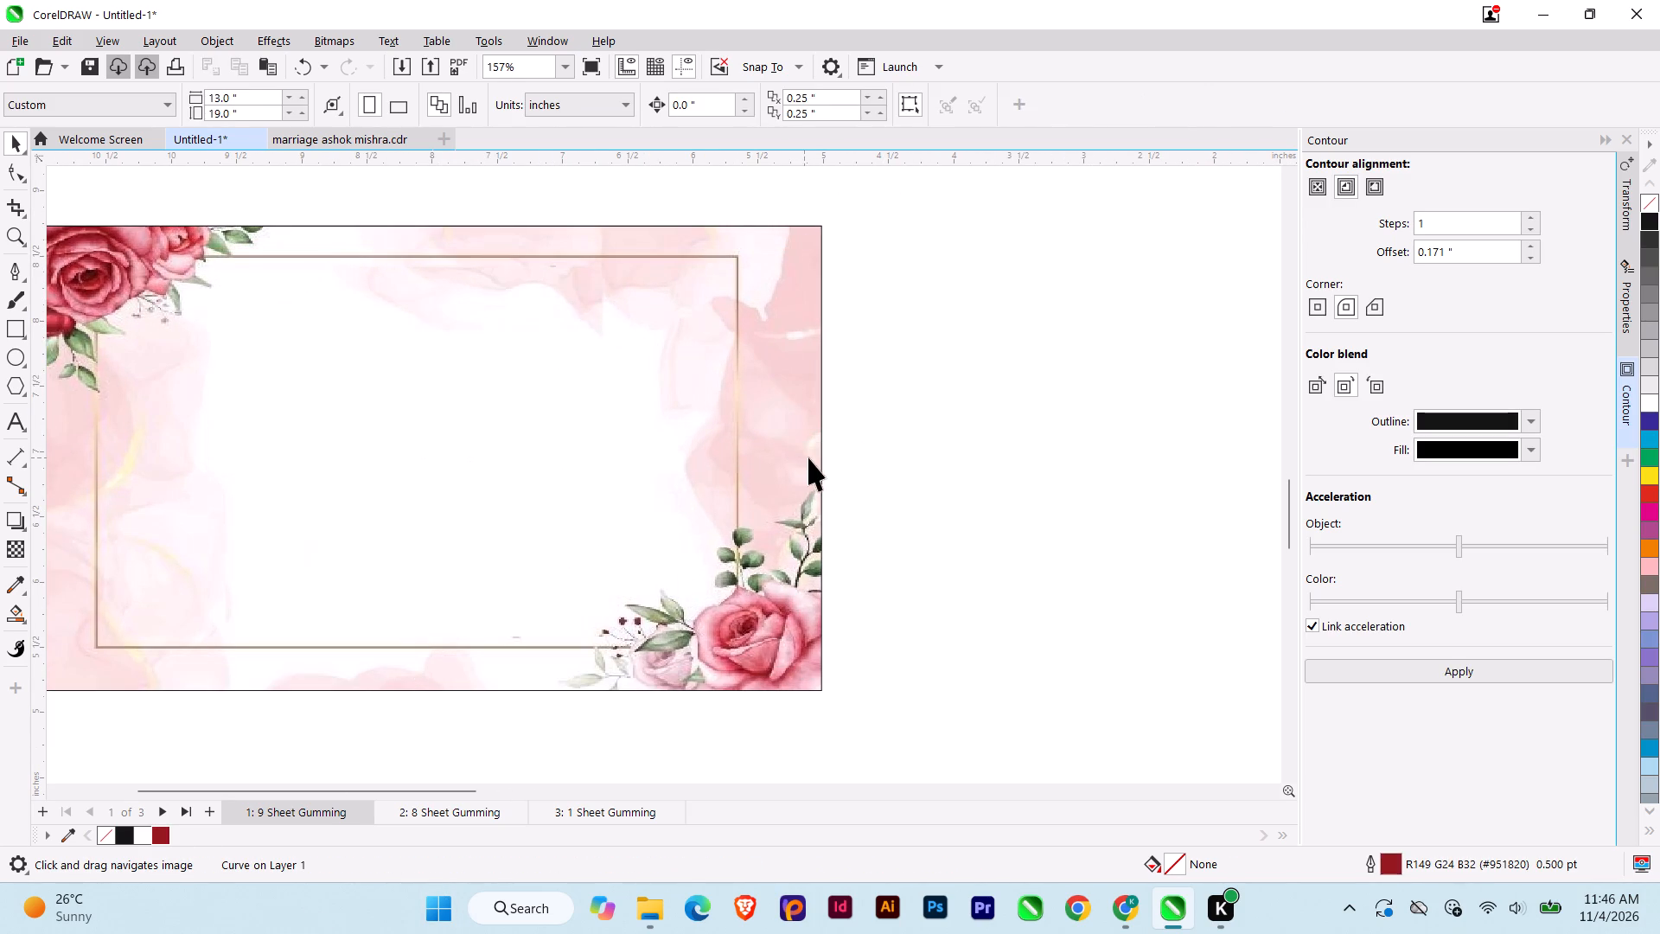
Group the gift text lines above the floral card and PowerClip the group inside the card.
scroll(842, 469, down, 7)
scroll(736, 191, up, 1)
middle_drag(731, 207, 711, 262)
drag(376, 200, 883, 394)
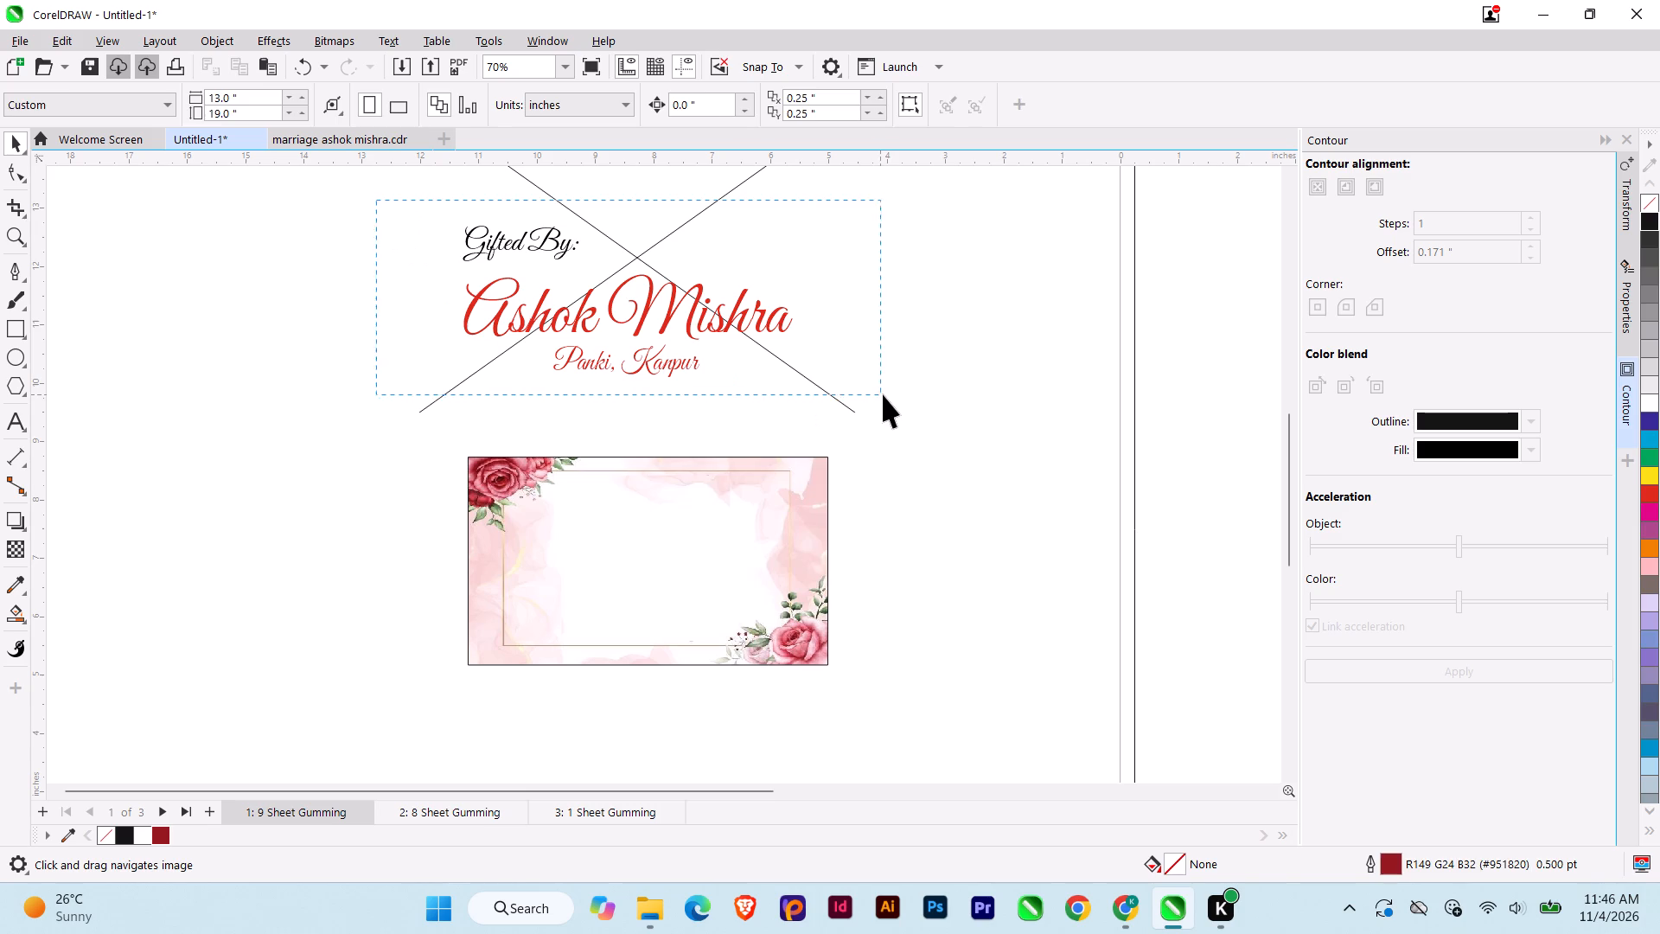
drag(883, 394, 887, 394)
key(ctrl+g)
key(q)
click(593, 547)
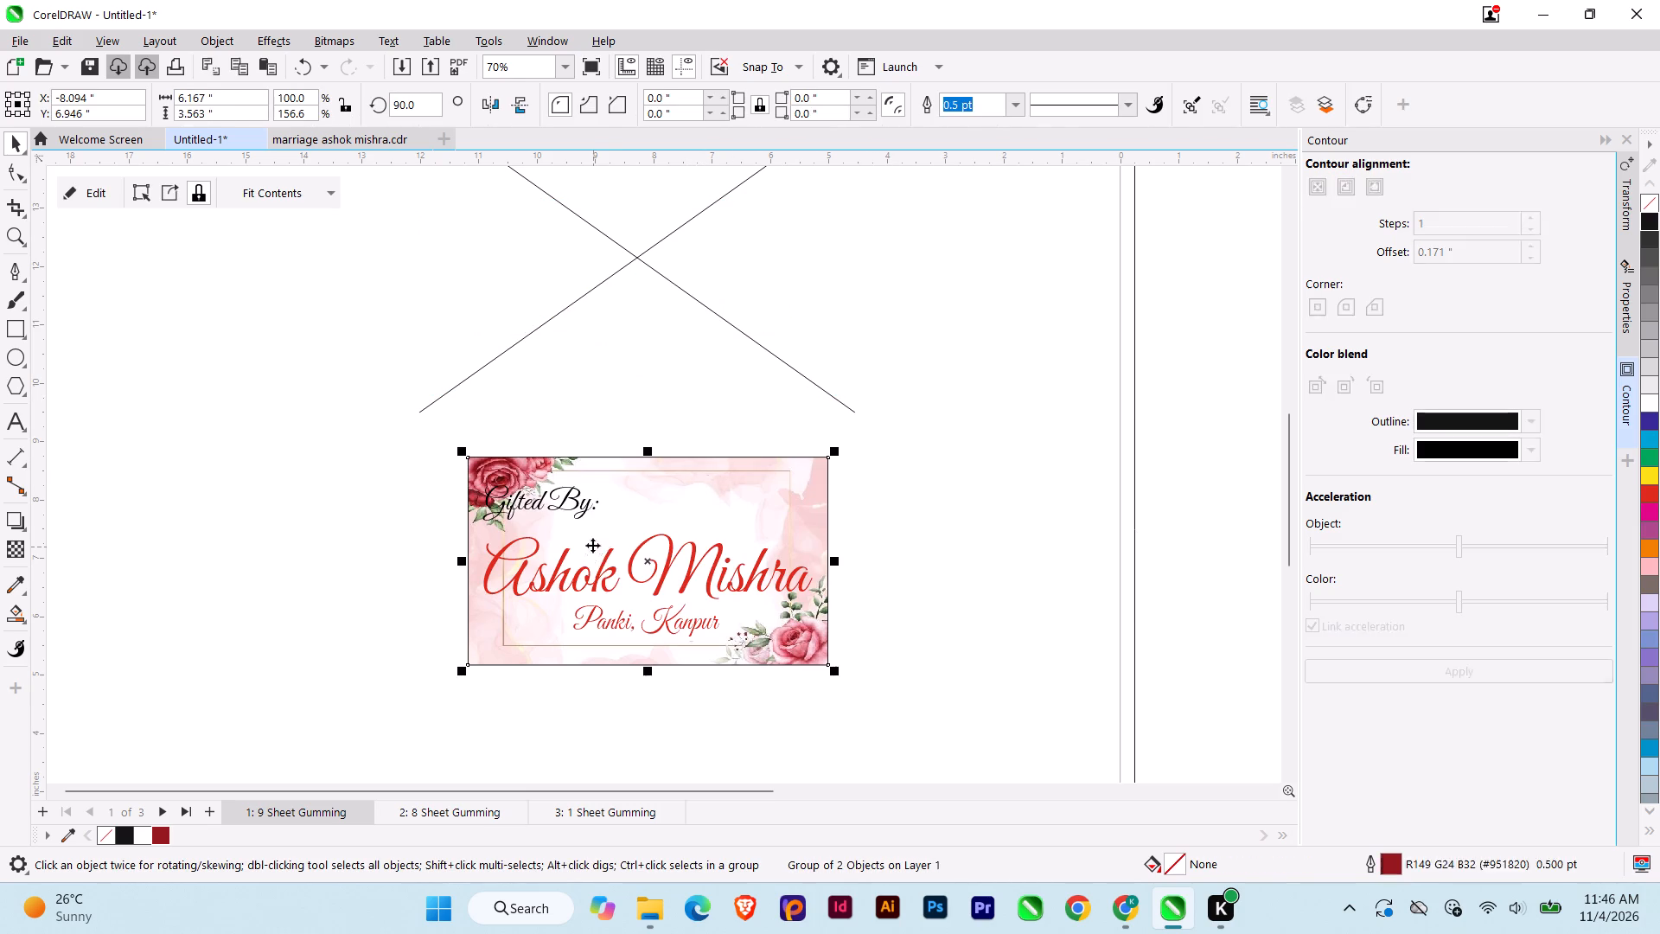
Scale the text group inside the card to about 78.2%, roughly 4.43 by 2.03 in, and ungroup it.
alt+click(603, 580)
scroll(608, 579, up, 6)
middle_drag(793, 597, 685, 485)
scroll(886, 561, up, 1)
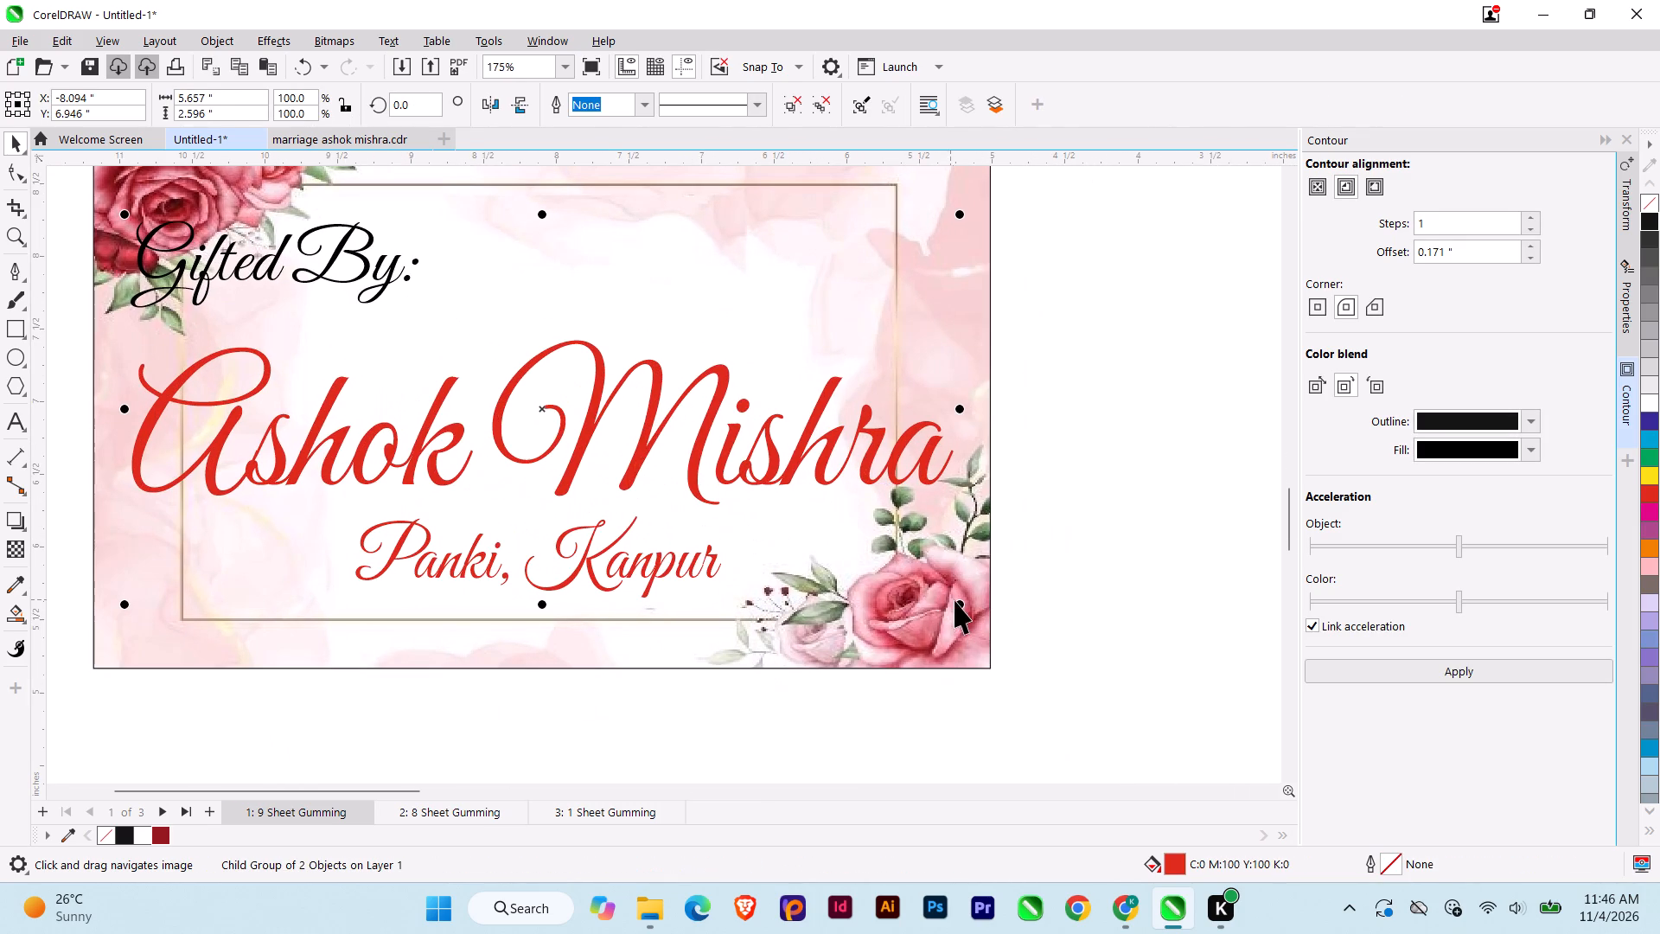
drag(959, 605, 869, 564)
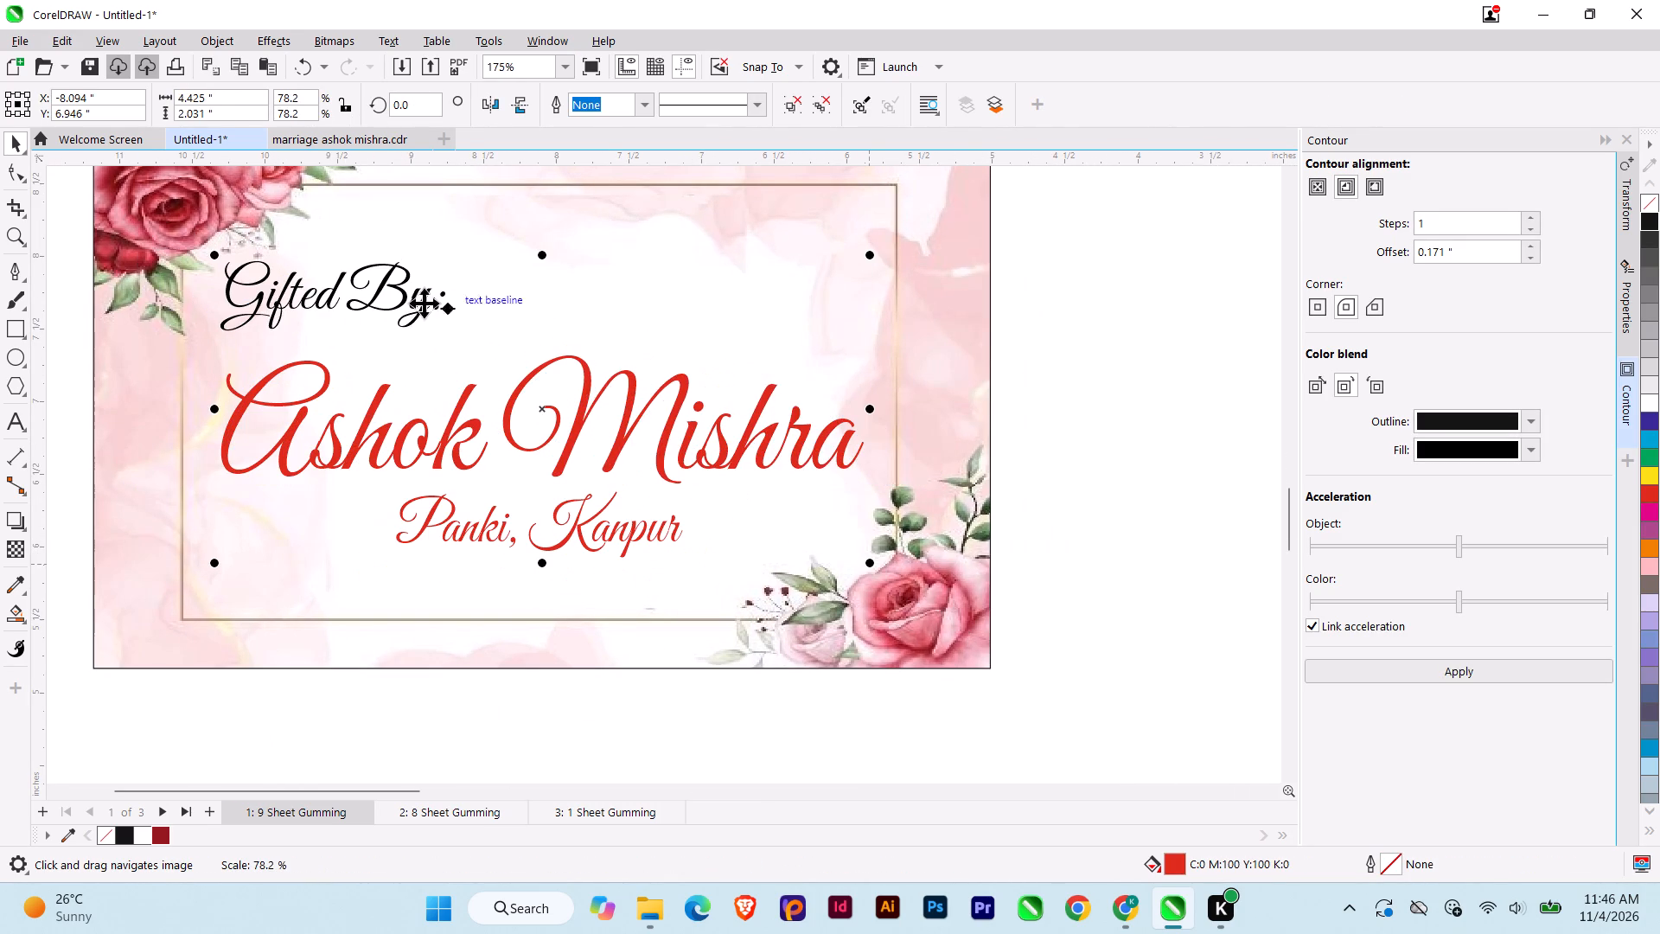
click(827, 108)
click(1219, 367)
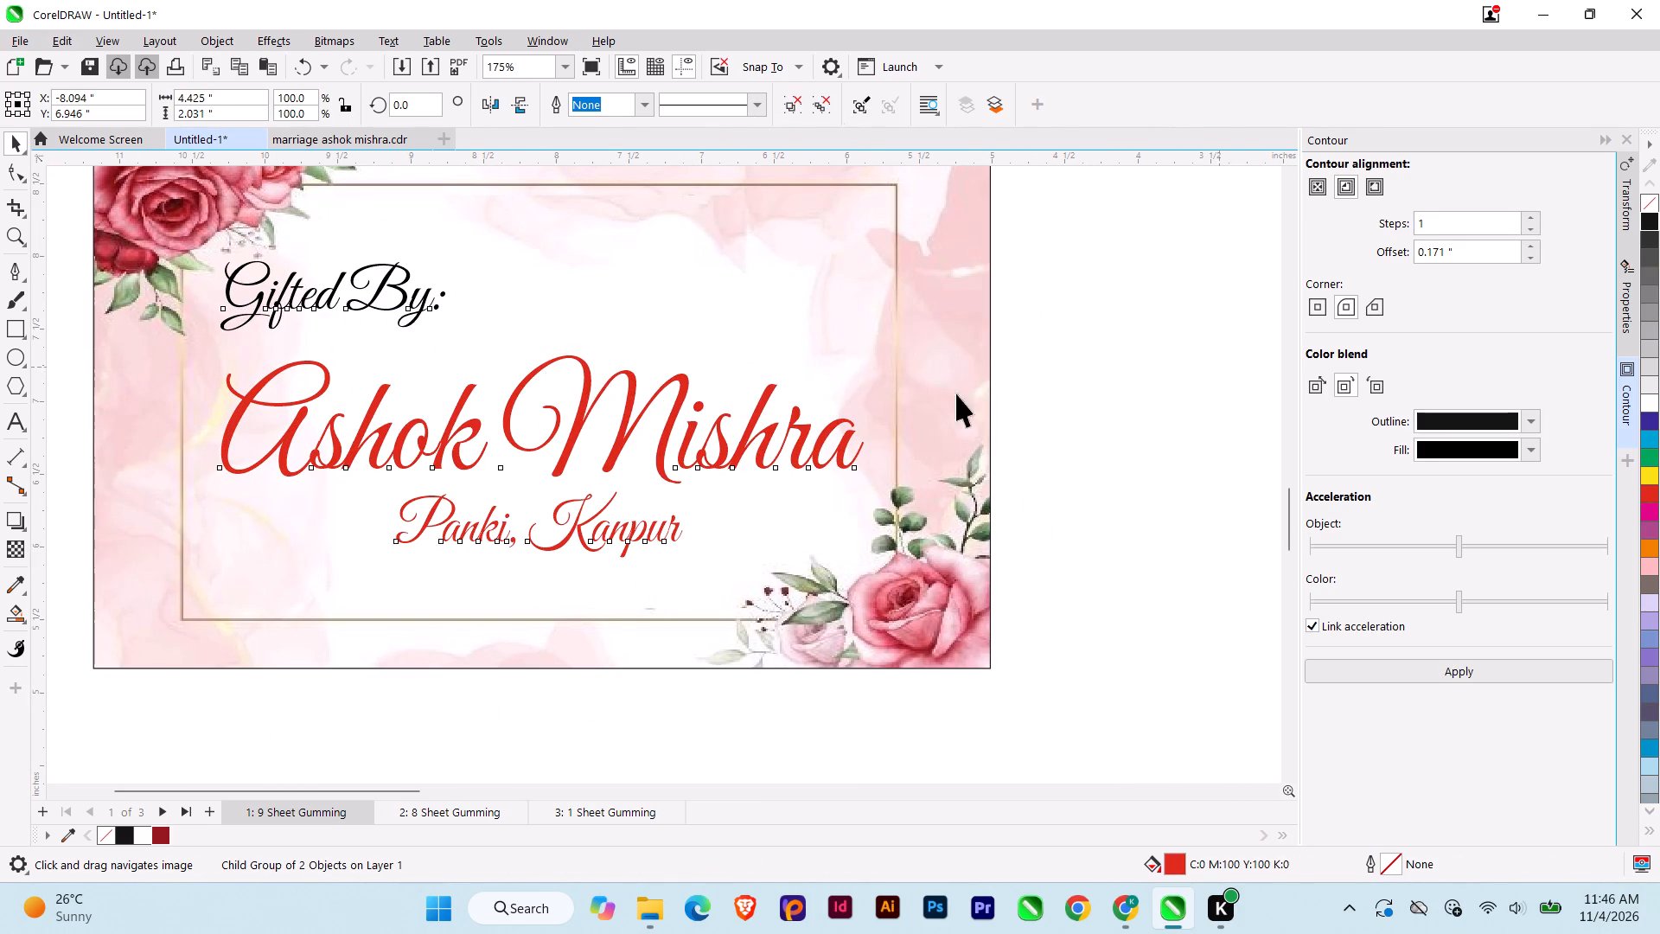
Open the card's PowerClip contents, move the "Gifted By:" line up and inward above the name, and enlarge it to about 32.7 pt.
click(800, 426)
click(341, 299)
double_click(324, 297)
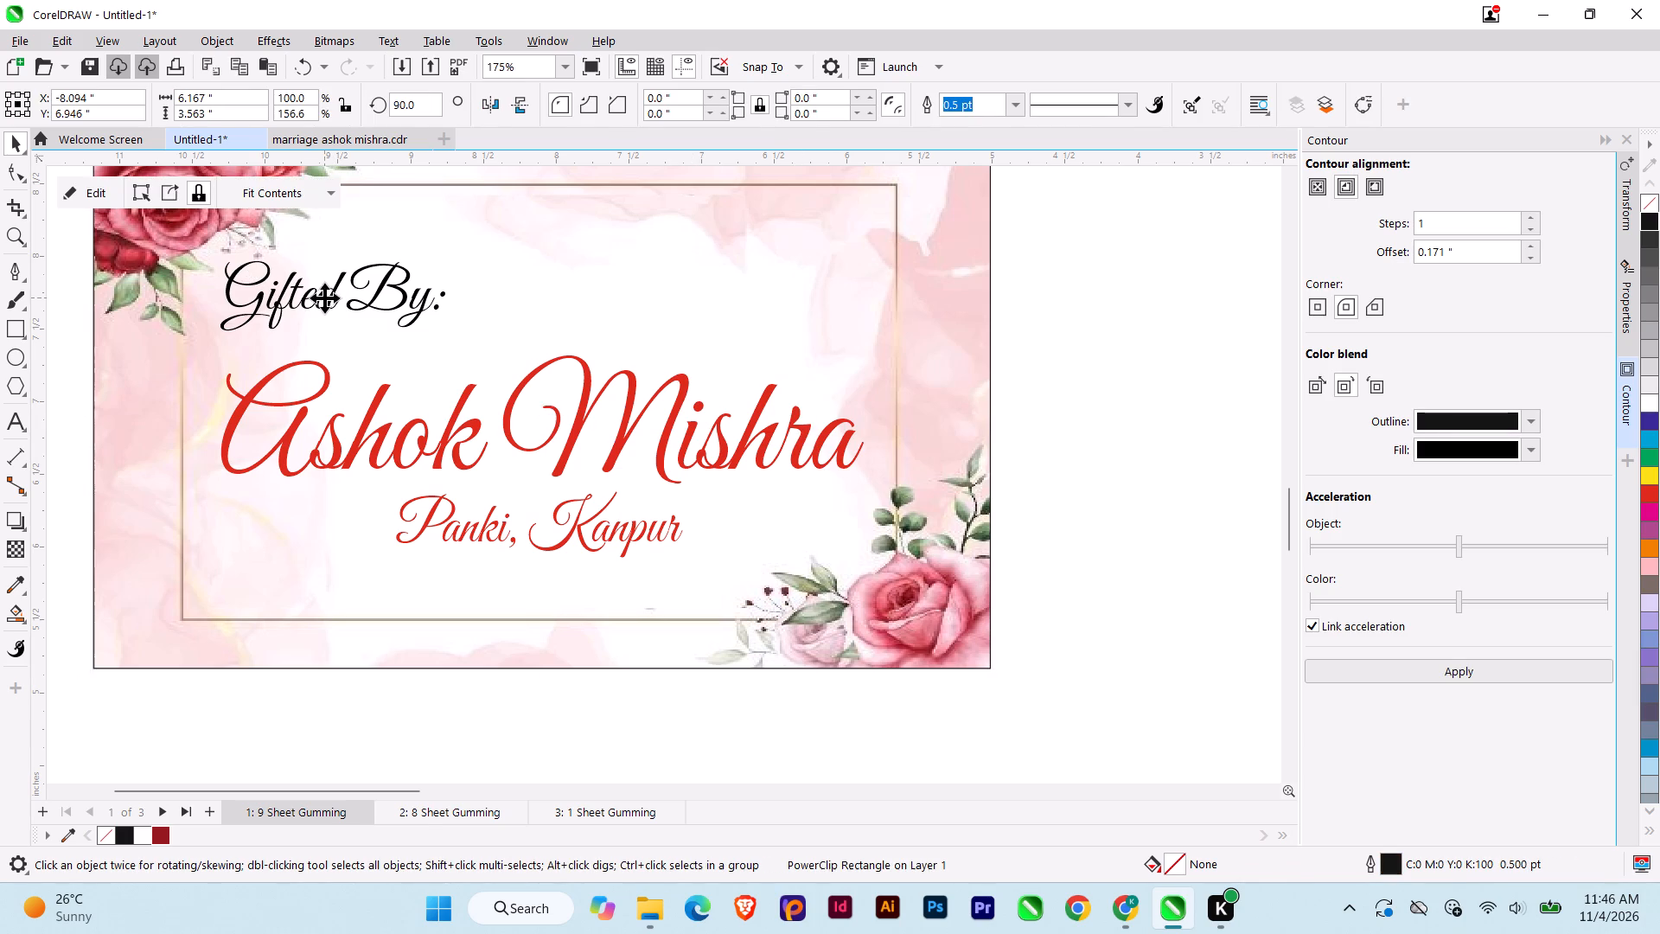
click(337, 304)
drag(335, 303, 463, 236)
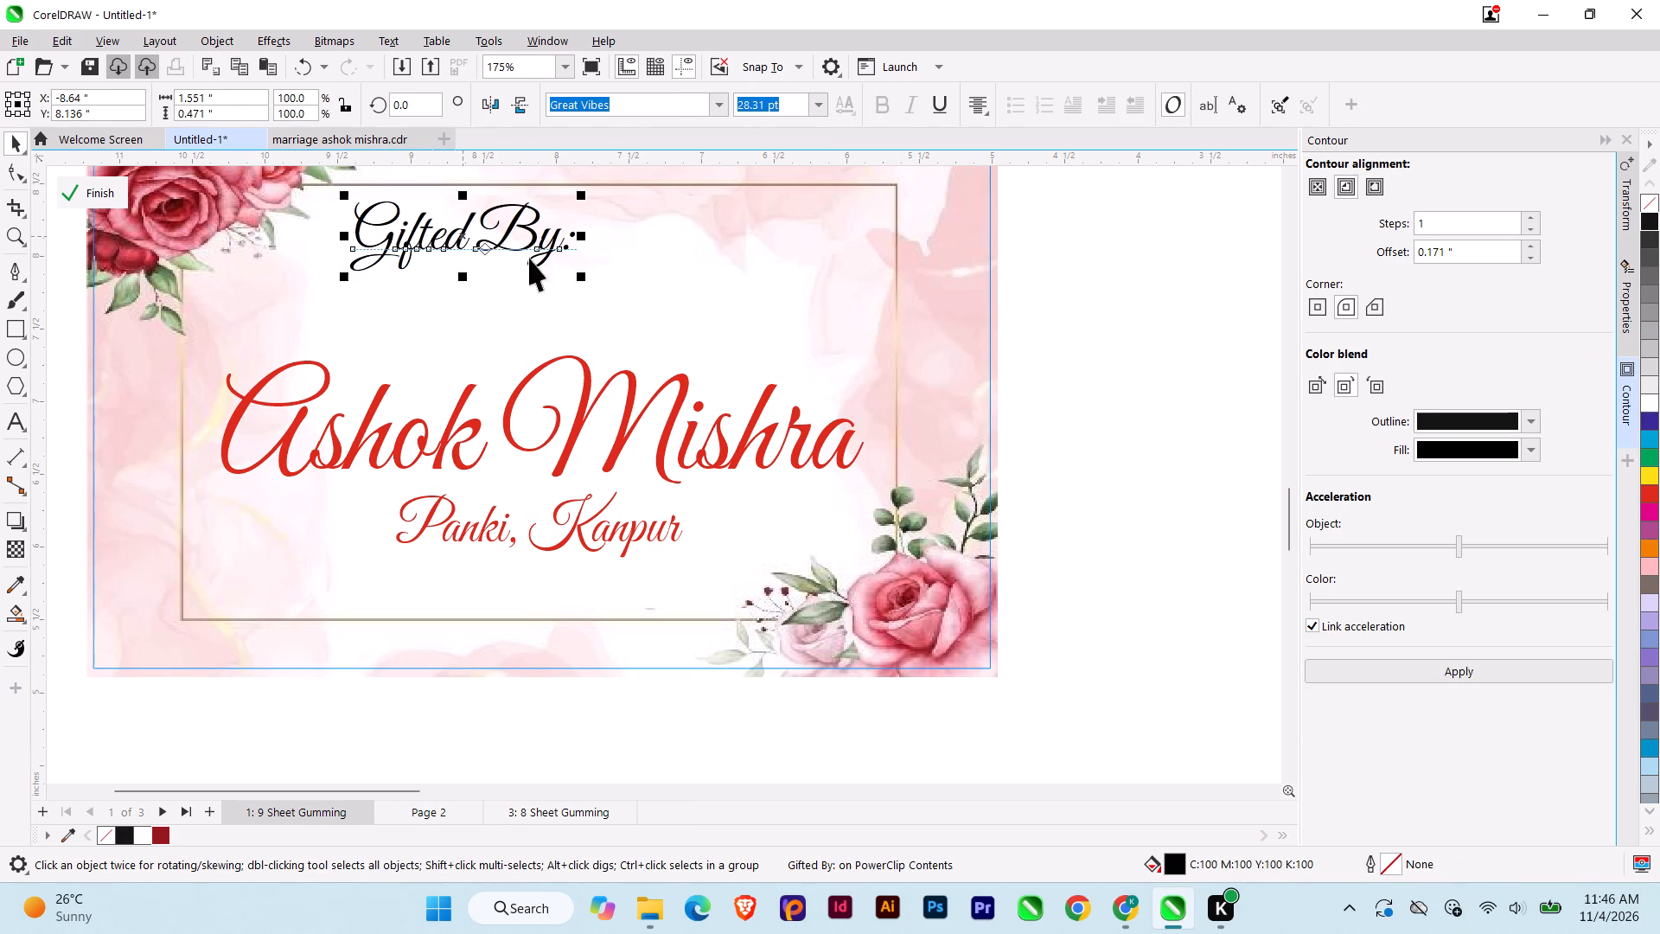
drag(586, 282, 622, 302)
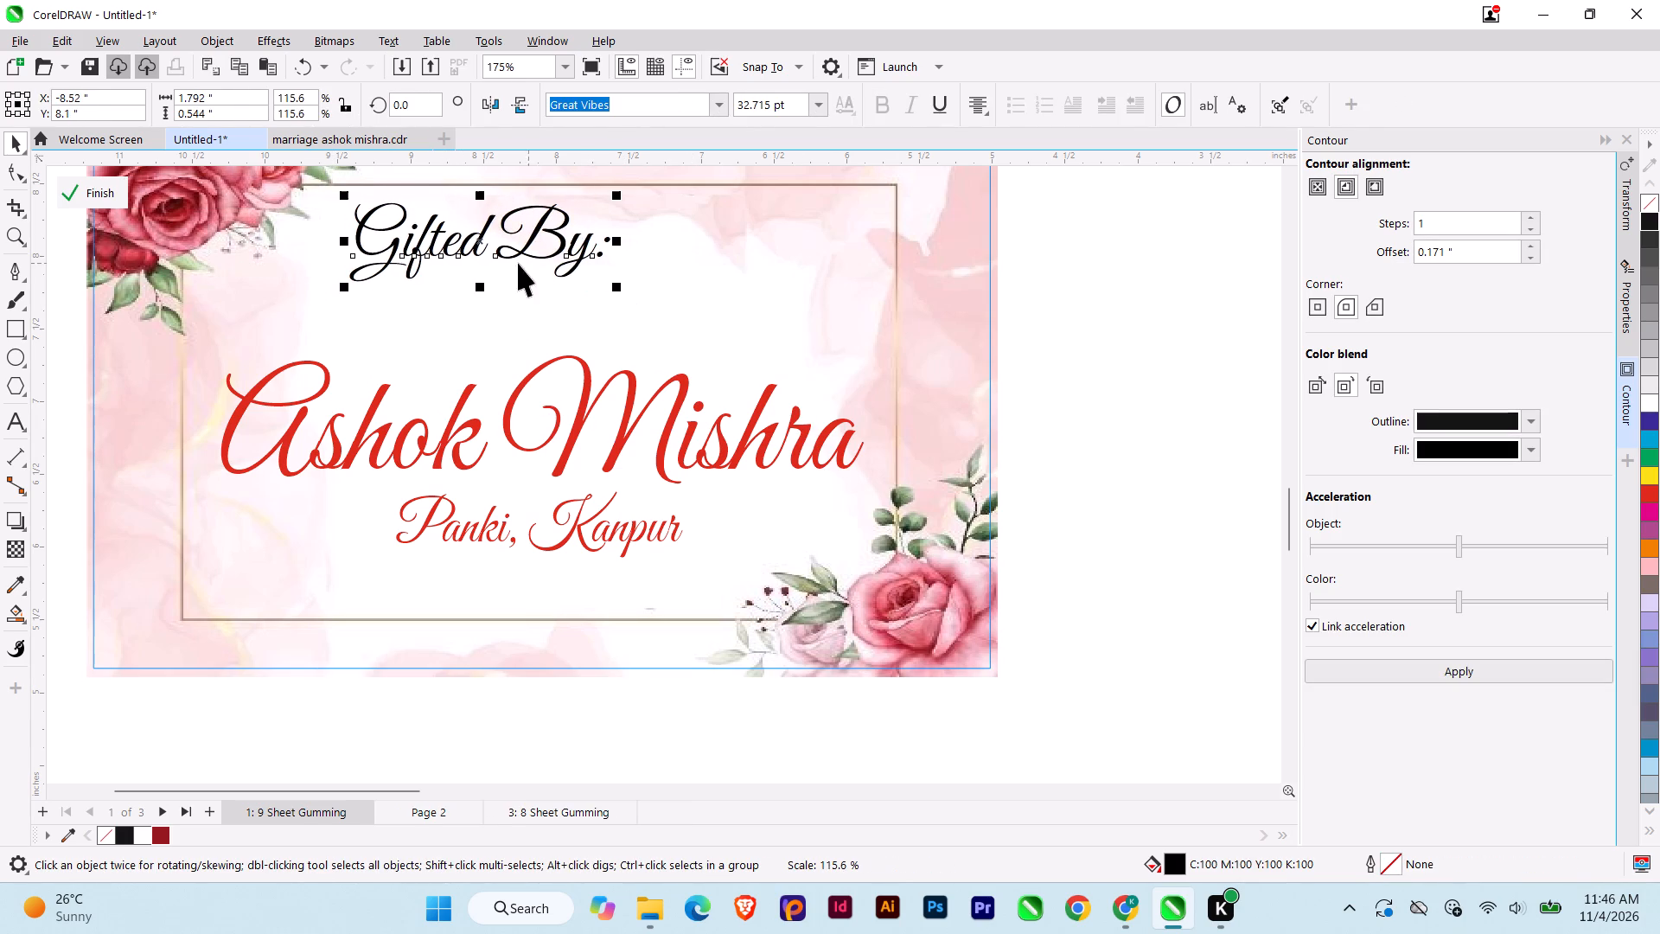
drag(474, 232, 441, 247)
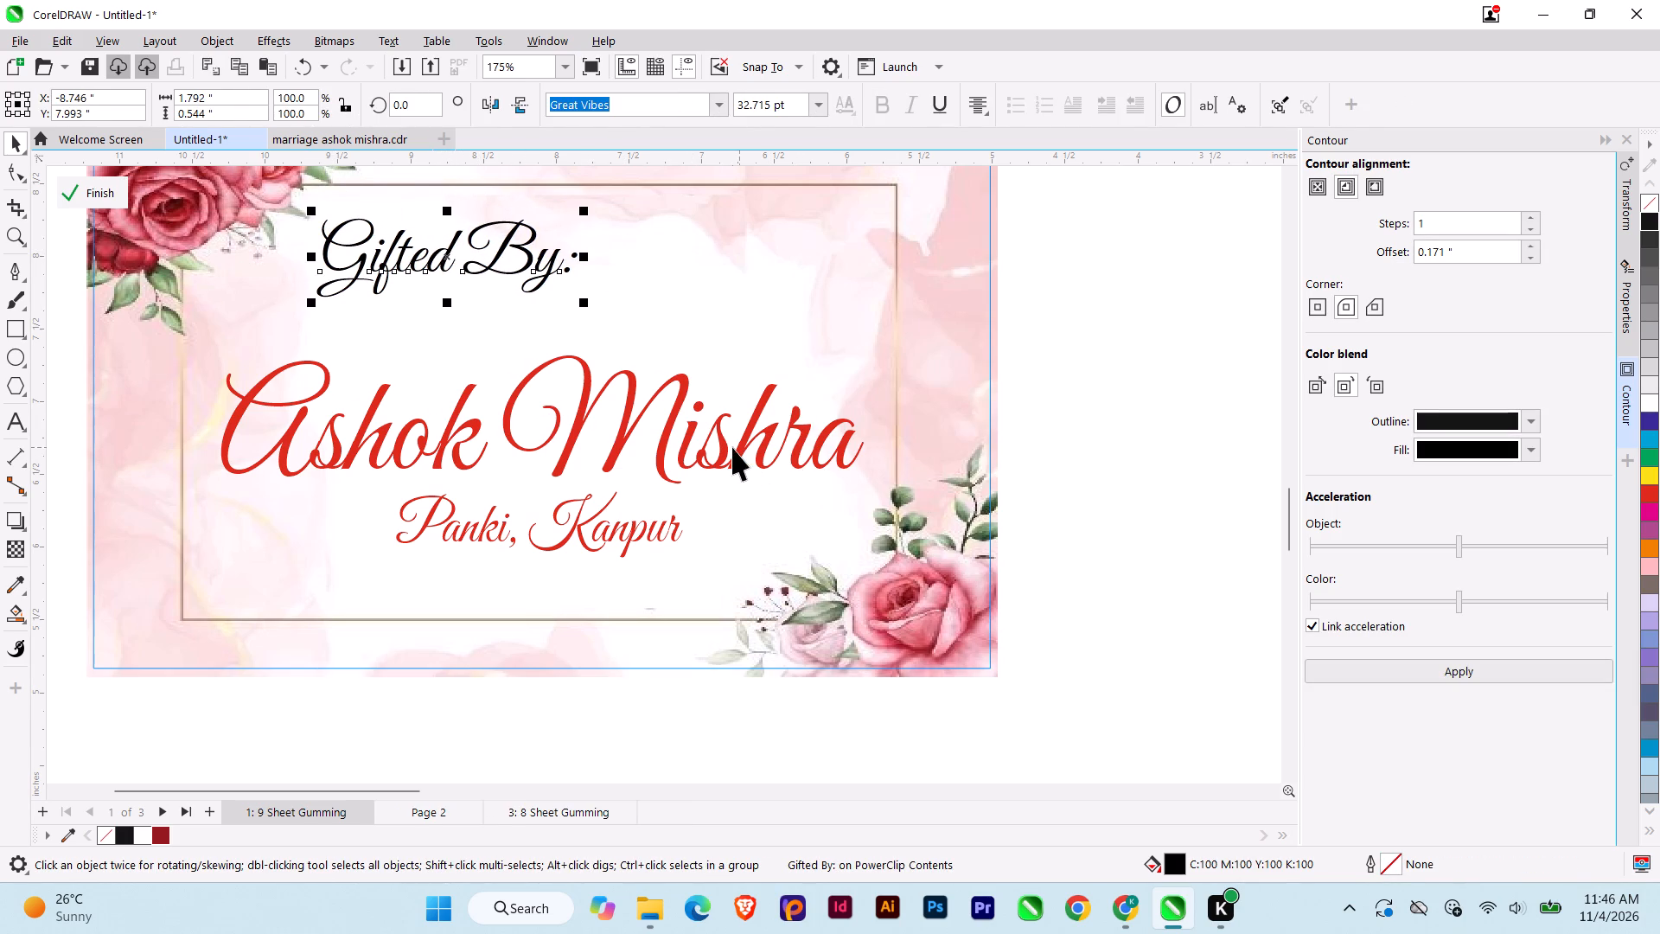
Enlarge the red name and place text to nearly the gold frame's width and position it centrally below "Gifted By:".
drag(736, 449, 714, 387)
drag(846, 498, 896, 532)
drag(839, 402, 834, 454)
click(496, 267)
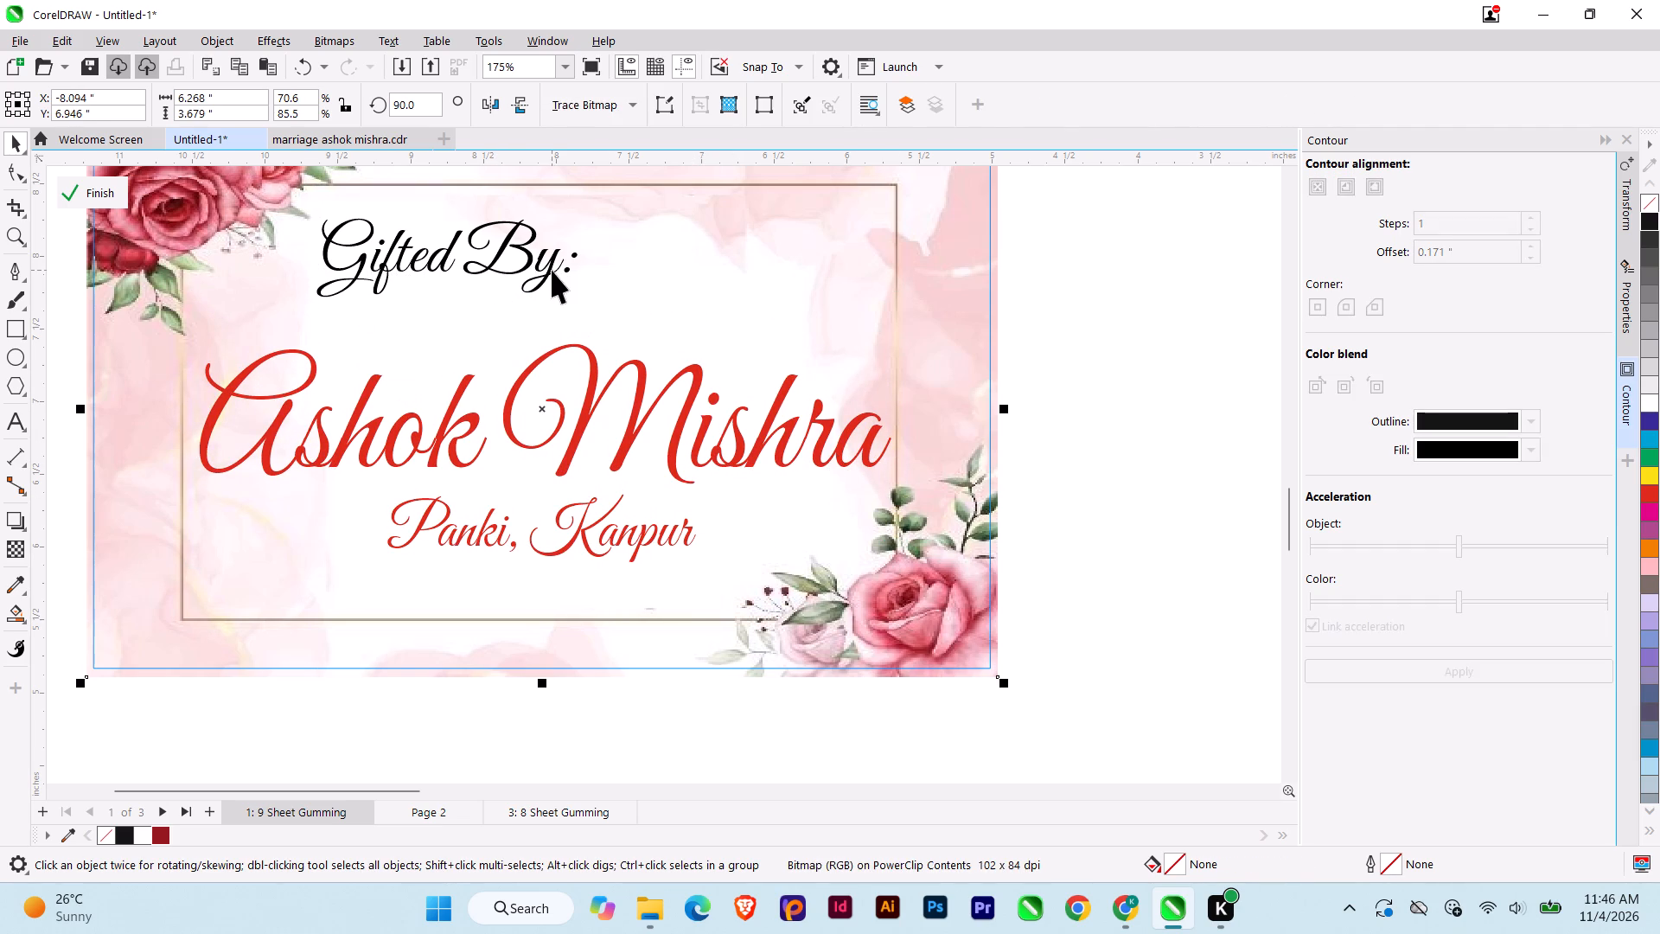
Enlarge the "Gifted By:" line to about 39.1 pt, shift it closer to centre above the name, and finish editing the card's contents.
click(552, 270)
drag(585, 302, 636, 335)
drag(589, 285, 580, 298)
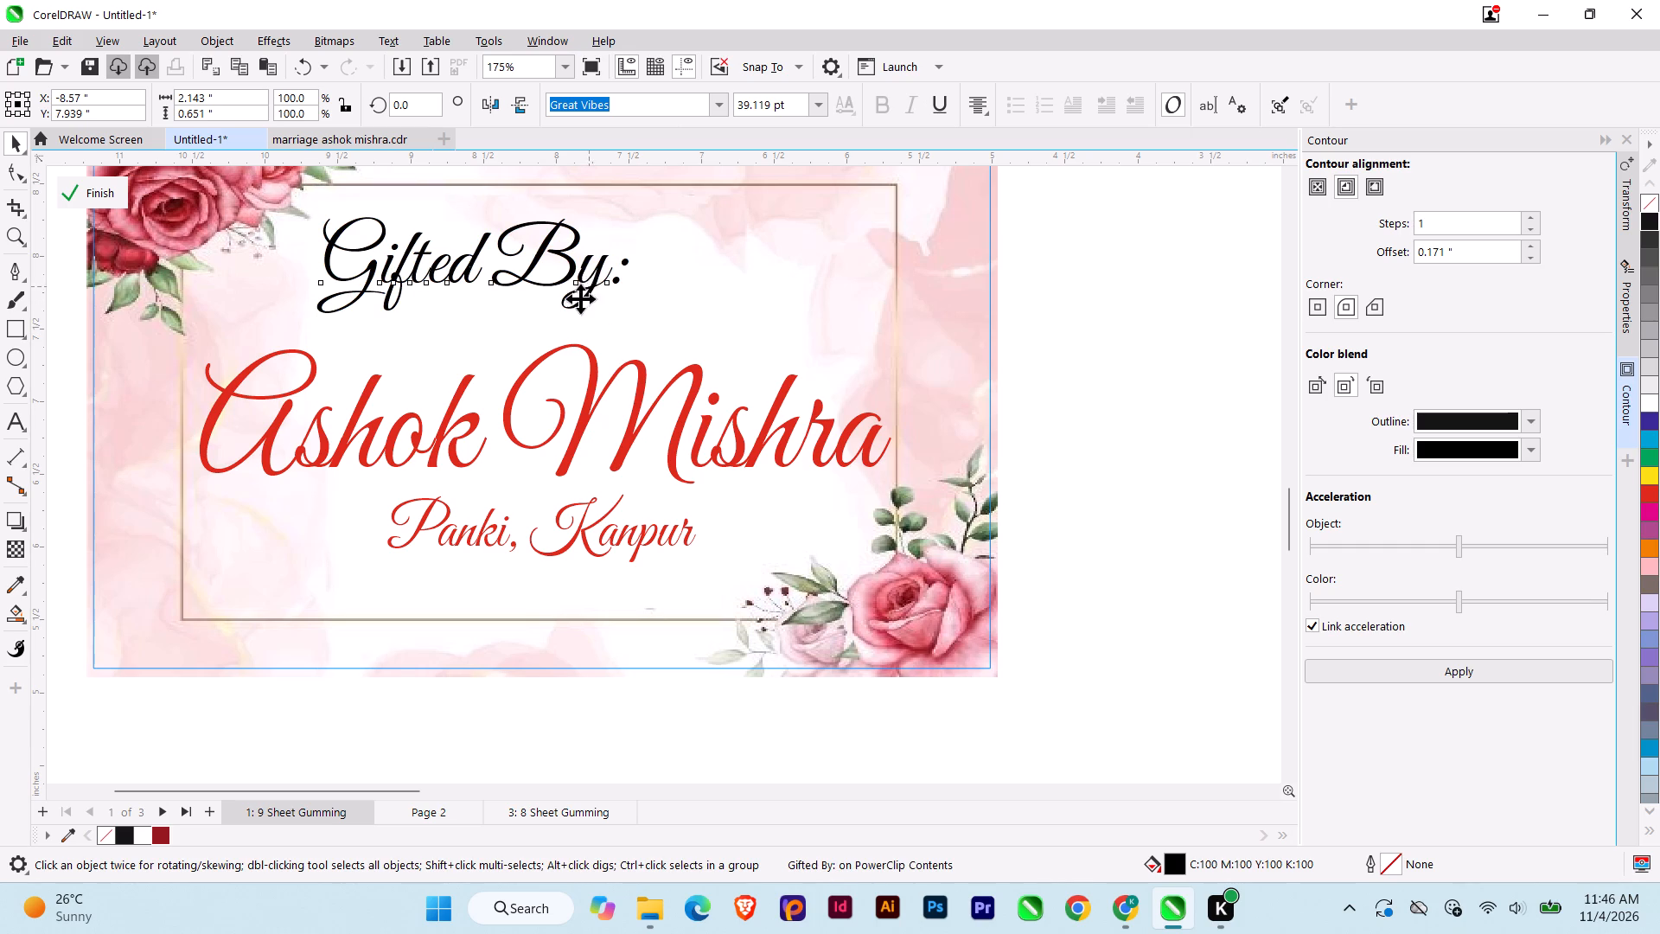
drag(580, 298, 614, 293)
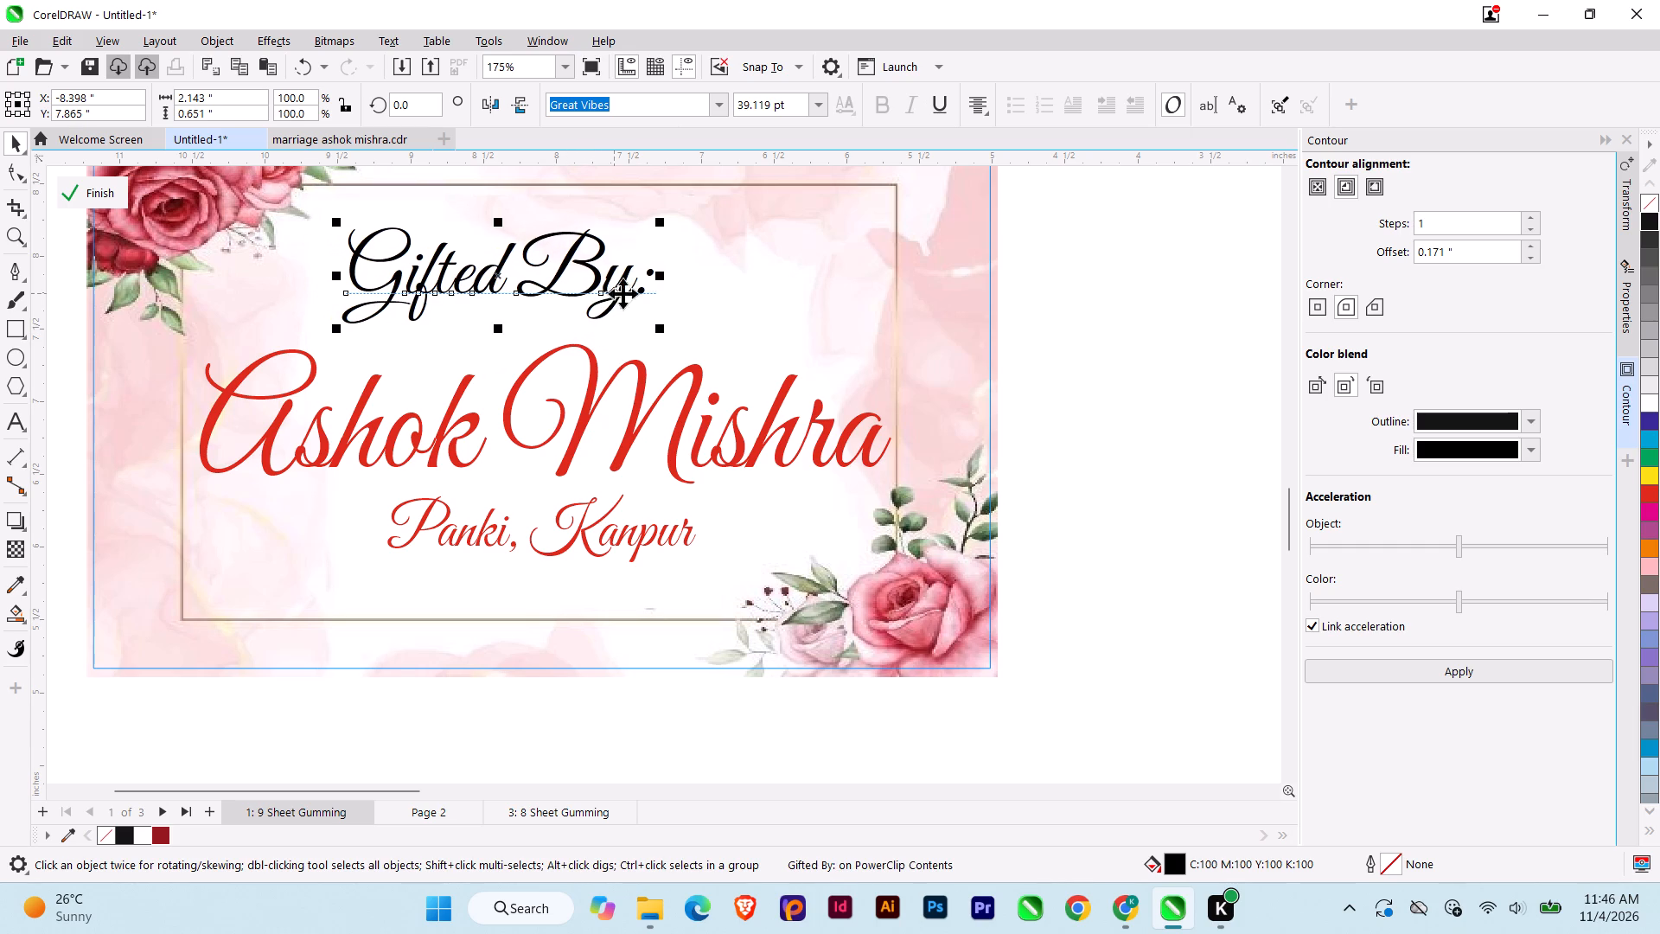
ctrl+click(1142, 298)
scroll(692, 513, down, 12)
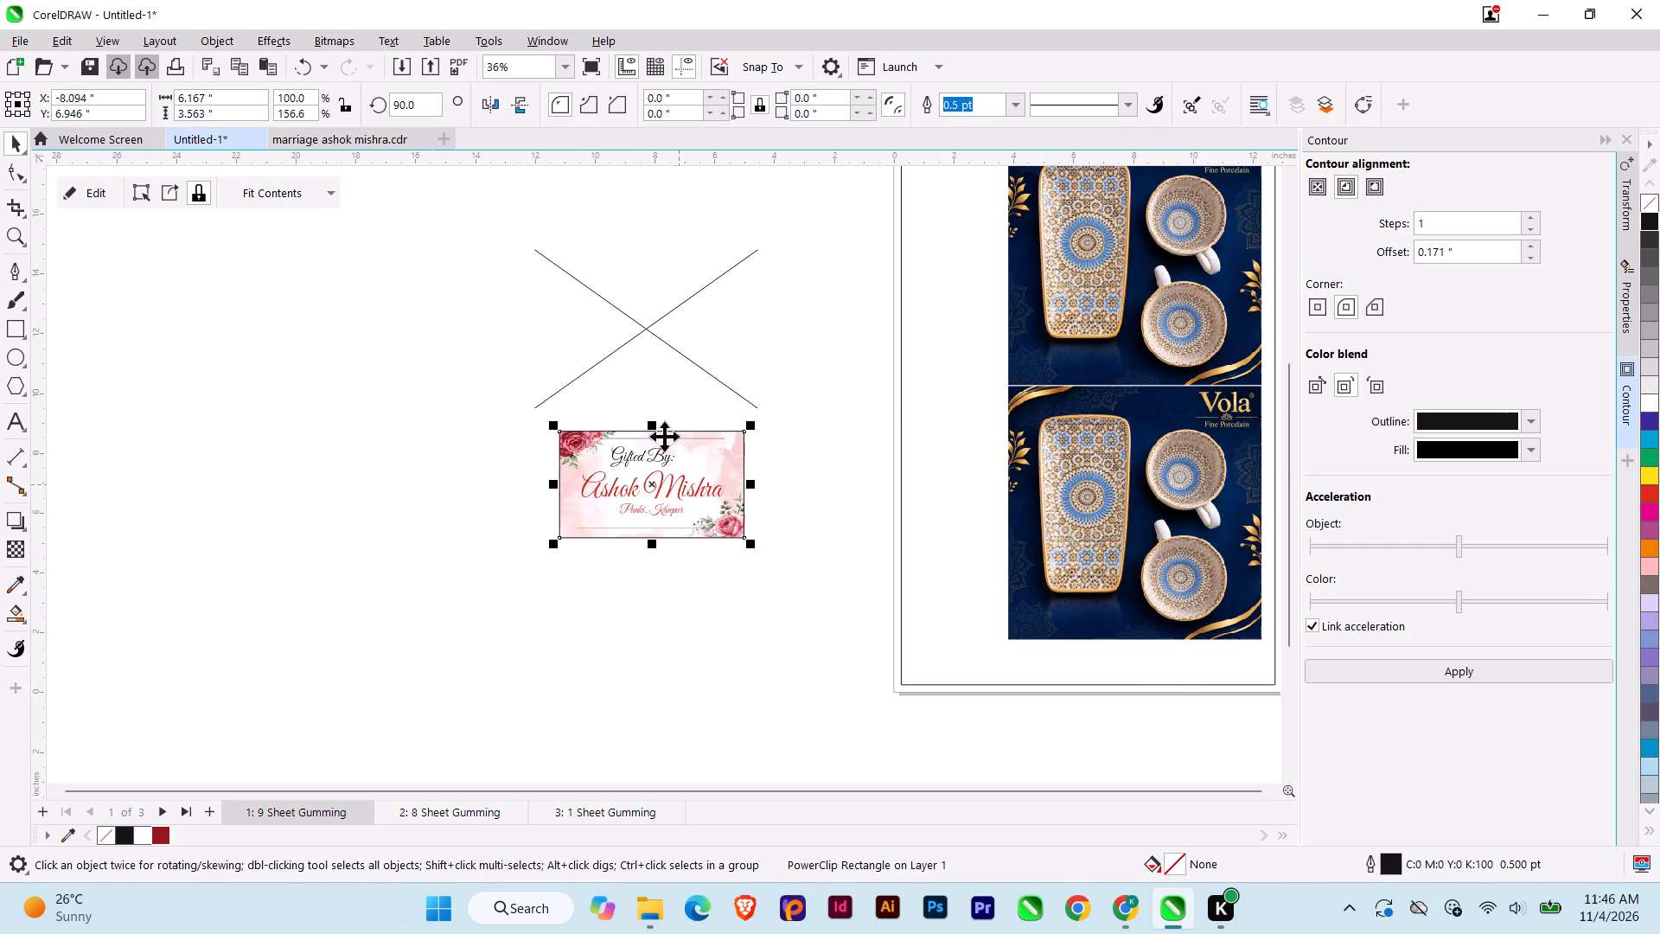
Delete the empty crossed PowerClip frame above the floral card.
click(654, 346)
key(Delete)
scroll(654, 489, up, 3)
scroll(654, 489, down, 3)
scroll(654, 488, up, 3)
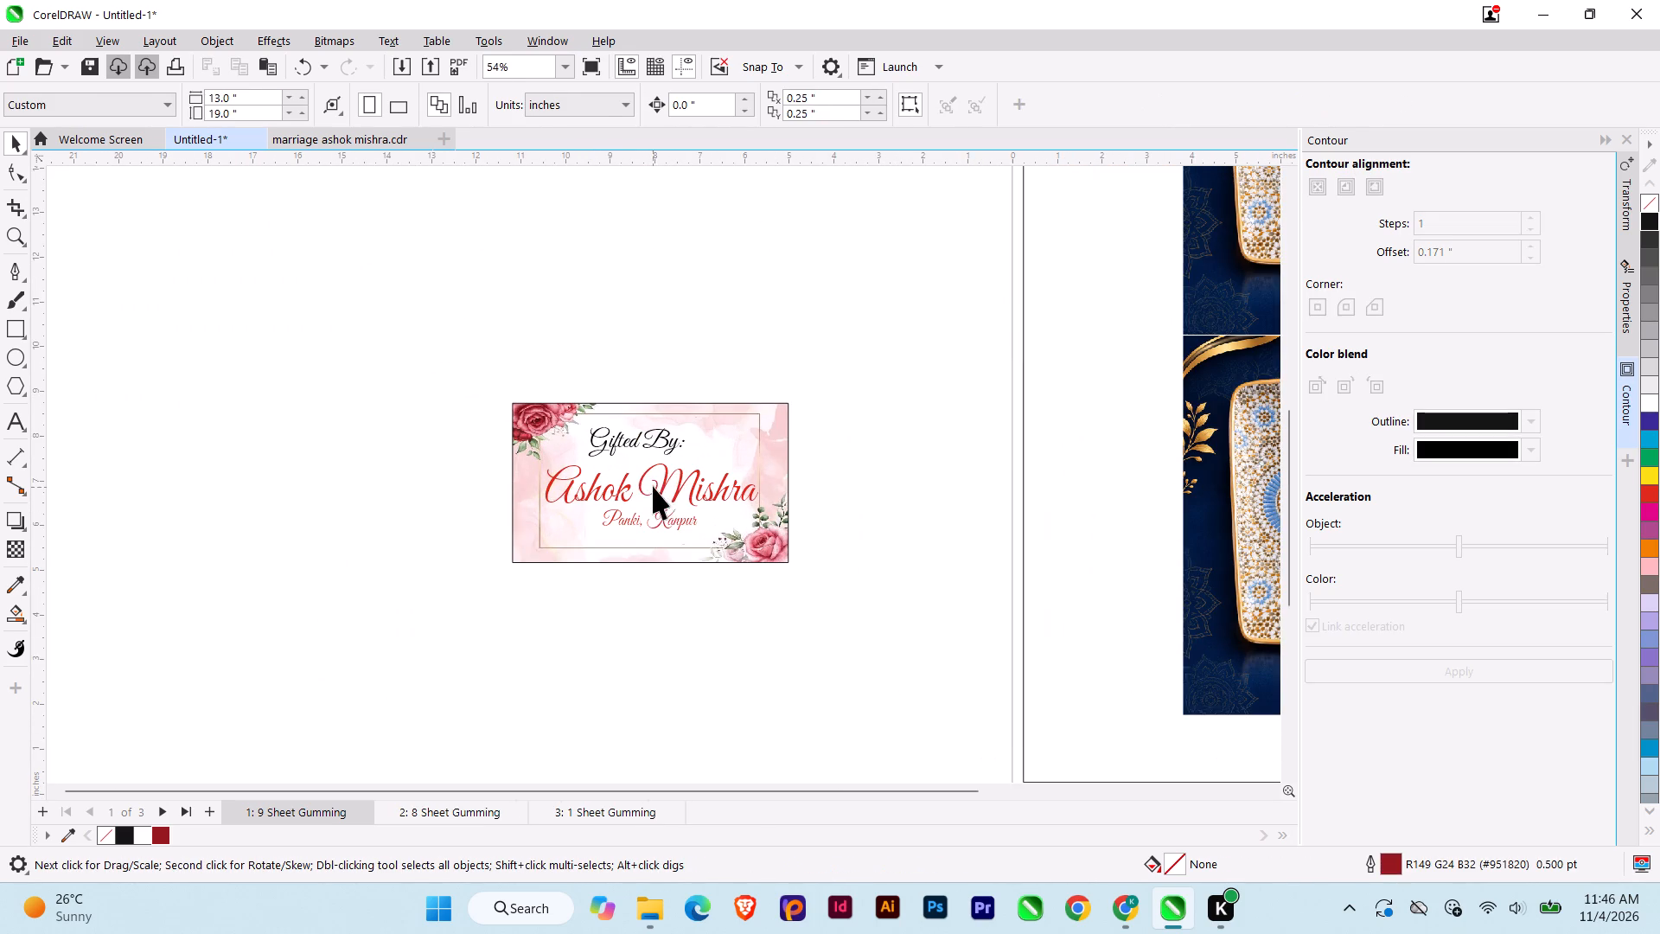
Duplicate the finished floral gift card and place the copy directly below the original.
double_click(653, 486)
scroll(683, 471, down, 2)
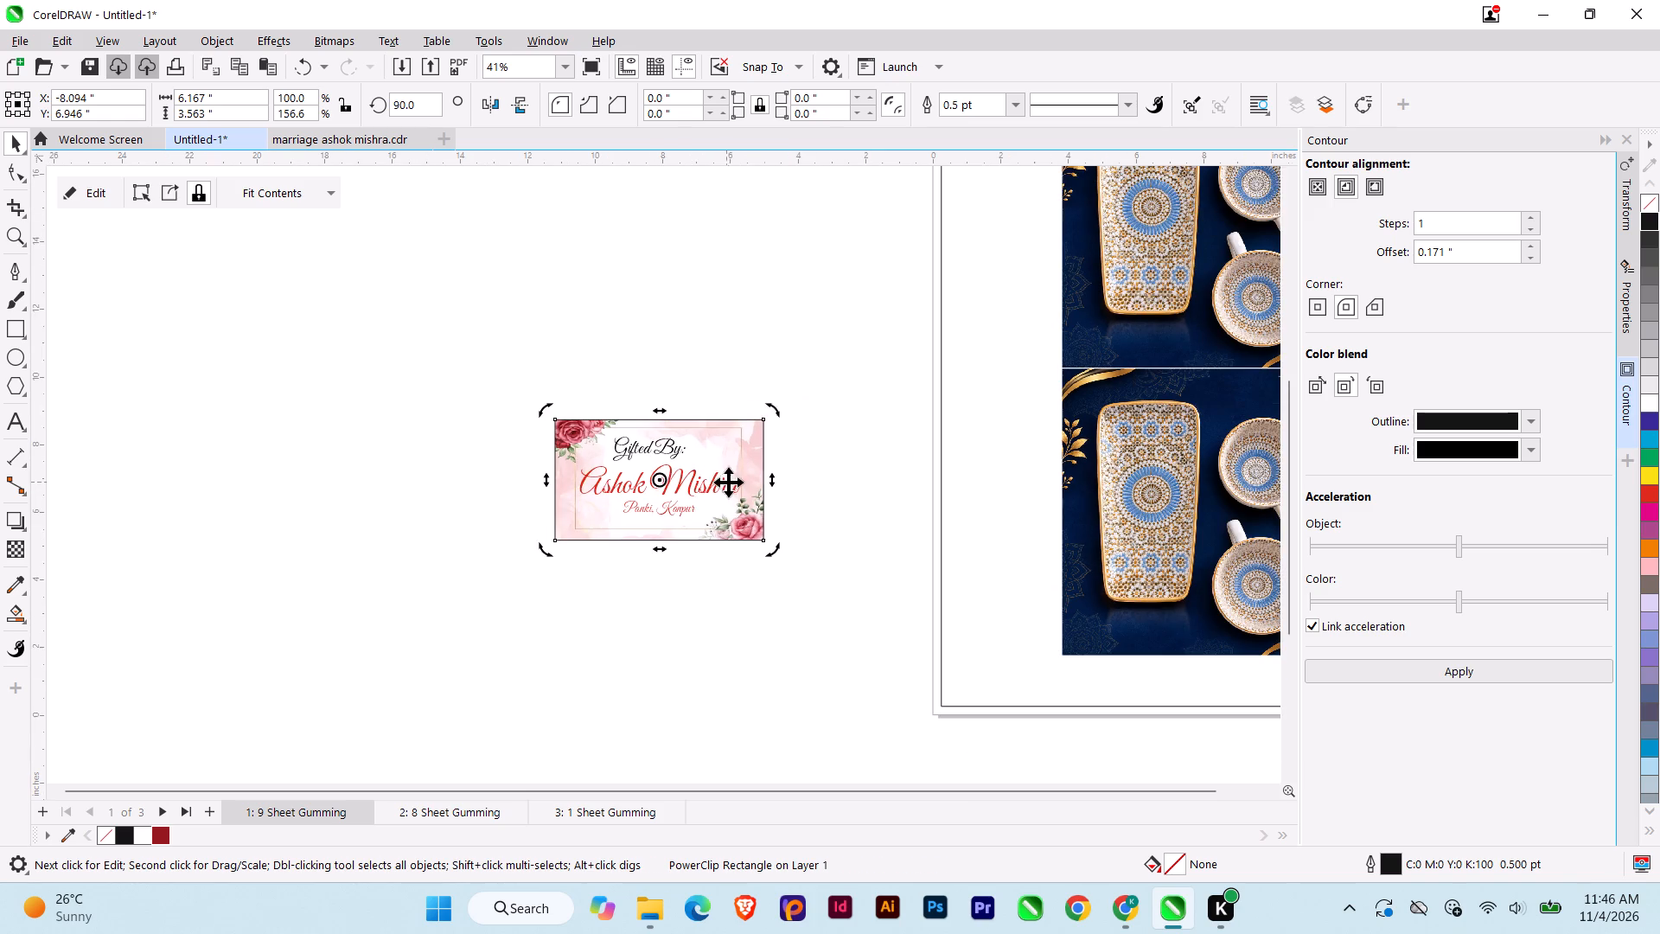
click(728, 482)
middle_drag(696, 493, 699, 437)
drag(707, 413, 707, 562)
ctrl+right_click(705, 562)
scroll(693, 585, up, 2)
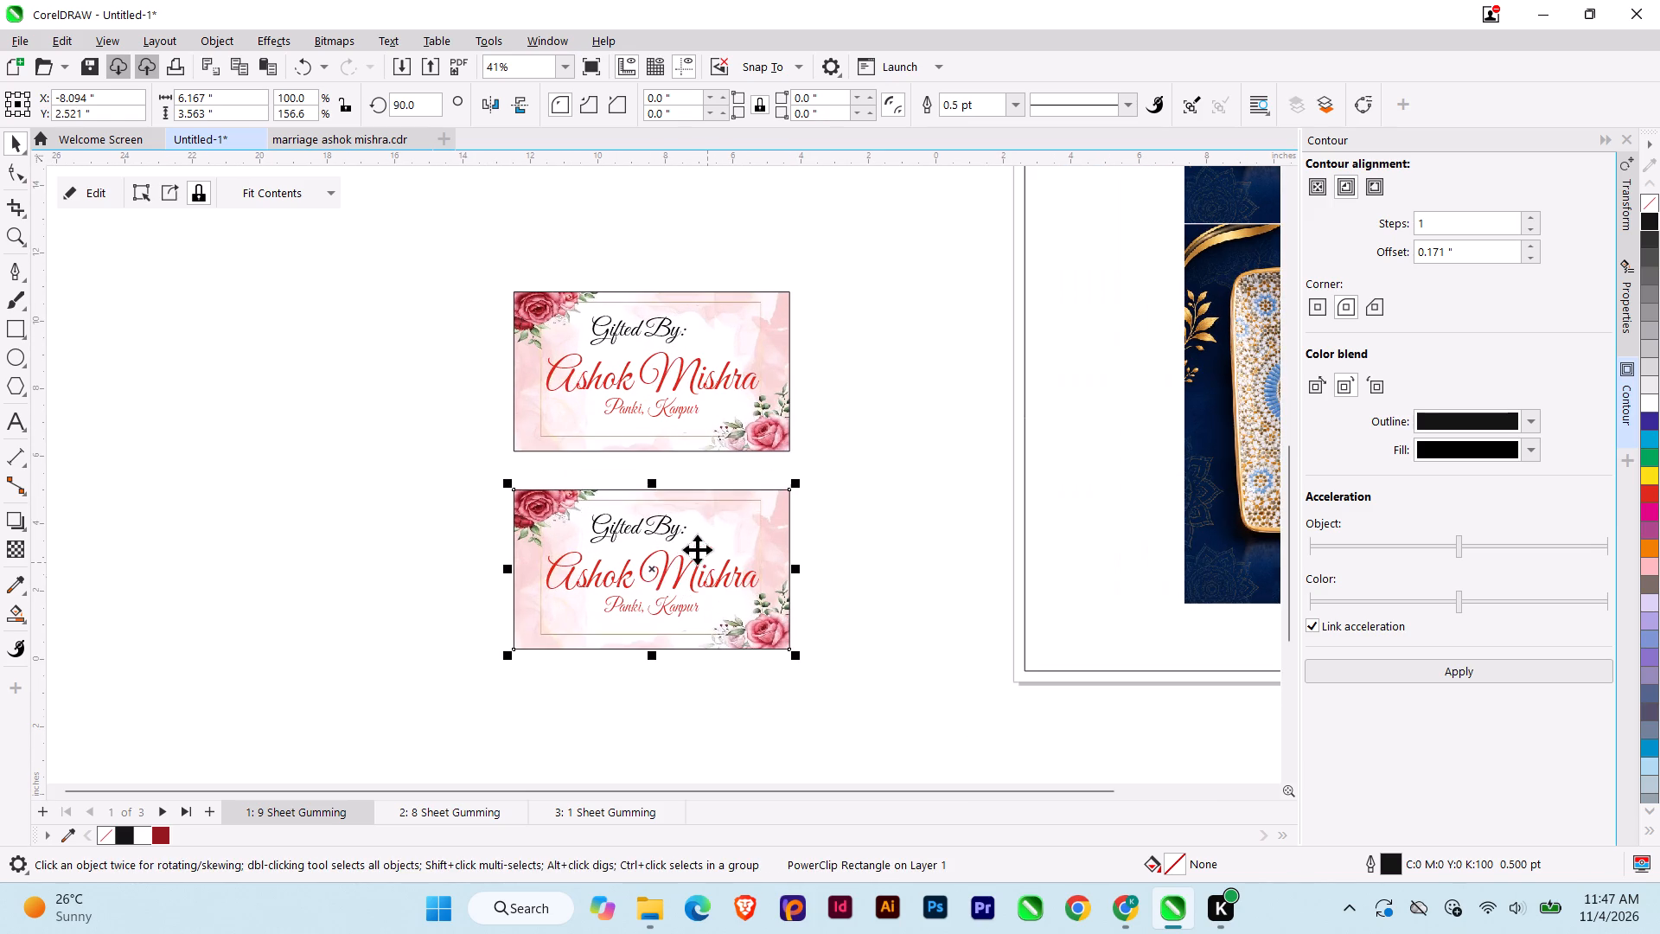
Open the lower card's contents and replace its red name and place text with the second giver's name on one line.
click(960, 455)
triple_click(629, 571)
click(622, 579)
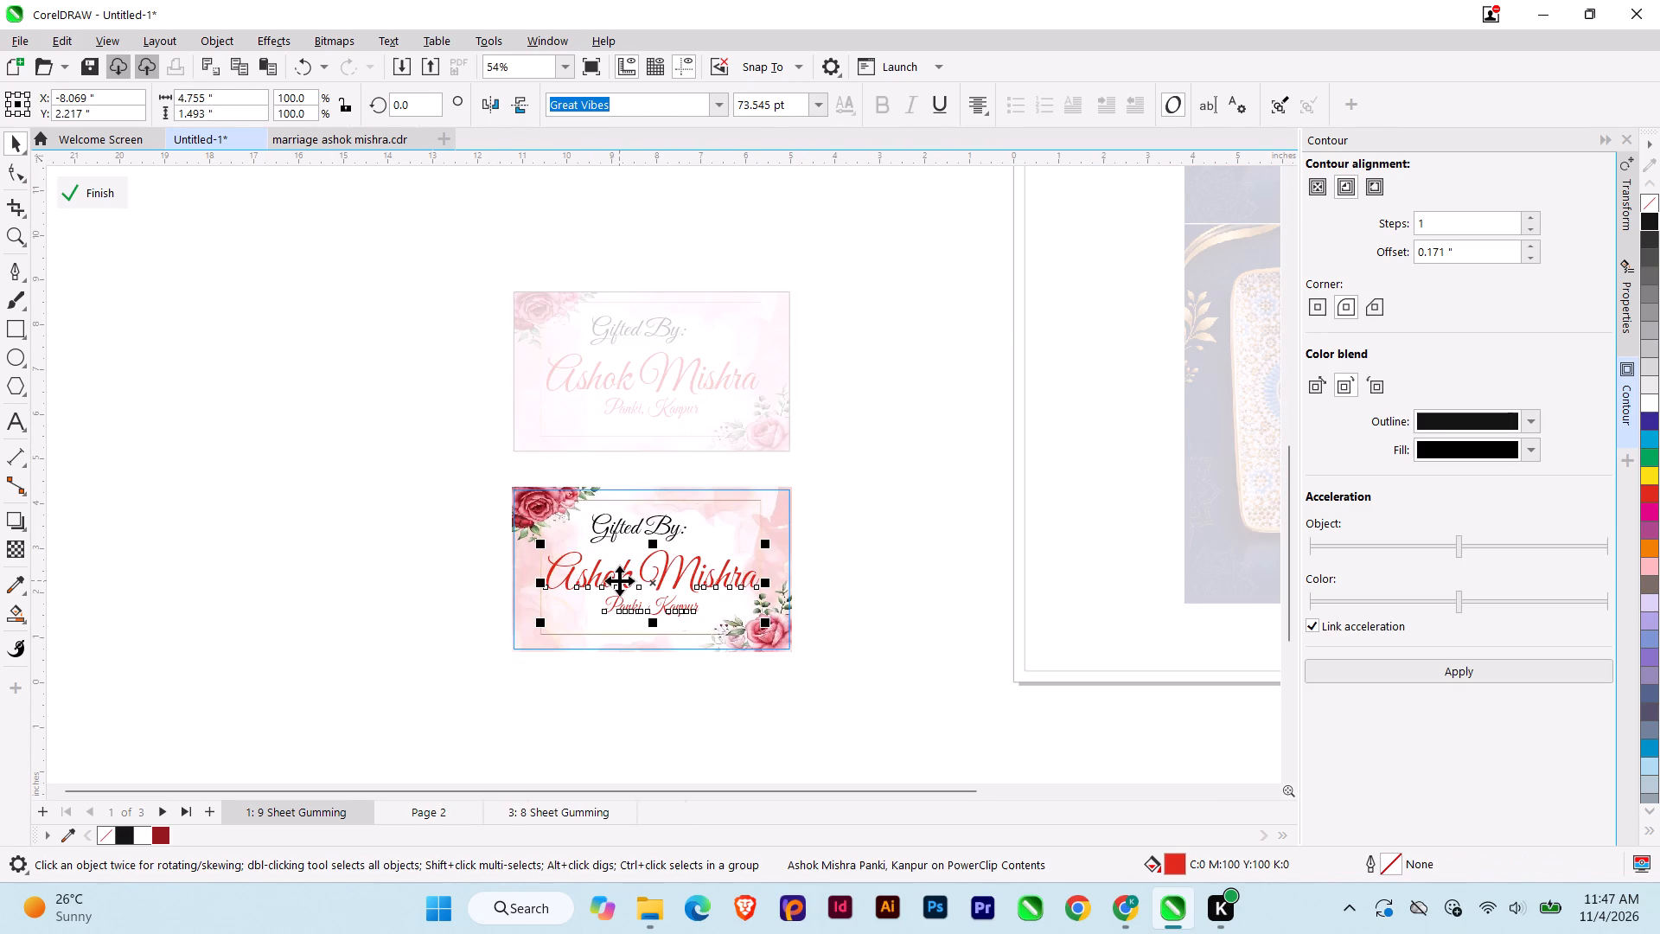
double_click(619, 580)
key(ctrl+a)
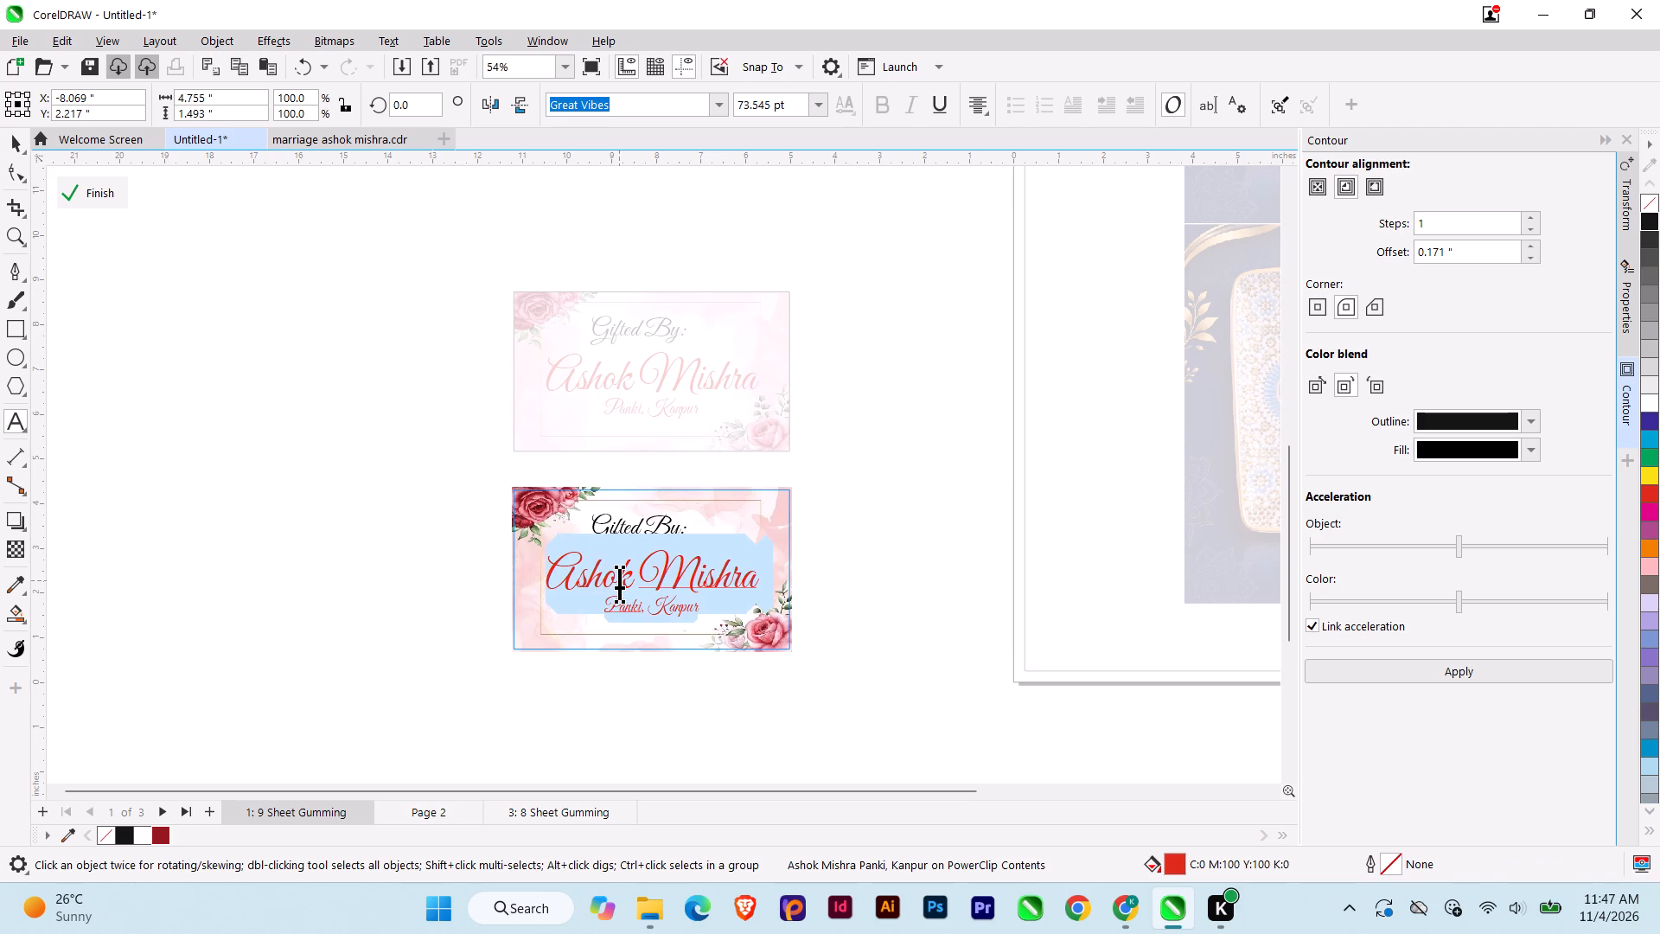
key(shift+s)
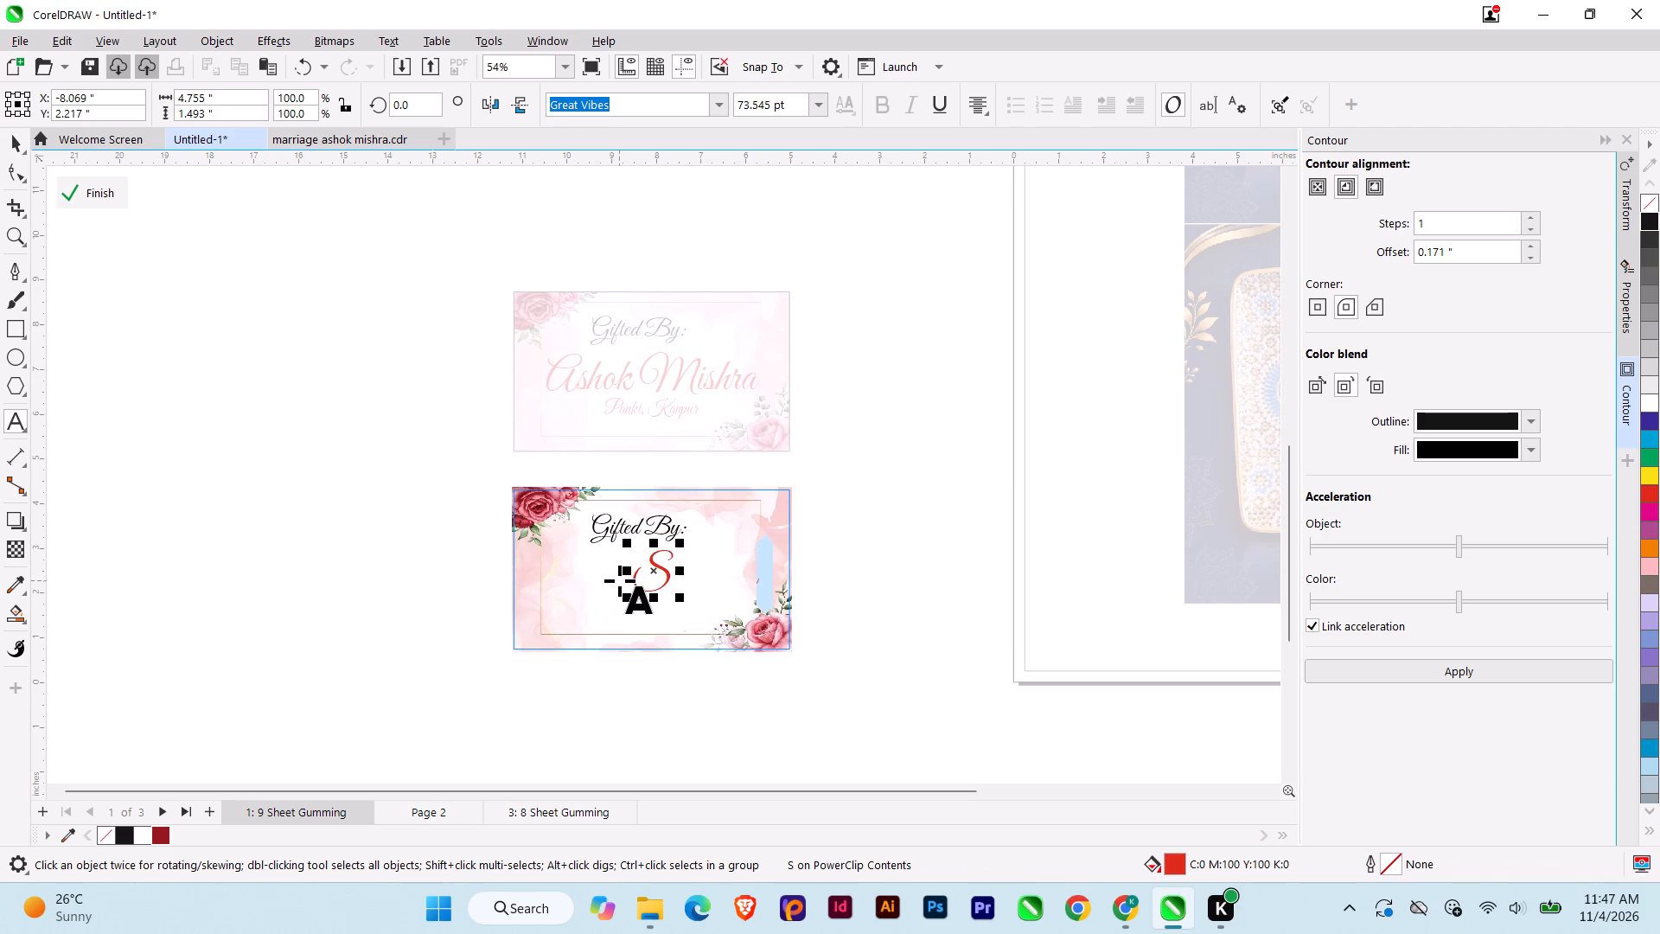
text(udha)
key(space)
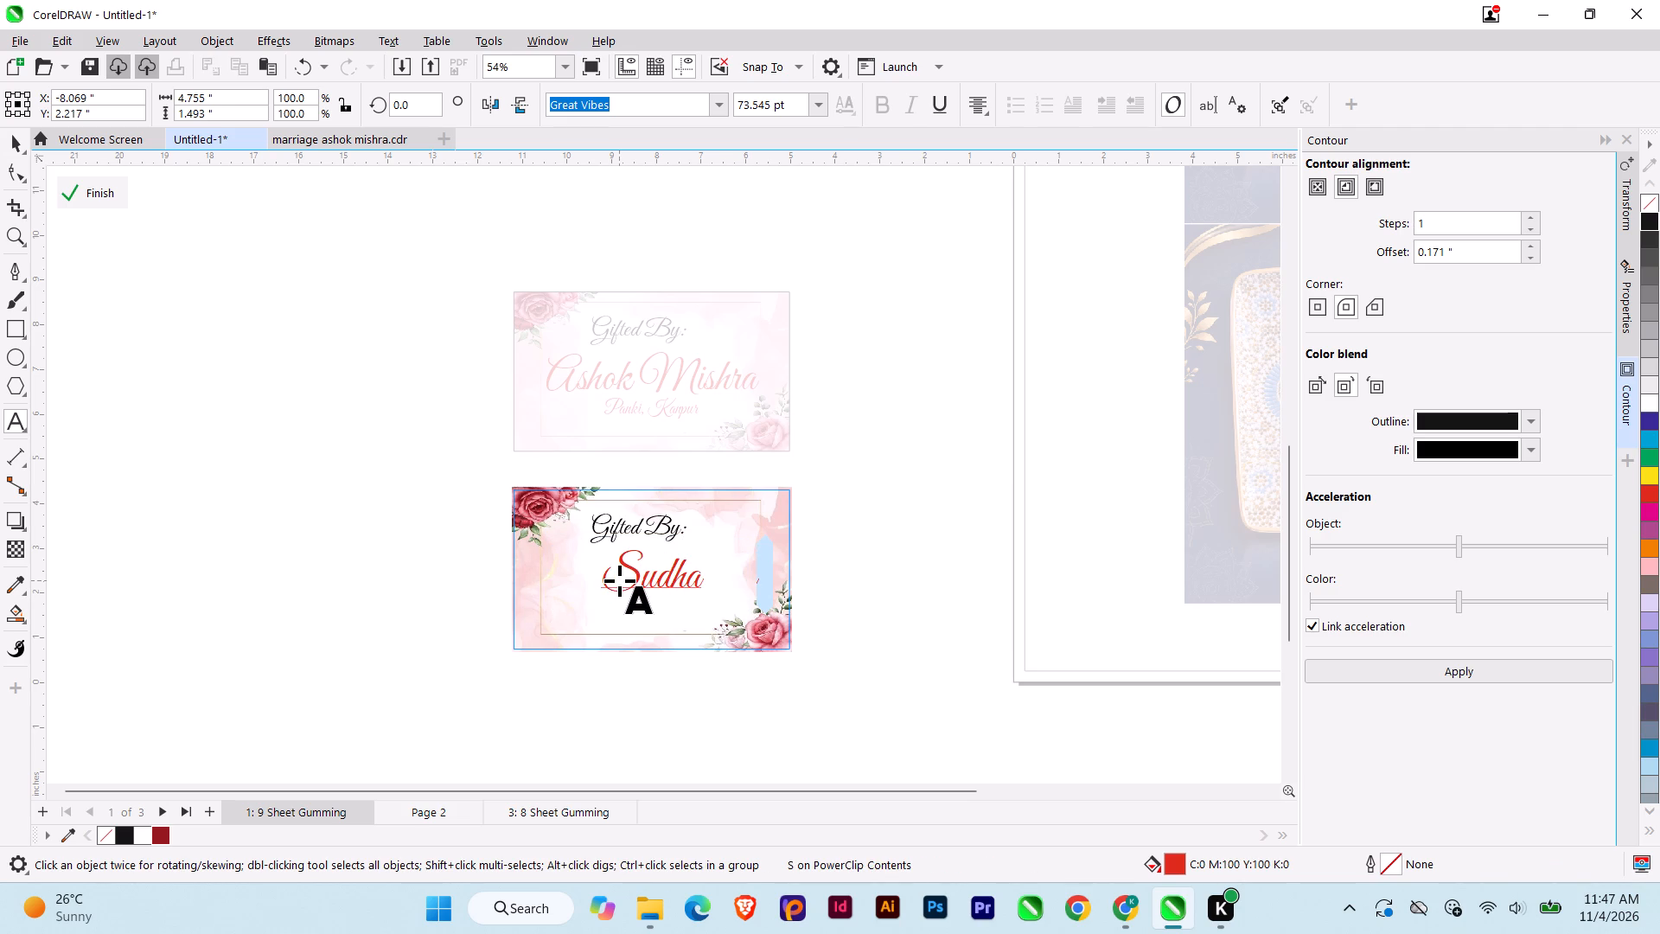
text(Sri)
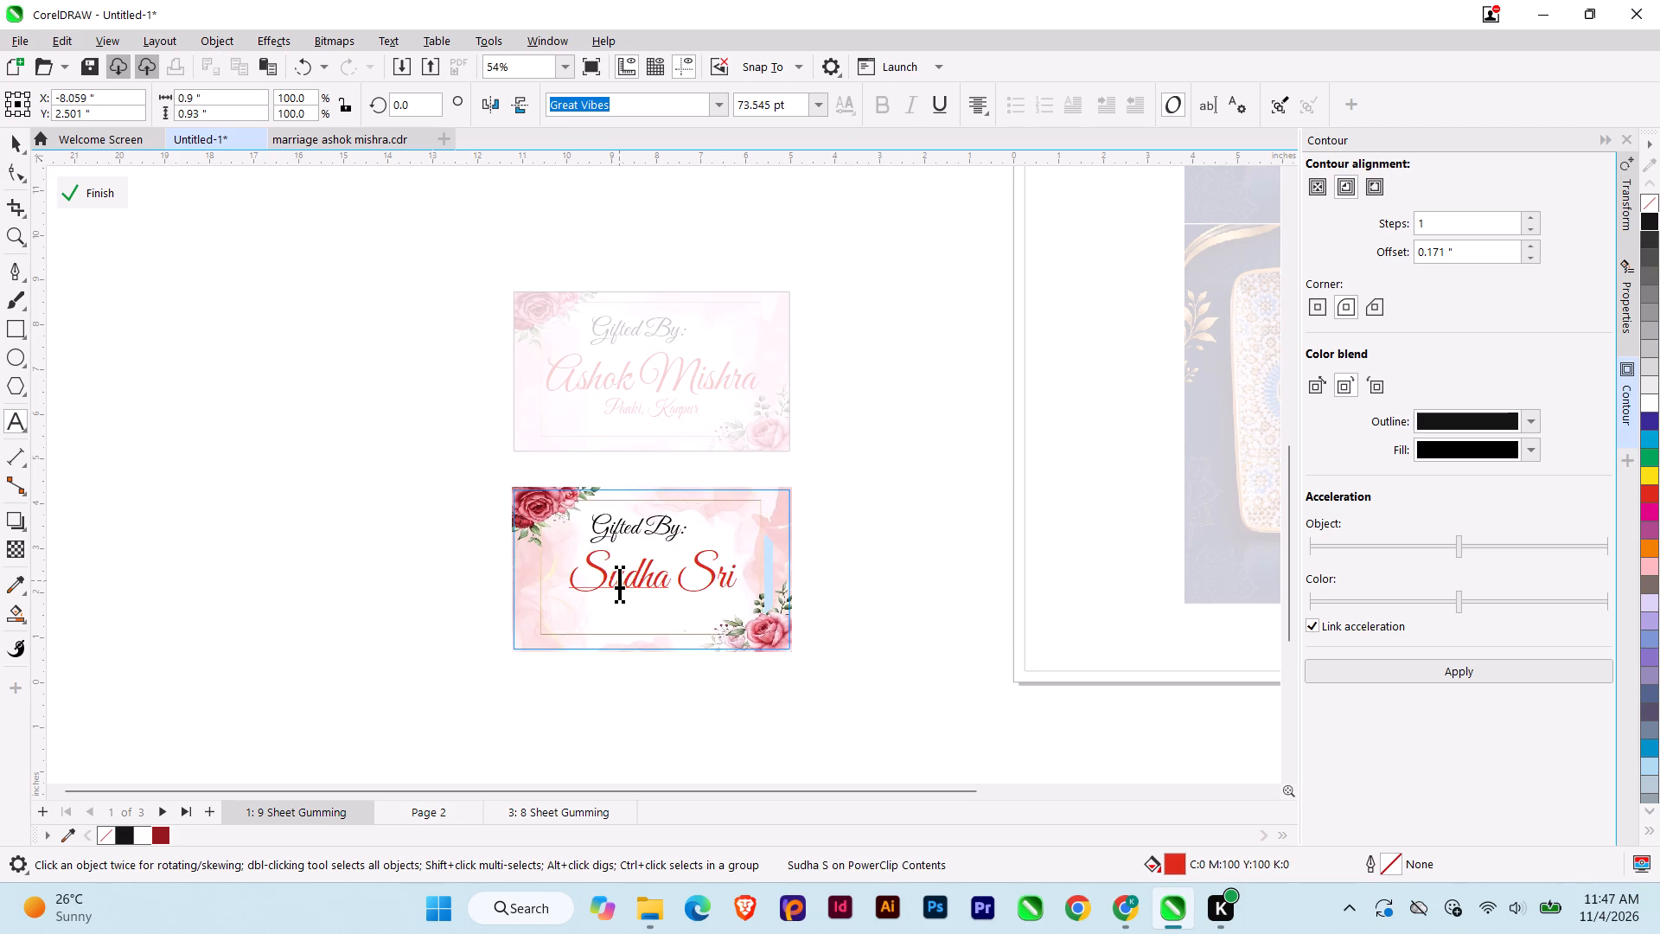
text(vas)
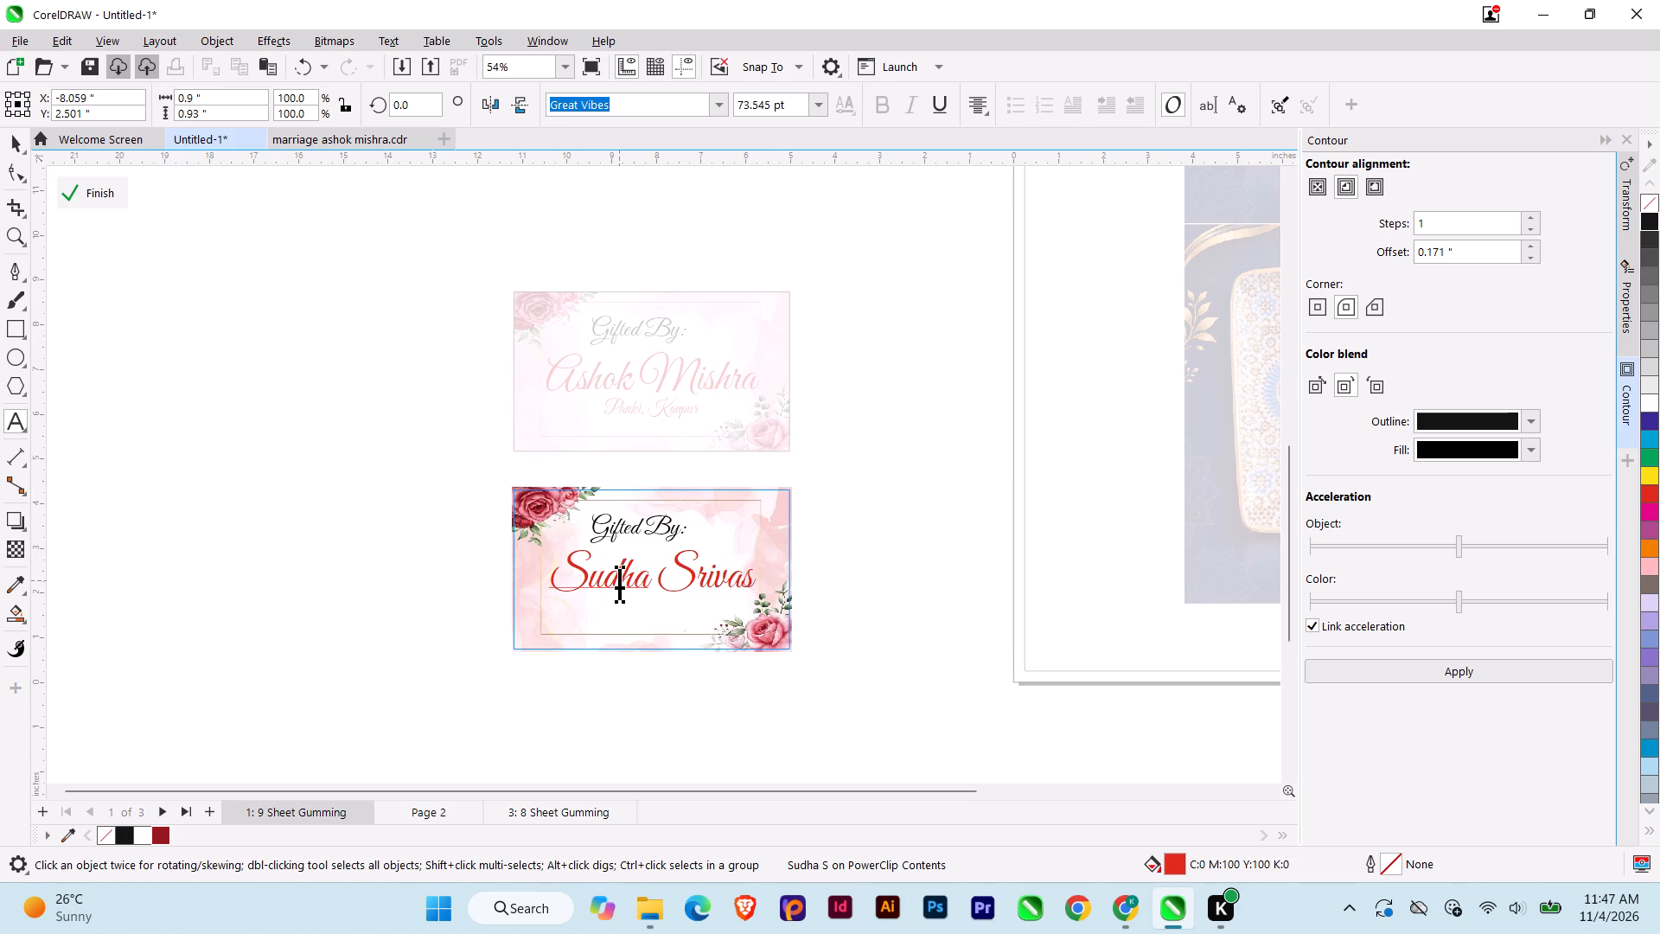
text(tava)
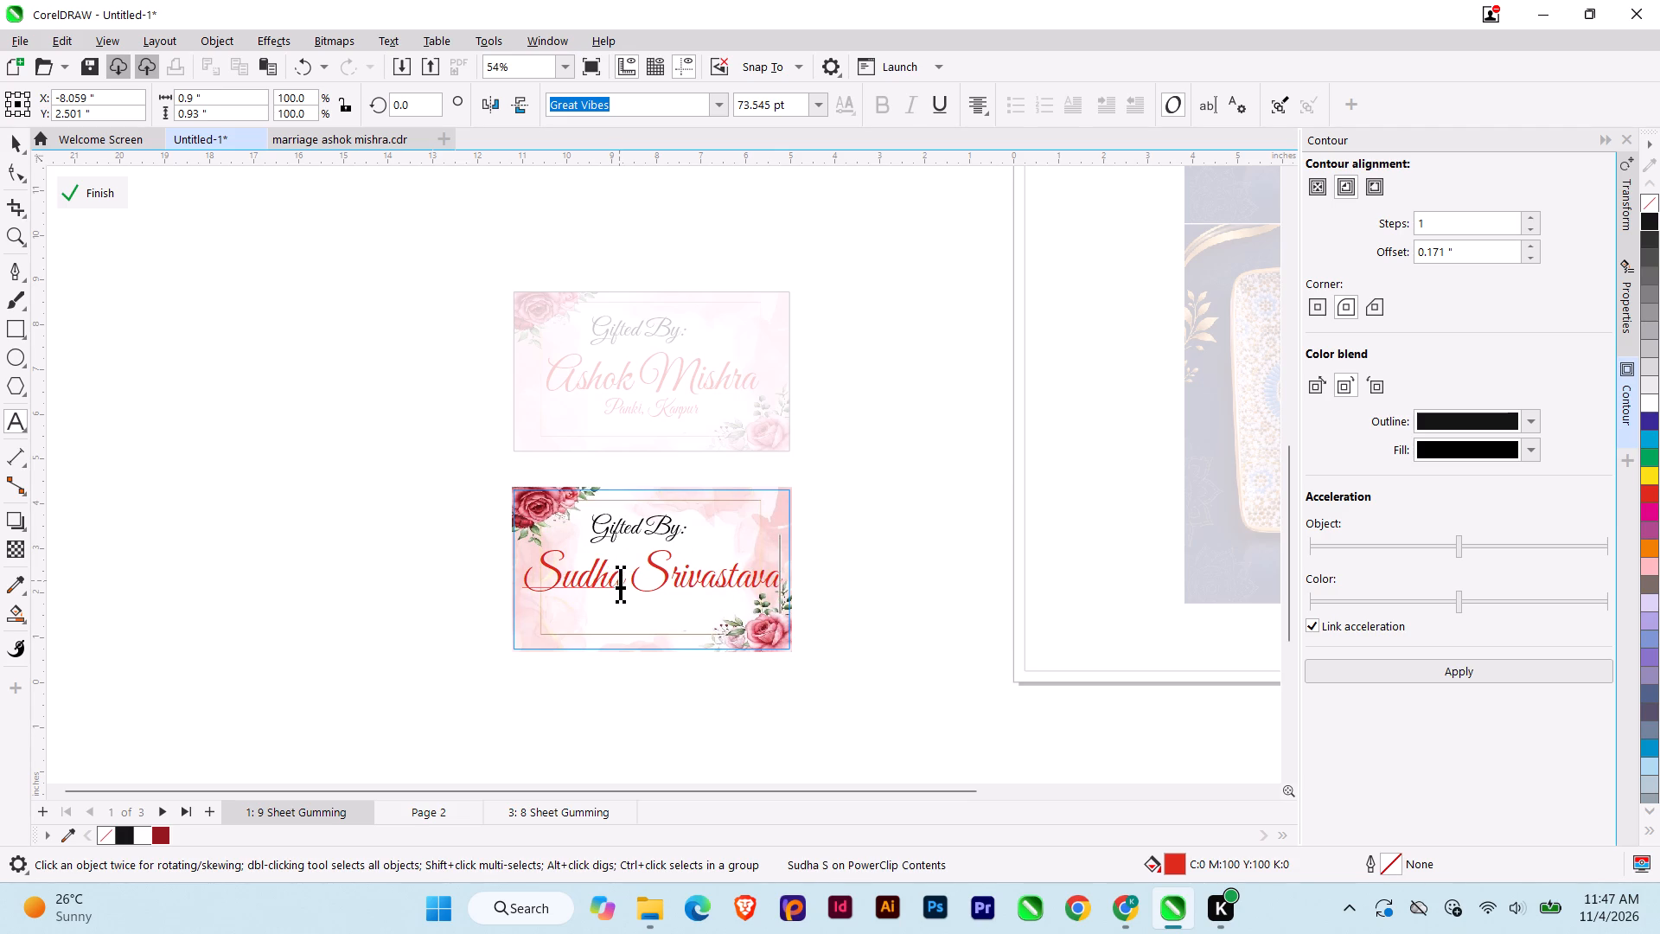
Shrink the second giver's name to about 60.2 pt to fit within the gold frame and finish editing the card's contents.
scroll(680, 575, up, 1)
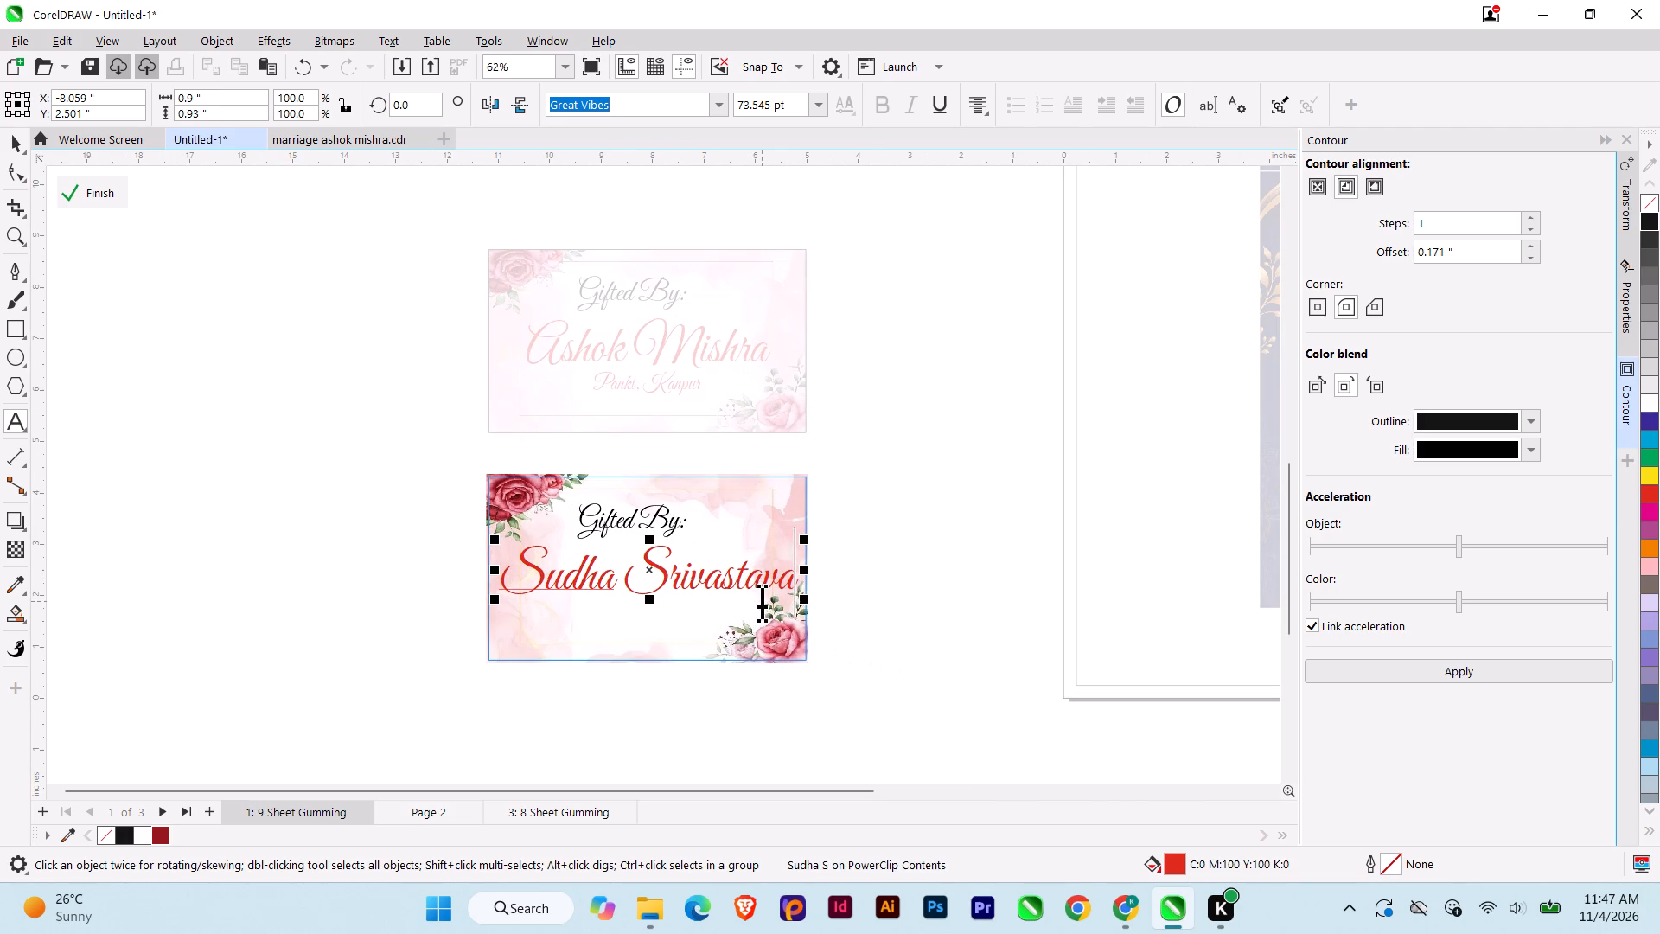
scroll(731, 577, up, 4)
key(ctrl+space)
scroll(731, 577, up, 3)
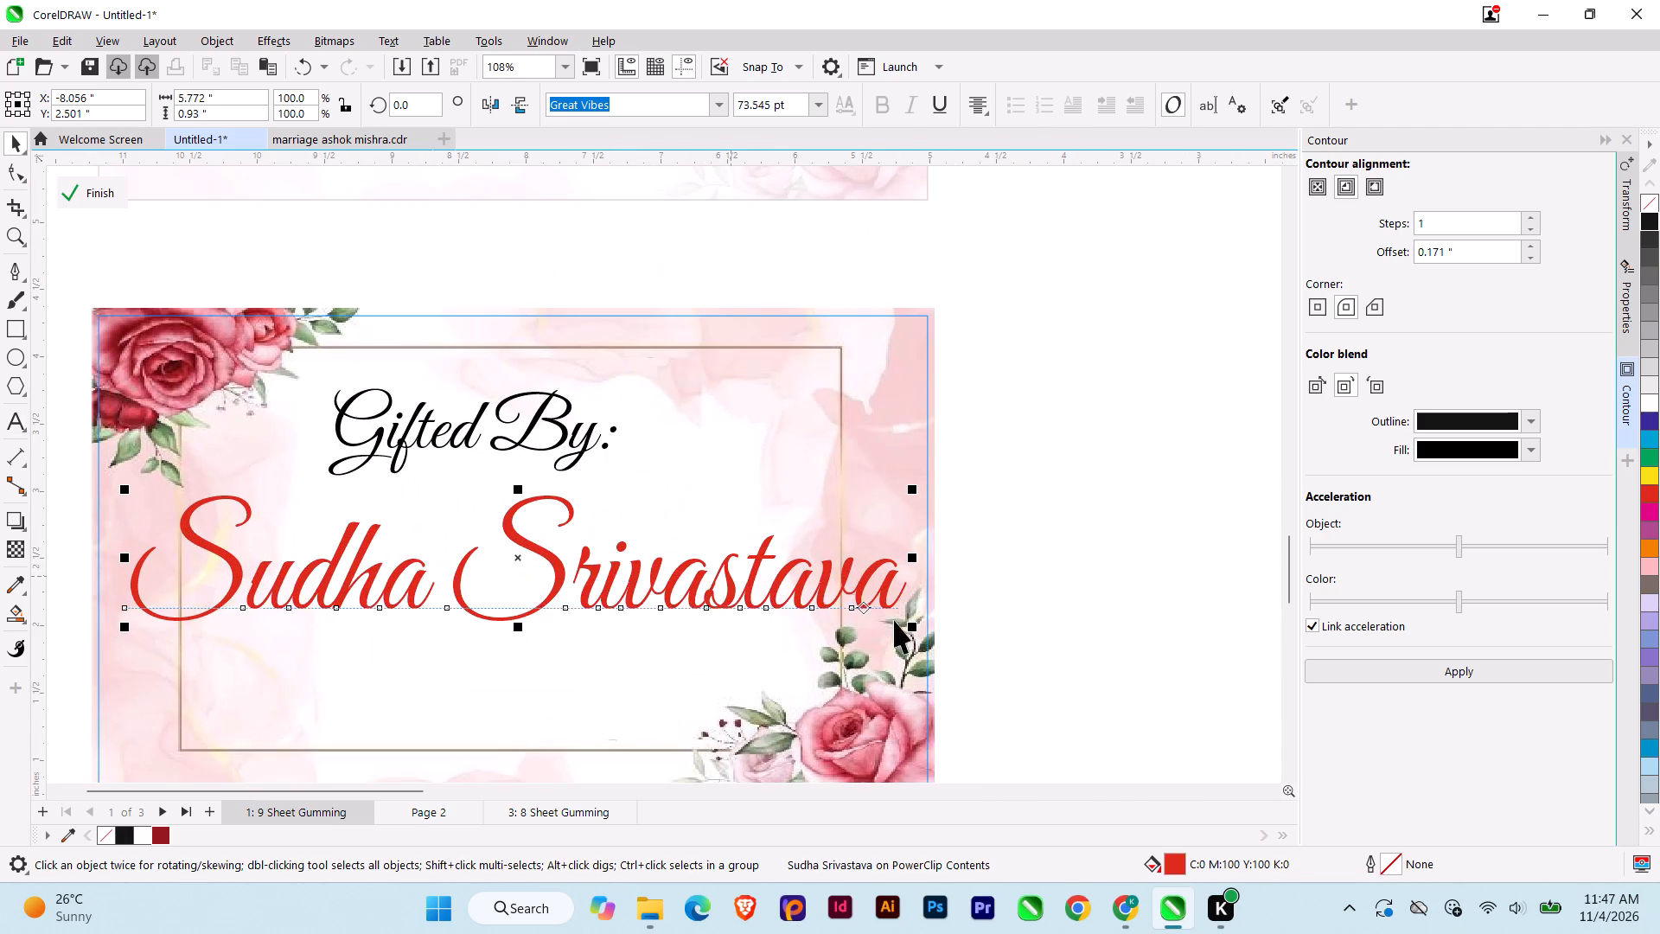
drag(913, 631, 808, 619)
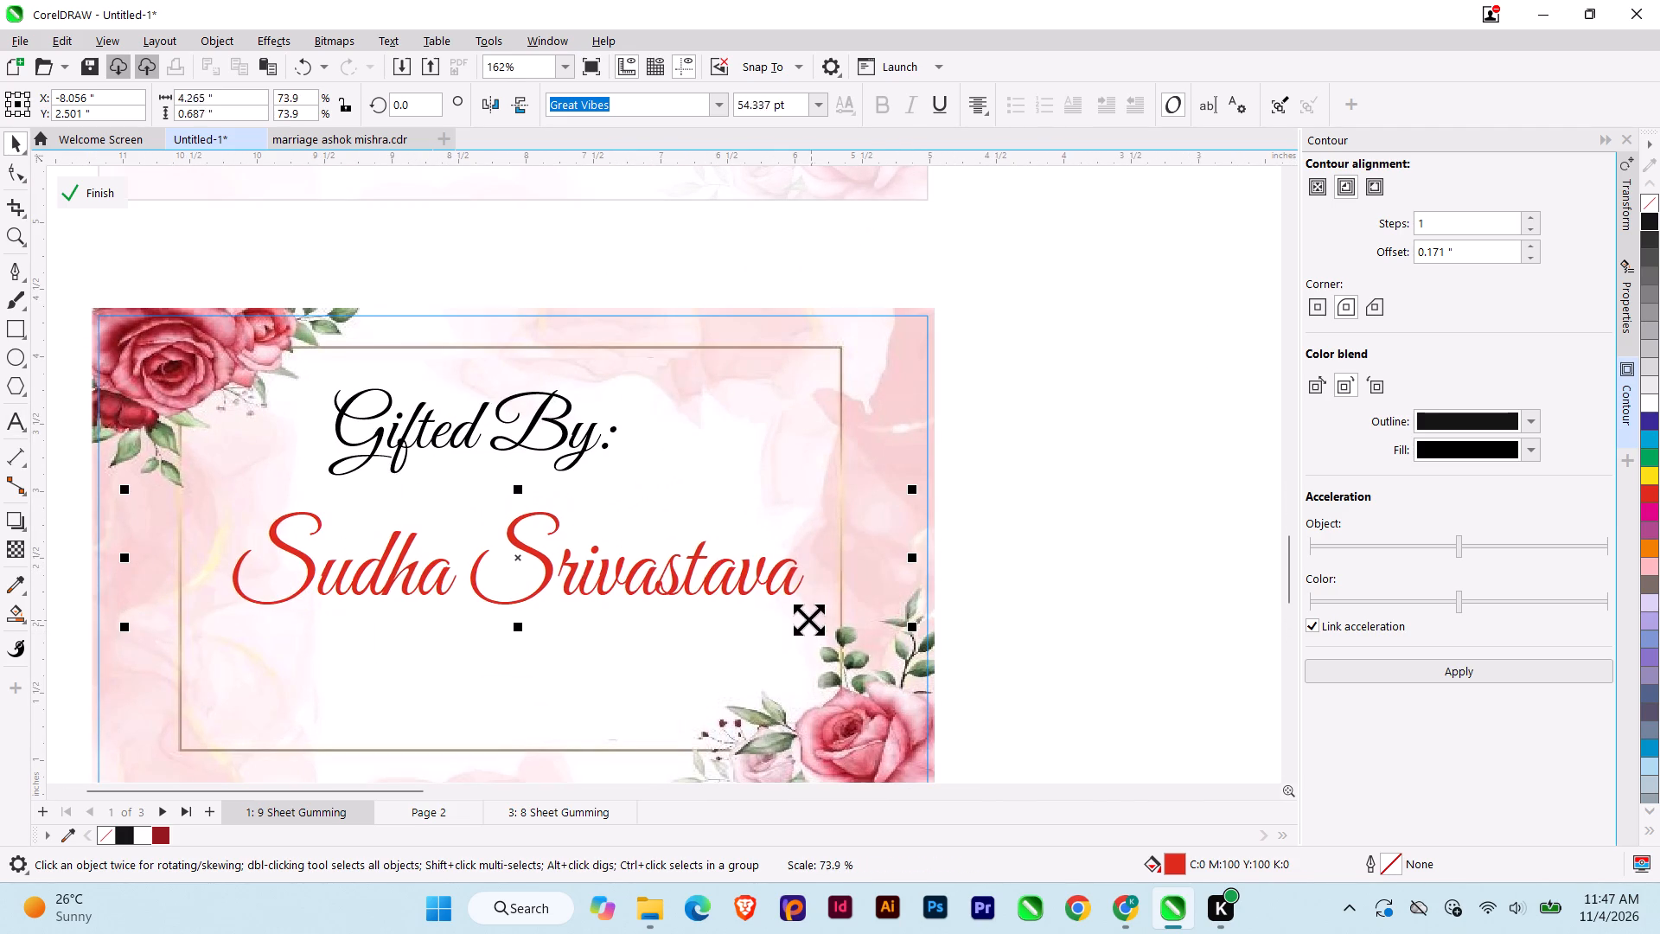
drag(808, 619, 843, 628)
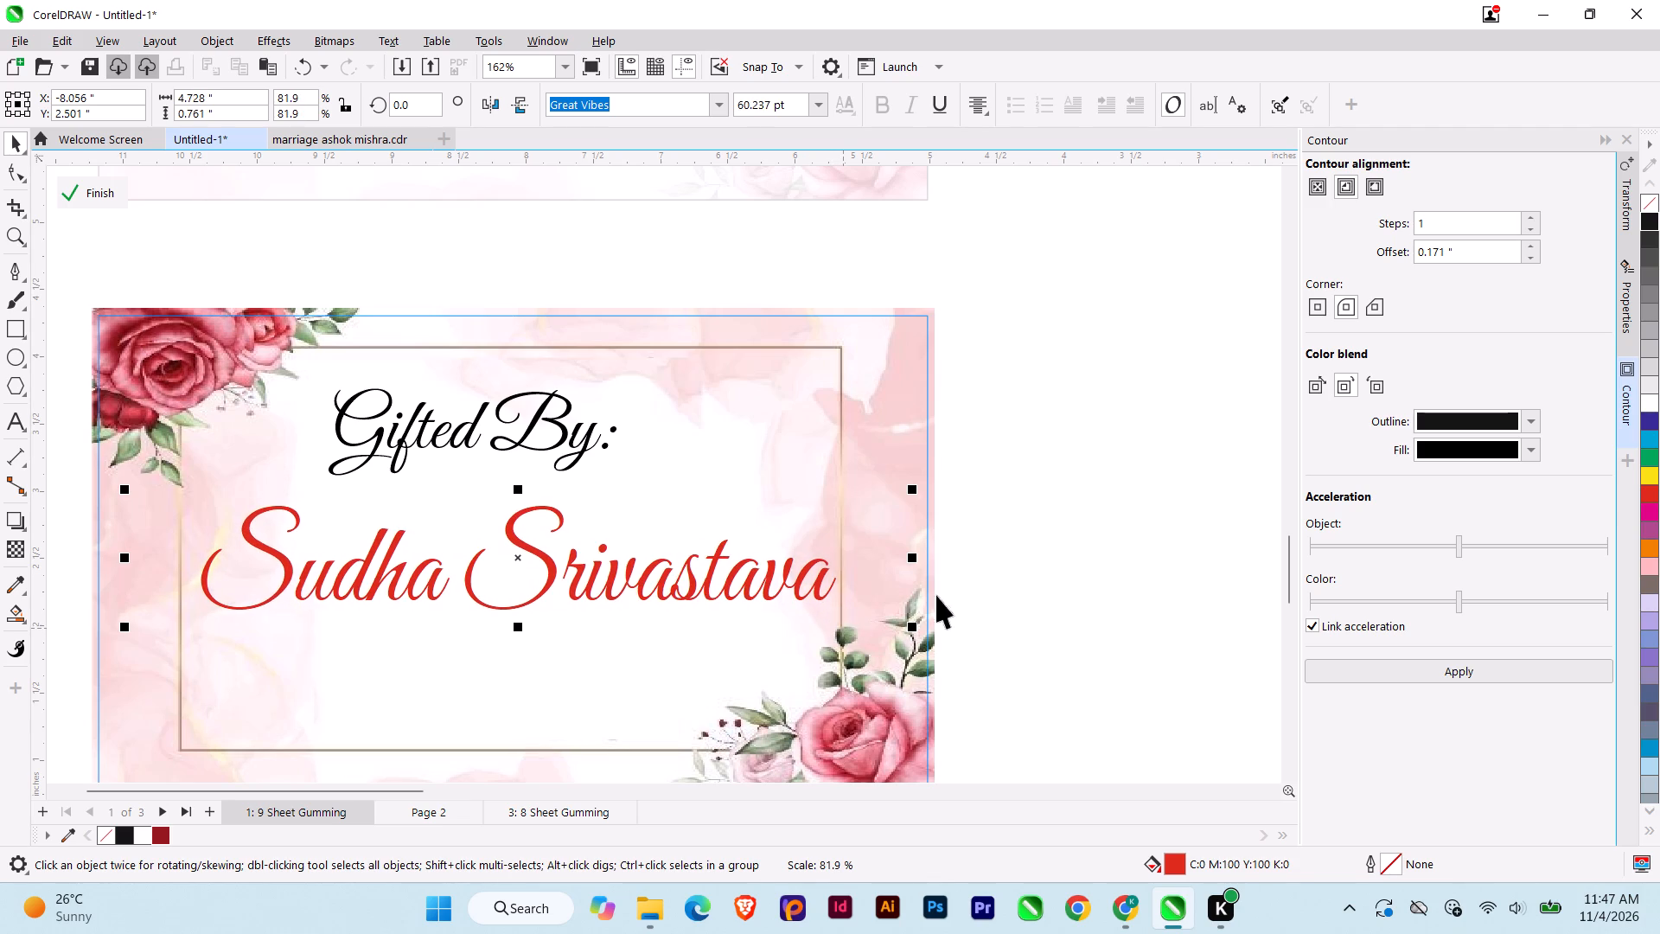
ctrl+click(1047, 467)
scroll(514, 558, down, 14)
middle_drag(584, 514, 521, 554)
scroll(482, 520, up, 4)
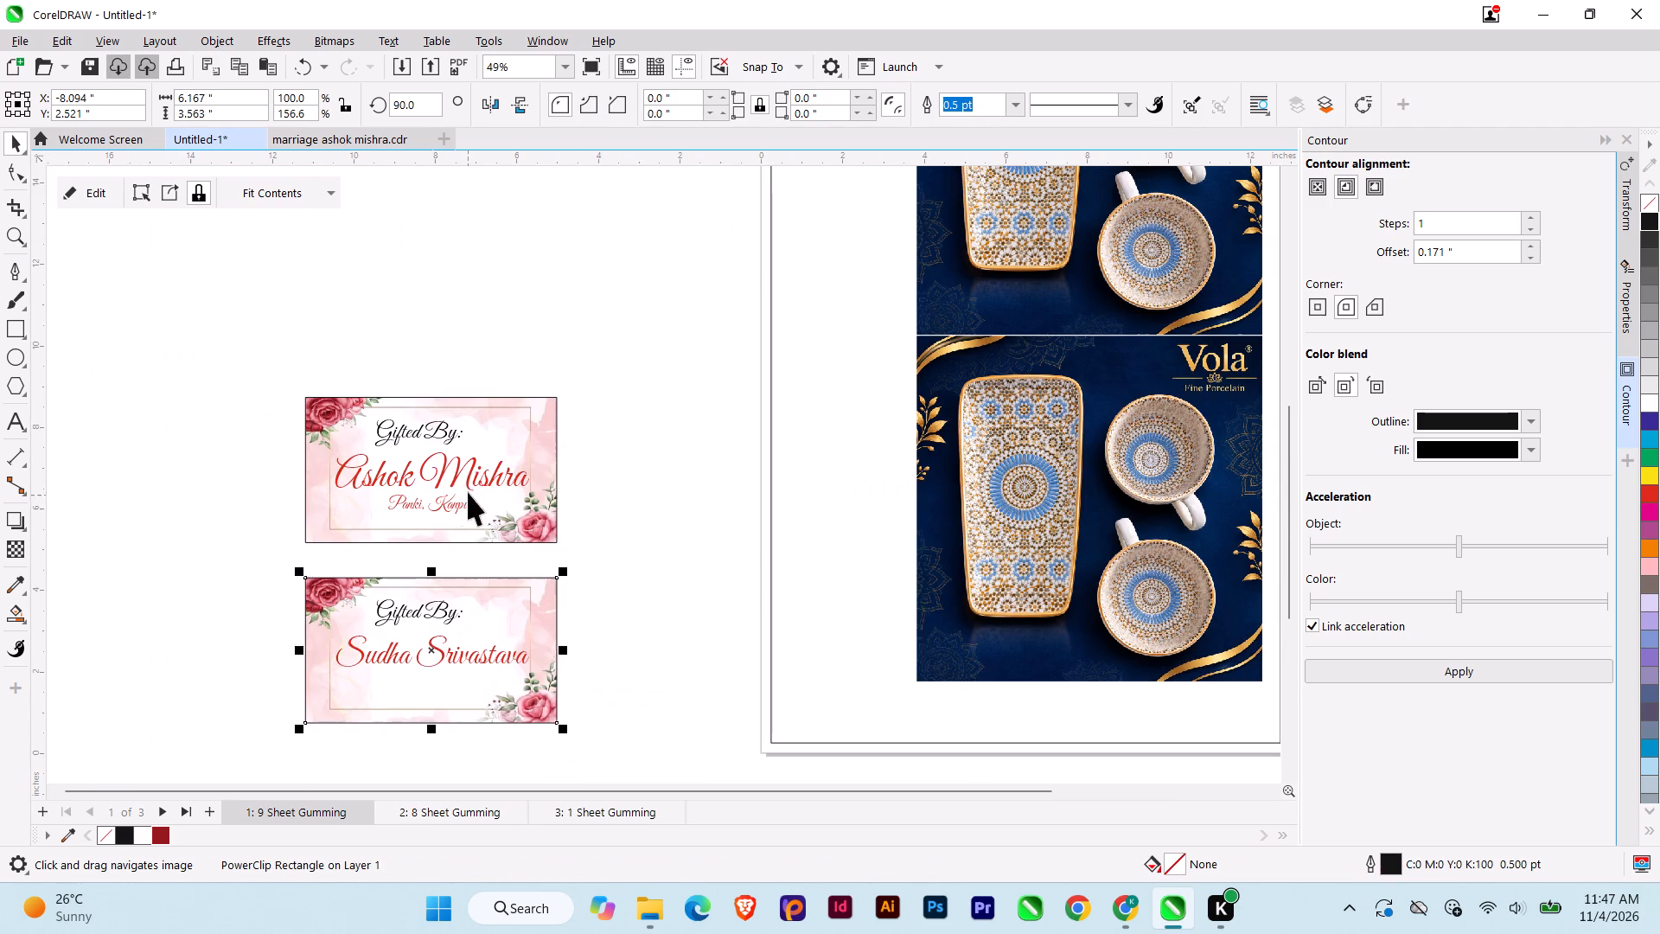
Rotate the first card 90° clockwise and align it with the top and left edges of the 9 Sheet Gumming page frame.
double_click(468, 492)
drag(564, 391, 503, 570)
shift+click(833, 511)
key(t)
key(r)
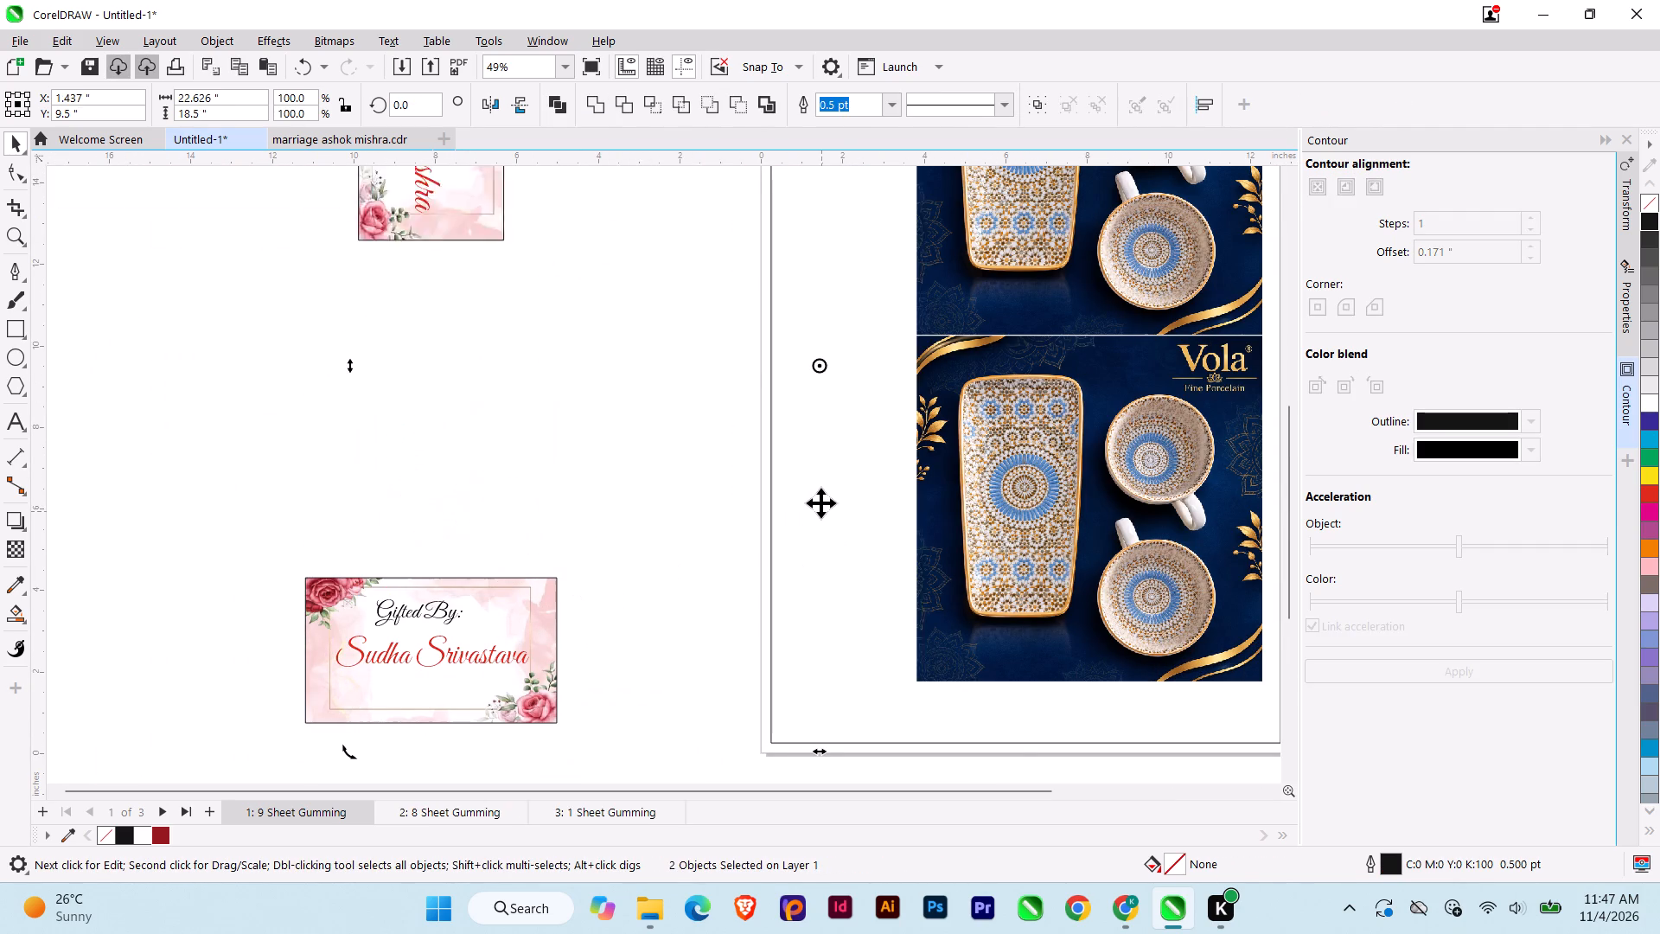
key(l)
click(624, 364)
click(395, 569)
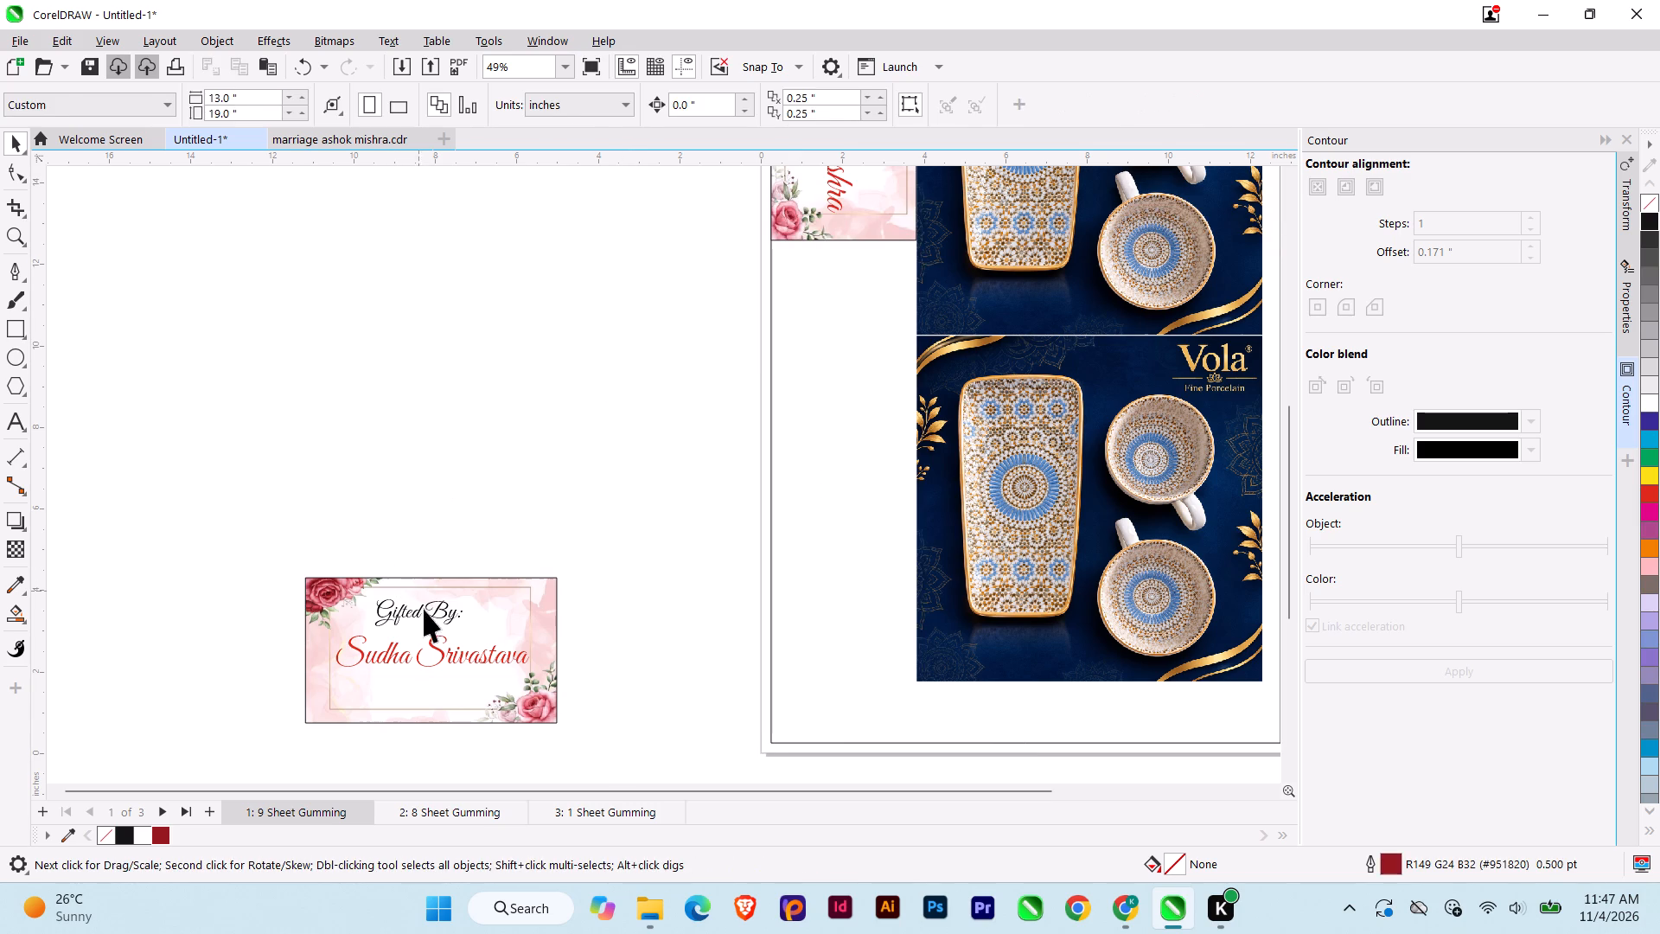
Reopen the second card's contents and break the red name into two lines, with the surname below the first name.
click(425, 611)
click(426, 611)
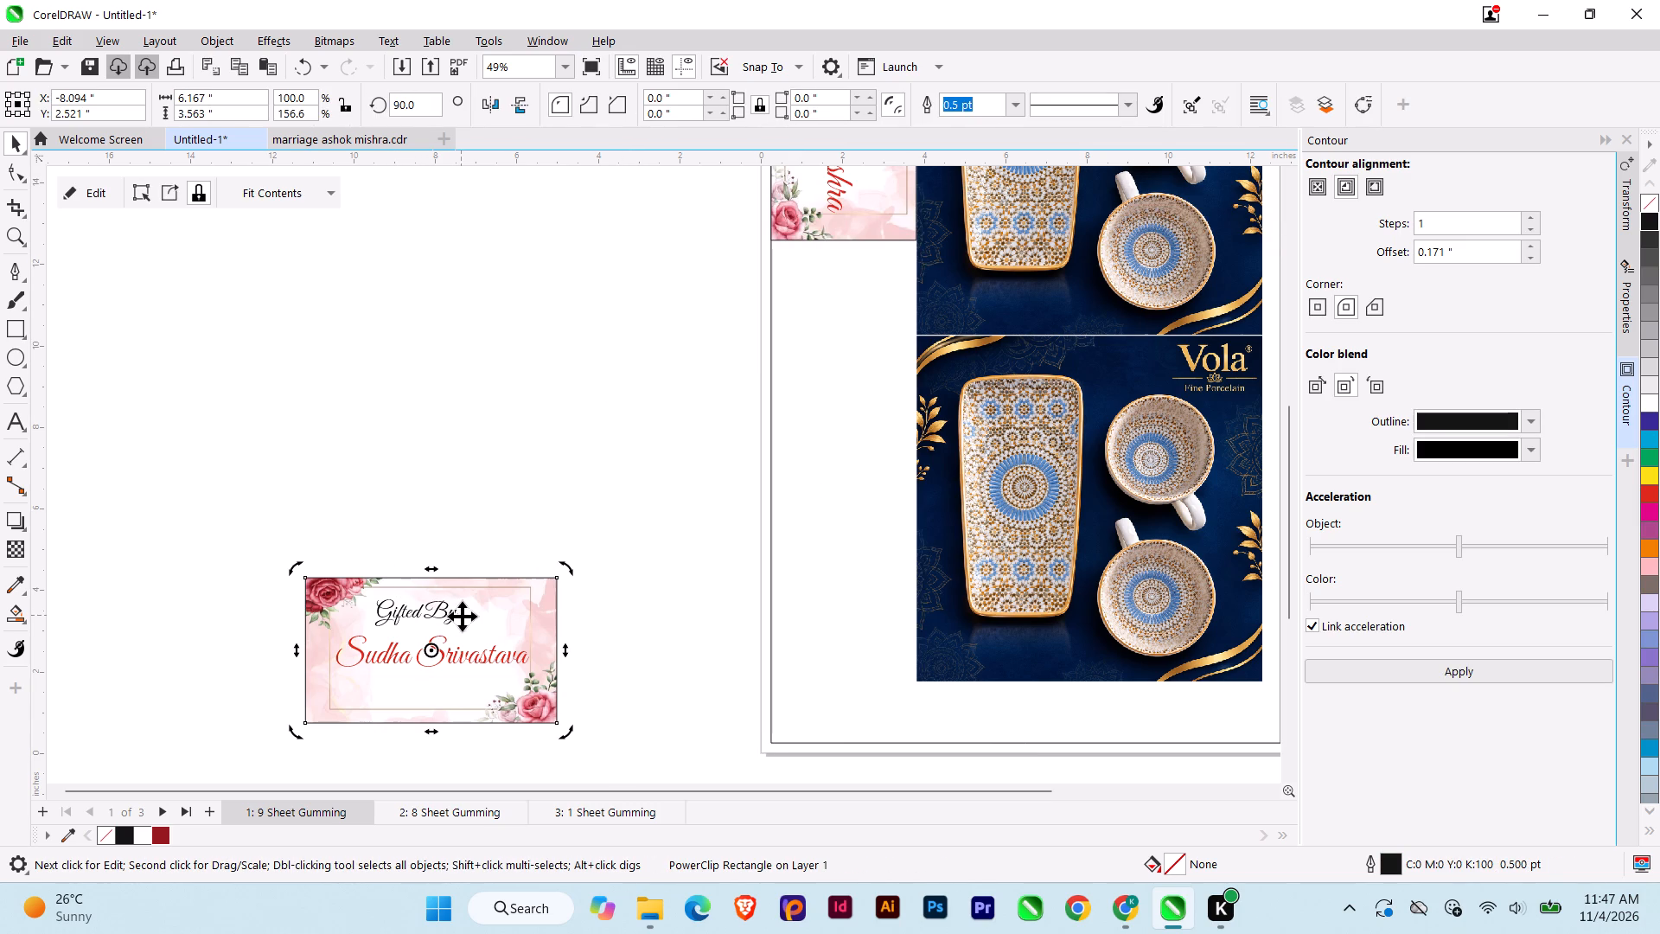
double_click(466, 624)
drag(465, 637, 621, 527)
middle_drag(556, 563, 591, 515)
key(ctrl+z)
scroll(524, 592, up, 6)
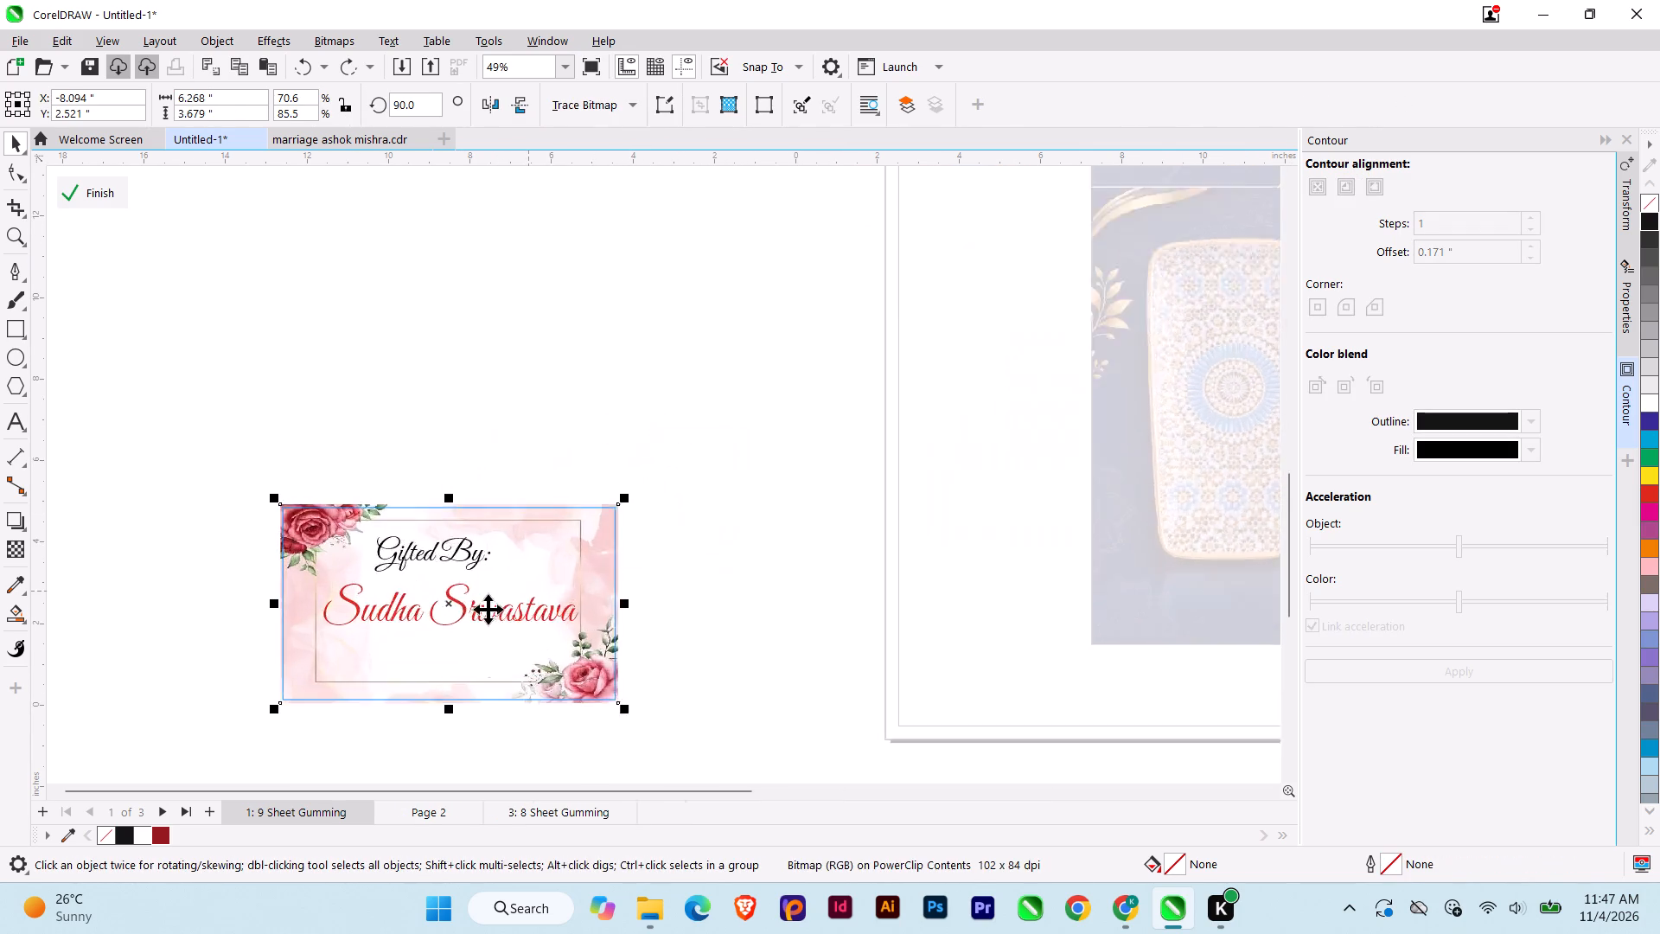
scroll(488, 609, up, 1)
middle_drag(457, 605, 549, 533)
triple_click(501, 504)
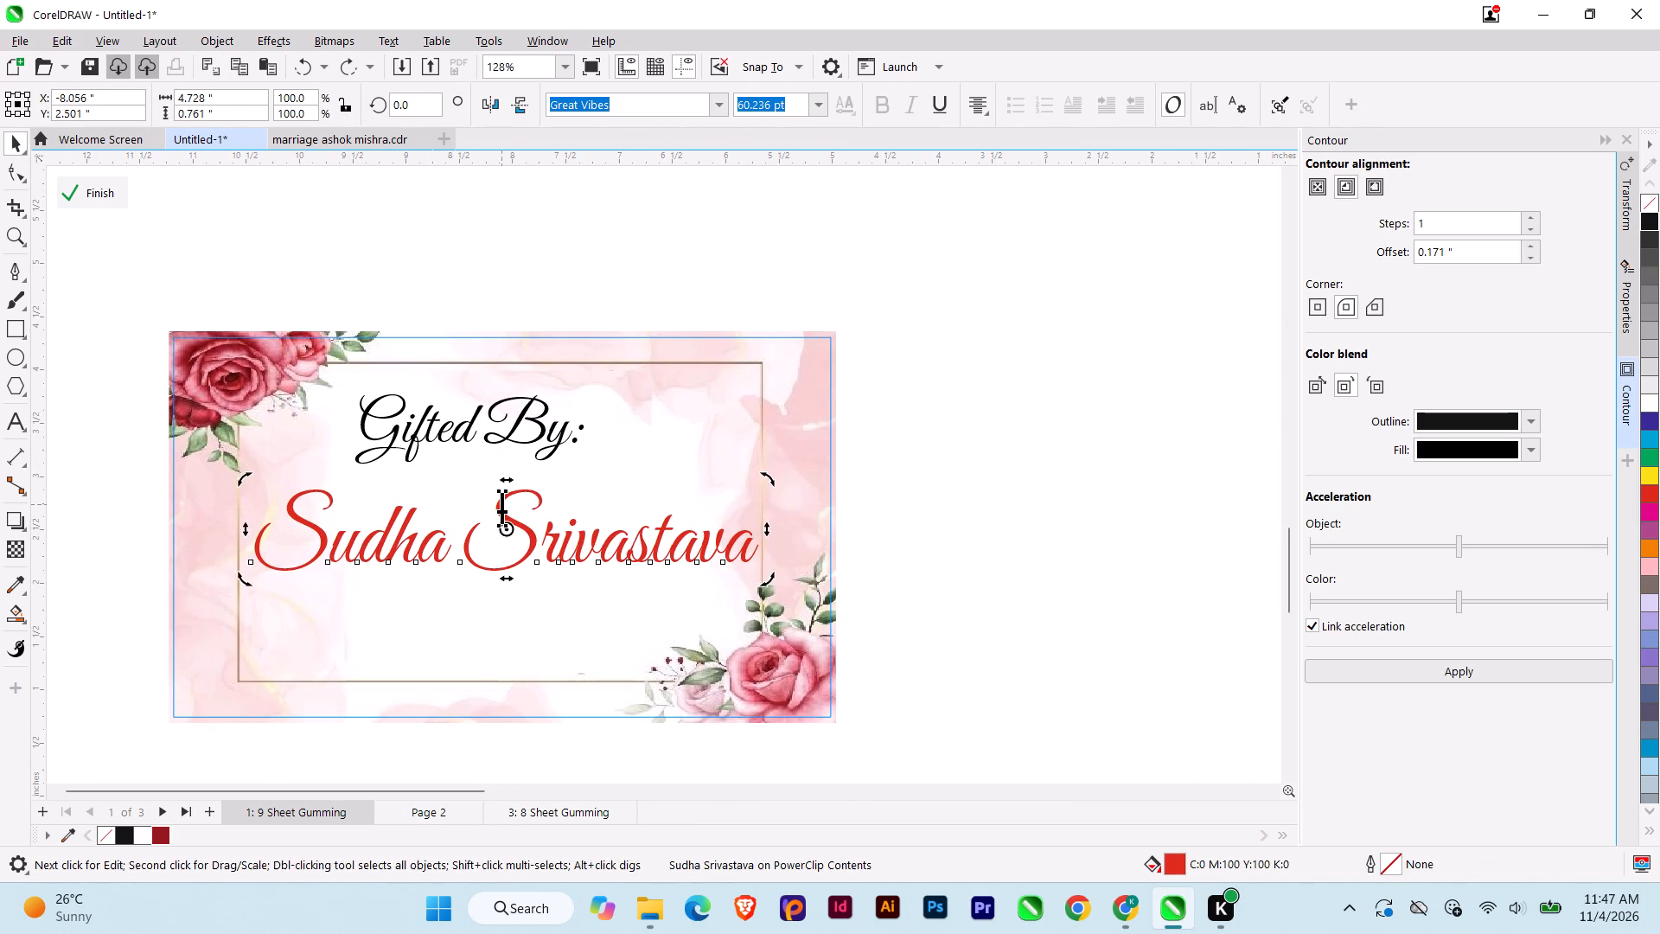
key(Left)
key(Left)
key(Left)
key(Left)
key(Left)
key(Left)
key(Left)
key(Left)
key(Left)
key(Left)
key(Left)
key(Left)
key(Left)
key(Left)
key(Left)
key(BackSpace)
key(Return)
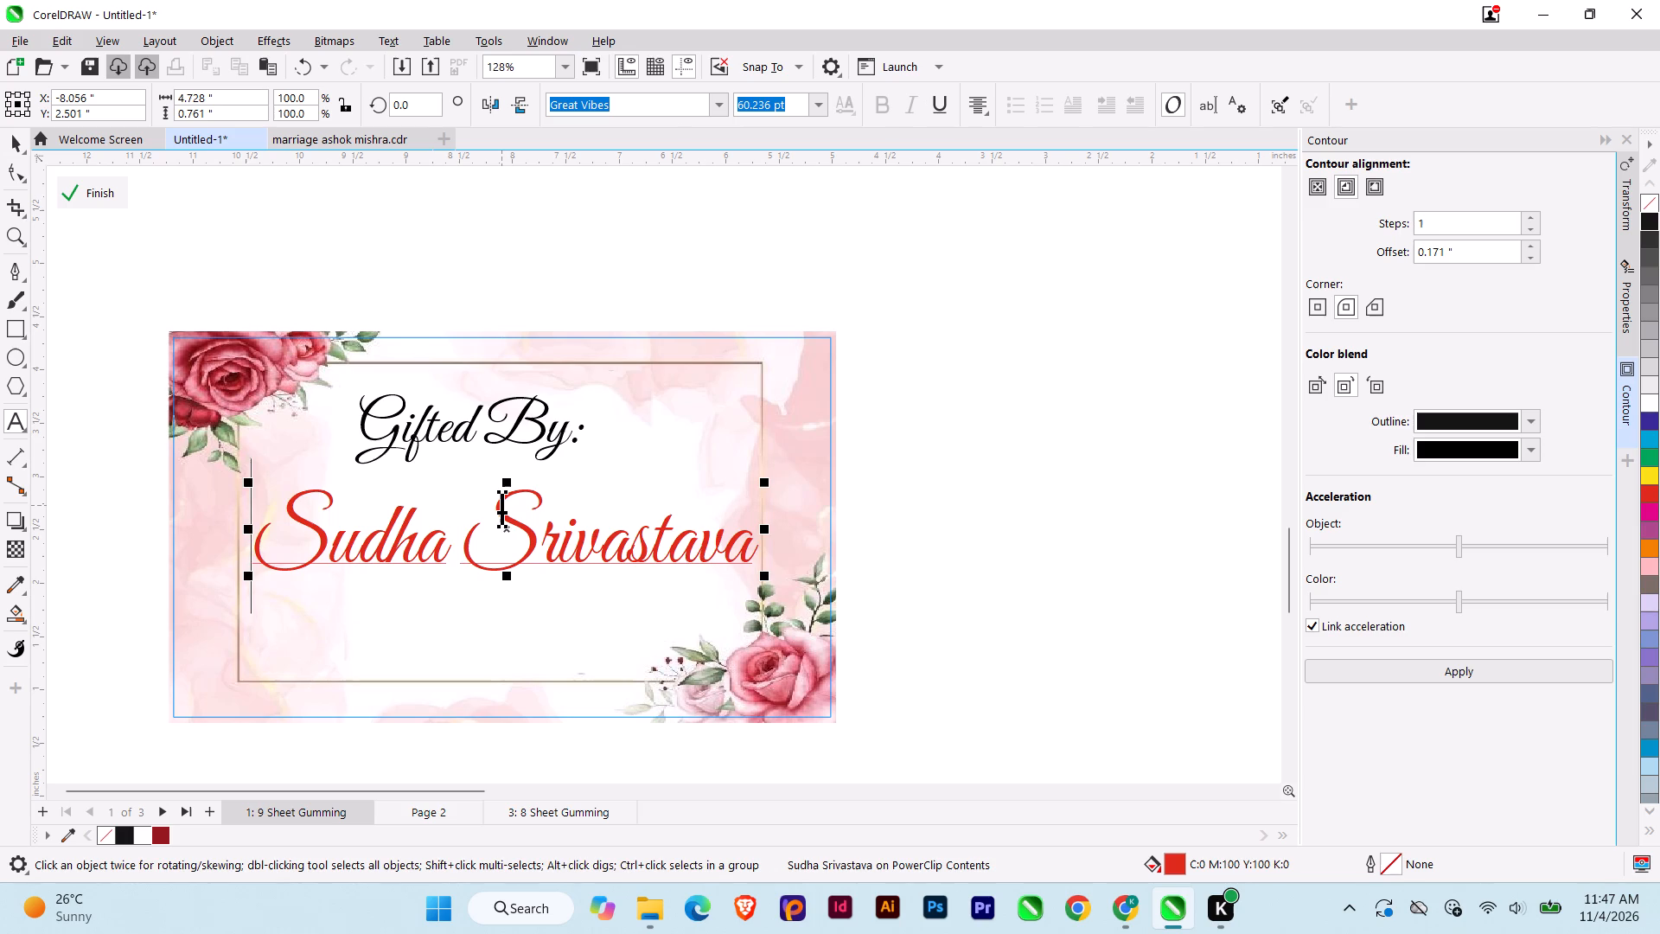
key(Right)
key(Right)
key(Right)
key(Right)
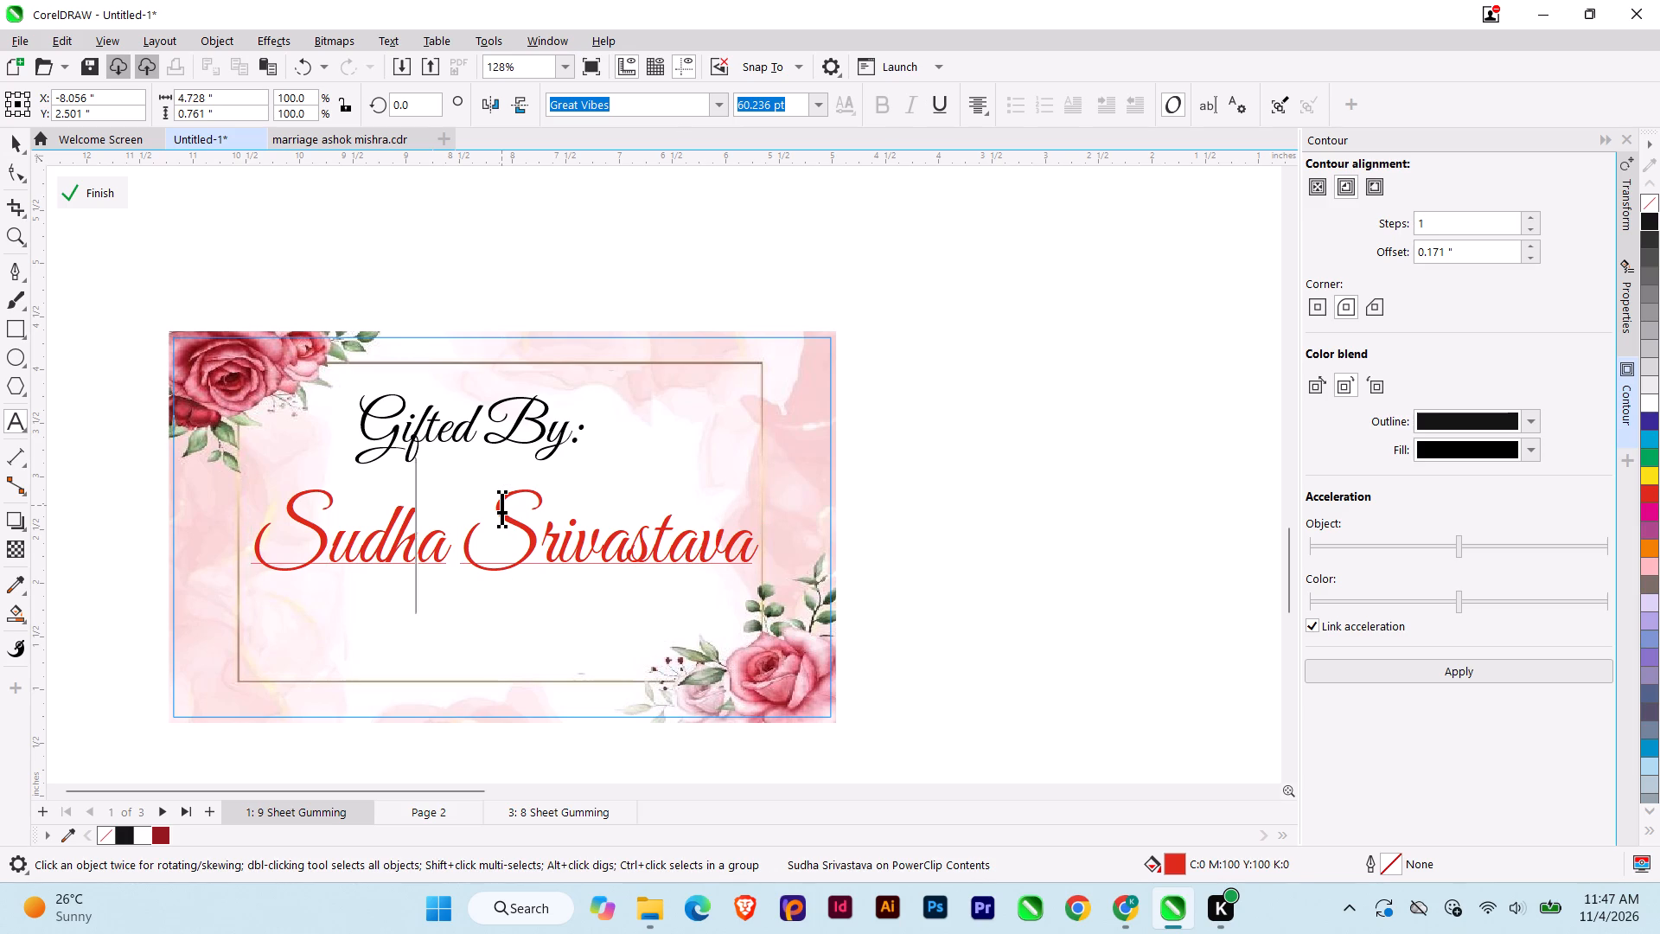
key(Right)
key(Return)
key(ctrl+space)
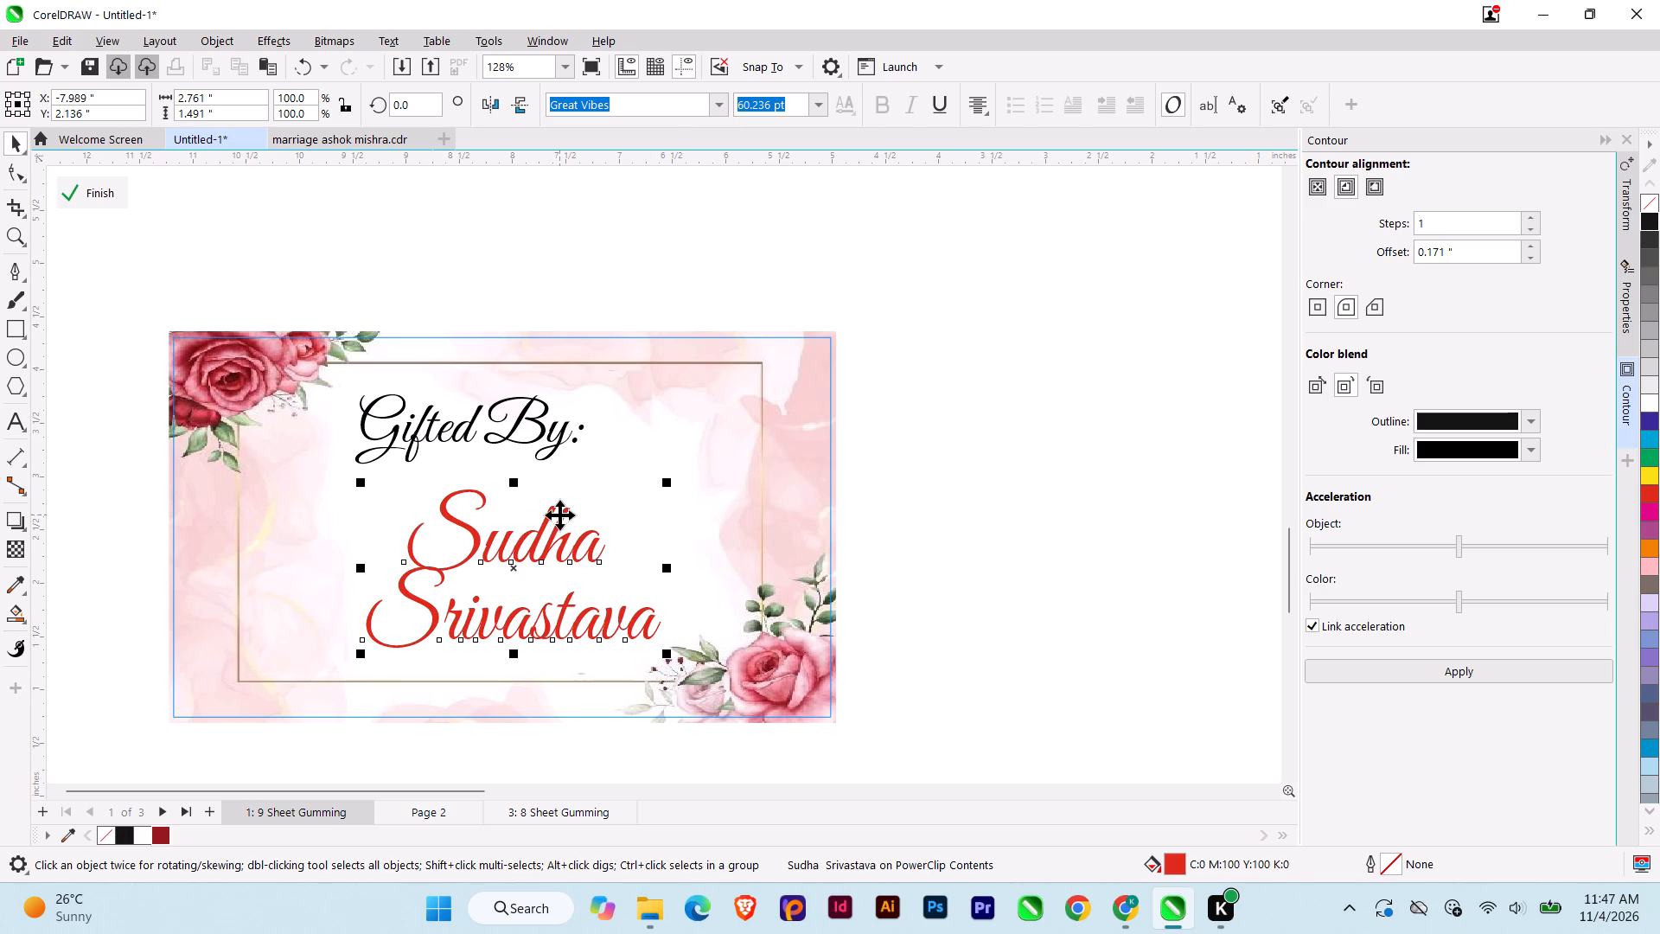
Slightly increase the line spacing between the two lines of the red name.
key(F10)
drag(358, 656, 361, 666)
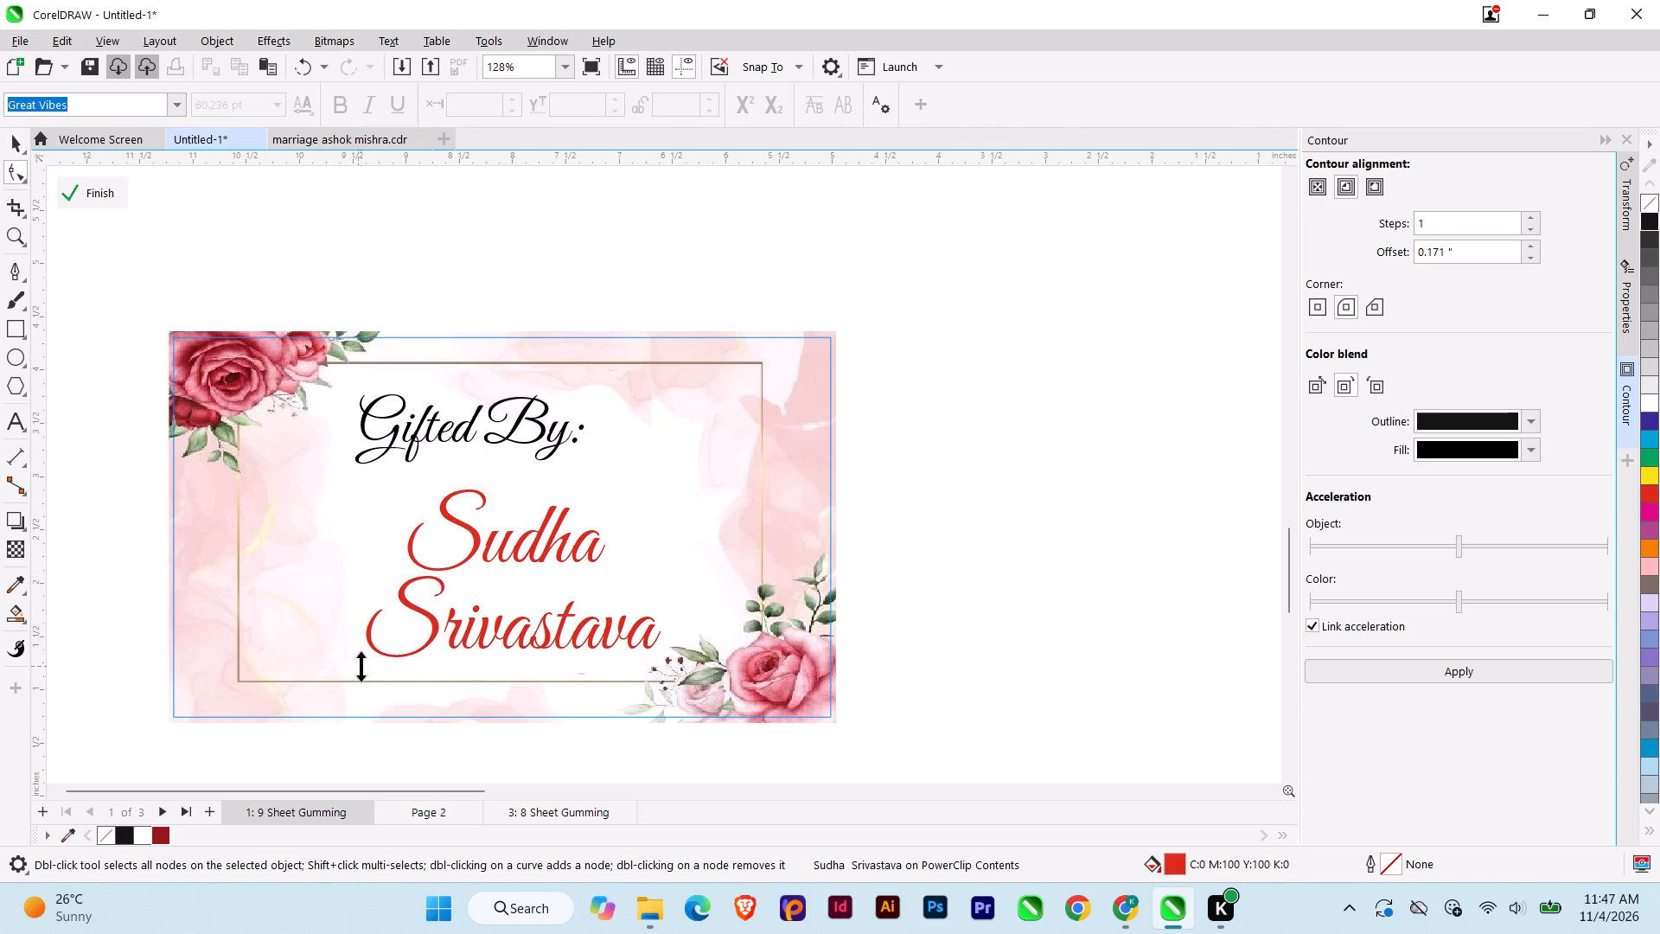
drag(361, 666, 362, 673)
key(ctrl+space)
Widen and enlarge the two-line name to about 3.6 in wide at 63.4 pt, centre it below "Gifted By:", and finish editing.
drag(355, 572, 292, 582)
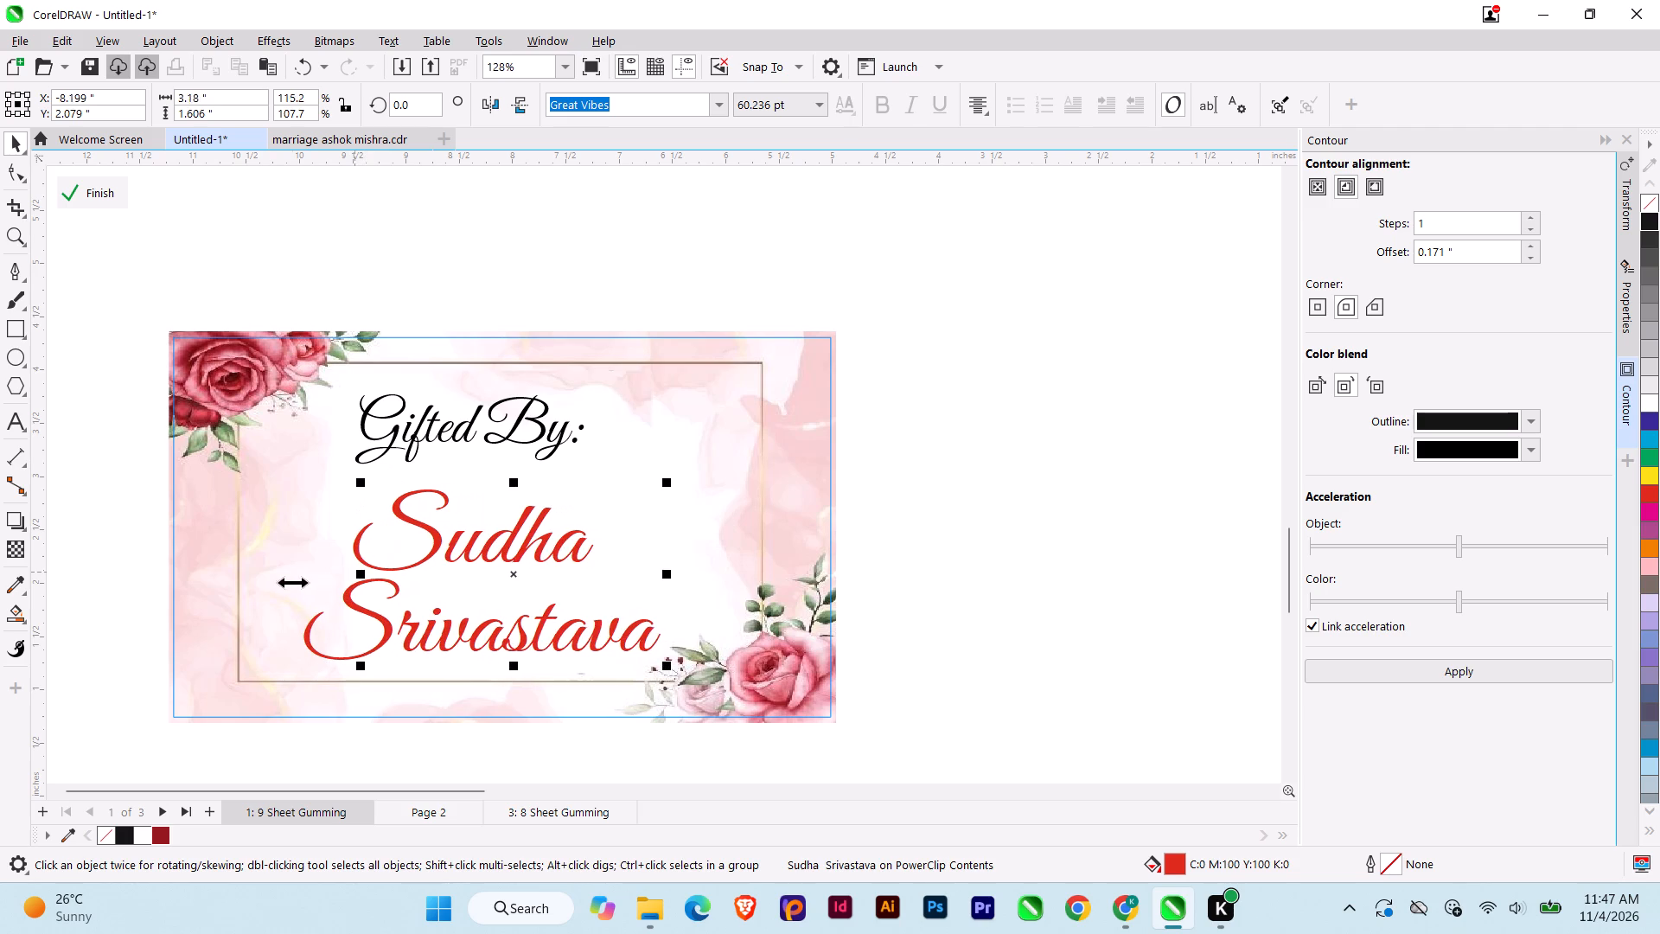
drag(292, 582, 284, 583)
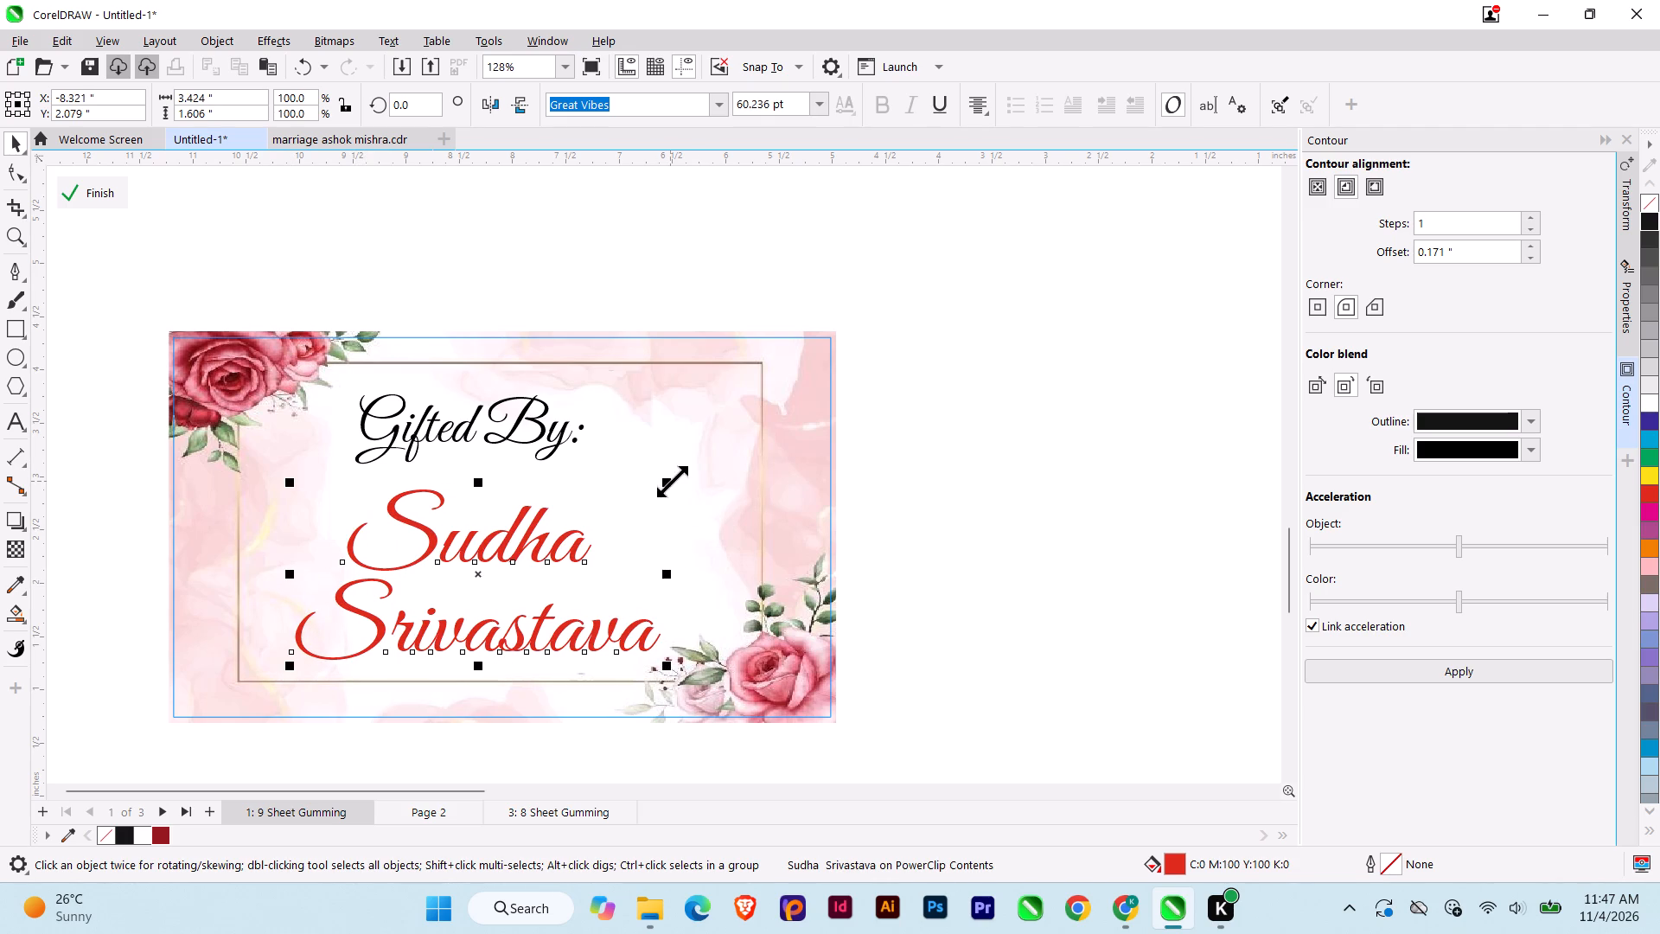
drag(672, 481, 711, 472)
drag(609, 641, 600, 641)
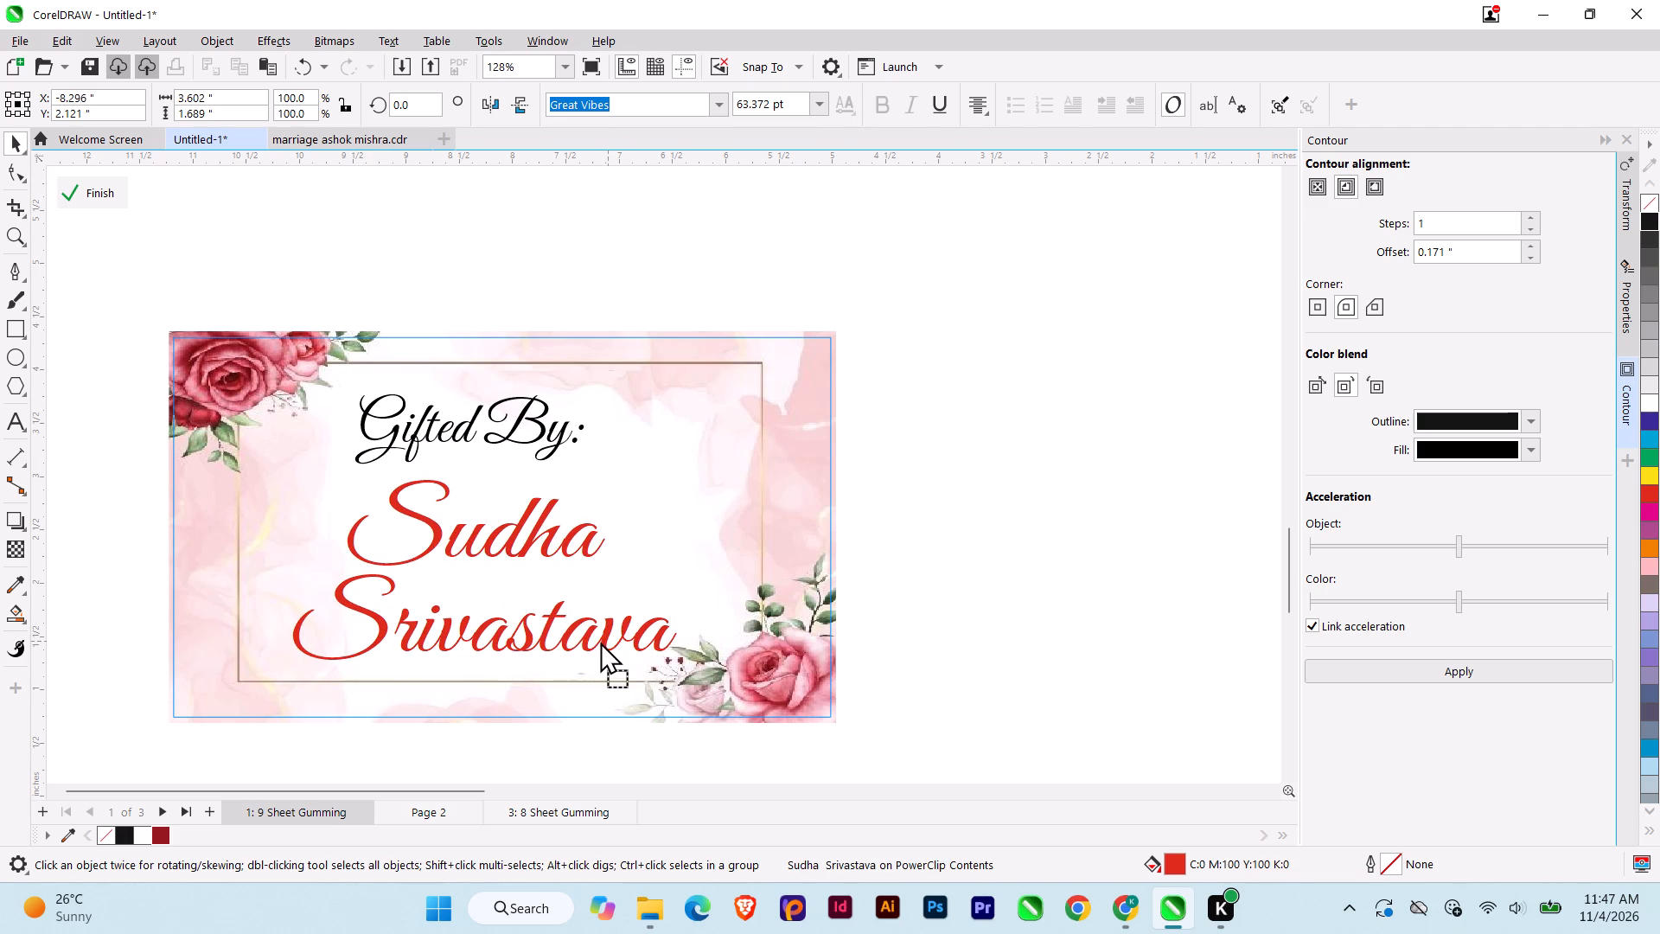
drag(600, 641, 588, 641)
ctrl+click(1008, 480)
scroll(621, 451, down, 8)
middle_drag(616, 470, 538, 539)
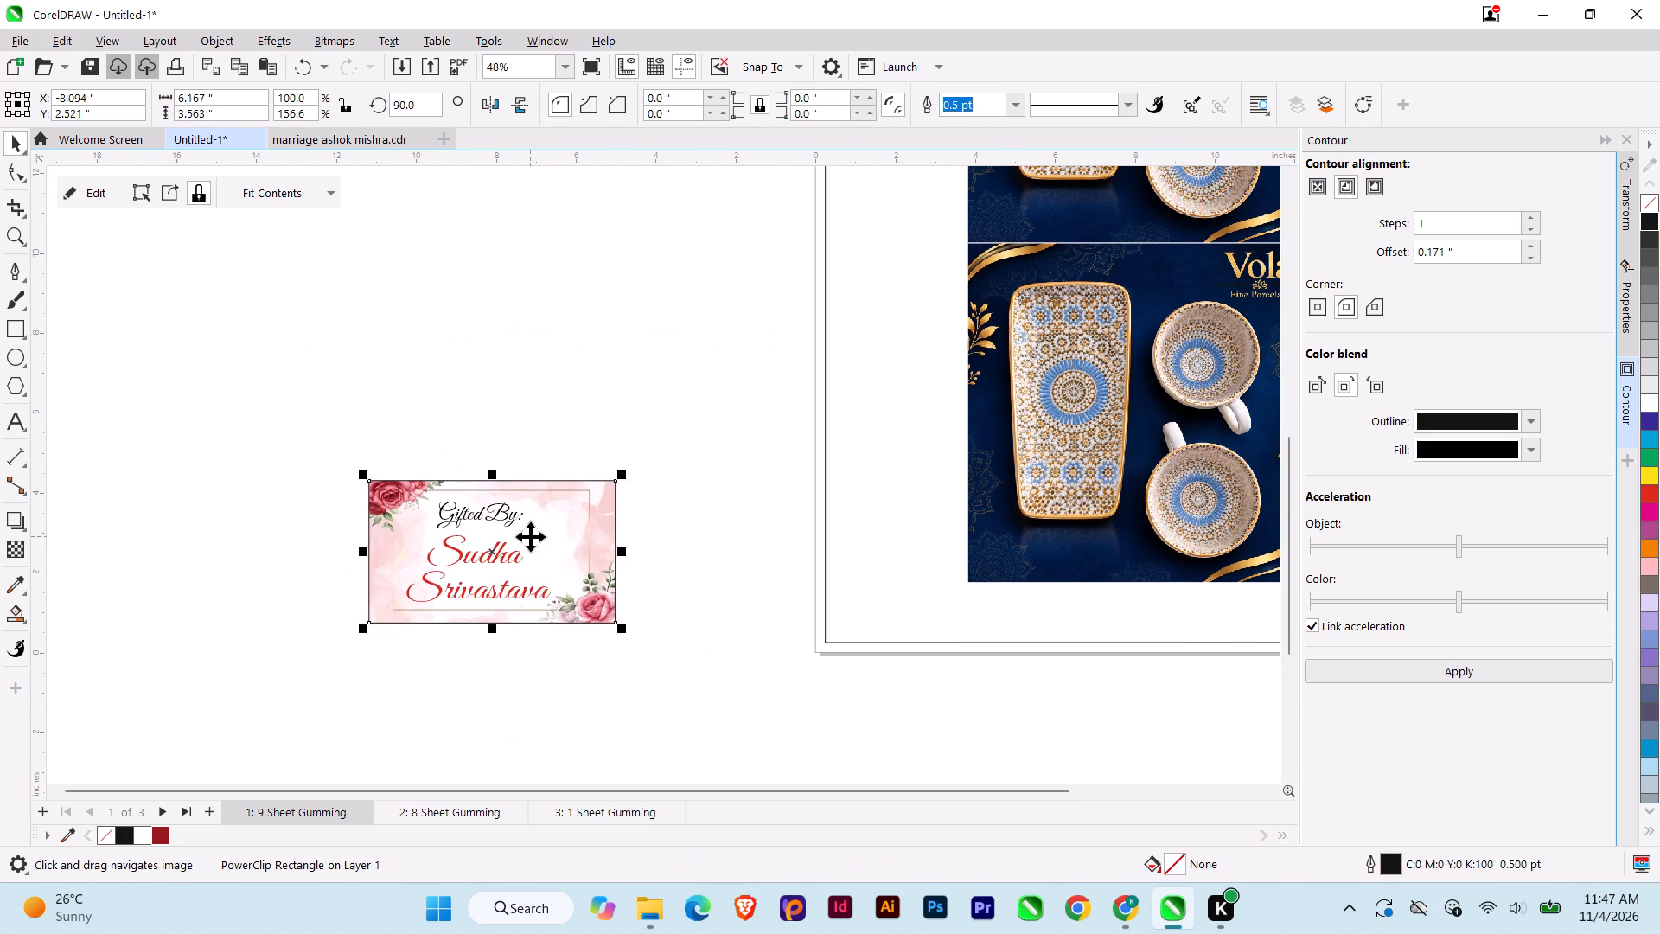
Rotate the second card 90° clockwise and snap it directly below the first card in the page's empty column.
click(530, 536)
drag(617, 469, 538, 635)
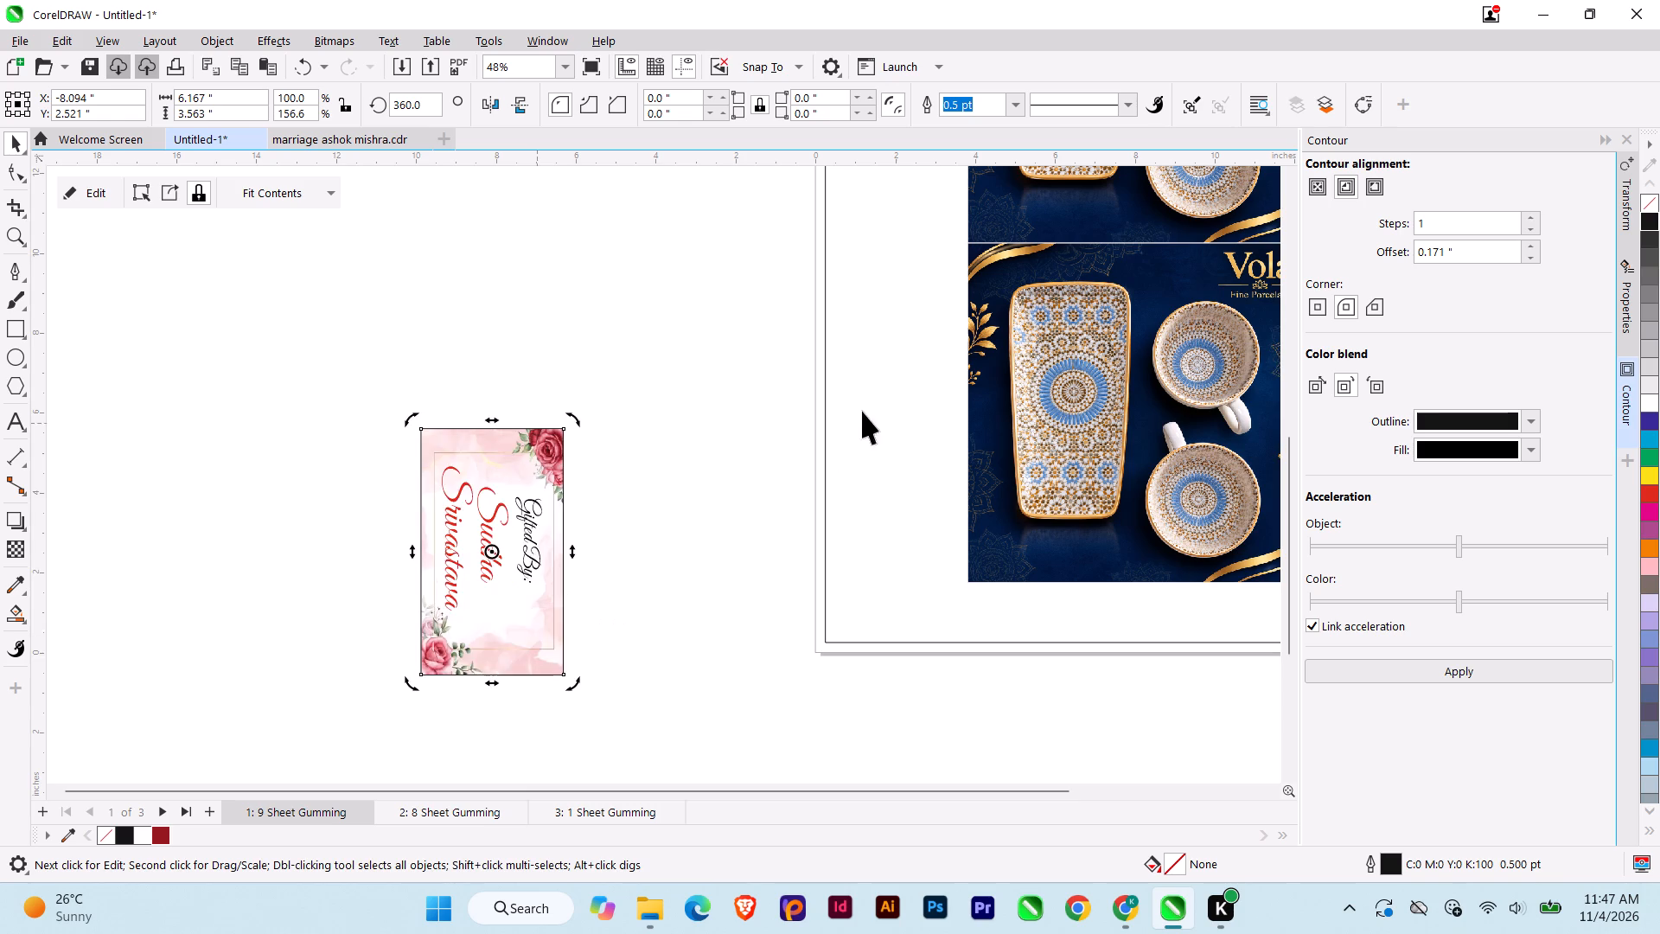
middle_drag(861, 413, 756, 534)
click(399, 590)
drag(456, 553, 632, 455)
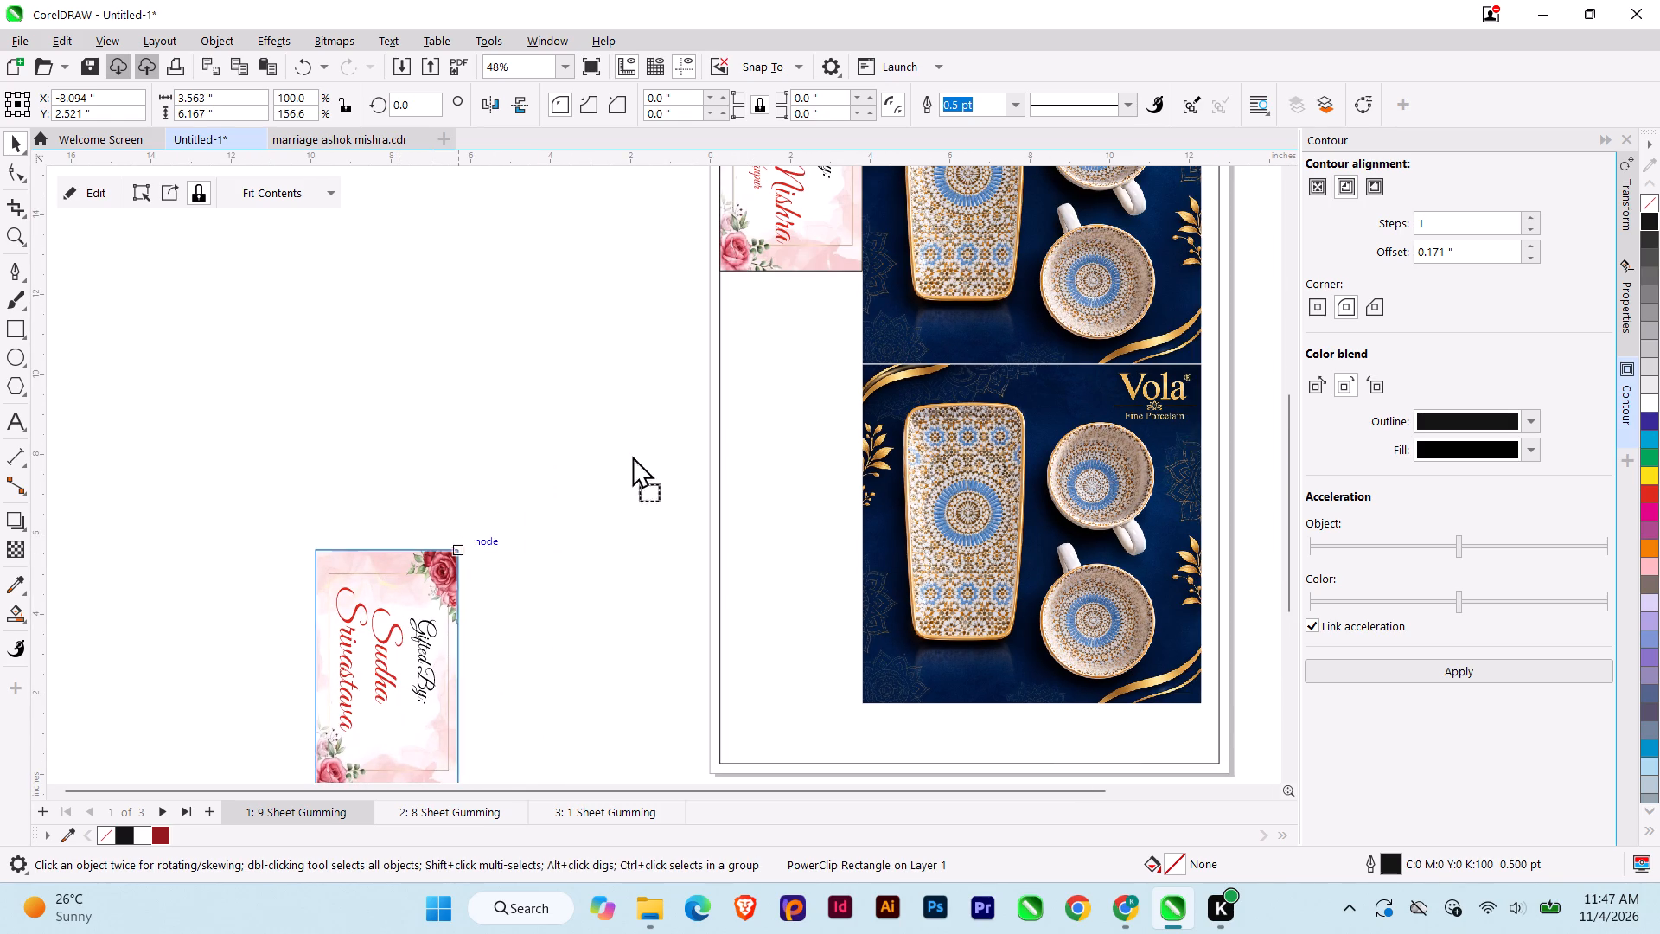
drag(632, 455, 865, 269)
middle_drag(833, 403, 642, 403)
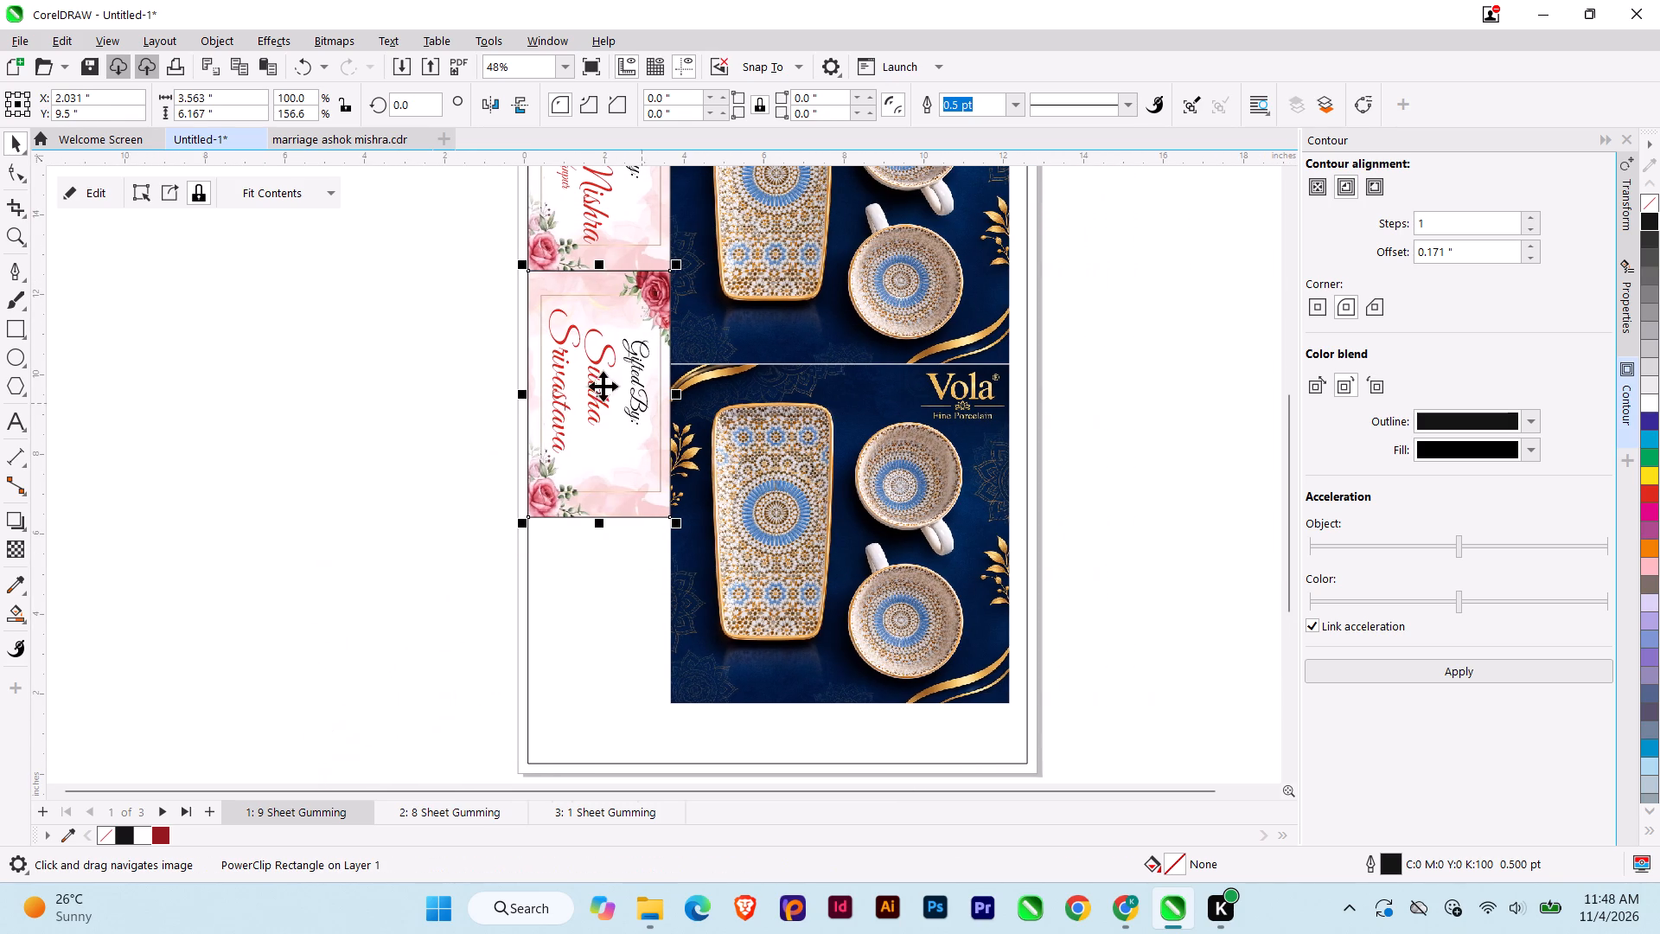
Duplicate the second card directly below itself to fill the last slot of the column, down to the page frame's bottom edge.
drag(667, 272, 628, 497)
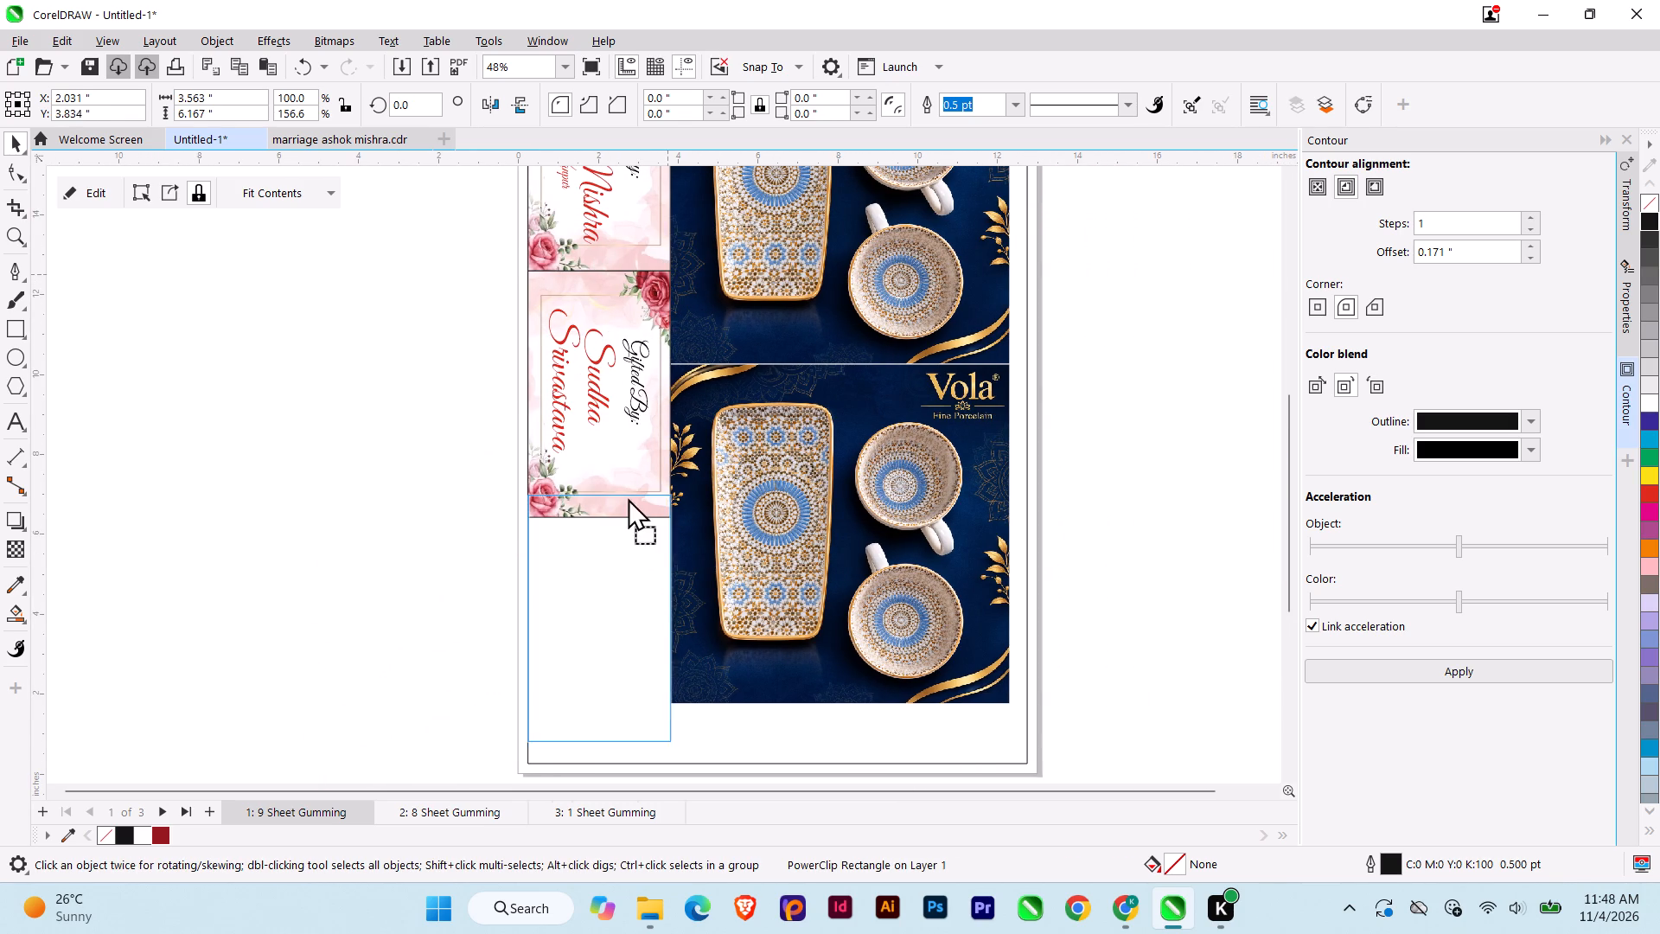
drag(628, 497, 664, 515)
ctrl+right_click(664, 515)
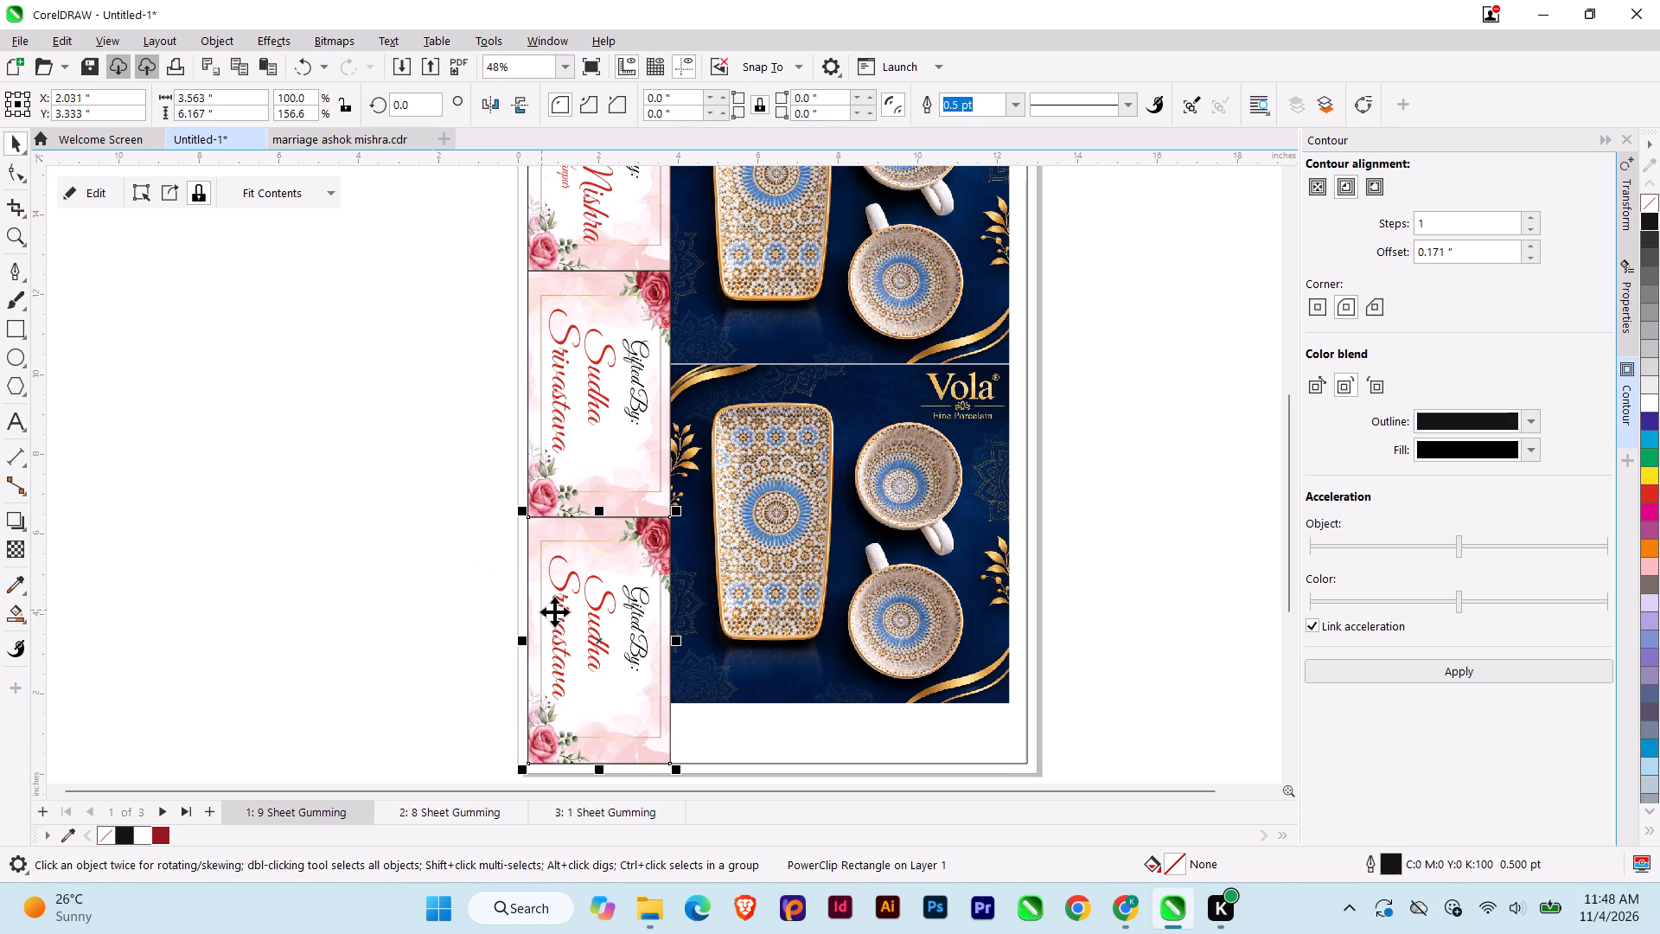
Delete the two-line red name from the bottom gift card in the 9 Sheet Gumming column.
alt+click(557, 625)
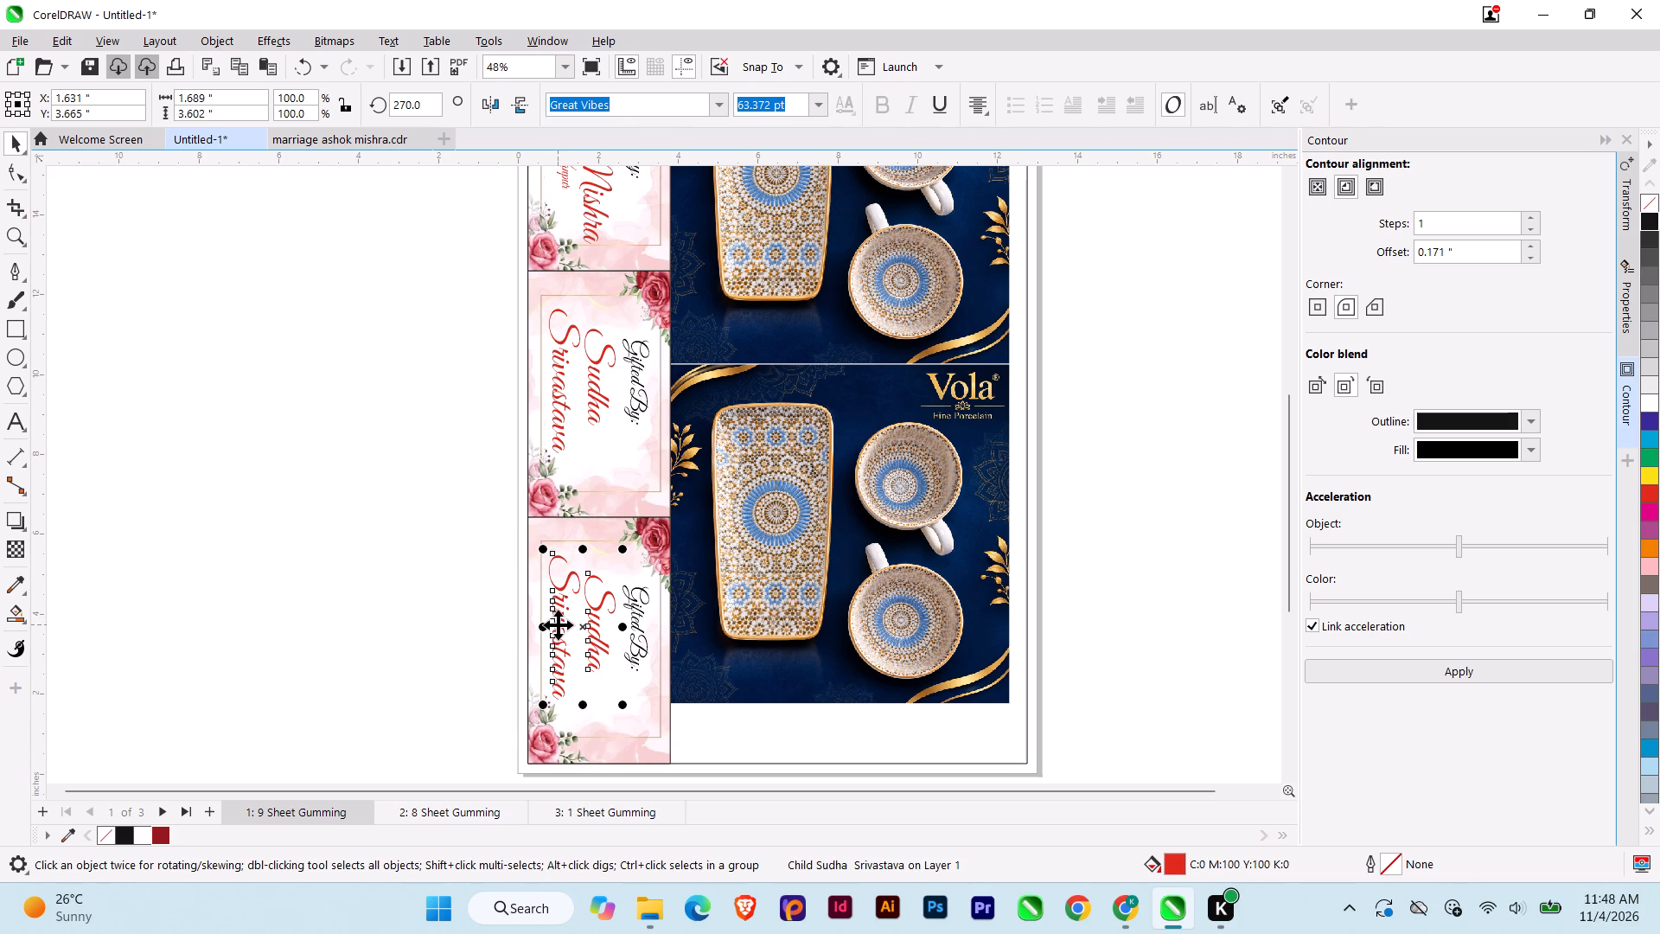
key(Delete)
key(Delete)
key(BackSpace)
key(Home)
key(BackSpace)
key(Home)
key(Delete)
key(Delete)
key(Home)
key(Delete)
key(Home)
key(Delete)
key(Delete)
key(Delete)
key(Delete)
key(Delete)
key(Delete)
key(Delete)
key(Delete)
key(Delete)
key(Delete)
key(Home)
key(Delete)
key(Home)
key(Delete)
key(Delete)
key(Home)
click(455, 612)
click(552, 647)
alt+click(556, 647)
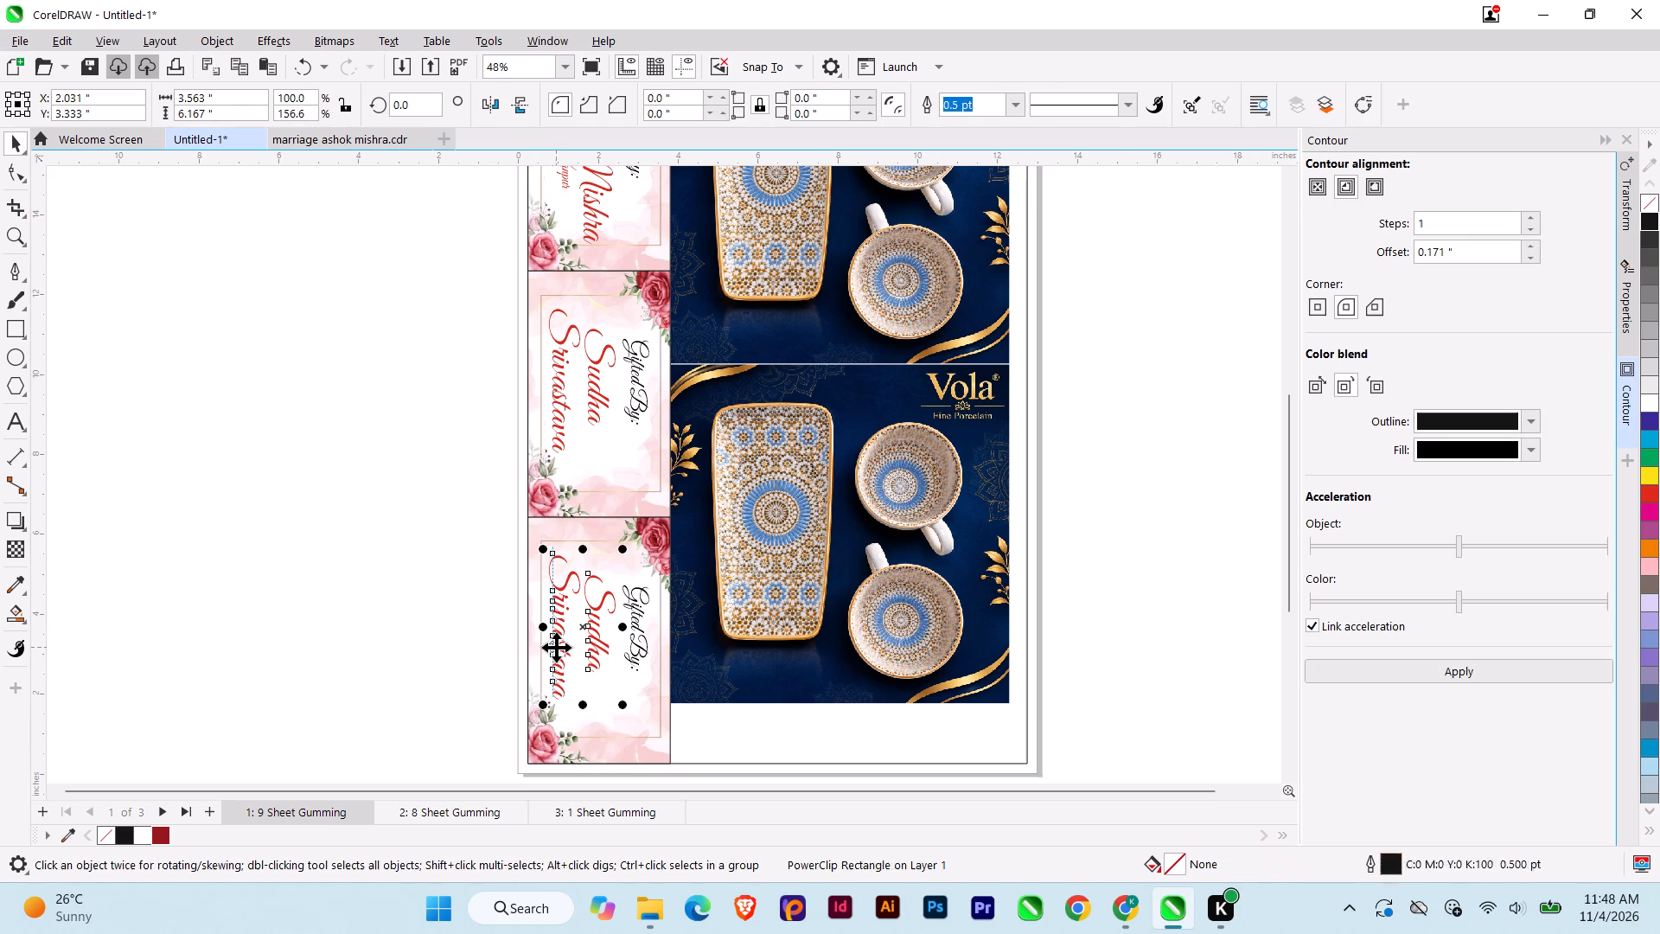
key(Home)
key(Delete)
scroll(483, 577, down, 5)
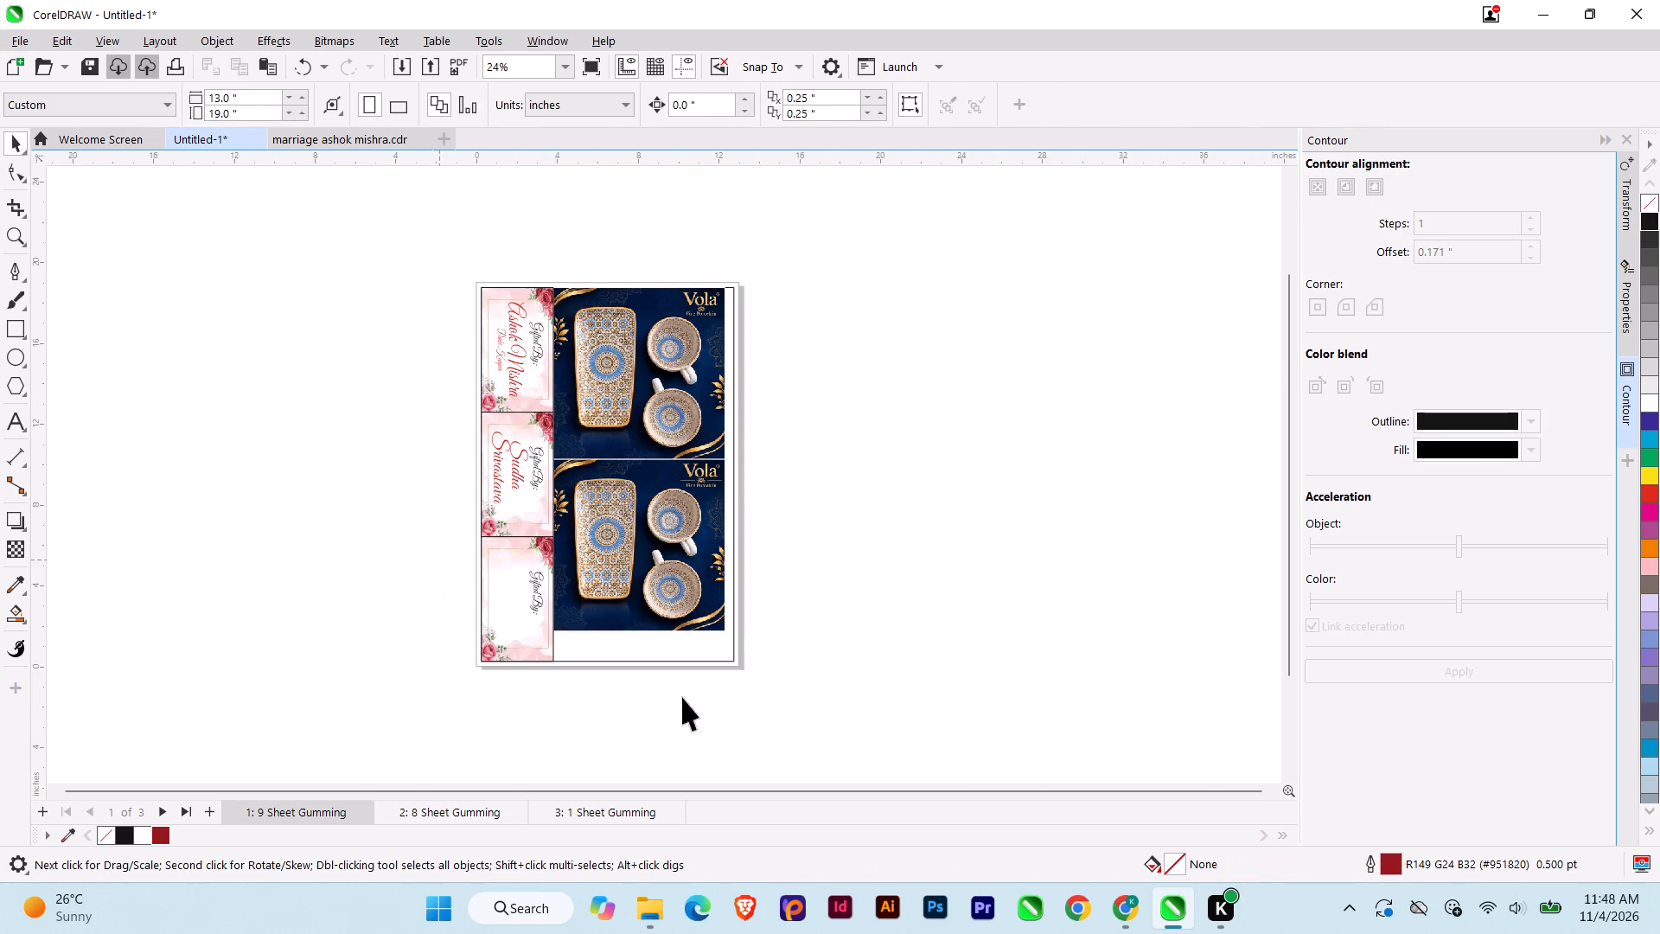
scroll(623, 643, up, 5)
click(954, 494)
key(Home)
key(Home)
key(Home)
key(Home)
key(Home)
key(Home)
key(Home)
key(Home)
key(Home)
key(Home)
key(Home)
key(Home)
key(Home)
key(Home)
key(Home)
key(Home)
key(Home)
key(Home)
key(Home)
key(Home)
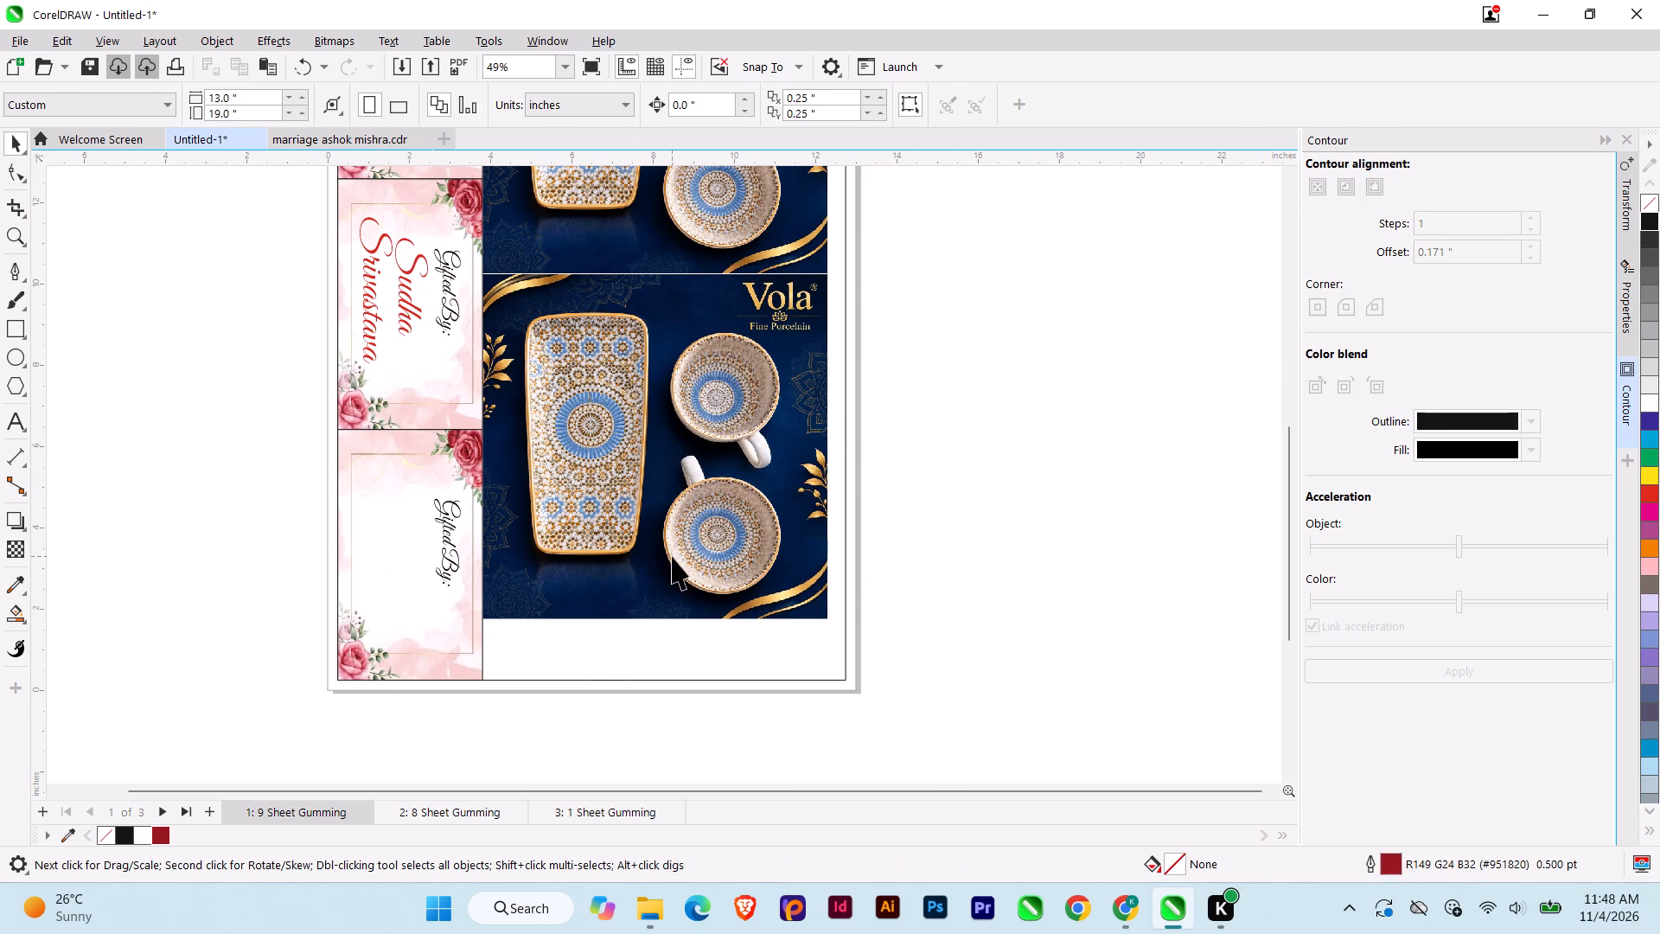
Delete the thin black frame rectangle around the artwork on the 9 Sheet Gumming page.
click(672, 556)
scroll(679, 578, down, 3)
click(660, 633)
key(Delete)
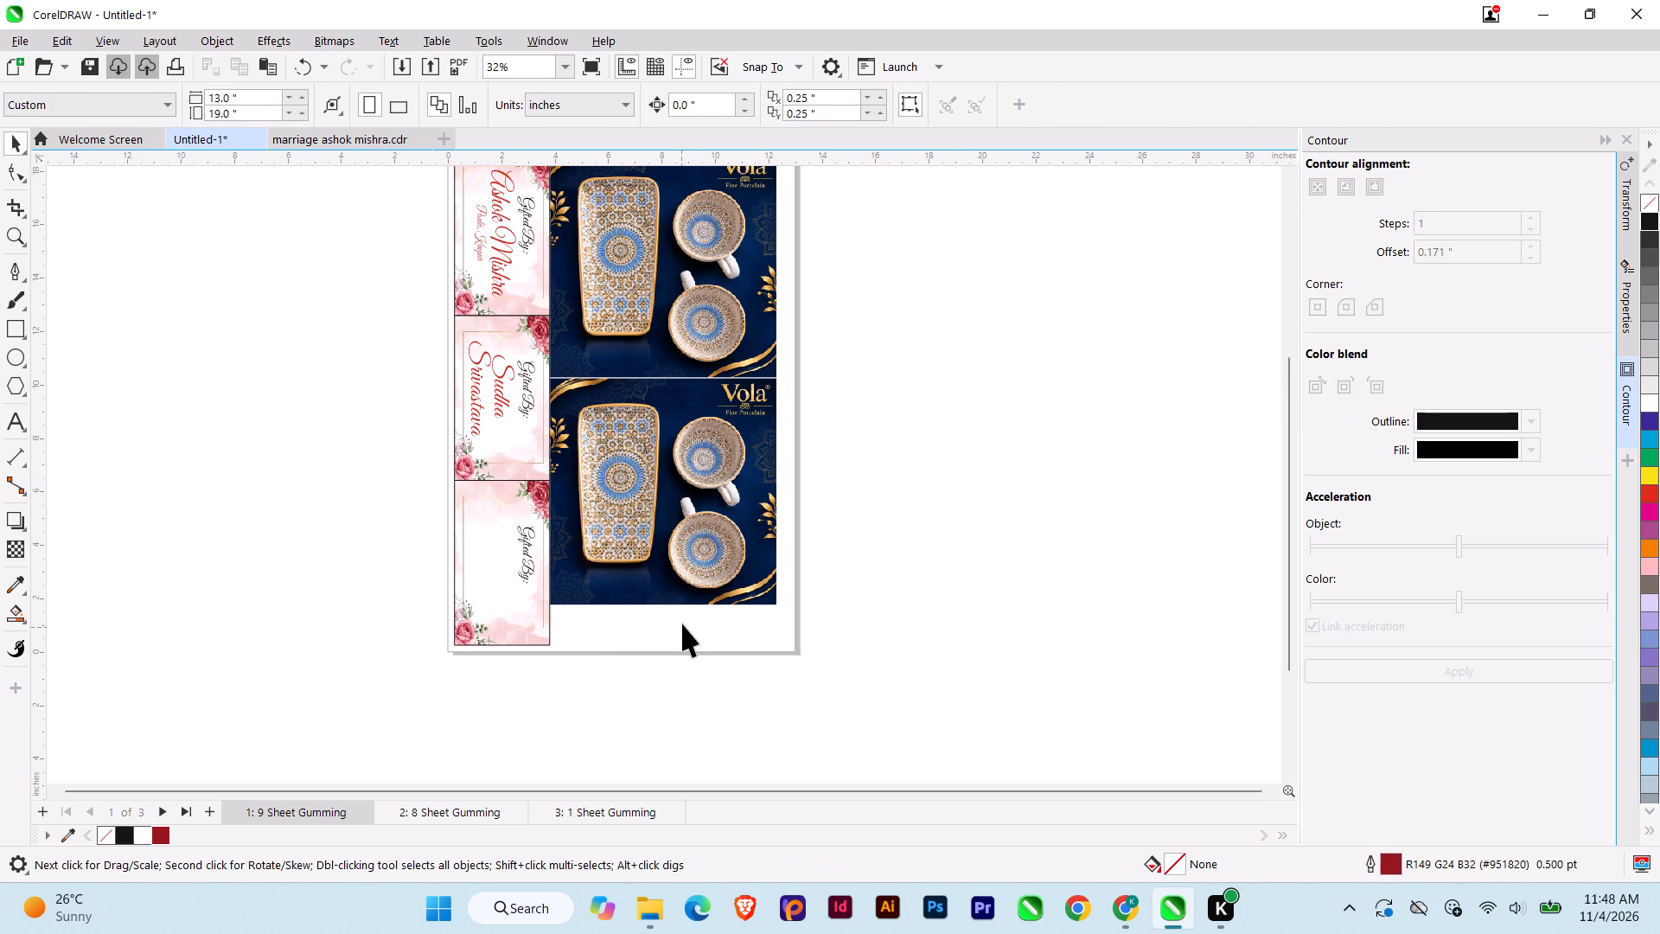
Group all the artwork on the 9 Sheet Gumming page and centre the group on the page.
key(ctrl+a)
key(ctrl+Home)
key(ctrl+g)
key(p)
key(Home)
key(Home)
key(Home)
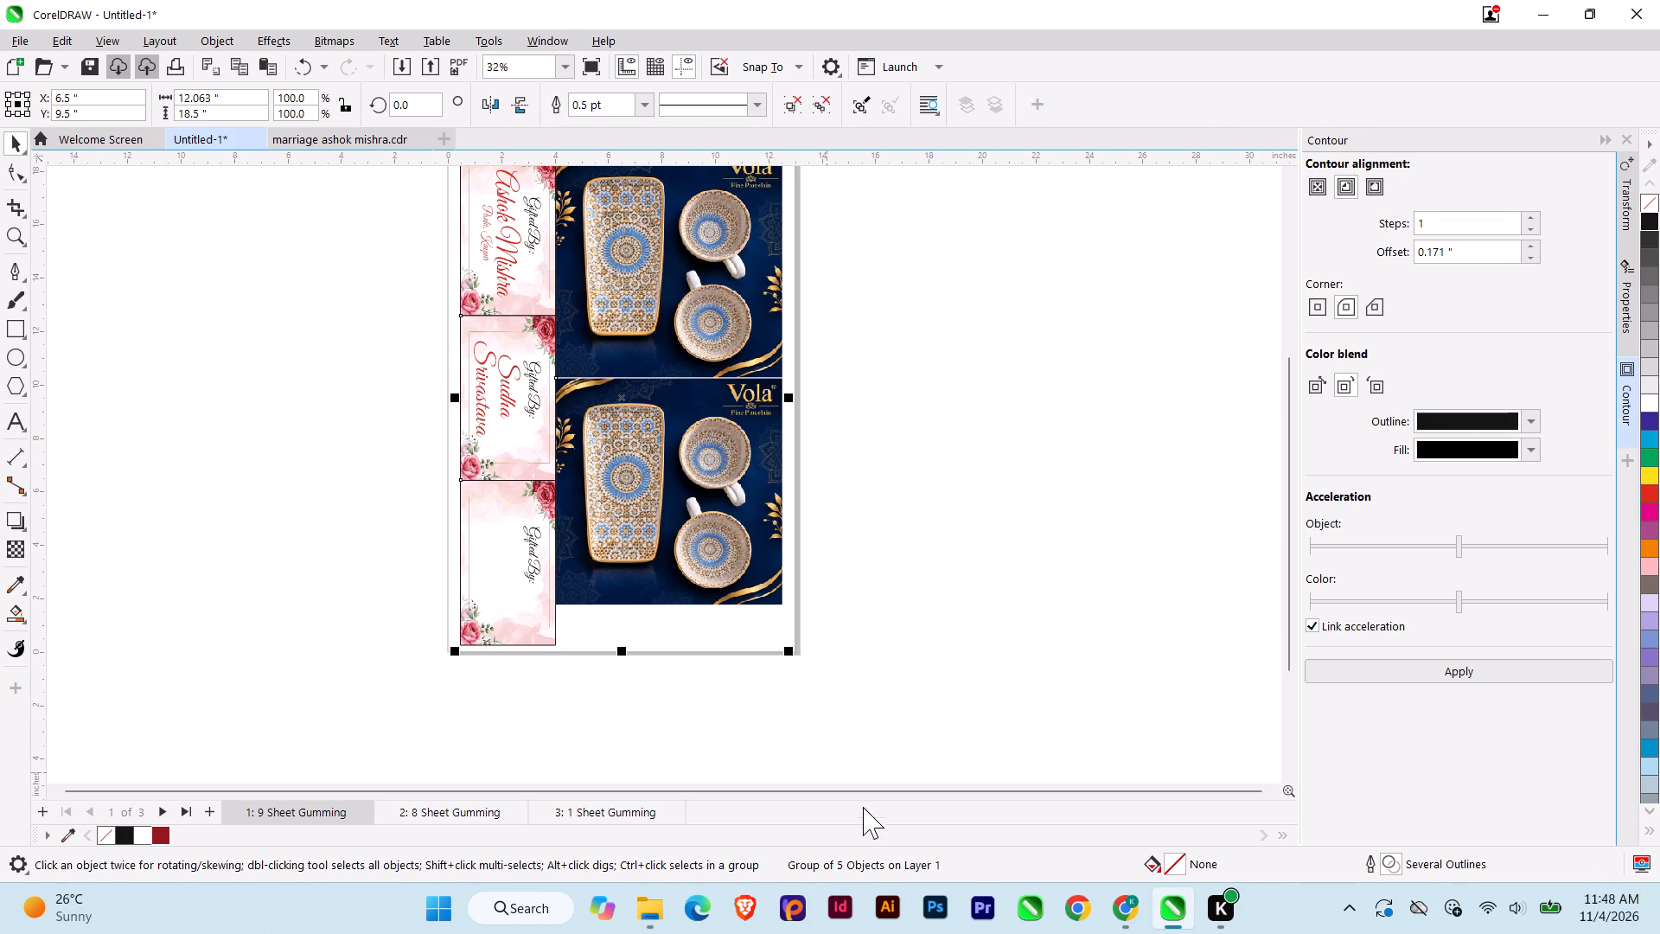
click(337, 589)
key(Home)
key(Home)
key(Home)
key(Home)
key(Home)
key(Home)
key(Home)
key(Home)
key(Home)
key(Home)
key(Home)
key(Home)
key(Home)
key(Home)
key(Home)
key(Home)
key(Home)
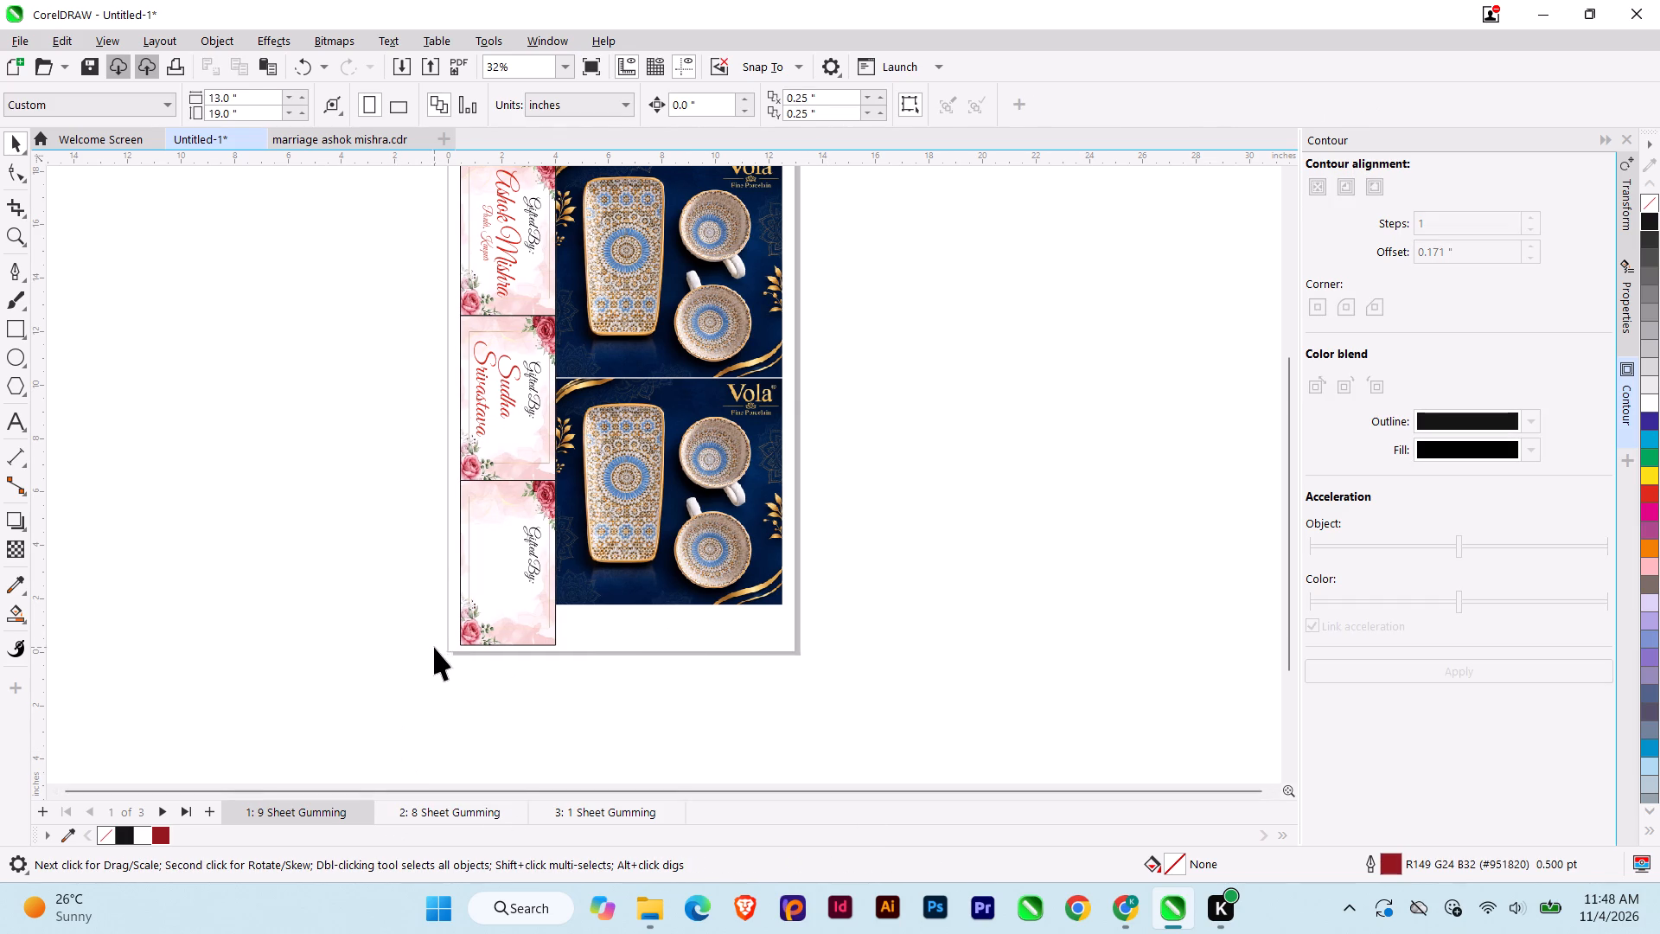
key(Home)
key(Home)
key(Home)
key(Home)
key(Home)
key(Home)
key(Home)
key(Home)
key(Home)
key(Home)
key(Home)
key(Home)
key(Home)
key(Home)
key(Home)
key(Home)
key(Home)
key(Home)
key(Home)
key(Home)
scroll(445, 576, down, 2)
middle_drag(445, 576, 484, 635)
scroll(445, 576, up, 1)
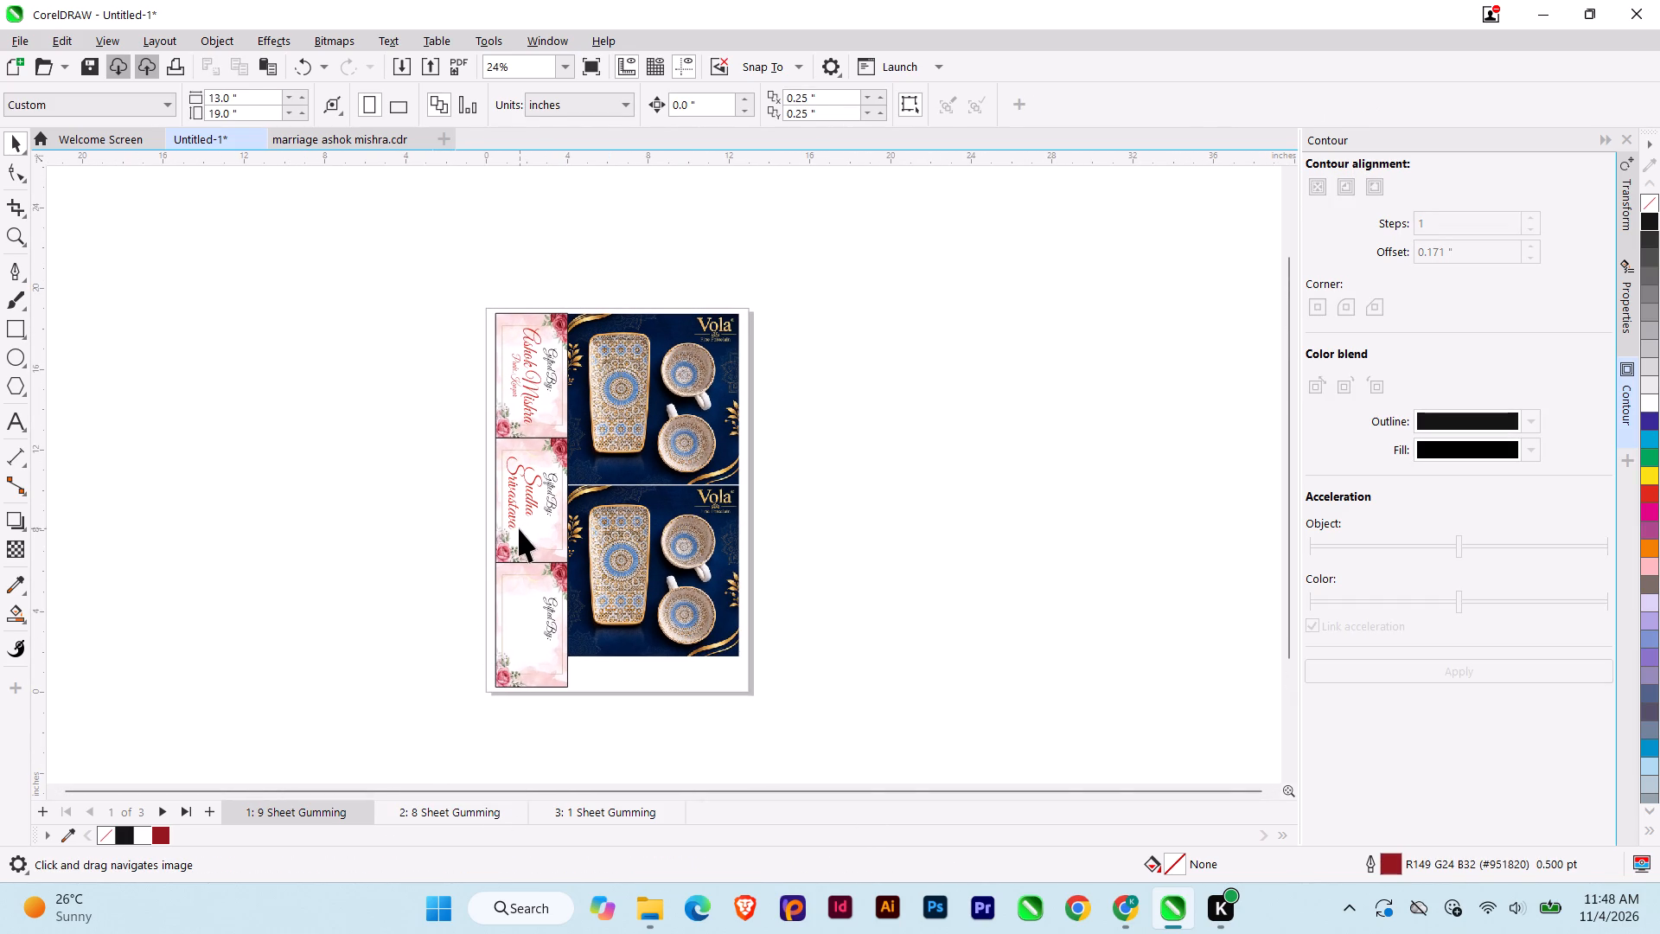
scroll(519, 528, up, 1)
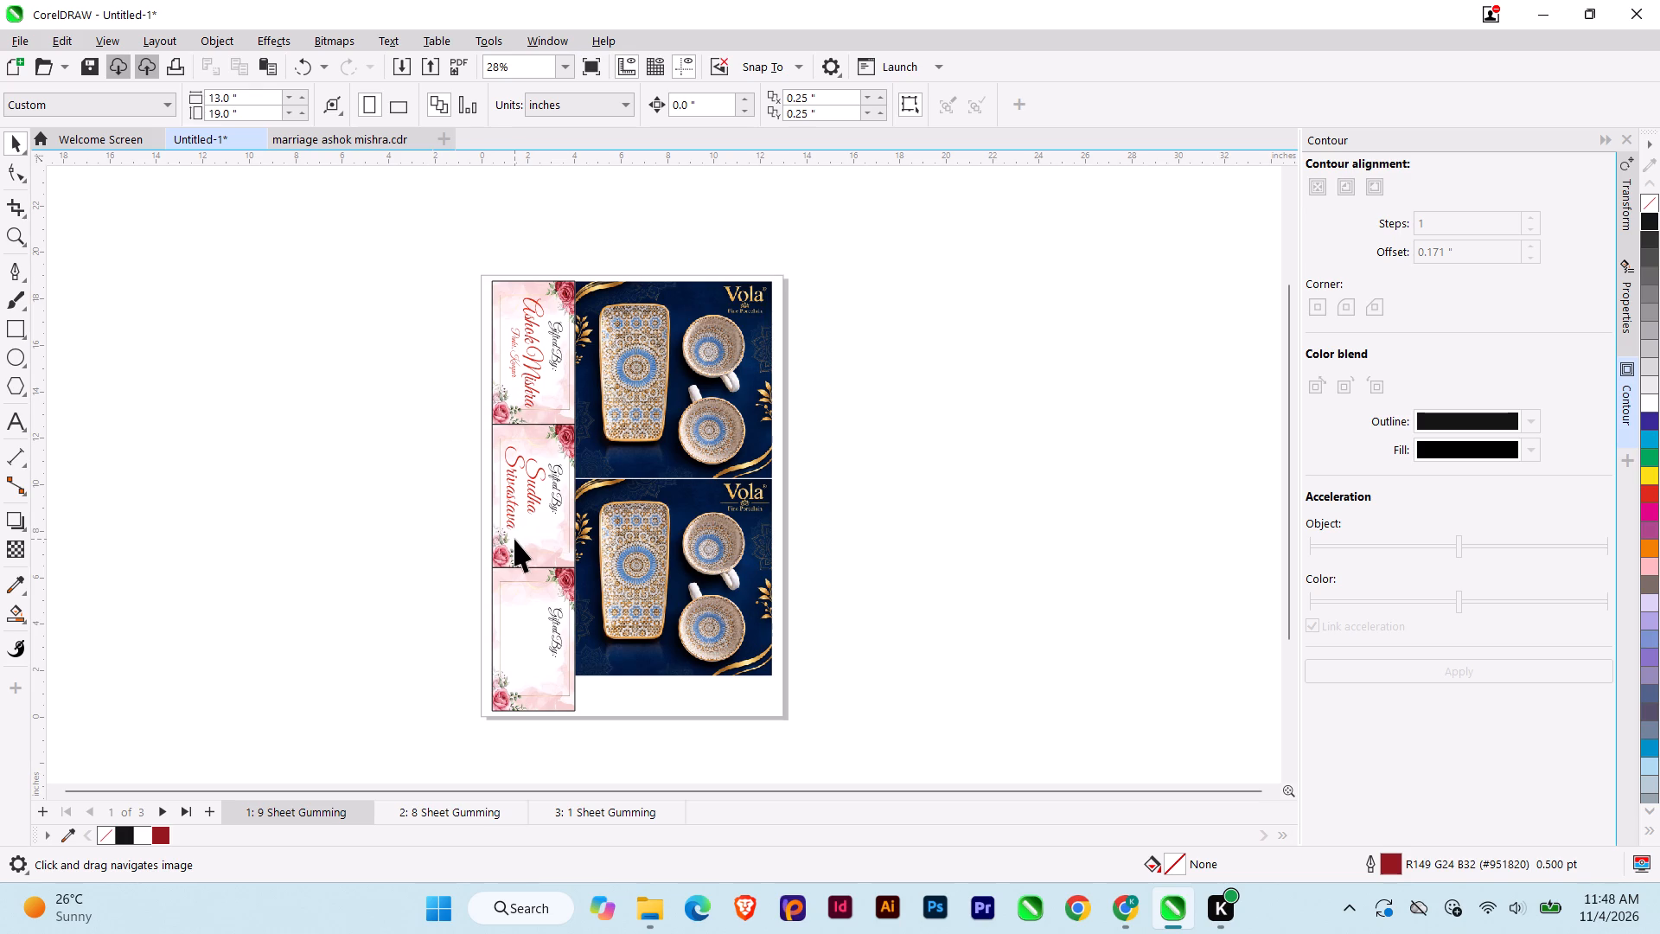
Review the layouts of the 8 Sheet Gumming and 1 Sheet Gumming pages.
click(422, 809)
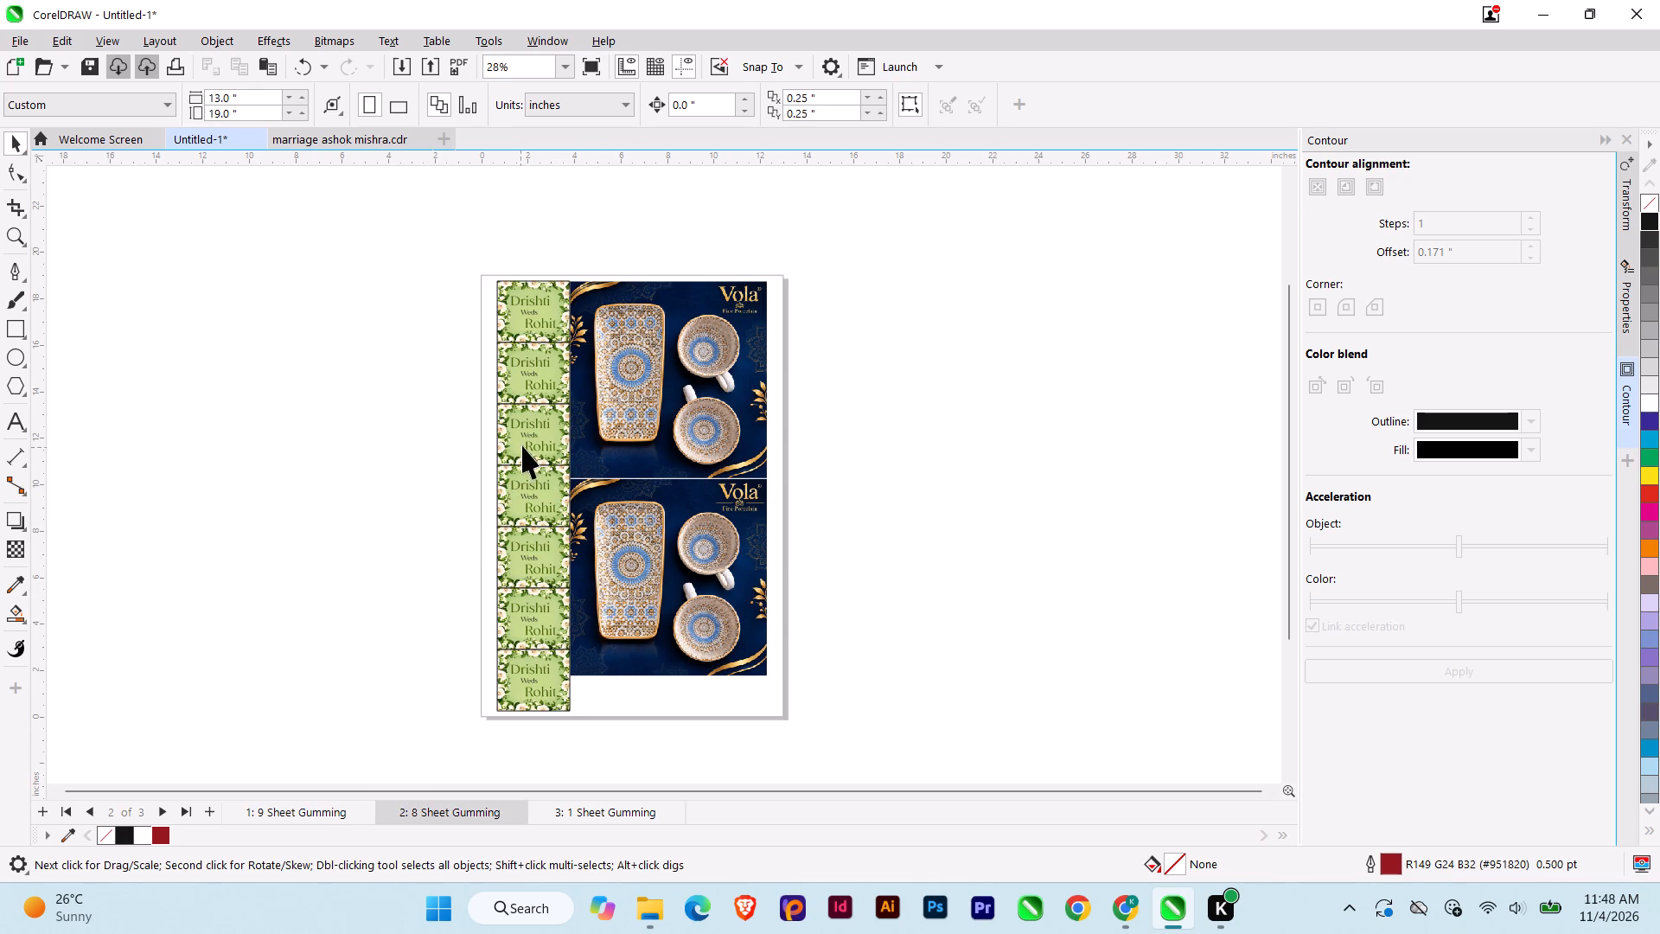
click(600, 822)
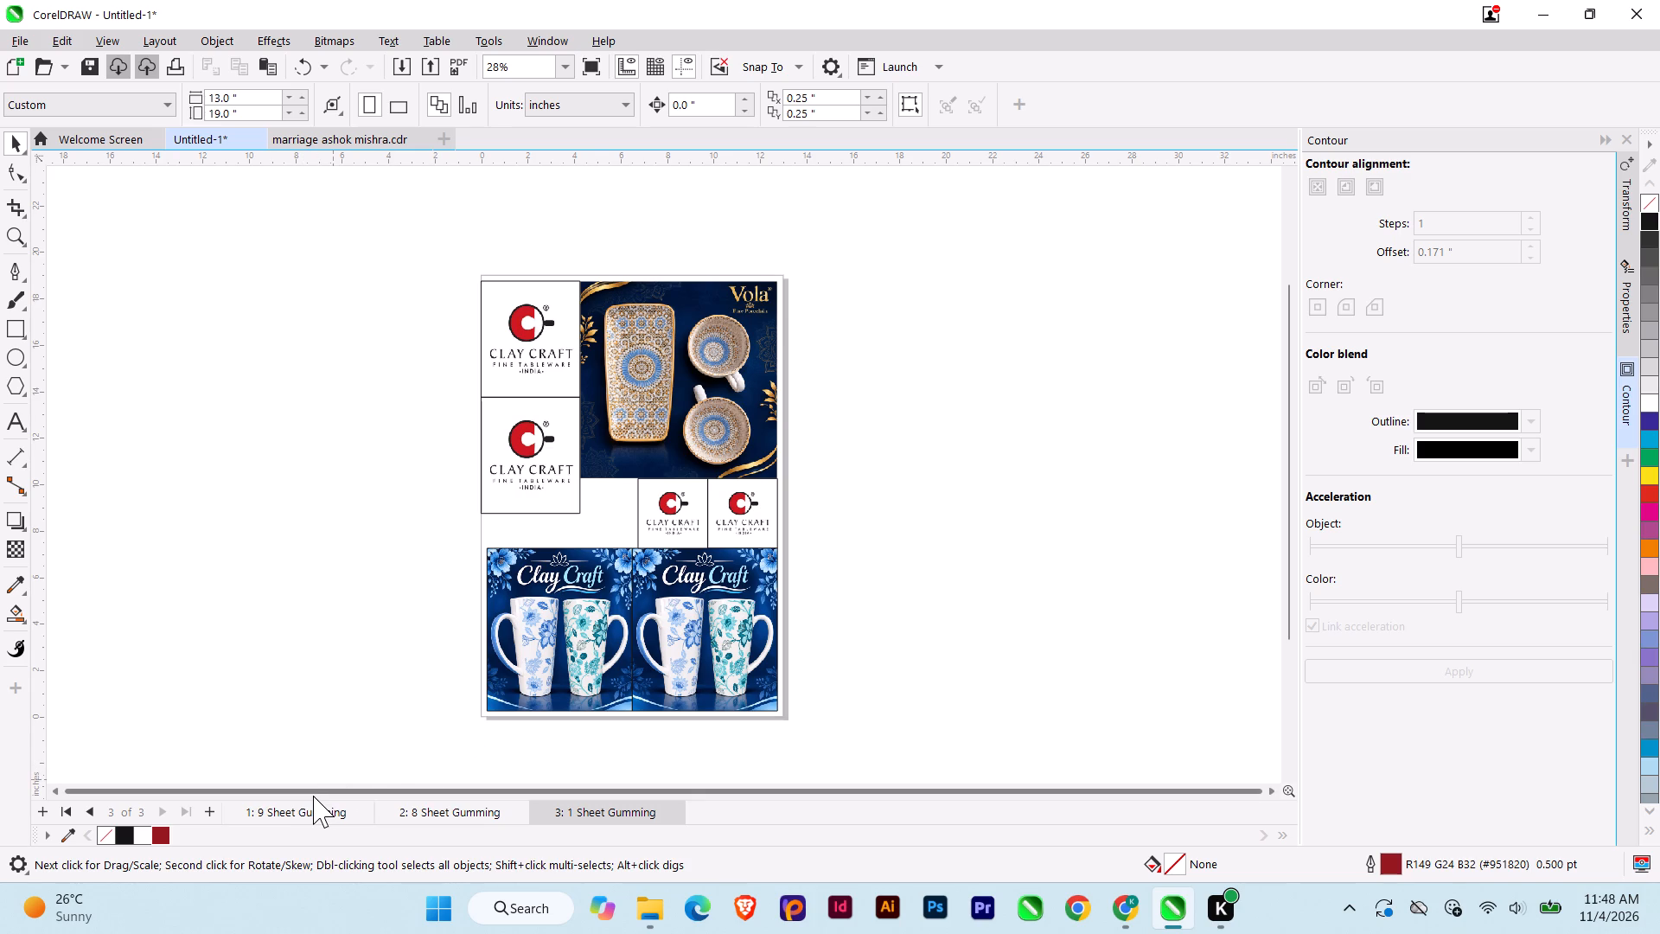
scroll(598, 661, up, 7)
scroll(673, 642, up, 6)
scroll(668, 638, down, 11)
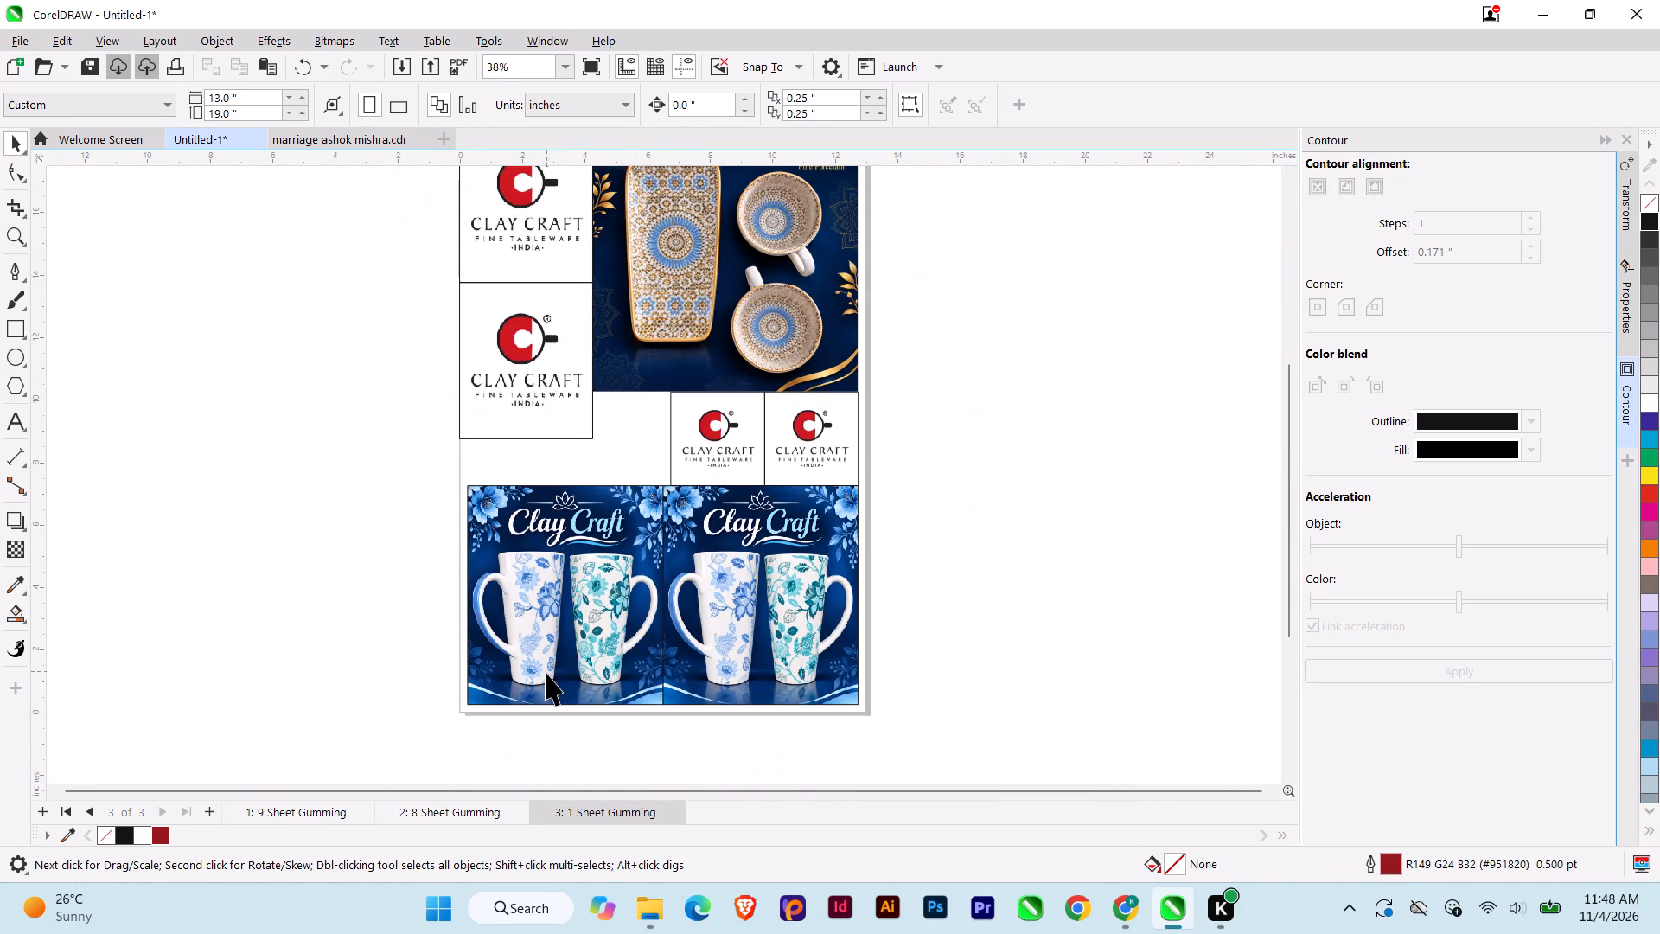
Close the marriage gift design document and return to Untitled-1.
click(329, 145)
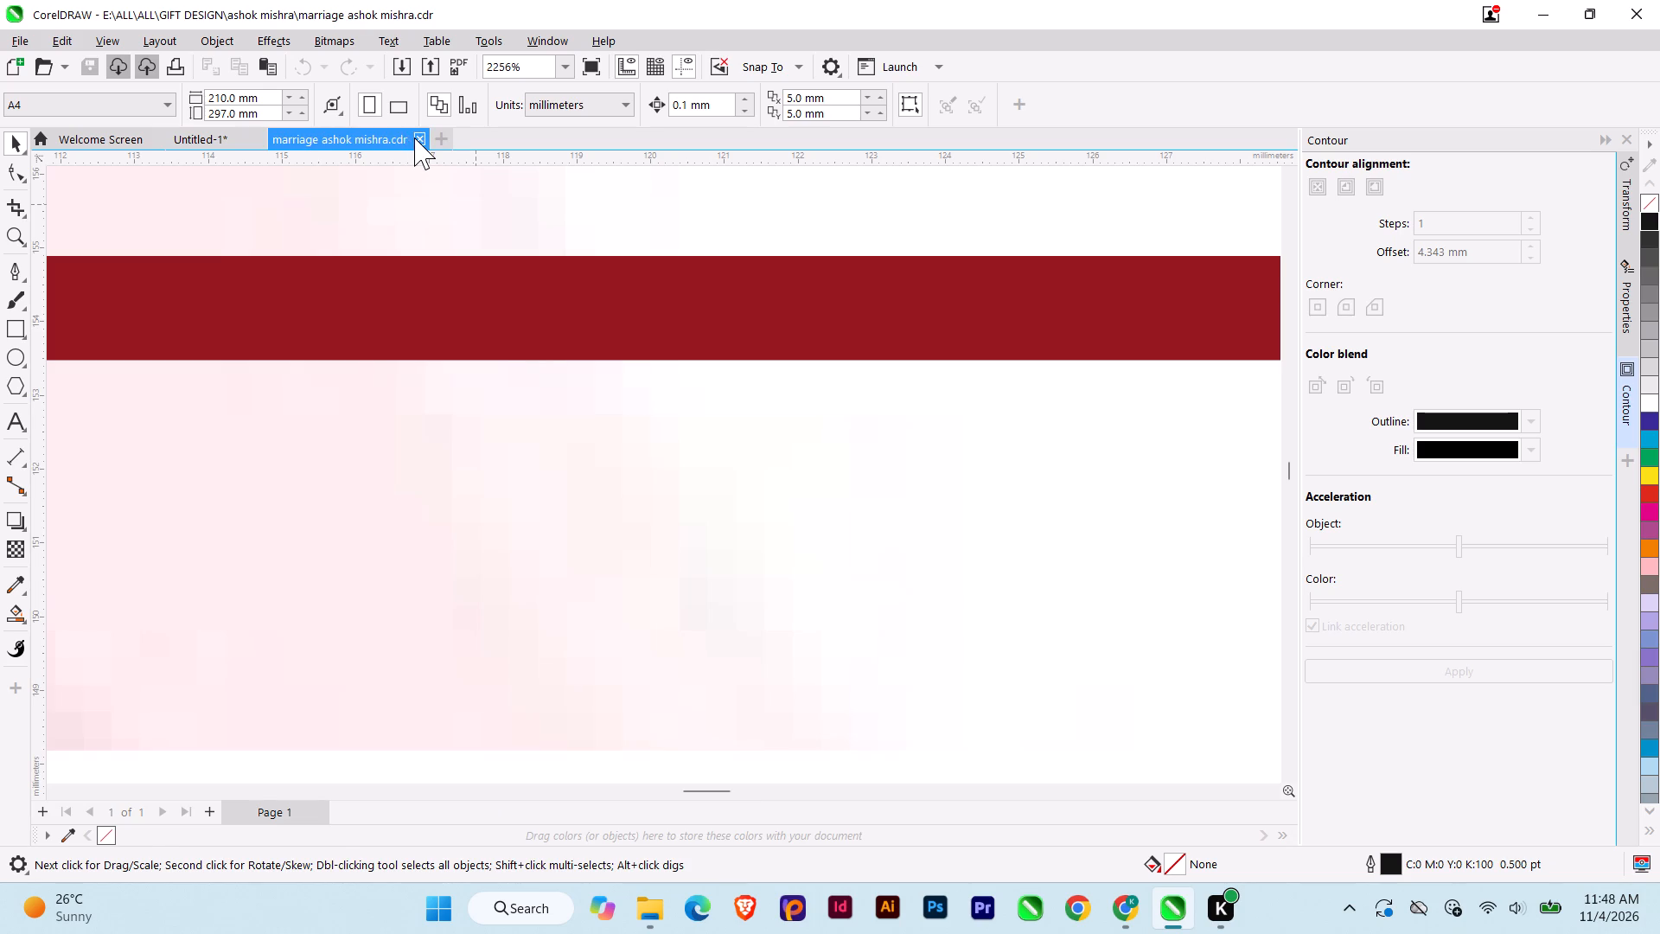
click(414, 138)
click(372, 358)
Give the two large Clay Craft logo cards on the 1 Sheet Gumming page a red outline.
scroll(340, 561, down, 2)
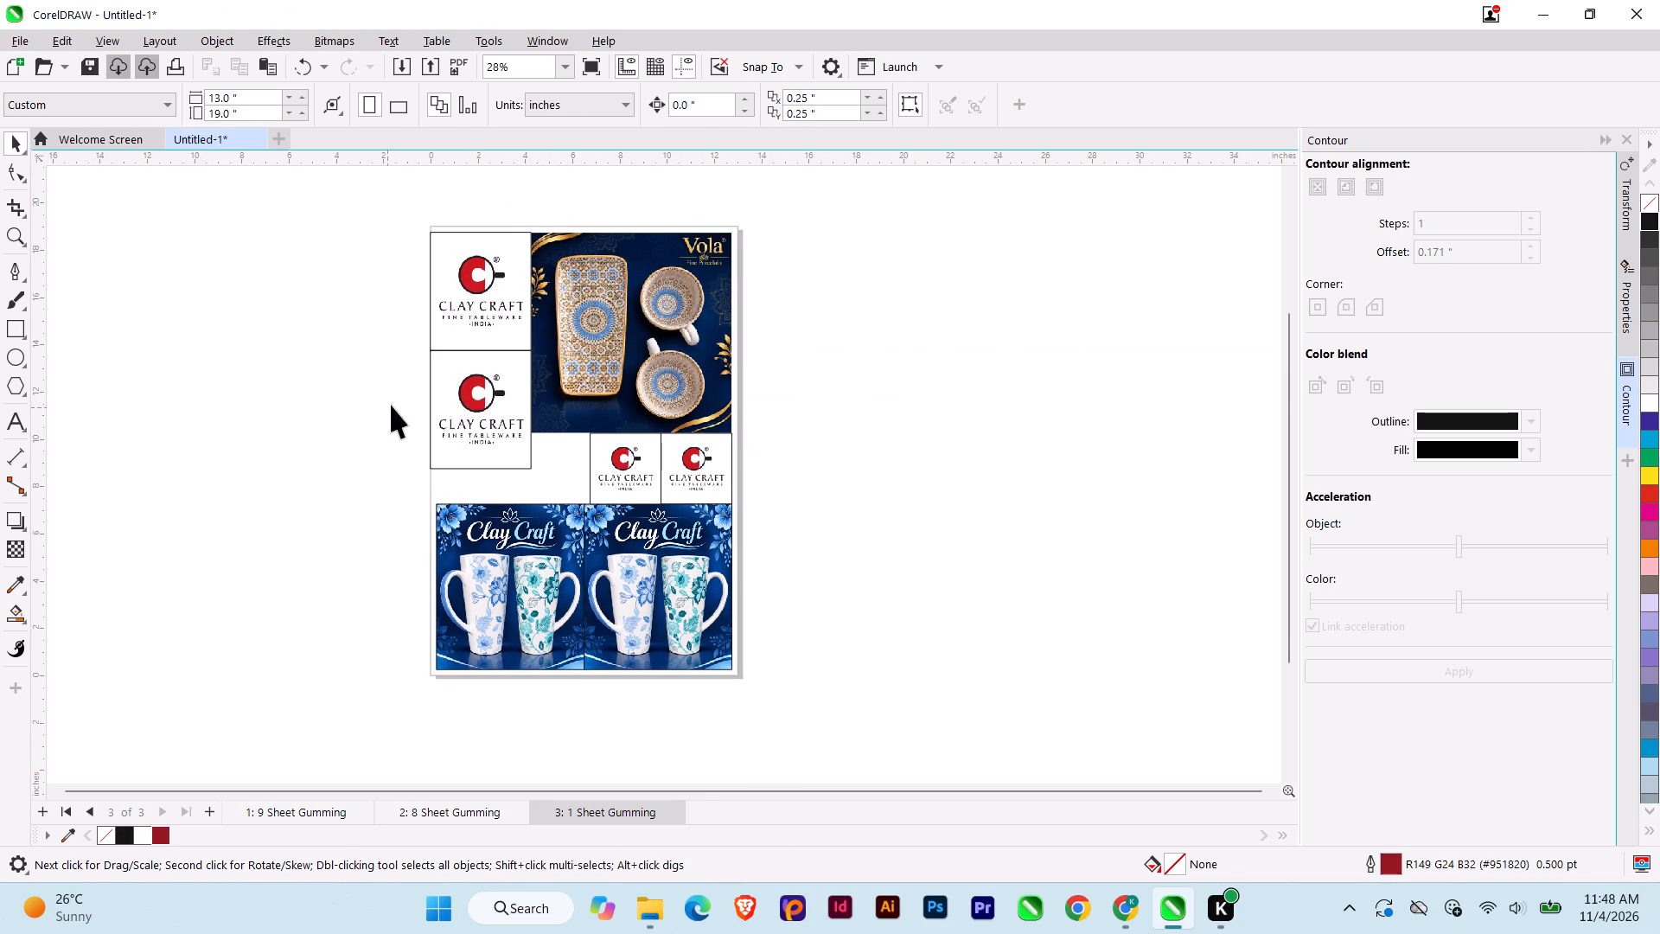
middle_click(401, 386)
click(462, 305)
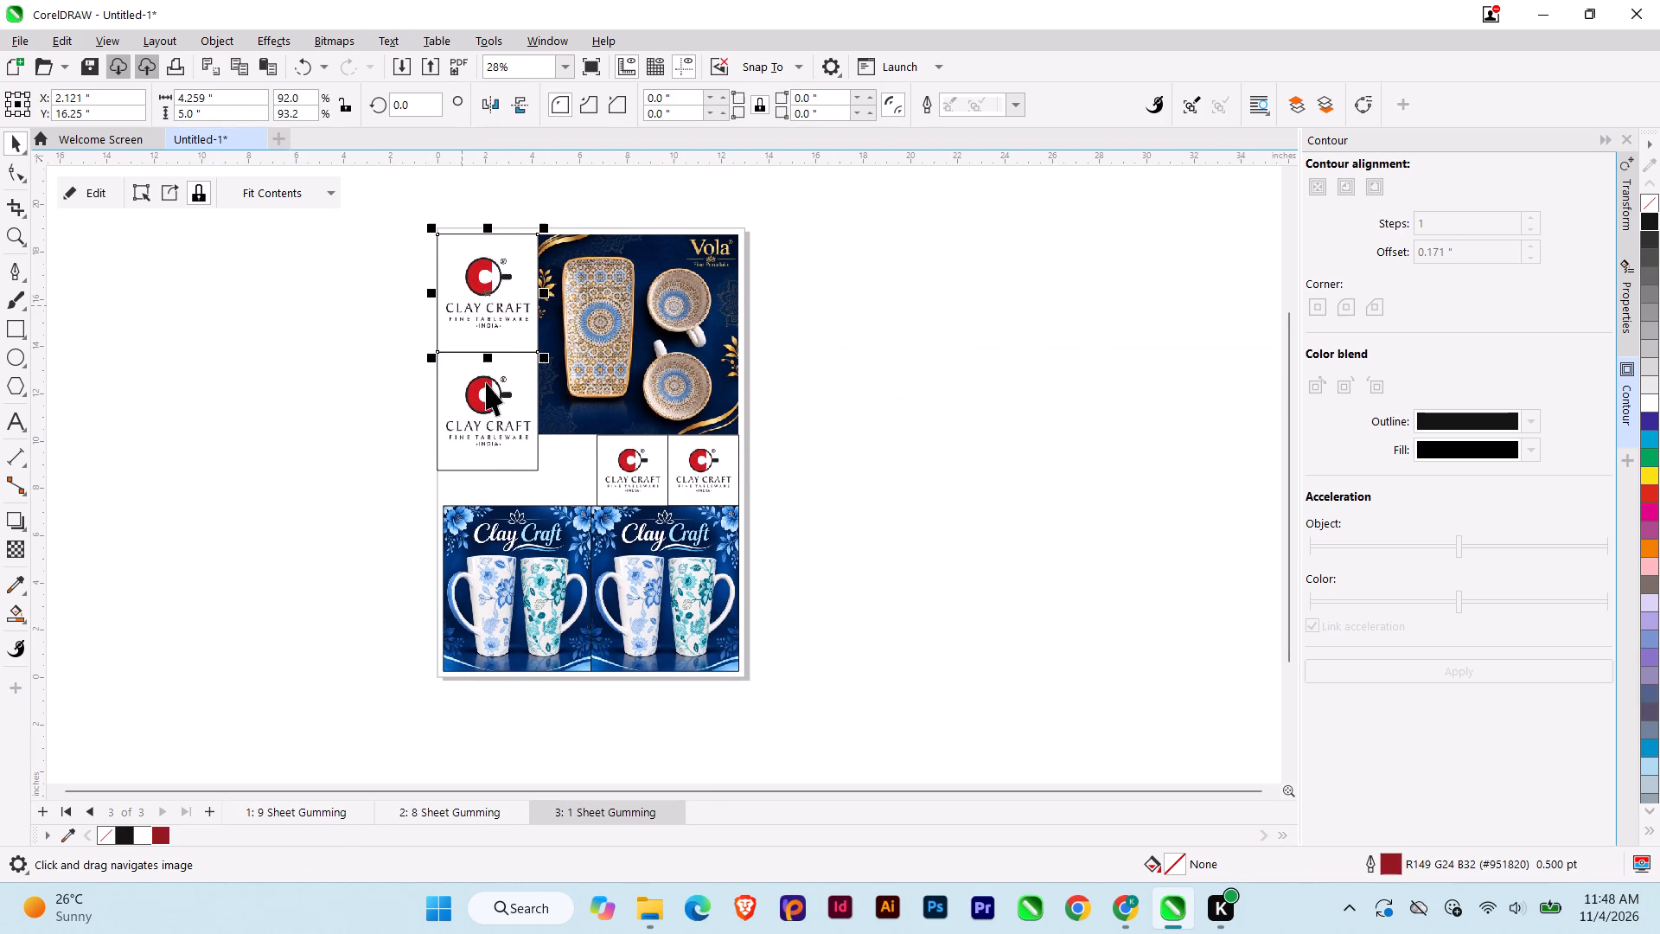
shift+click(496, 381)
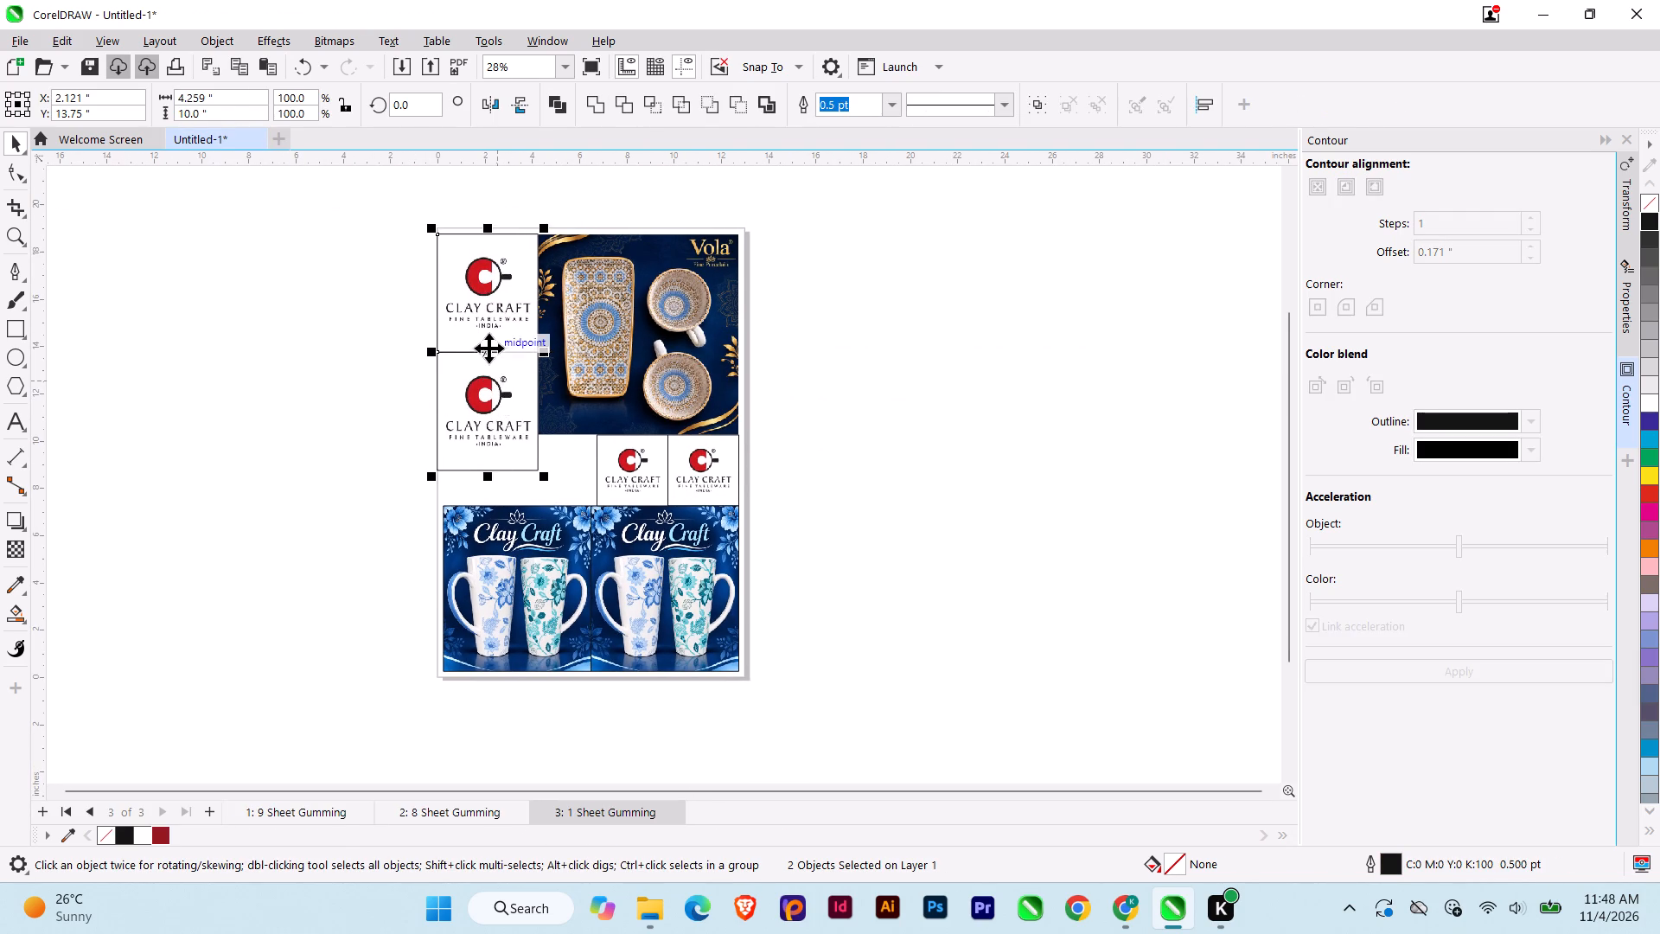
scroll(488, 344, up, 7)
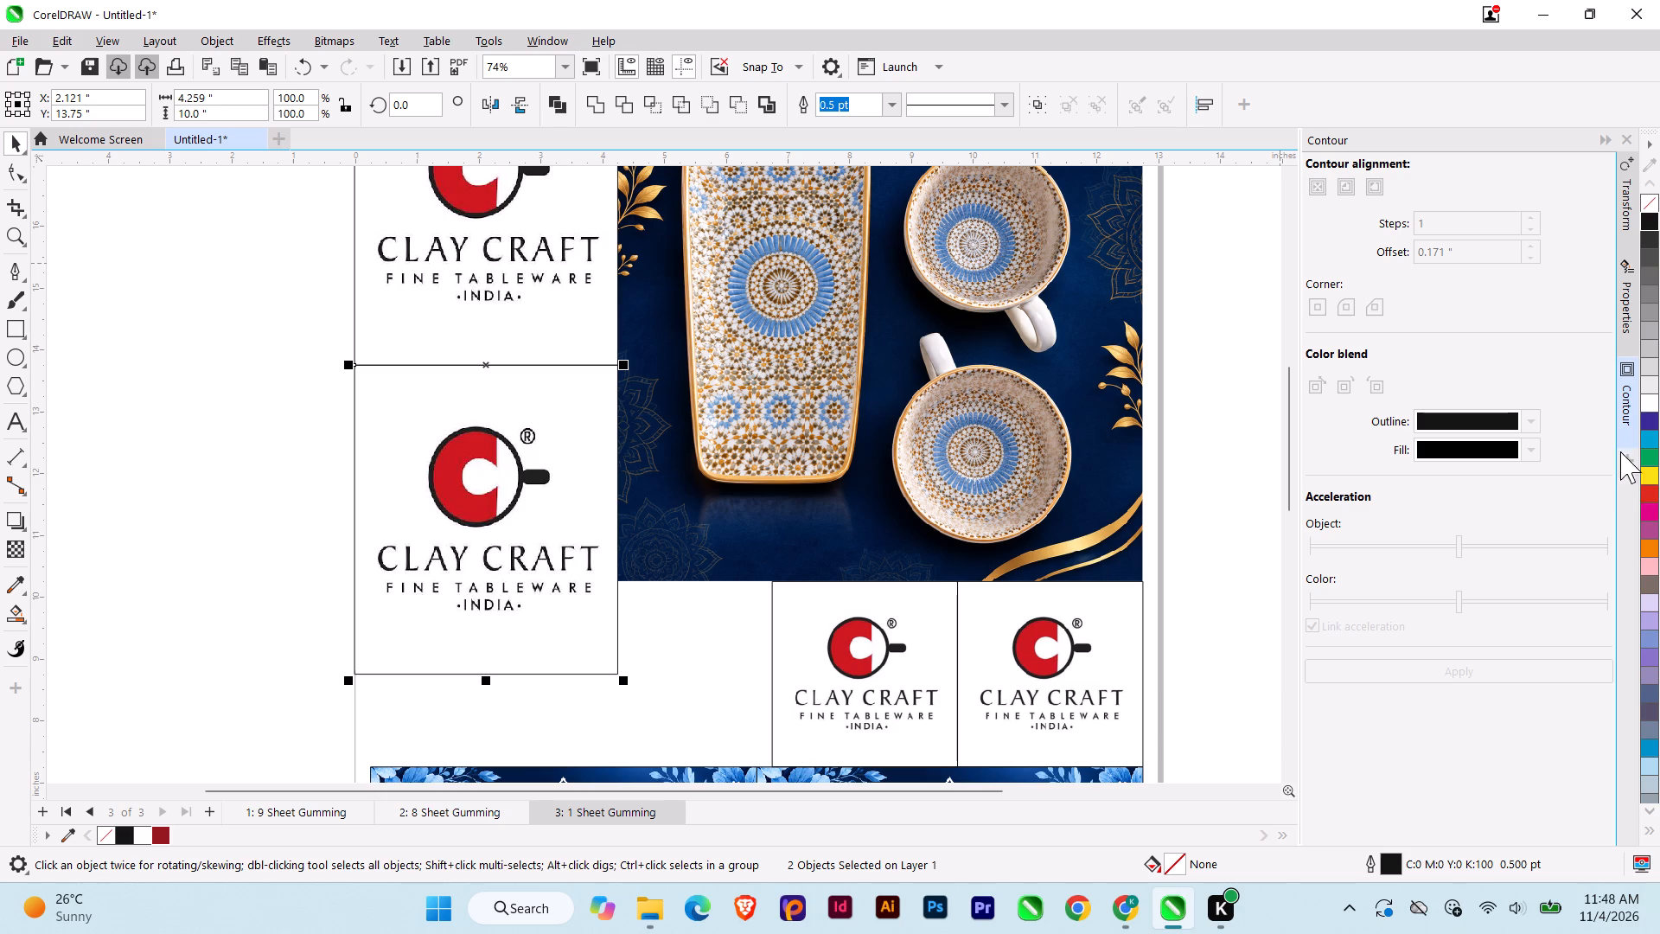
right_click(1650, 490)
click(190, 462)
scroll(195, 330, down, 8)
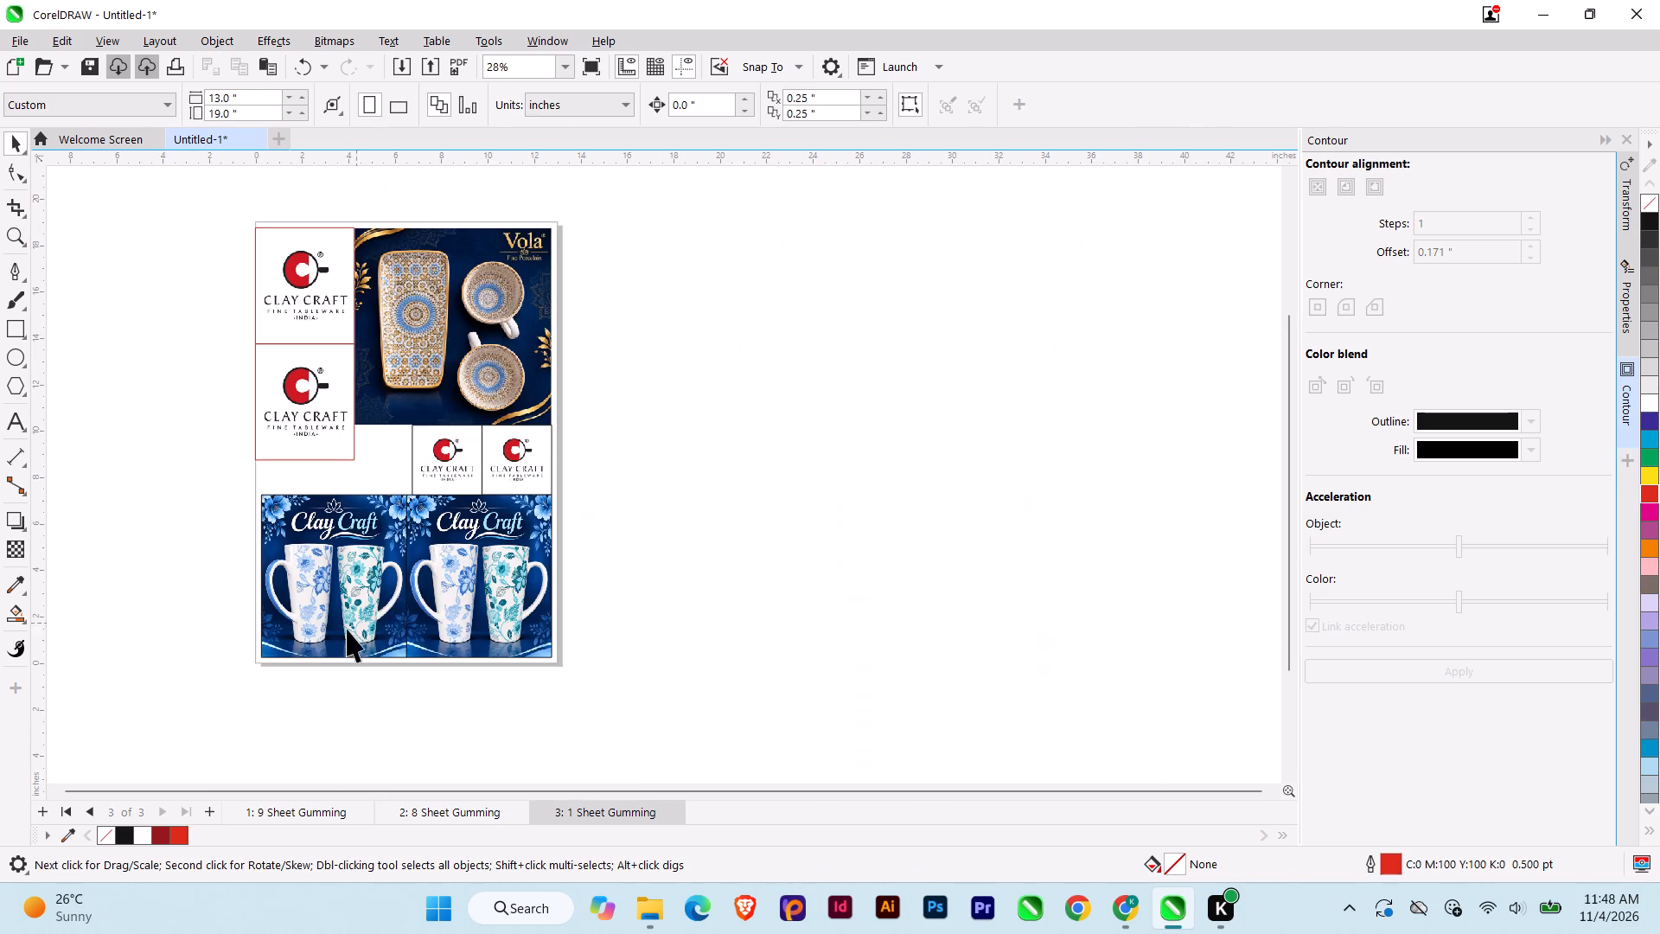
Give the grouped pair of blue Clay Craft mug designs on the 1 Sheet Gumming page a white outline.
click(340, 630)
shift+click(437, 605)
click(430, 588)
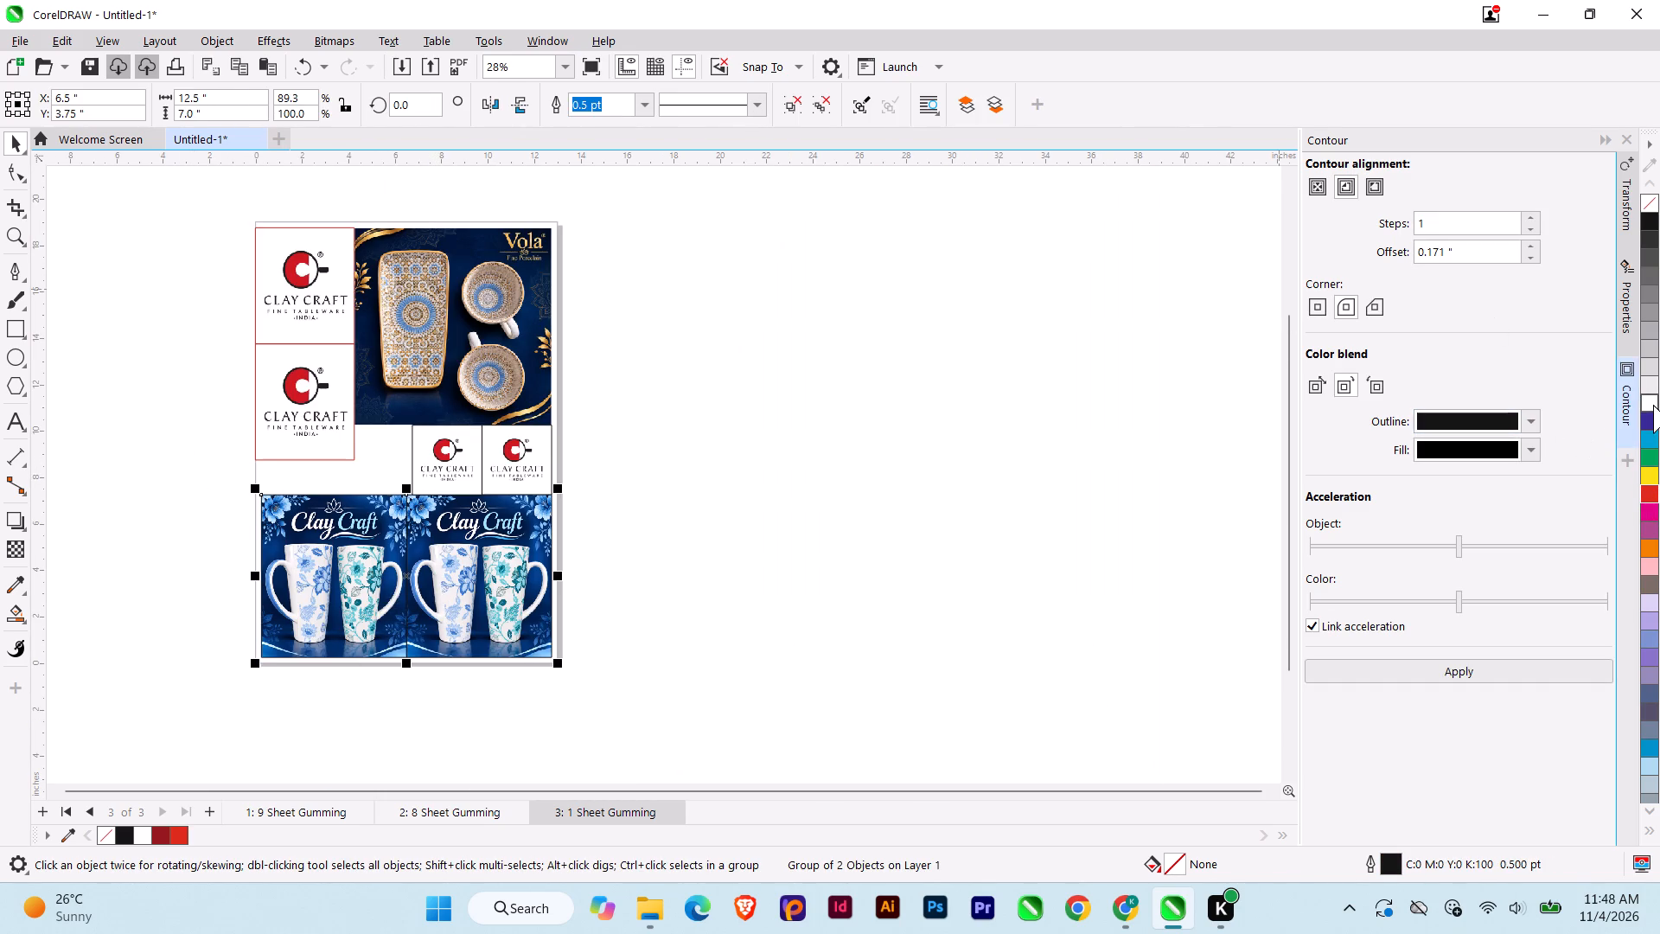
right_click(1653, 405)
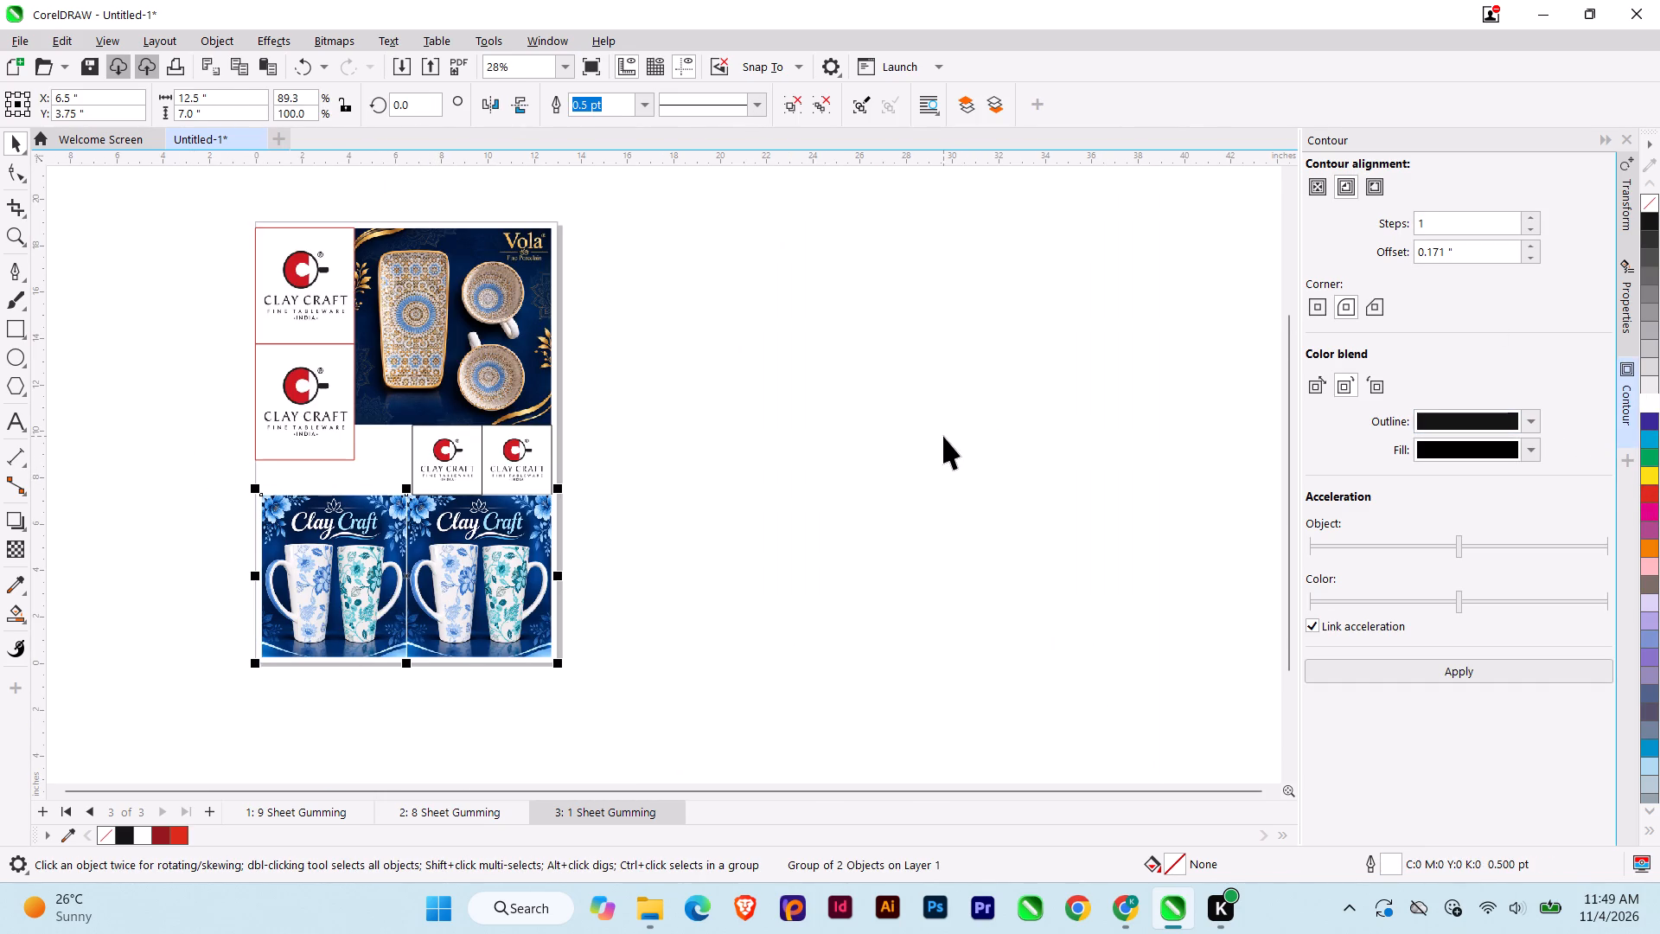
click(943, 436)
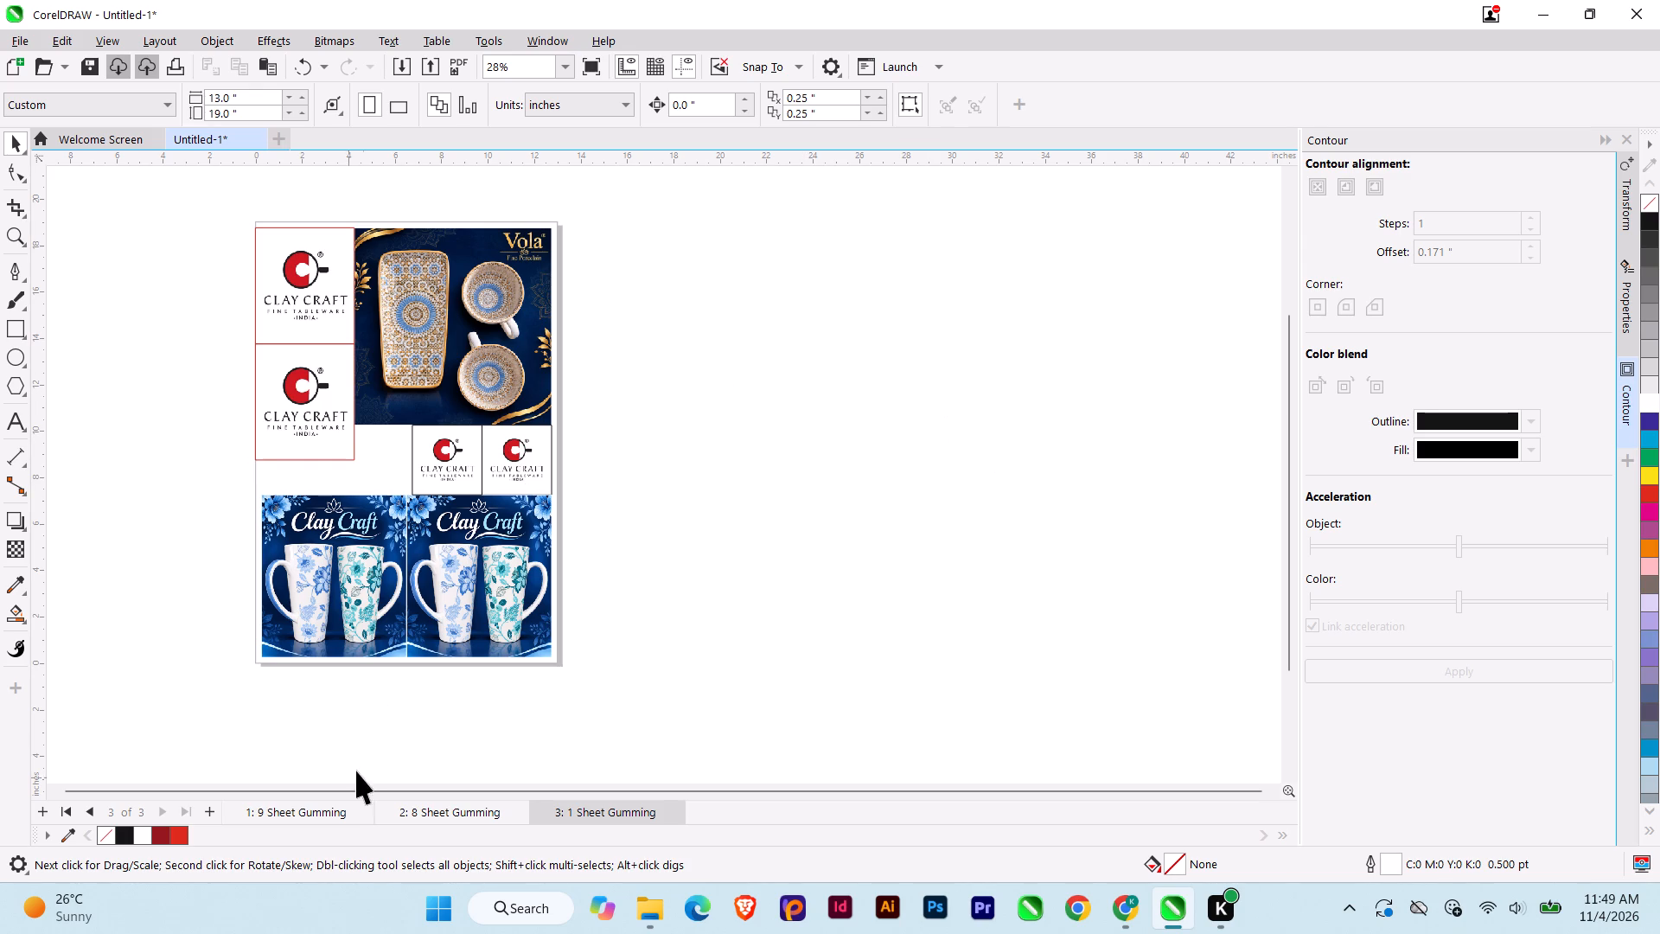
Change the outlines of all three floral gift cards inside the 9 Sheet Gumming group to white.
click(326, 825)
click(320, 807)
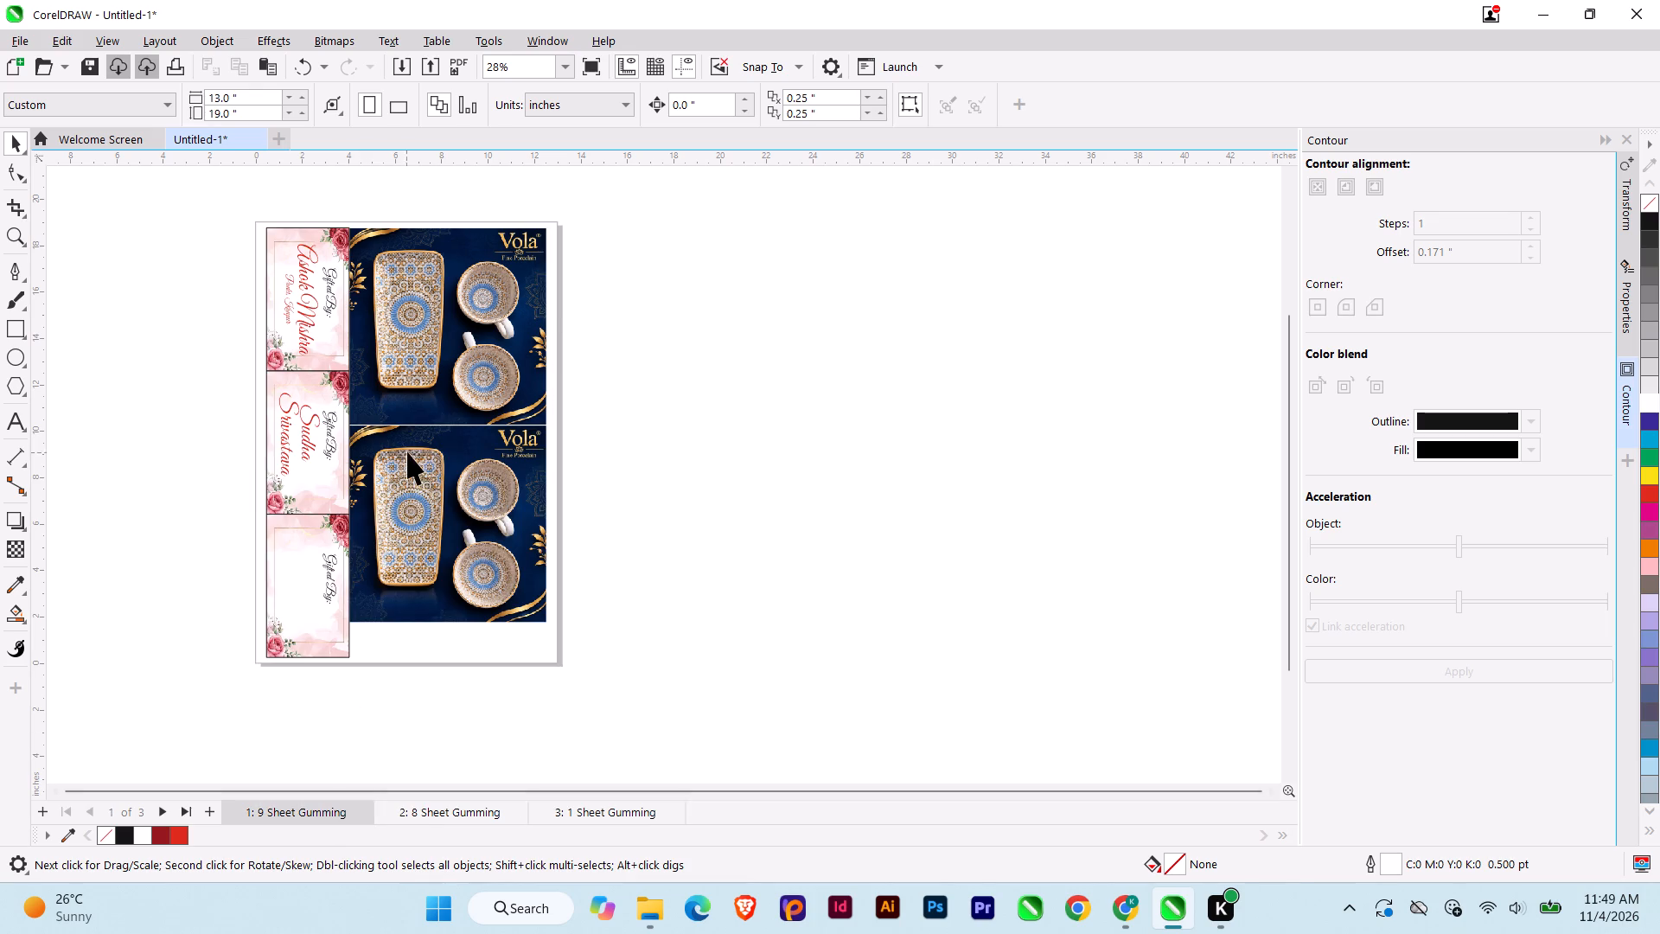
click(300, 588)
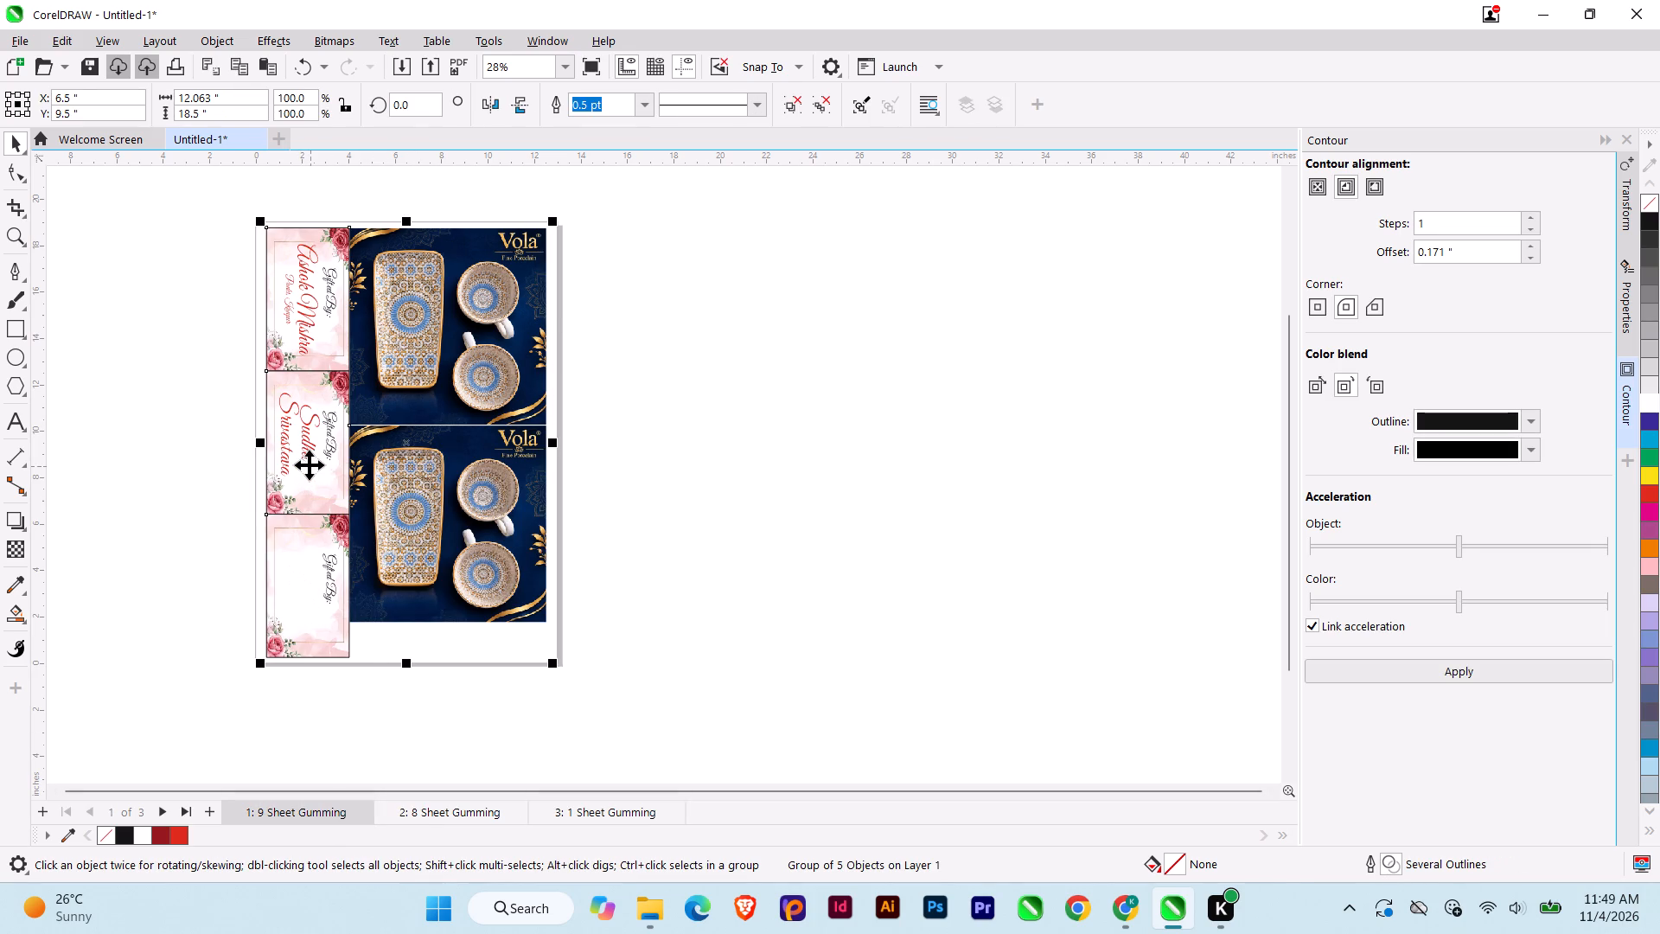
ctrl+click(307, 464)
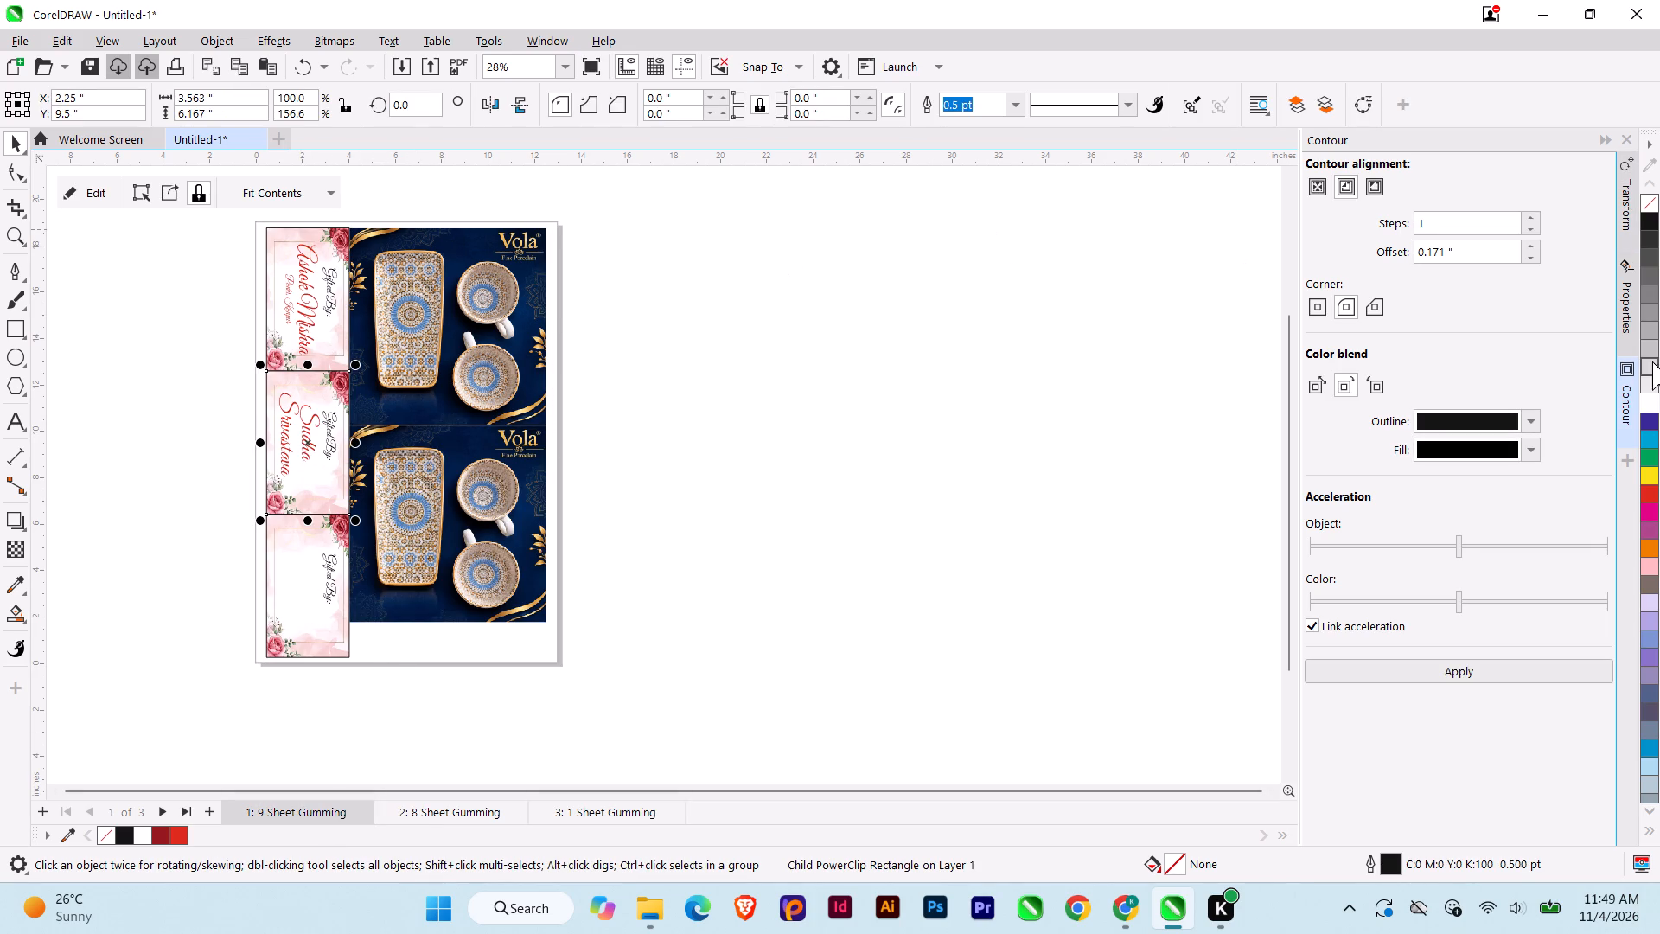
right_click(1651, 396)
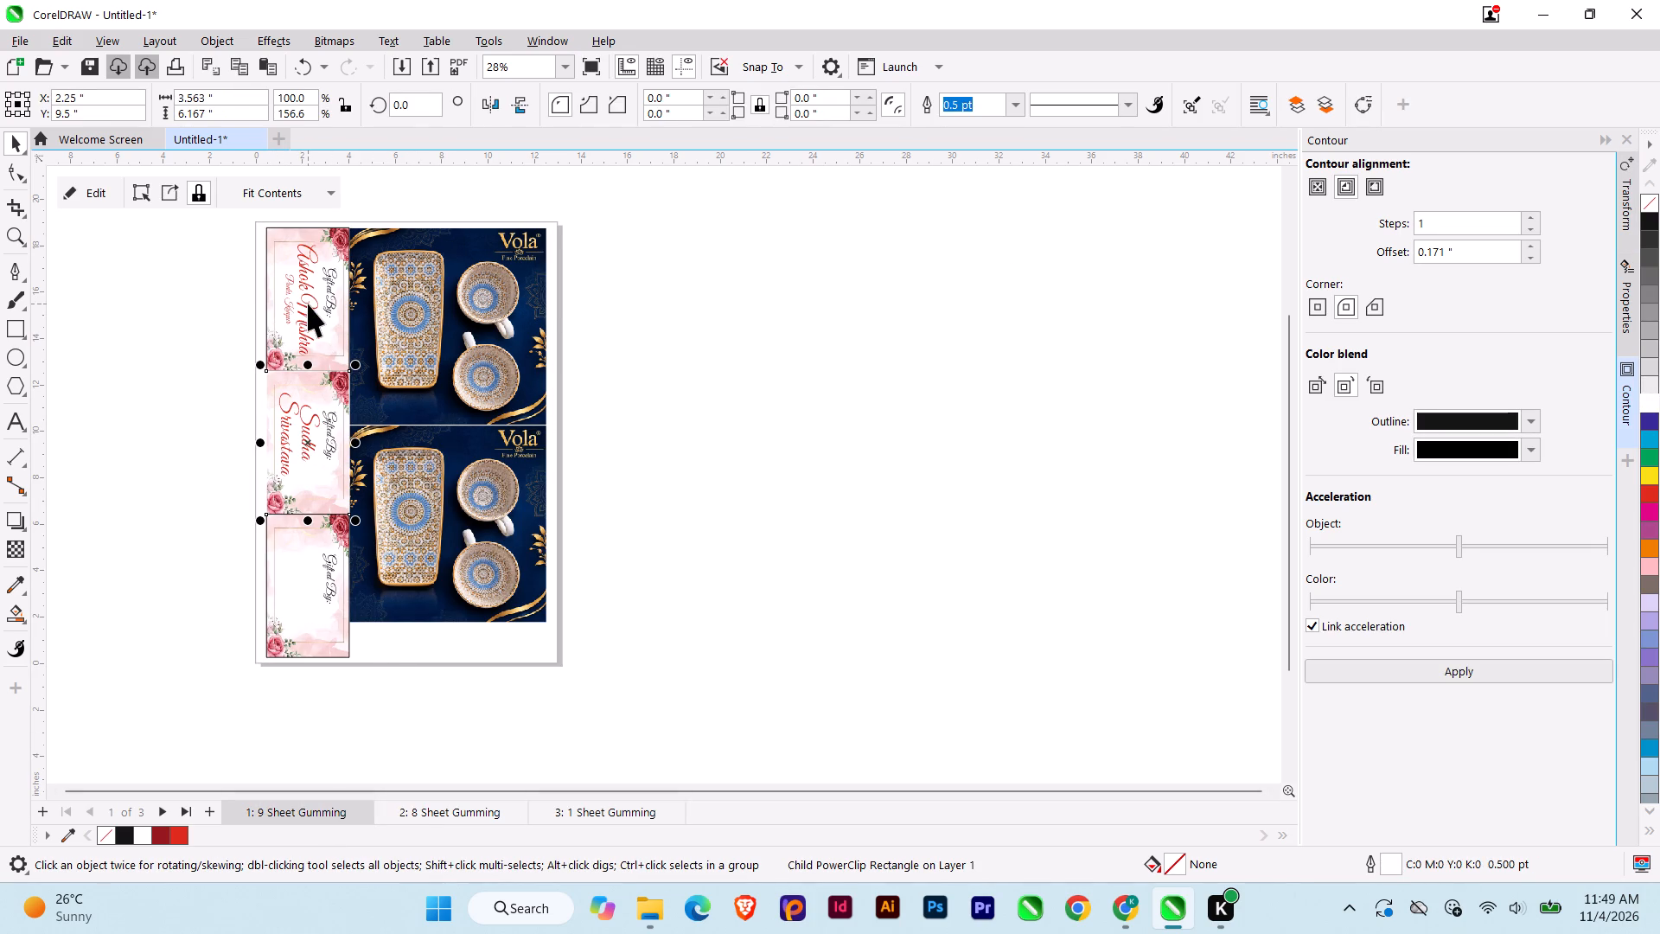
ctrl+click(308, 304)
key(ctrl+r)
ctrl+click(301, 636)
key(ctrl+r)
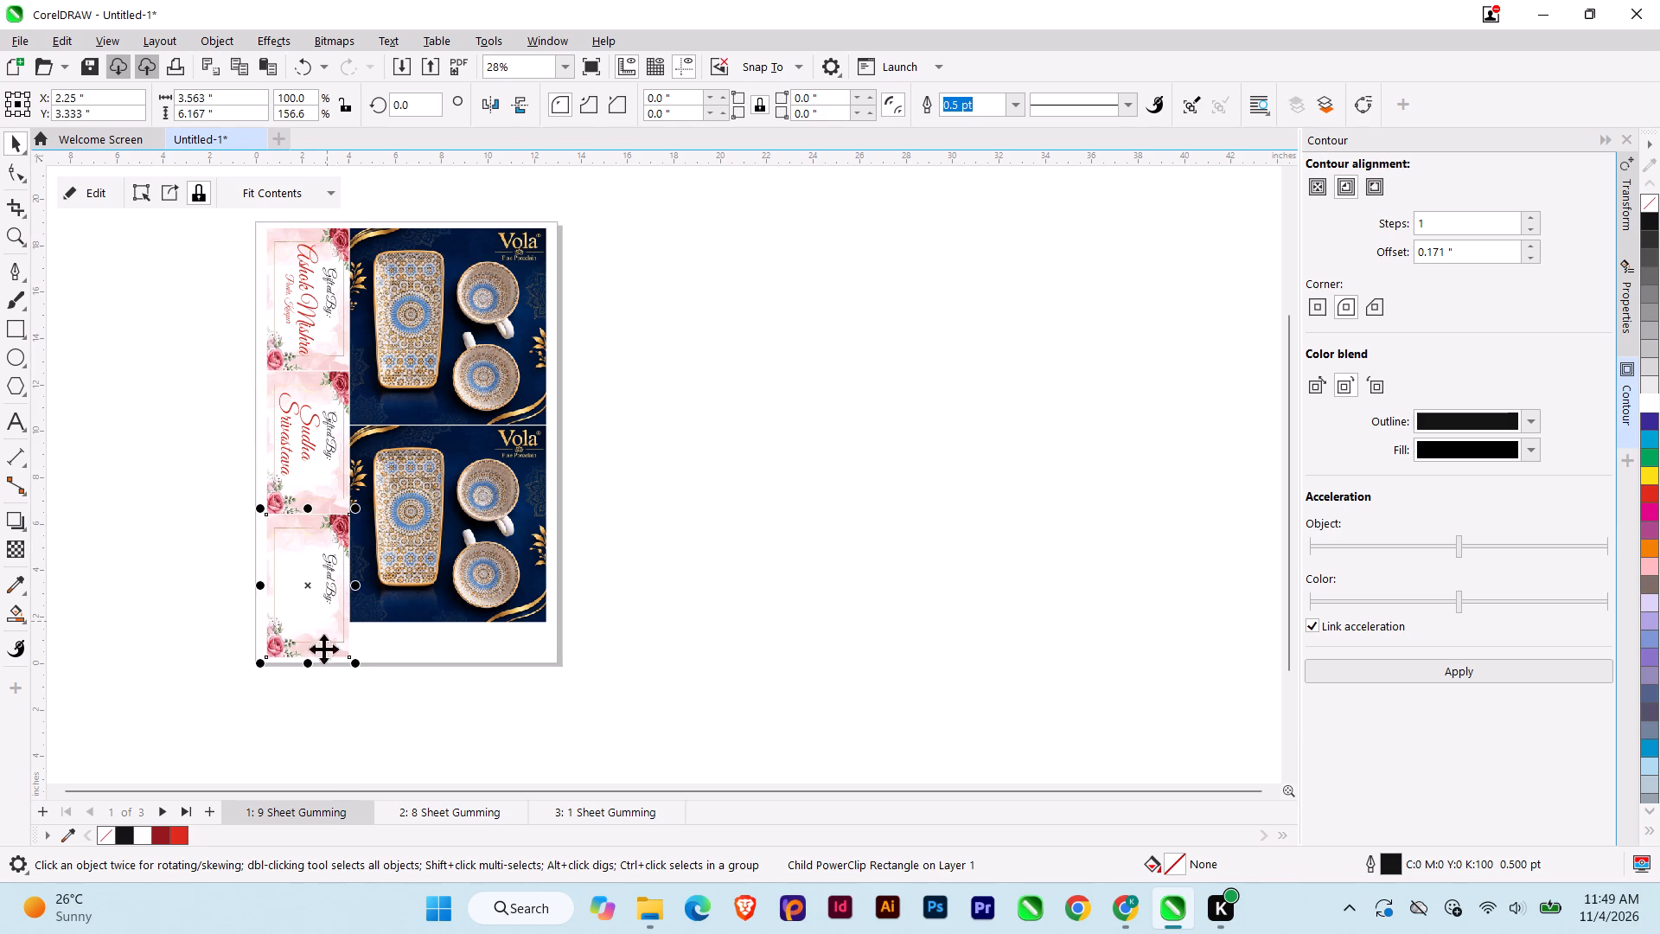
Check the green card column on the 8 Sheet Gumming page, and return to the 9 Sheet Gumming page.
click(415, 808)
ctrl+click(309, 609)
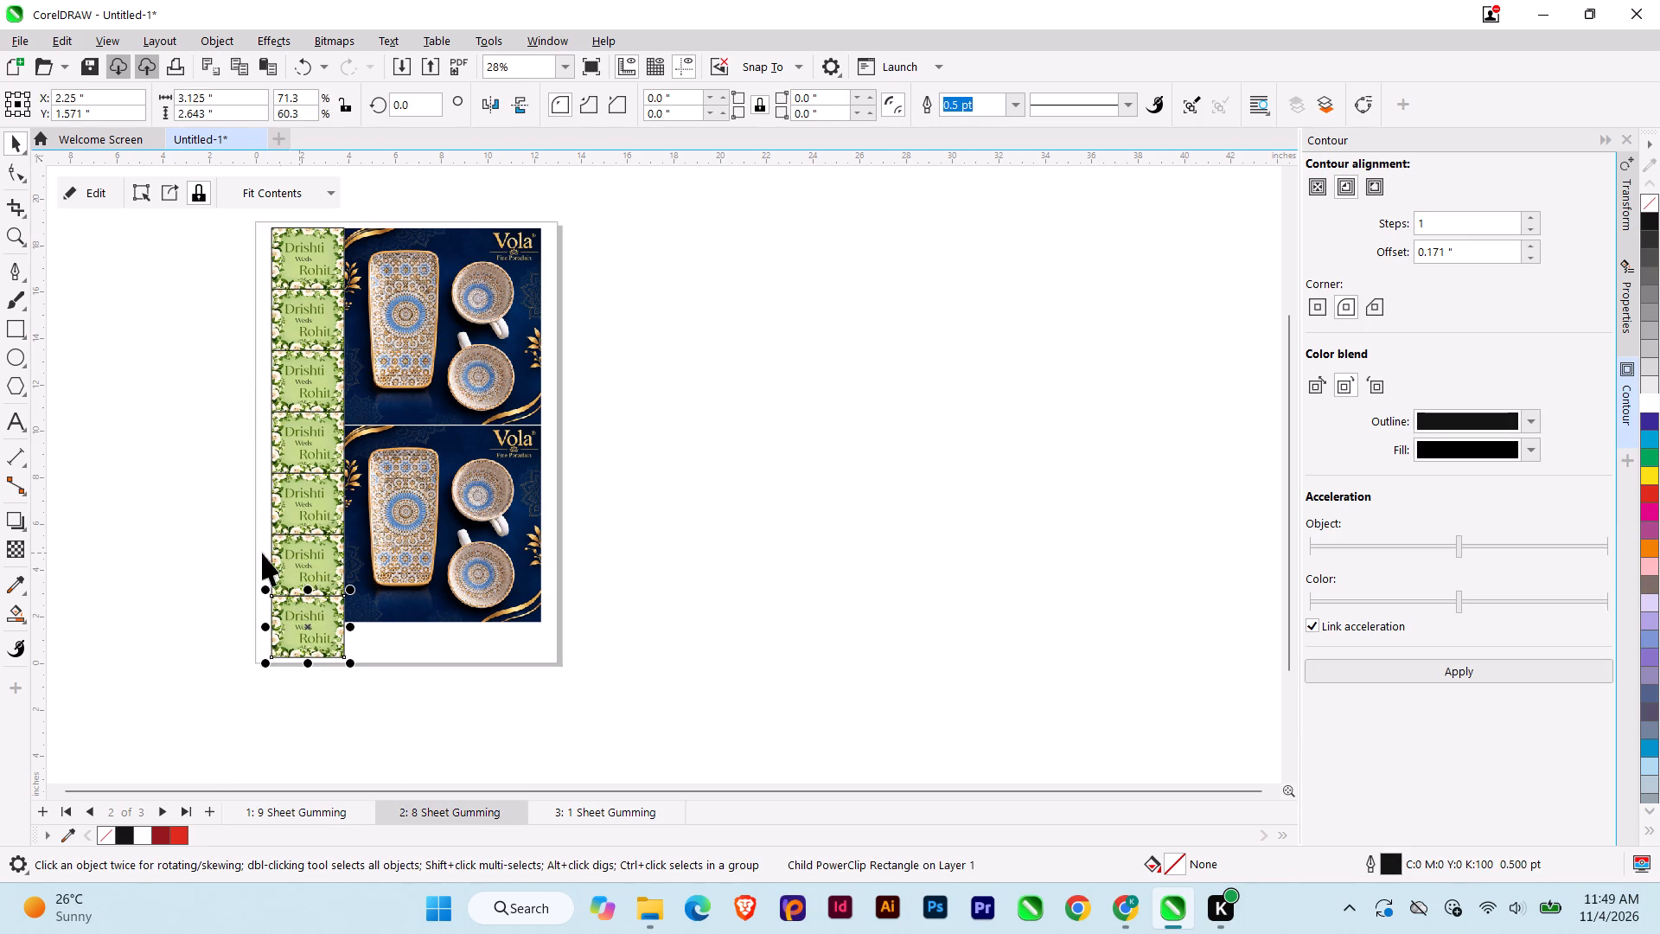
click(191, 537)
click(317, 813)
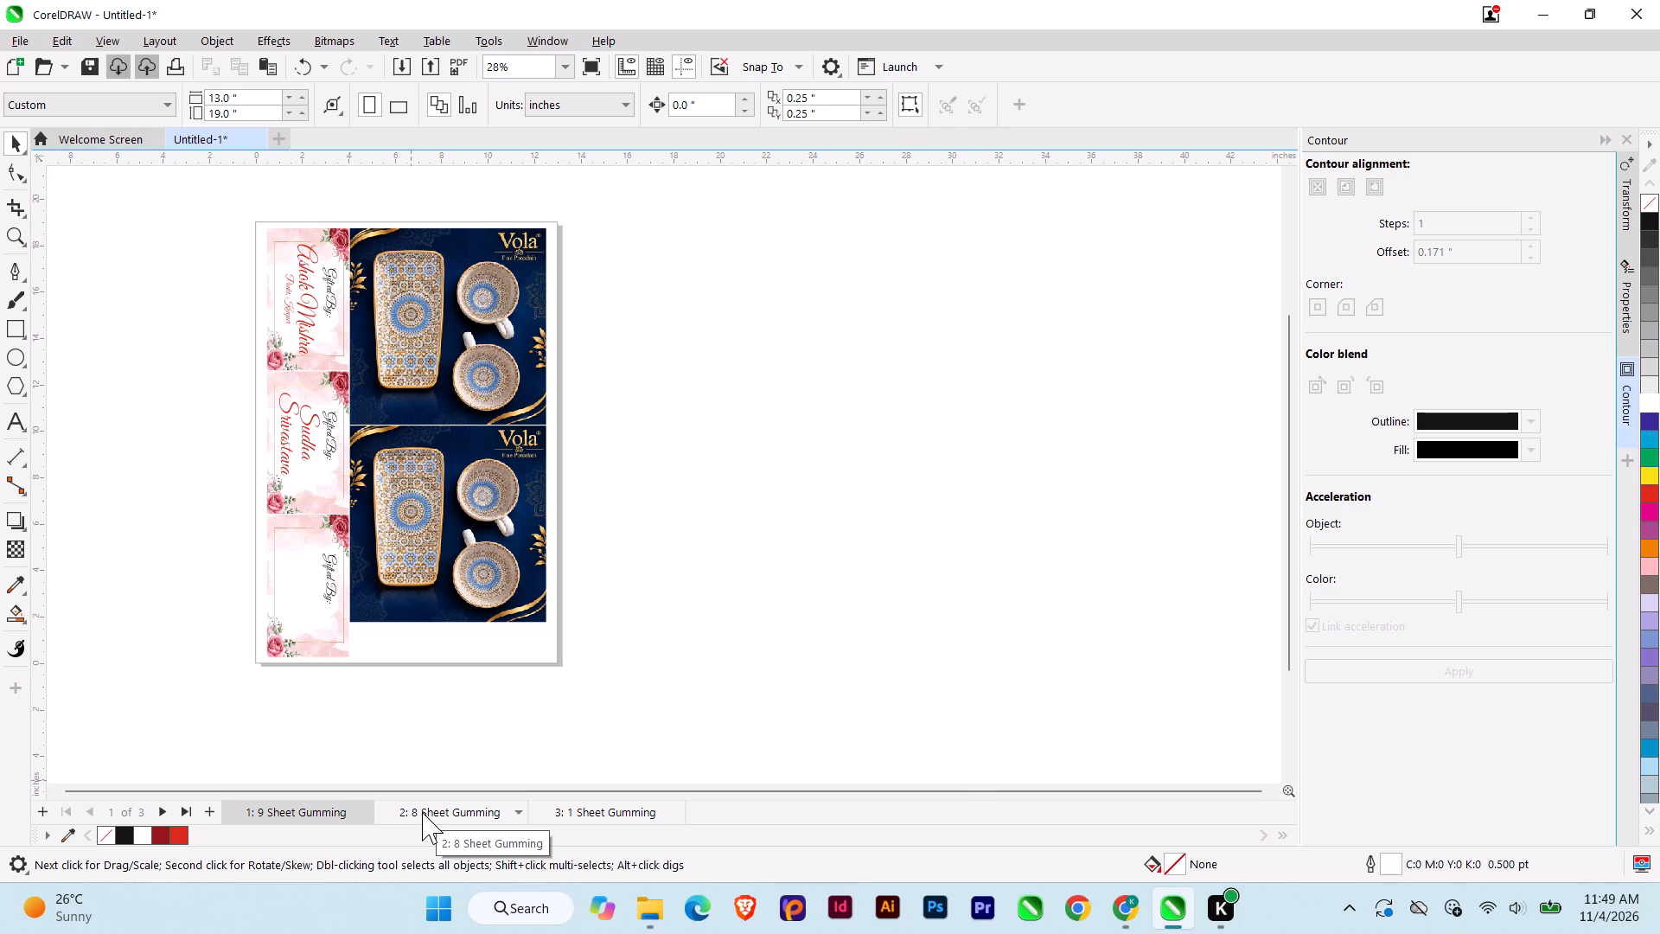
click(733, 588)
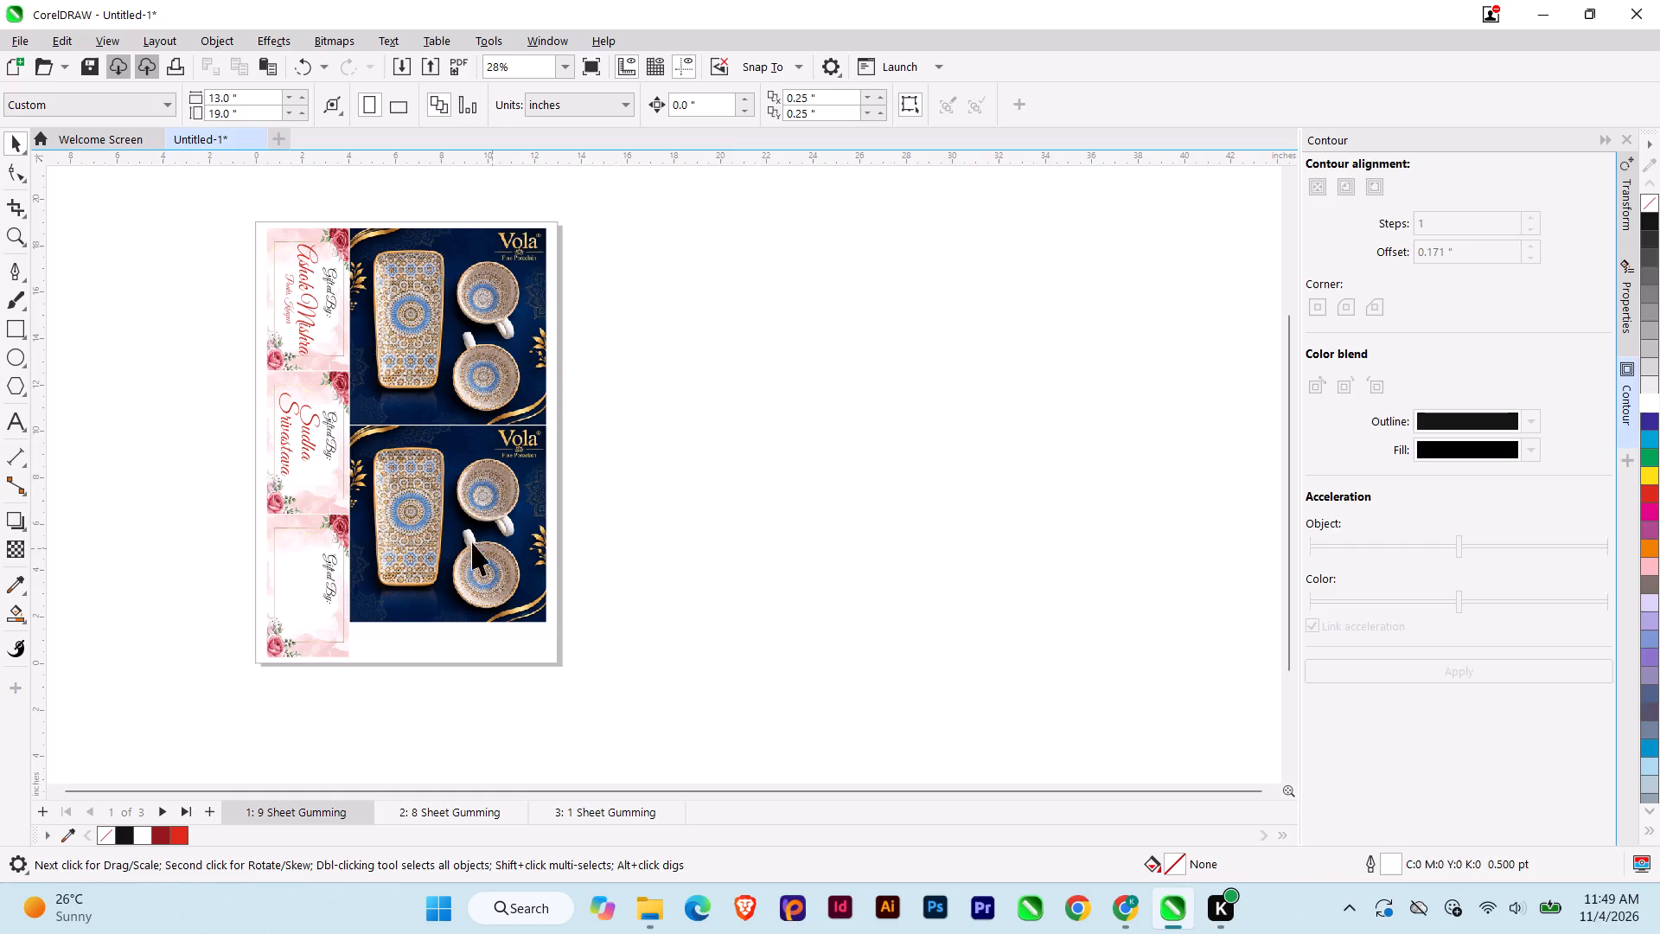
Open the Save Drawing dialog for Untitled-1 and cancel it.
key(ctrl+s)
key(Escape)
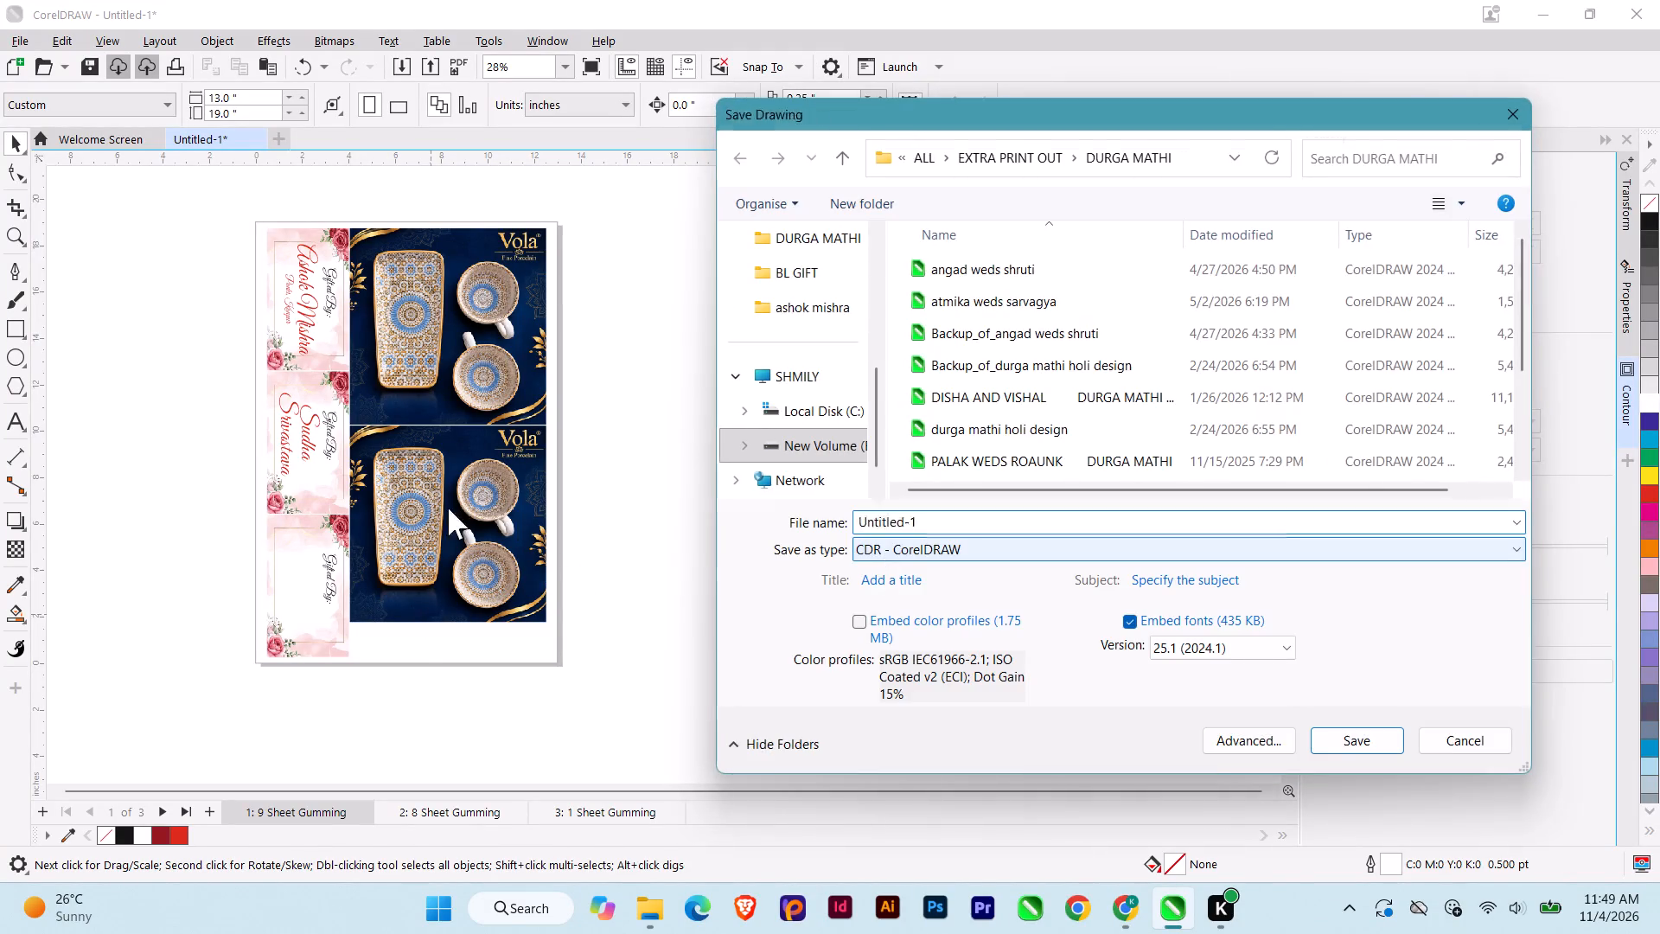
Ungroup all objects in the group of floral gift cards and mug designs on the 9 Sheet Gumming page.
double_click(305, 445)
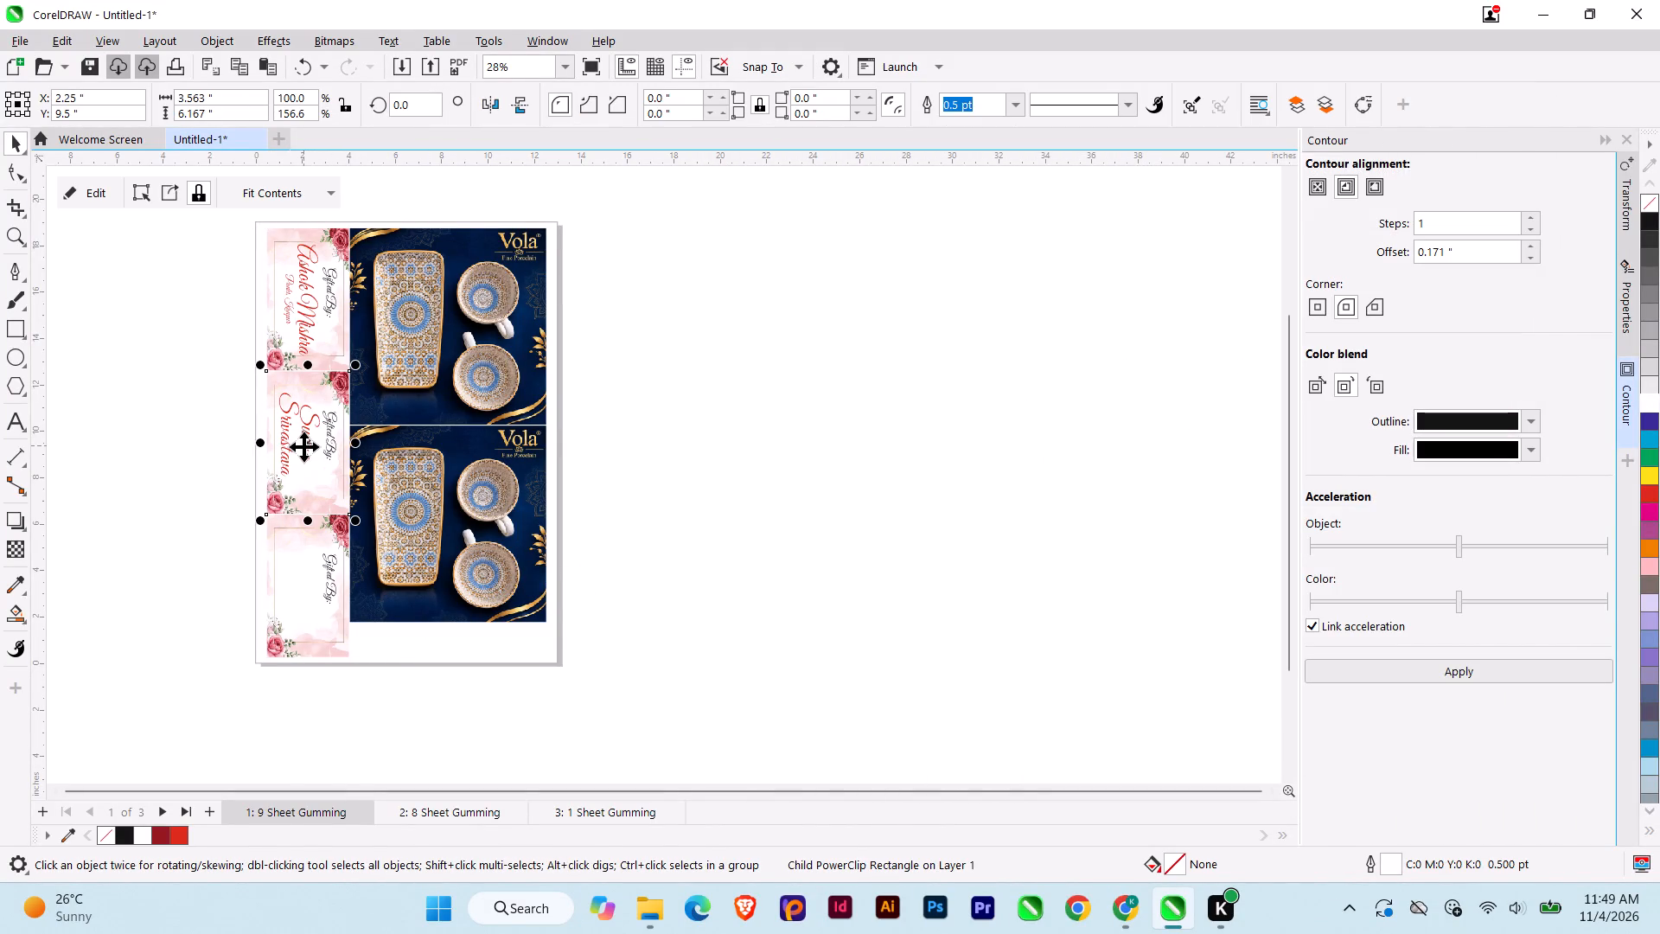
ctrl+click(303, 446)
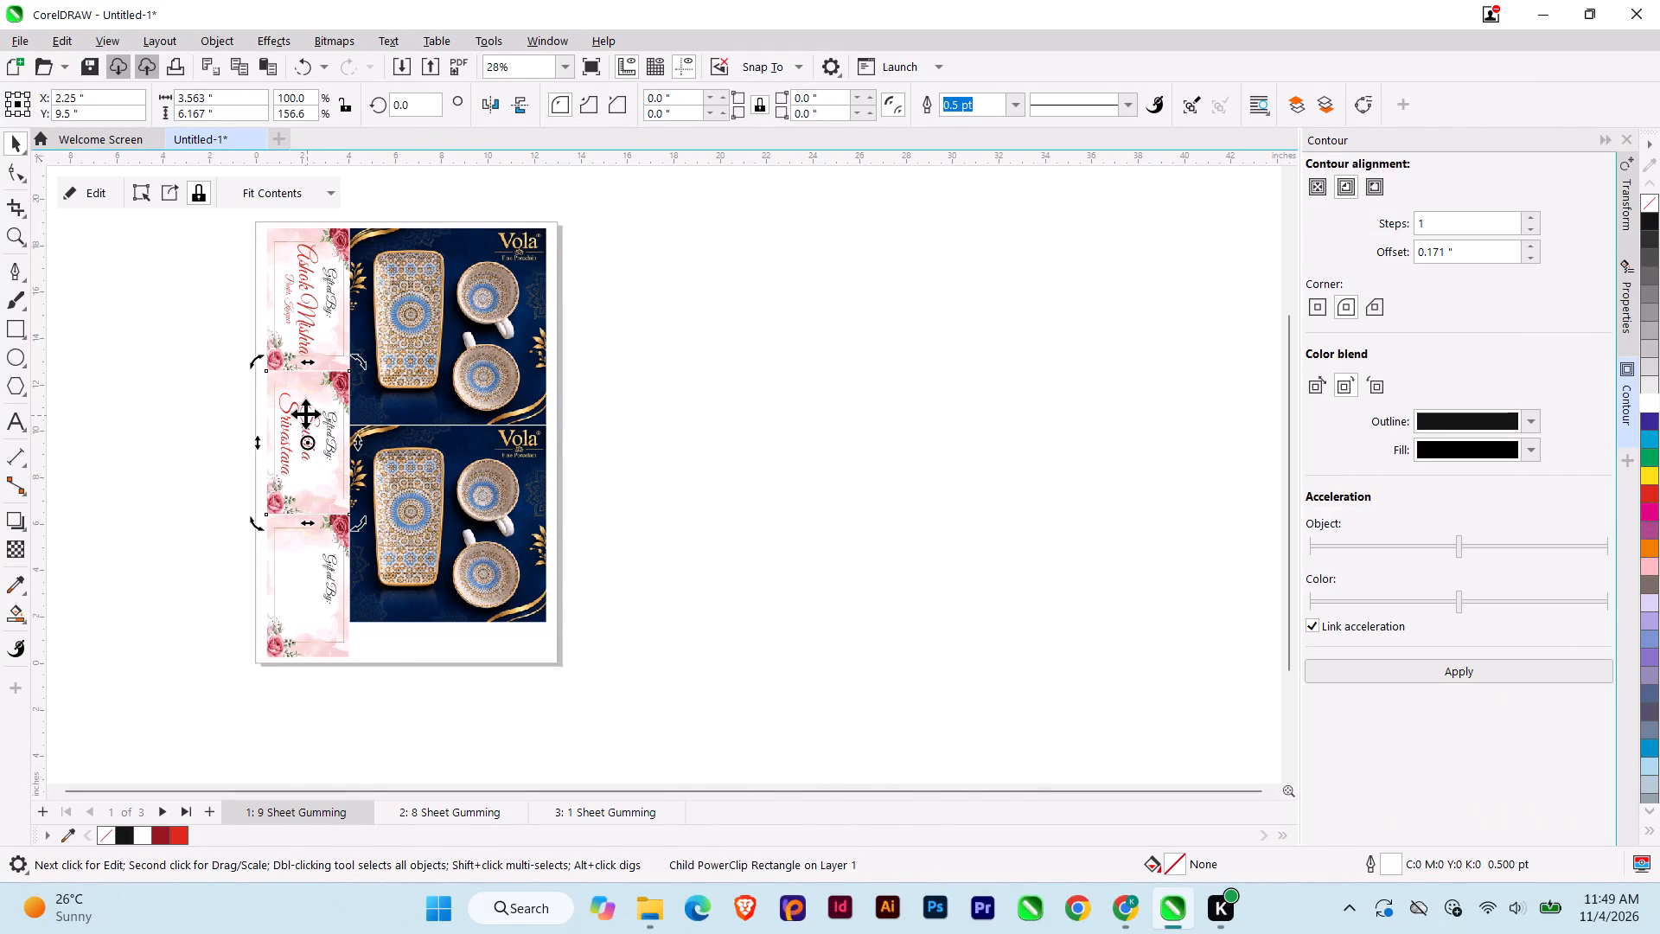
alt+click(305, 413)
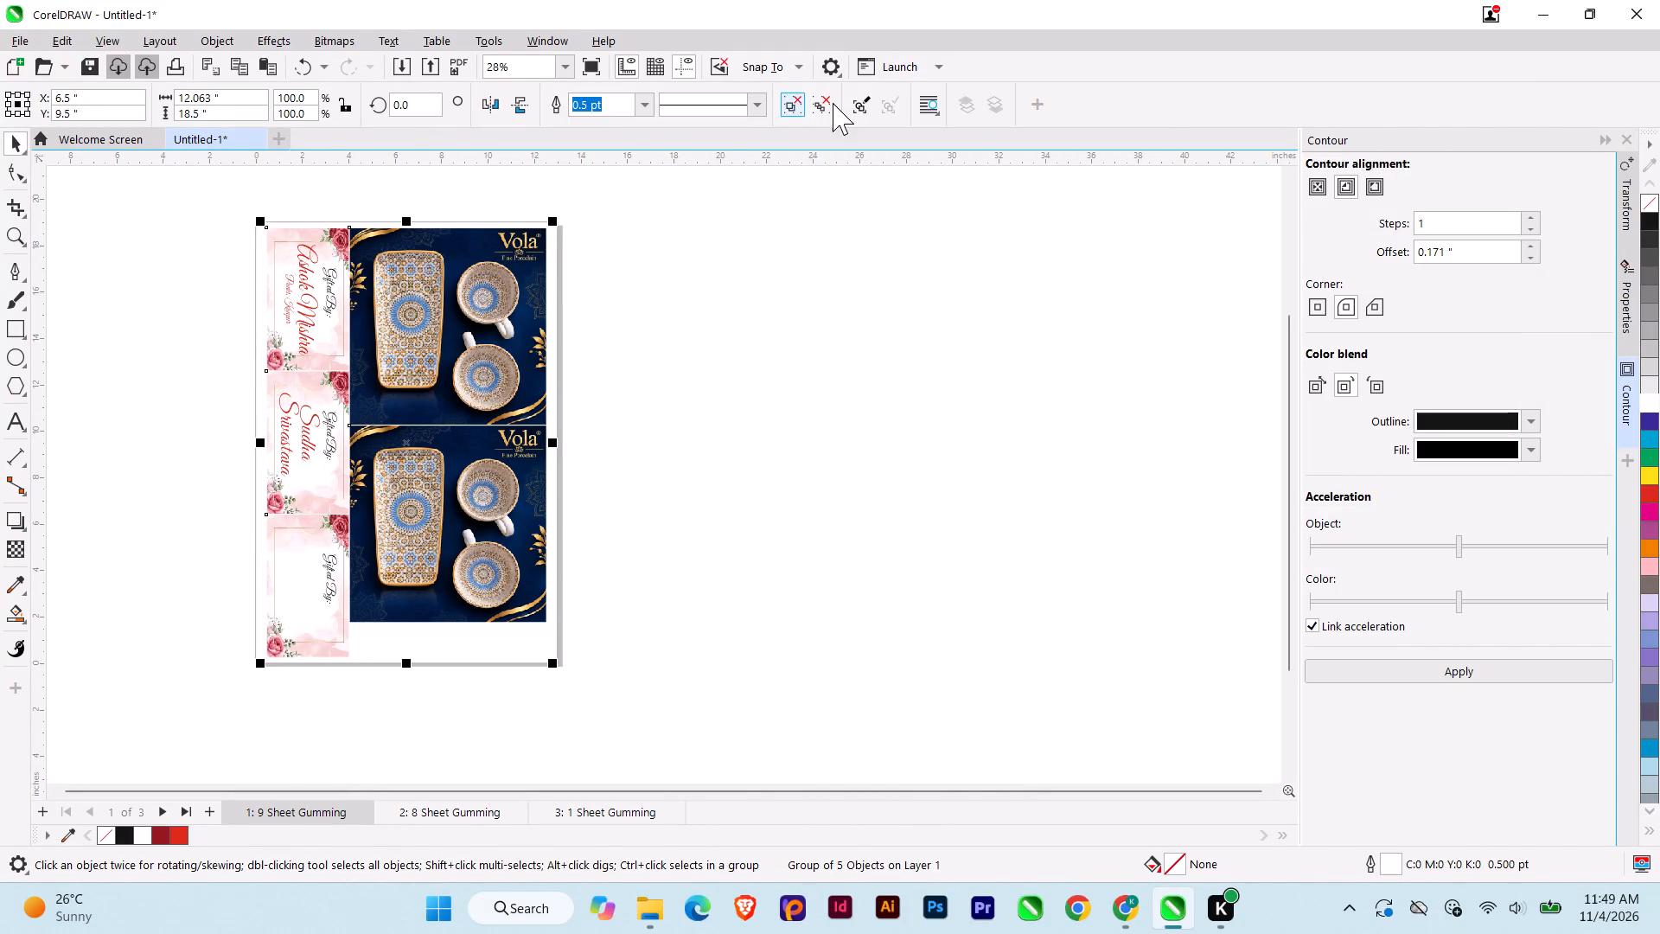
click(833, 103)
middle_drag(750, 357, 895, 374)
scroll(903, 374, up, 1)
click(903, 375)
Convert the red name and the "Gifted By:" text inside the middle floral gift card's PowerClip to curves.
click(382, 469)
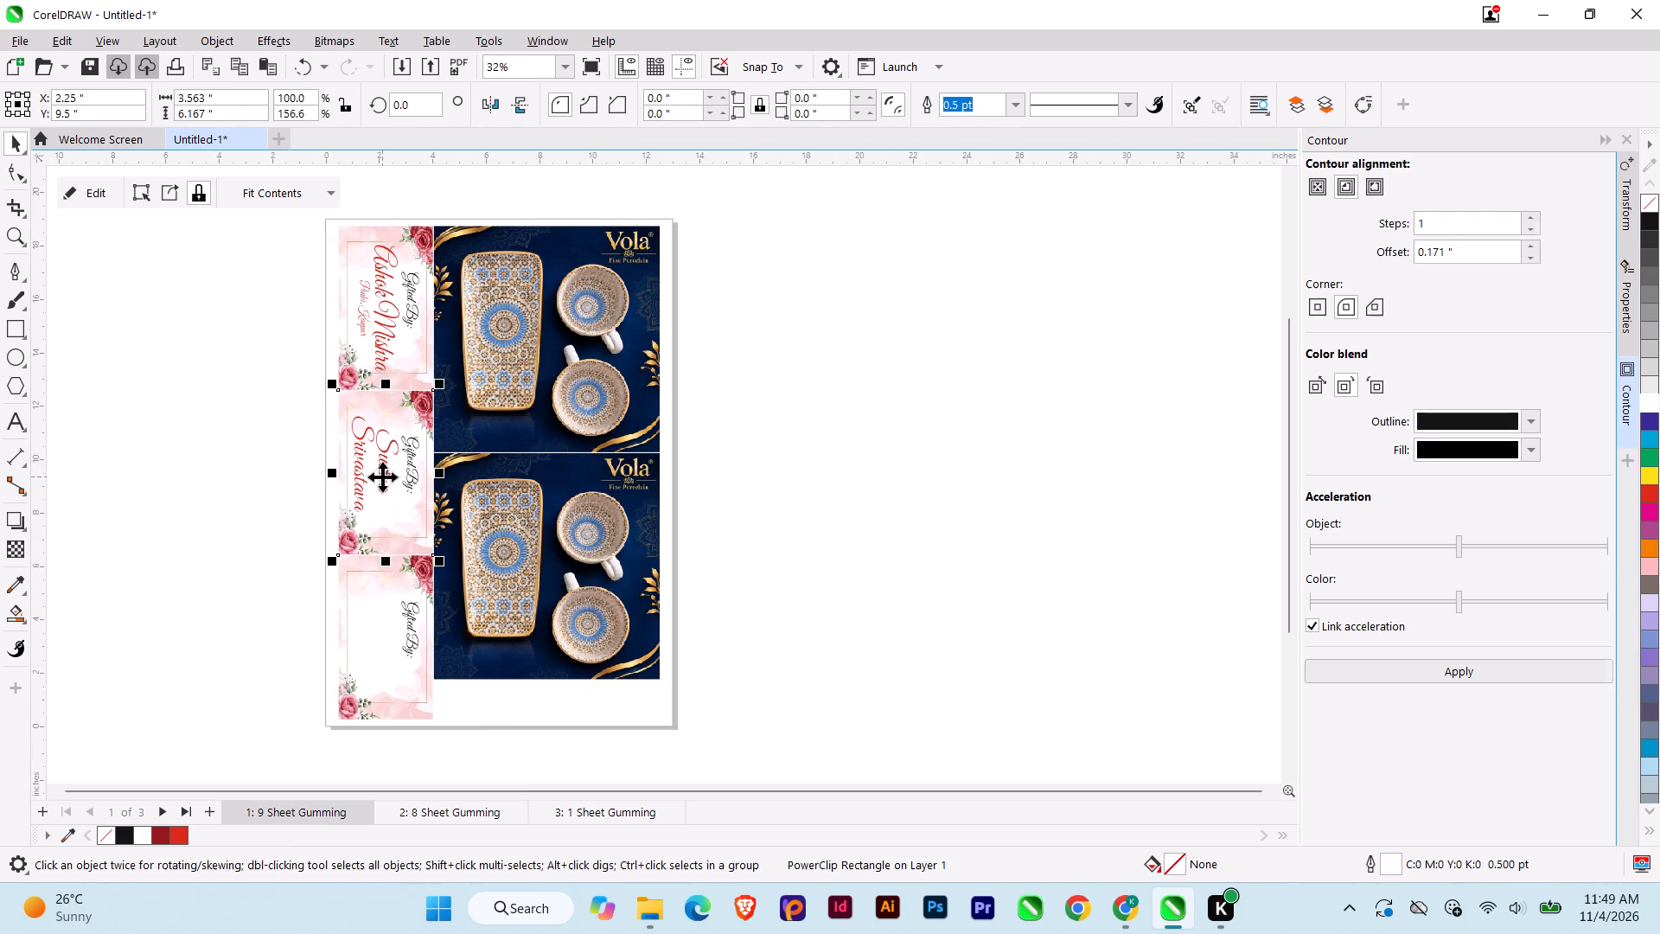
double_click(382, 477)
scroll(382, 477, up, 6)
click(382, 477)
key(ctrl+q)
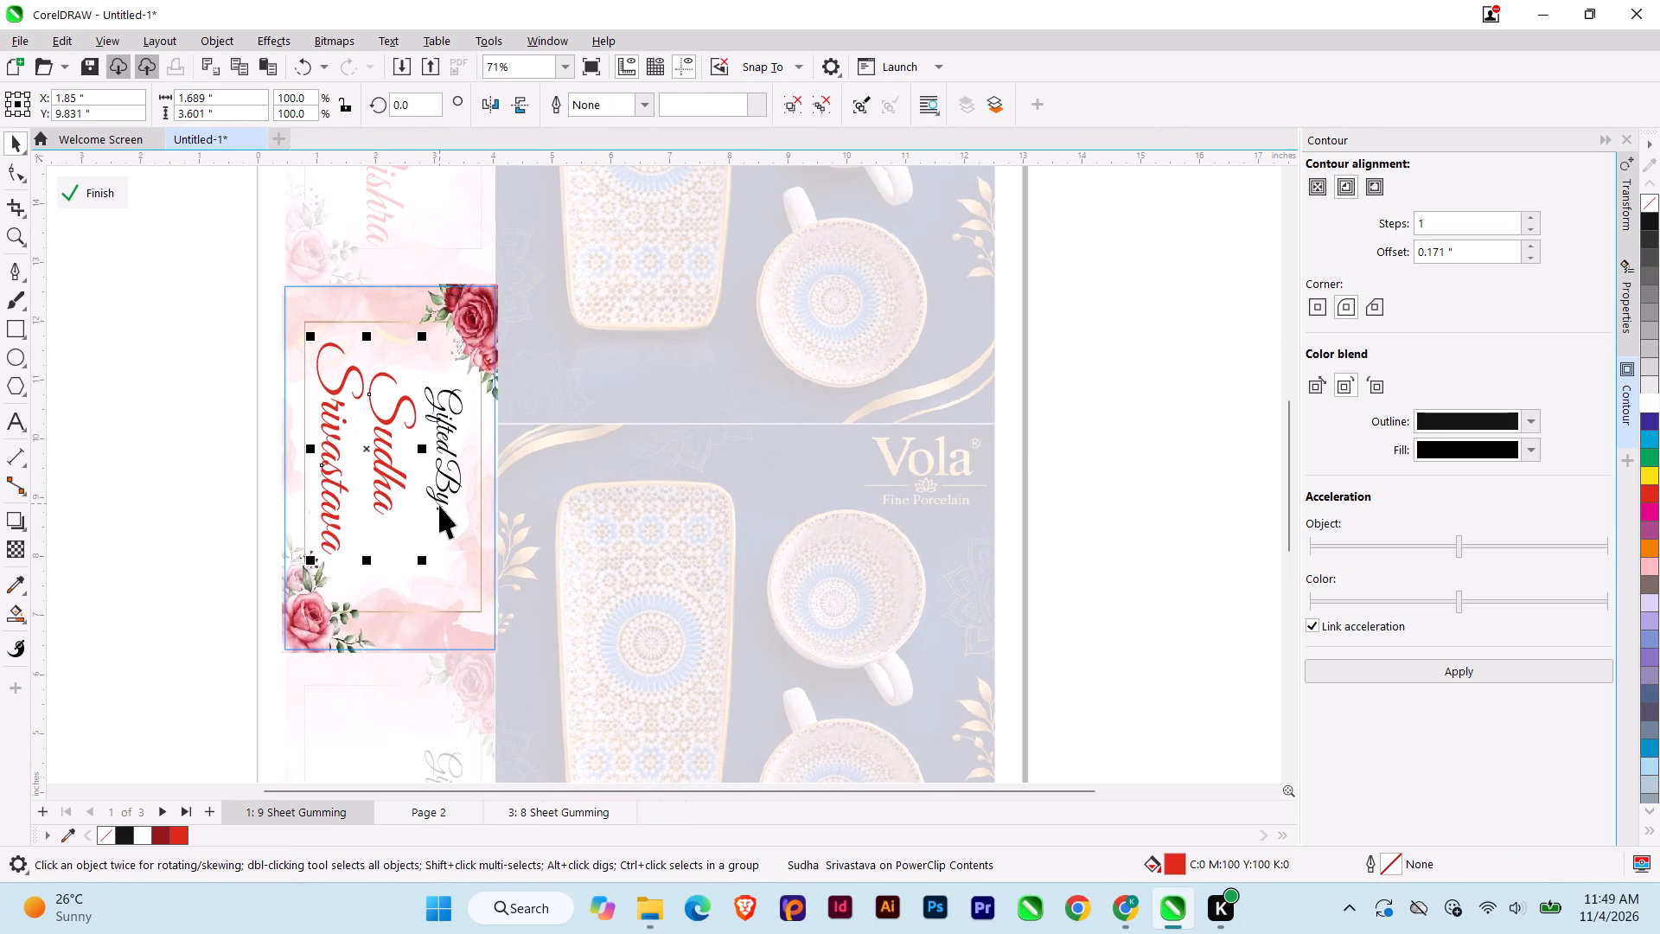
click(439, 502)
key(ctrl+q)
ctrl+double_click(199, 509)
Convert the red name-and-place text group and the "Gifted By:" text inside the top floral gift card's PowerClip to curves.
scroll(314, 393, up, 1)
middle_drag(314, 395, 366, 586)
double_click(431, 393)
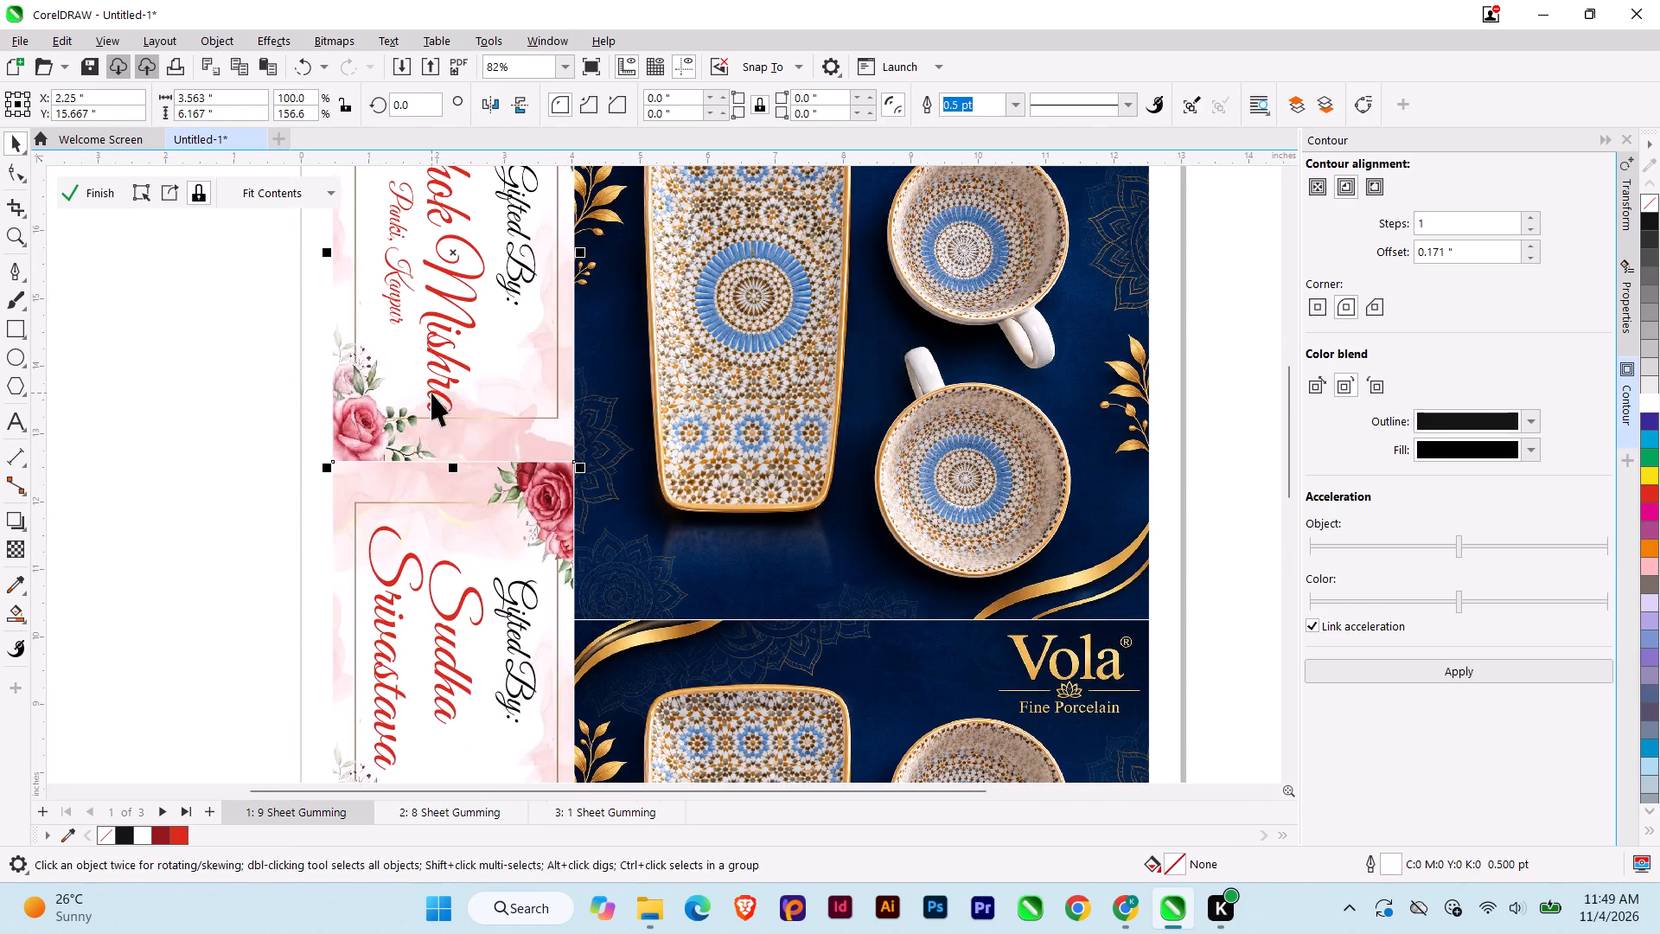
scroll(436, 382, up, 1)
middle_drag(444, 387, 445, 624)
click(446, 602)
key(ctrl+q)
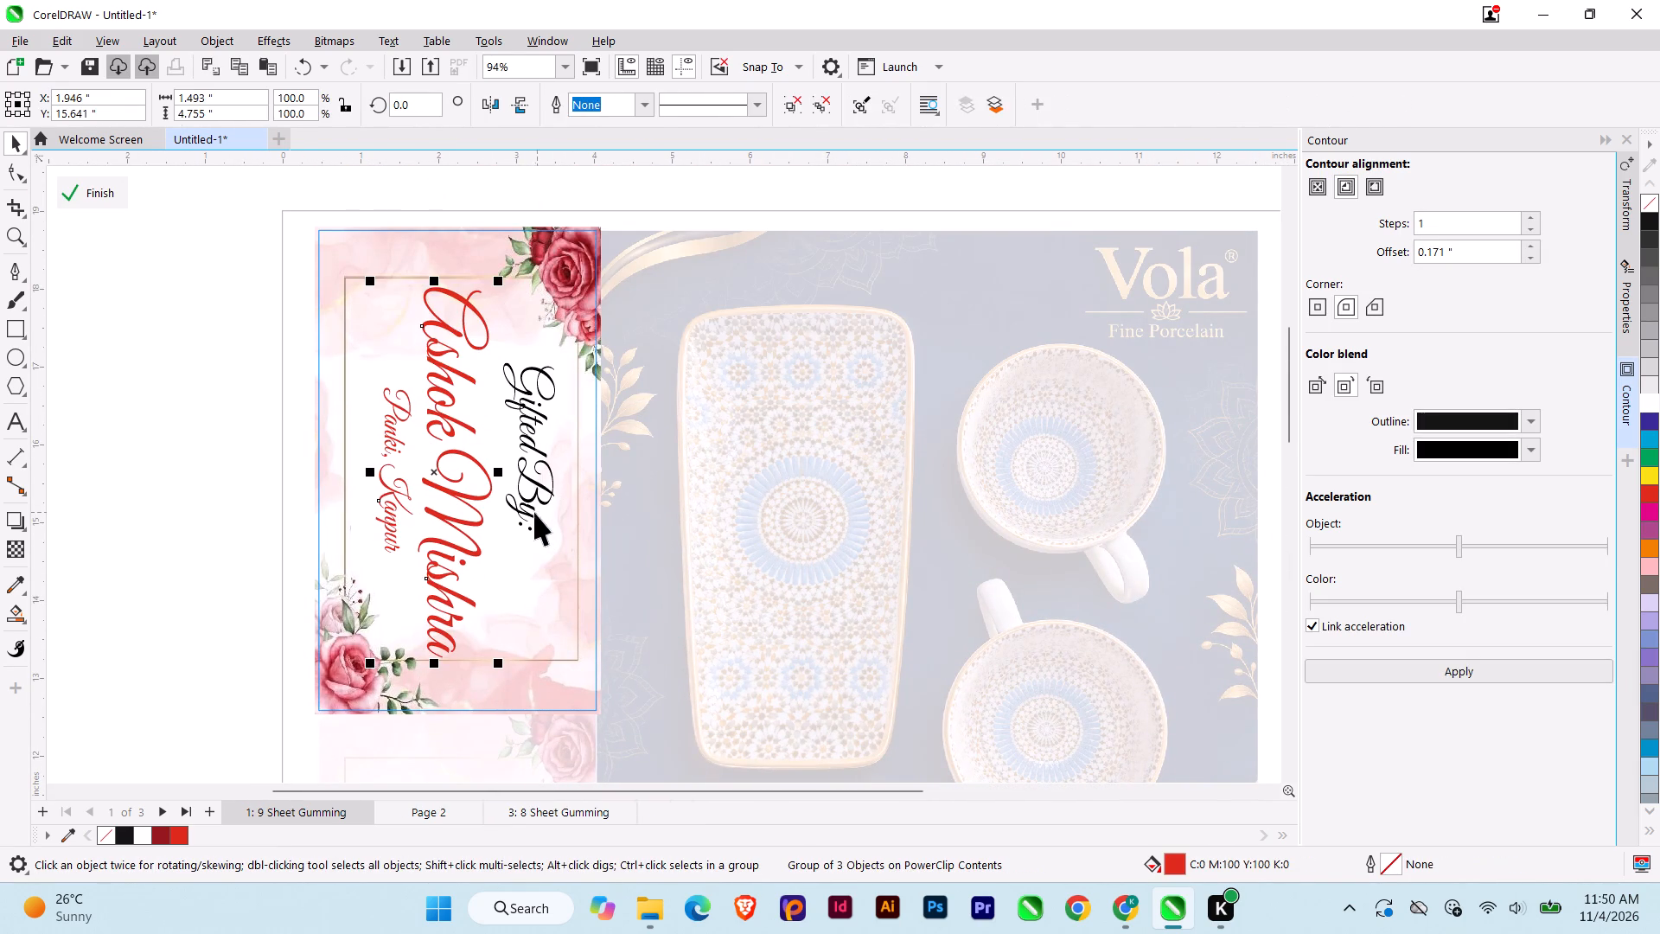
click(527, 515)
key(ctrl+q)
ctrl+double_click(215, 550)
Inspect the text inside the top green card's PowerClip on the 8 Sheet Gumming page to check whether it is curves.
click(418, 812)
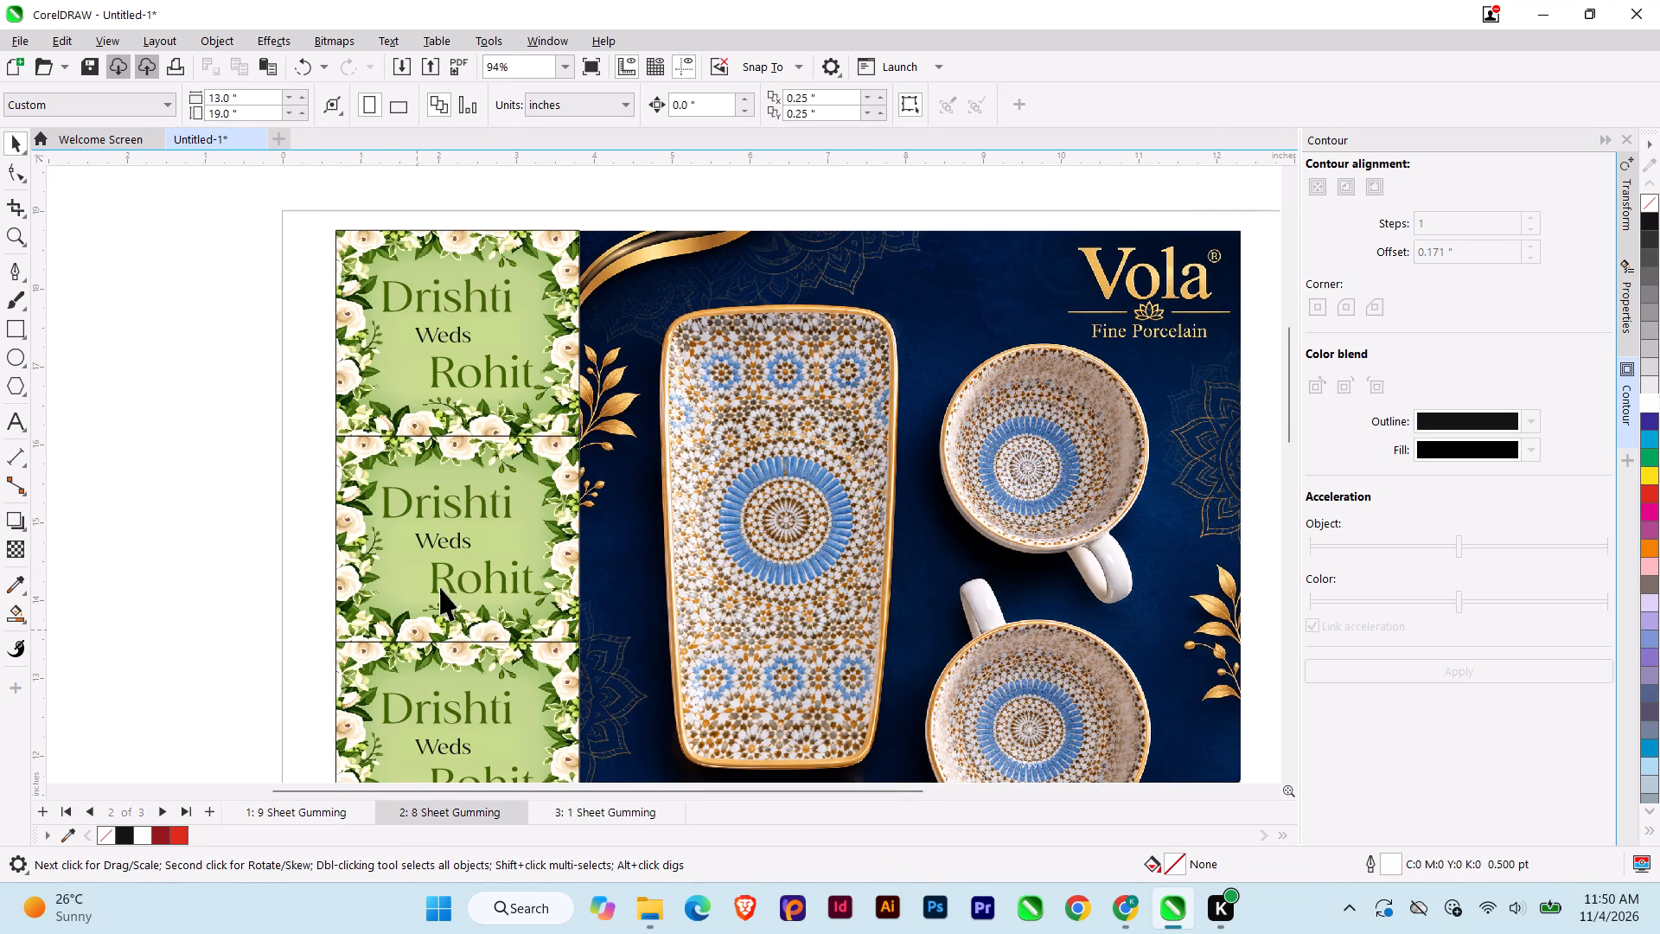
middle_drag(447, 575, 441, 566)
click(432, 363)
triple_click(432, 368)
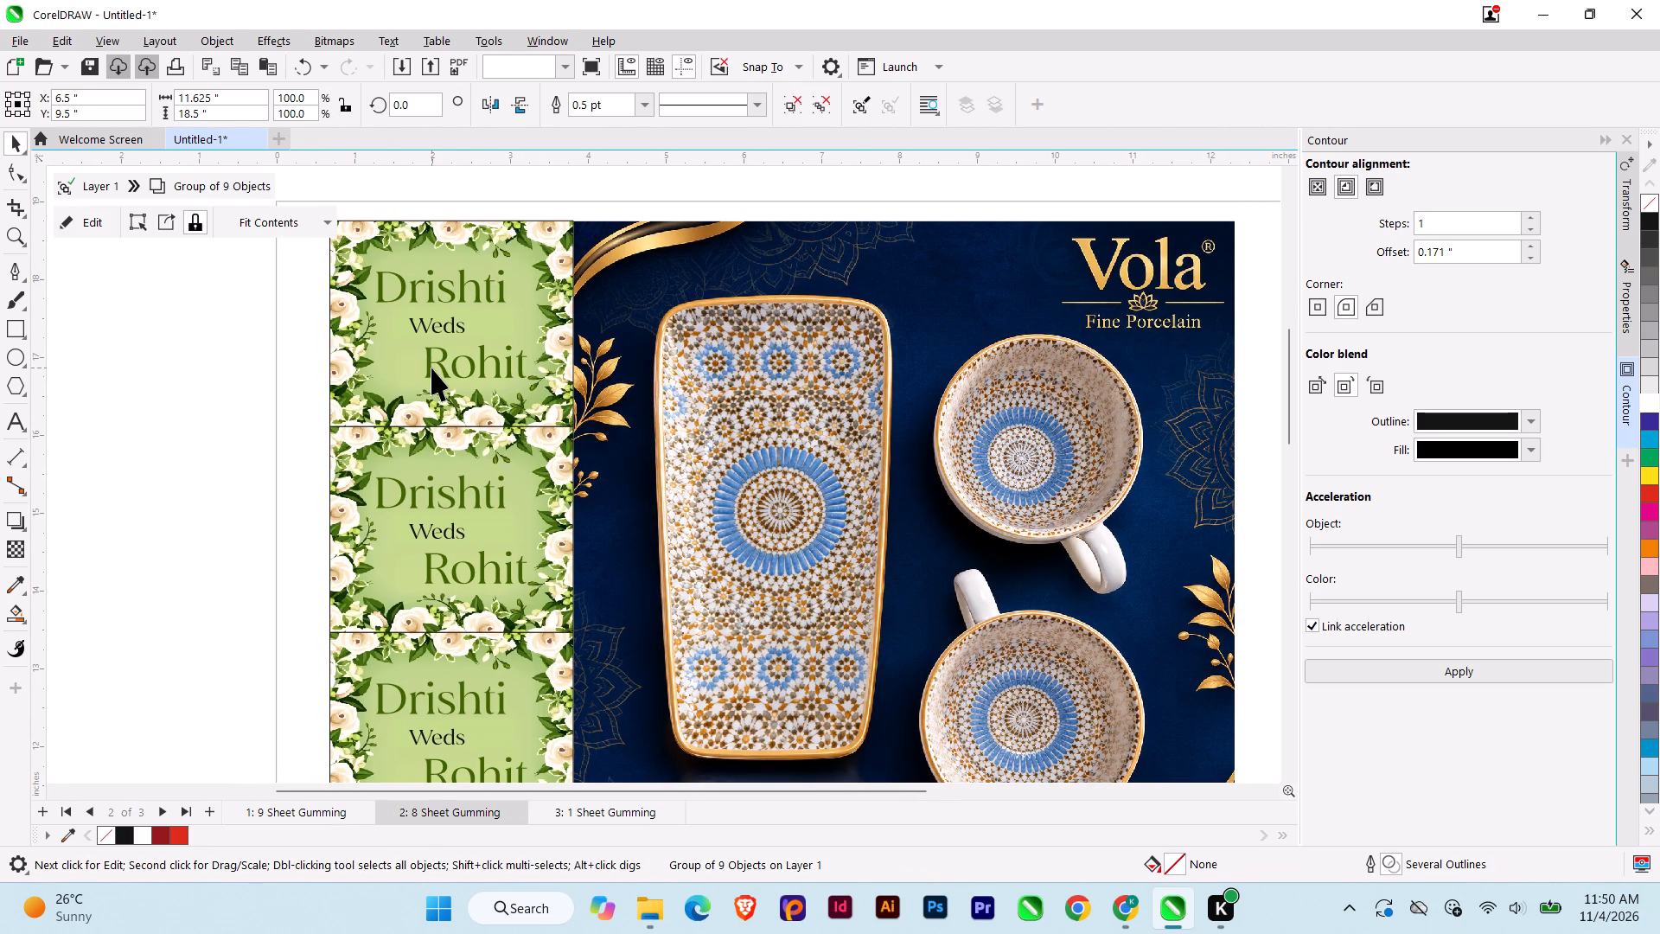
ctrl+click(431, 368)
click(431, 368)
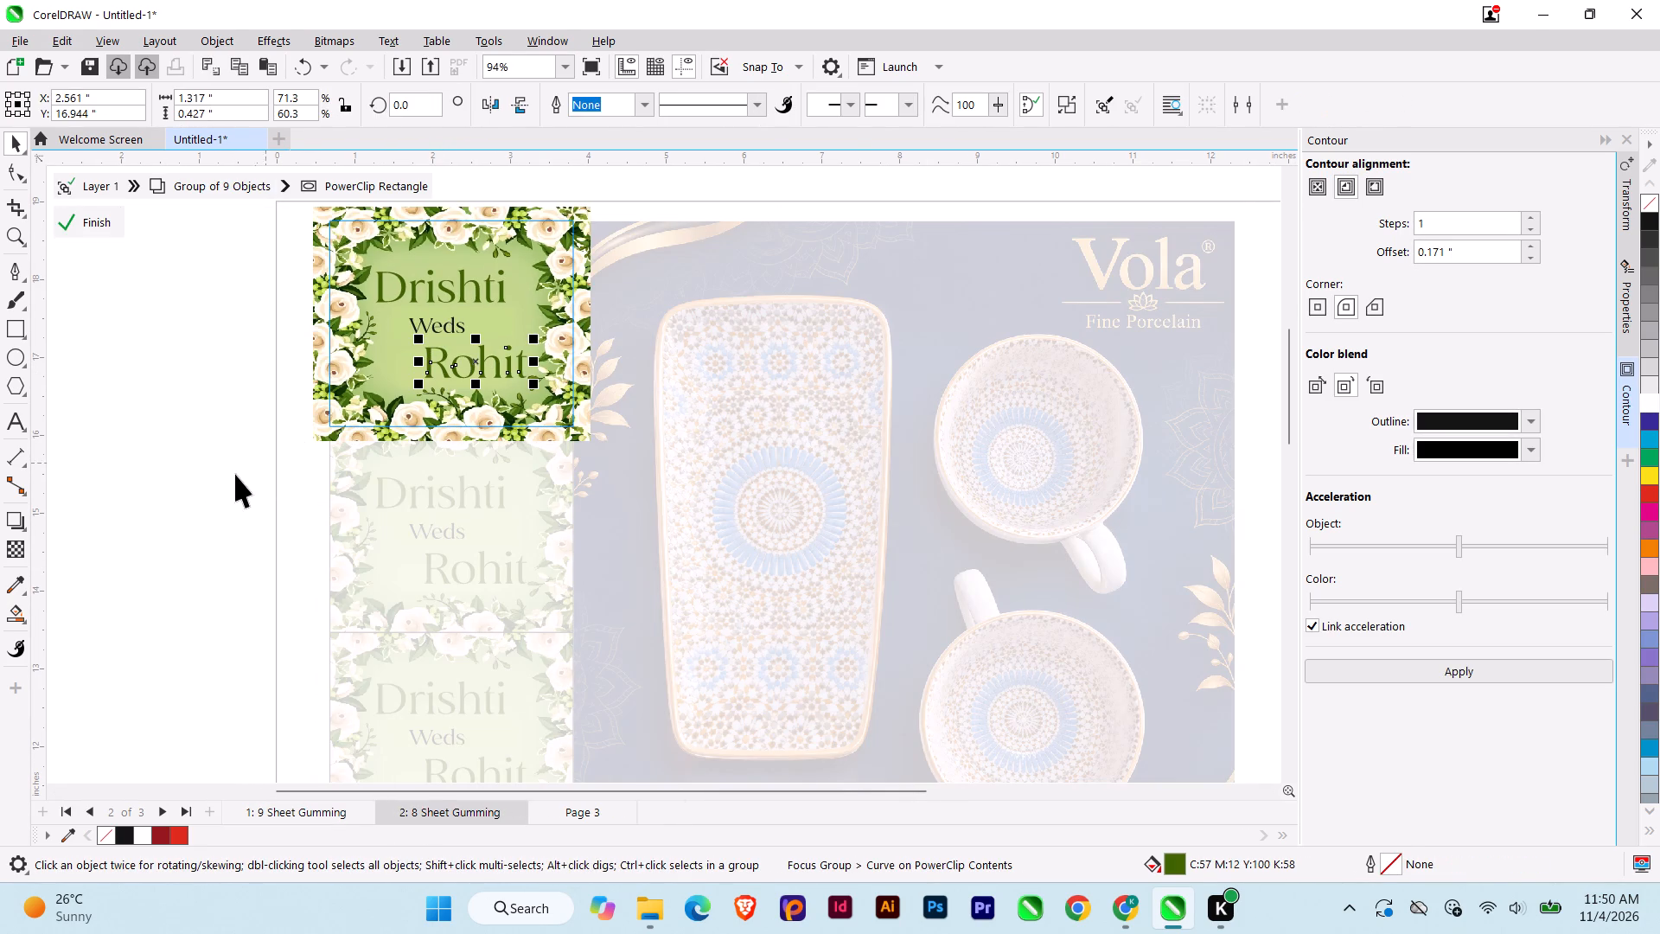
ctrl+triple_click(222, 481)
ctrl+click(221, 480)
scroll(251, 394, down, 10)
middle_drag(403, 533, 398, 466)
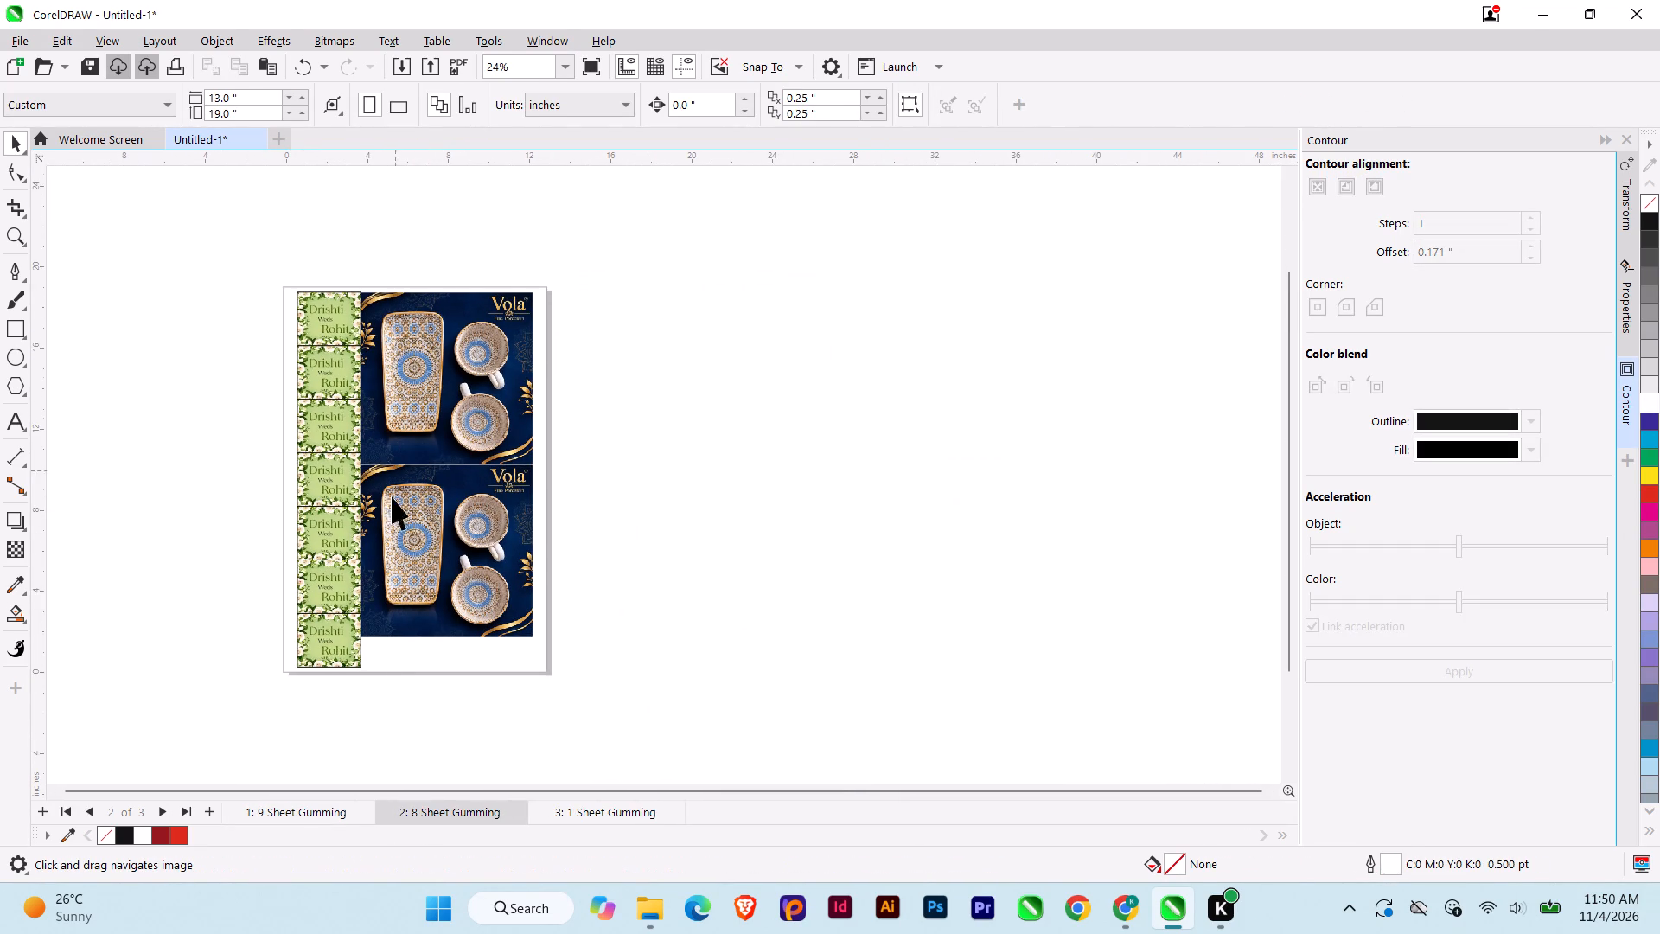
Go to the 1 Sheet Gumming page and open the Save Drawing dialog for Untitled-1.
click(584, 821)
scroll(423, 453, up, 1)
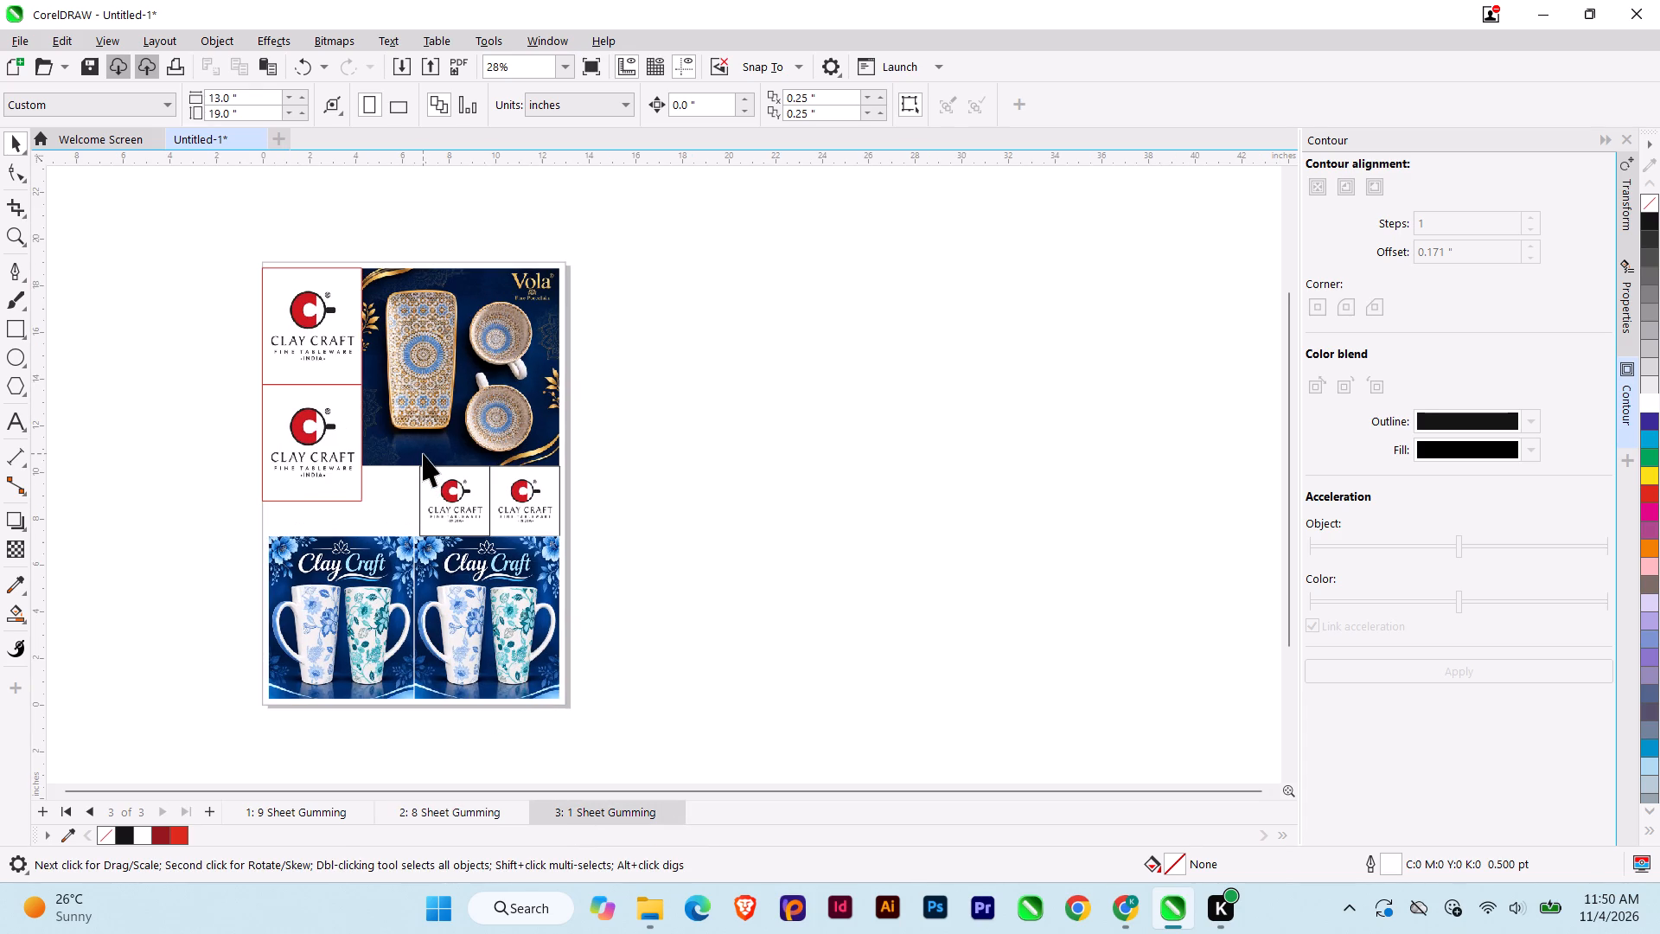
key(ctrl+s)
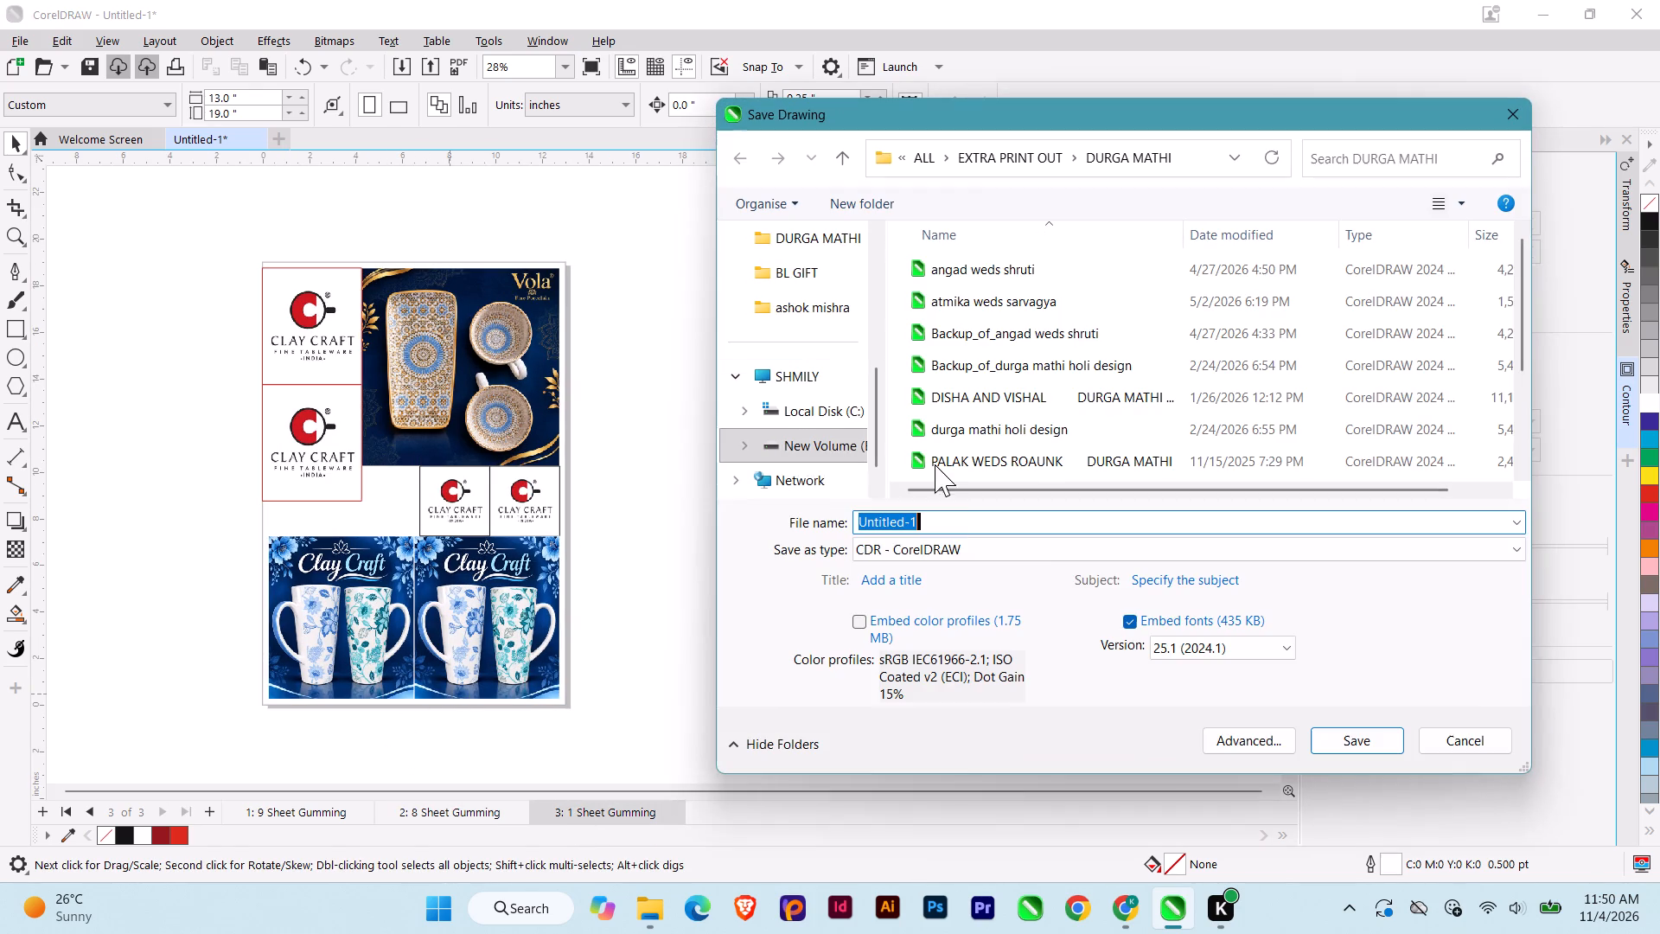
Switch to Chrome, pause the YouTube video and open a new tab.
key(alt+Tab)
key(alt+Tab)
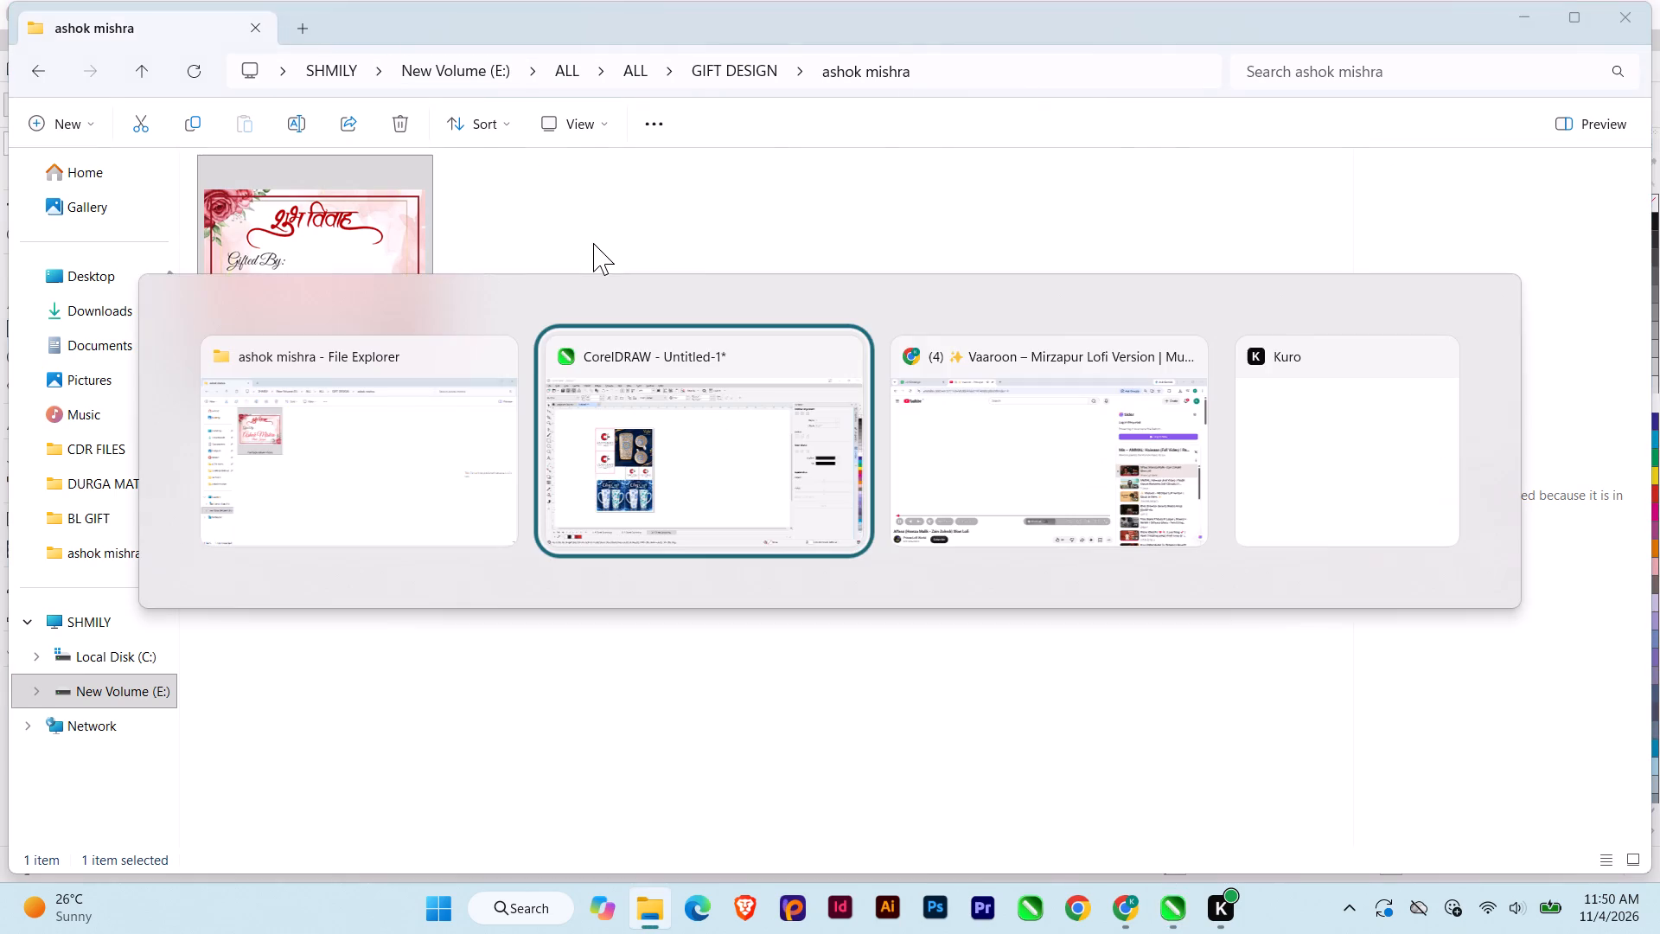
key(alt+Tab)
click(585, 457)
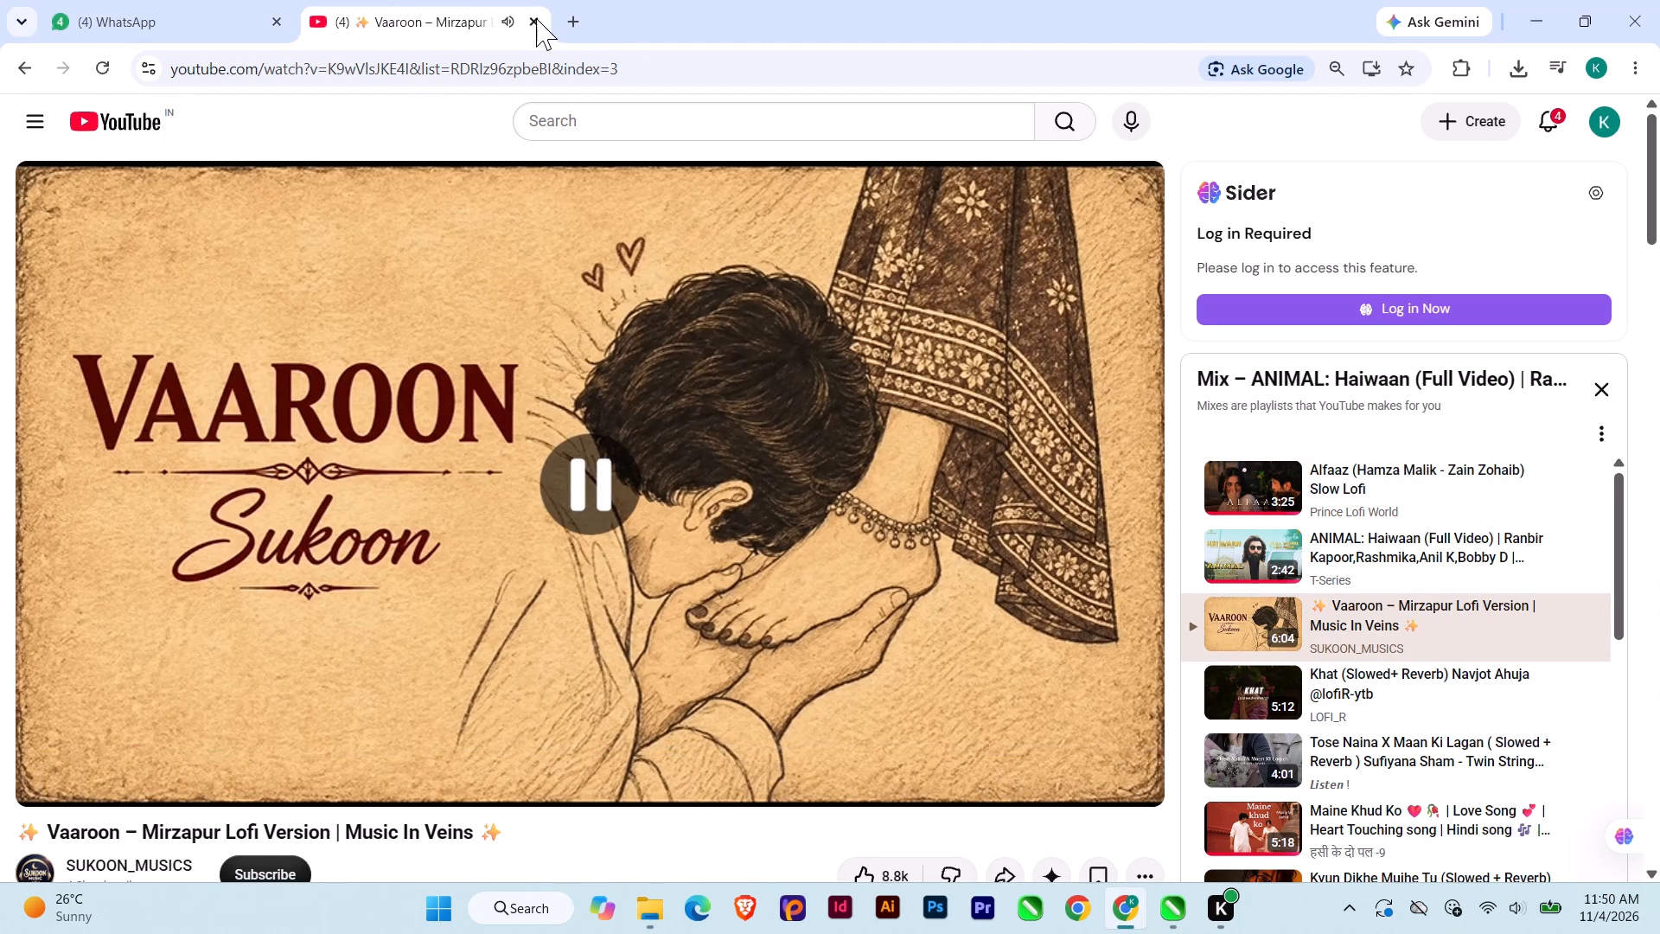
click(578, 15)
Close the File Explorer window and return to the Save Drawing dialog in CorelDRAW.
key(alt+Tab)
key(alt+Tab)
key(alt+Tab)
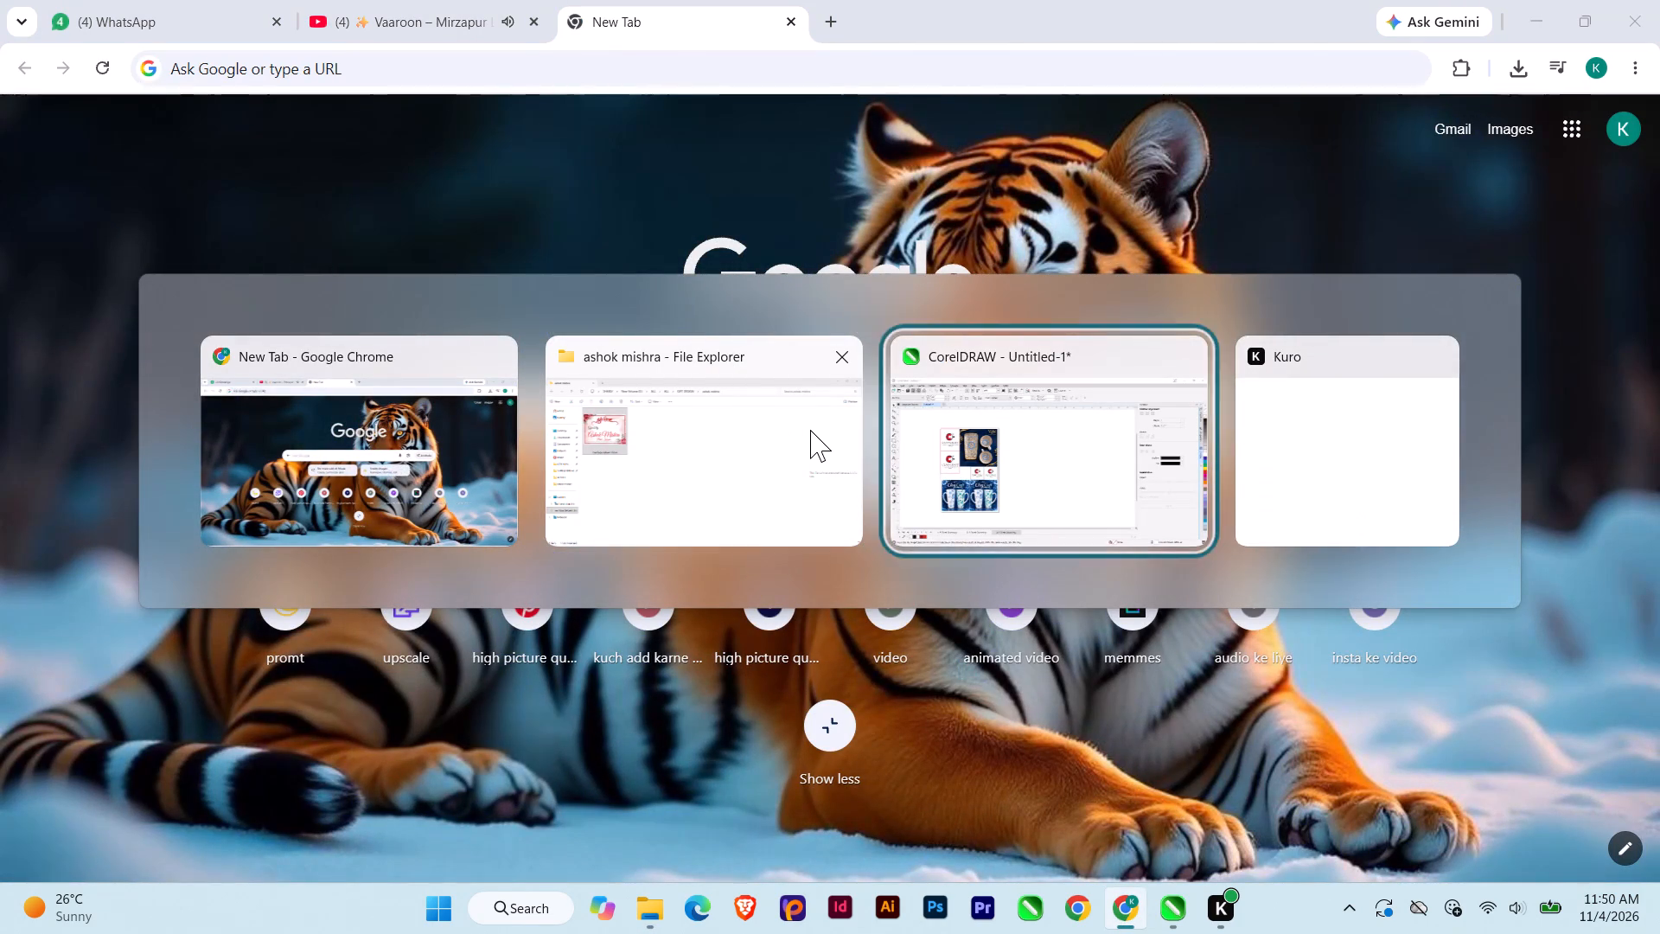
key(alt+Tab)
key(alt+Tab)
key(alt+F4)
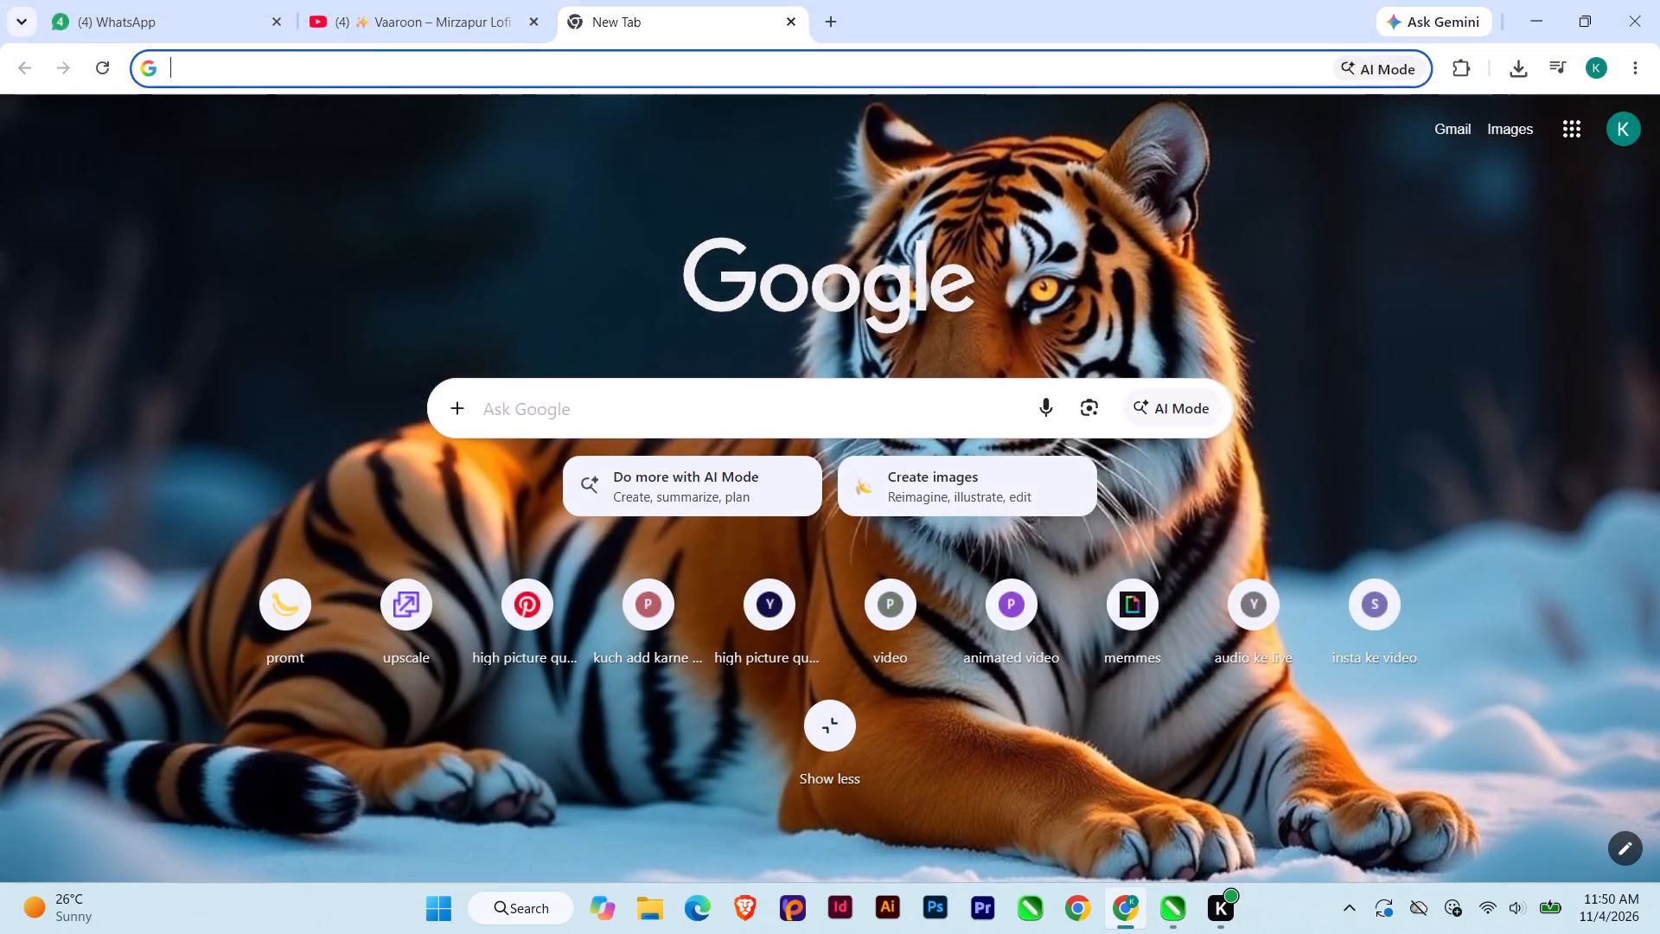
key(alt+Tab)
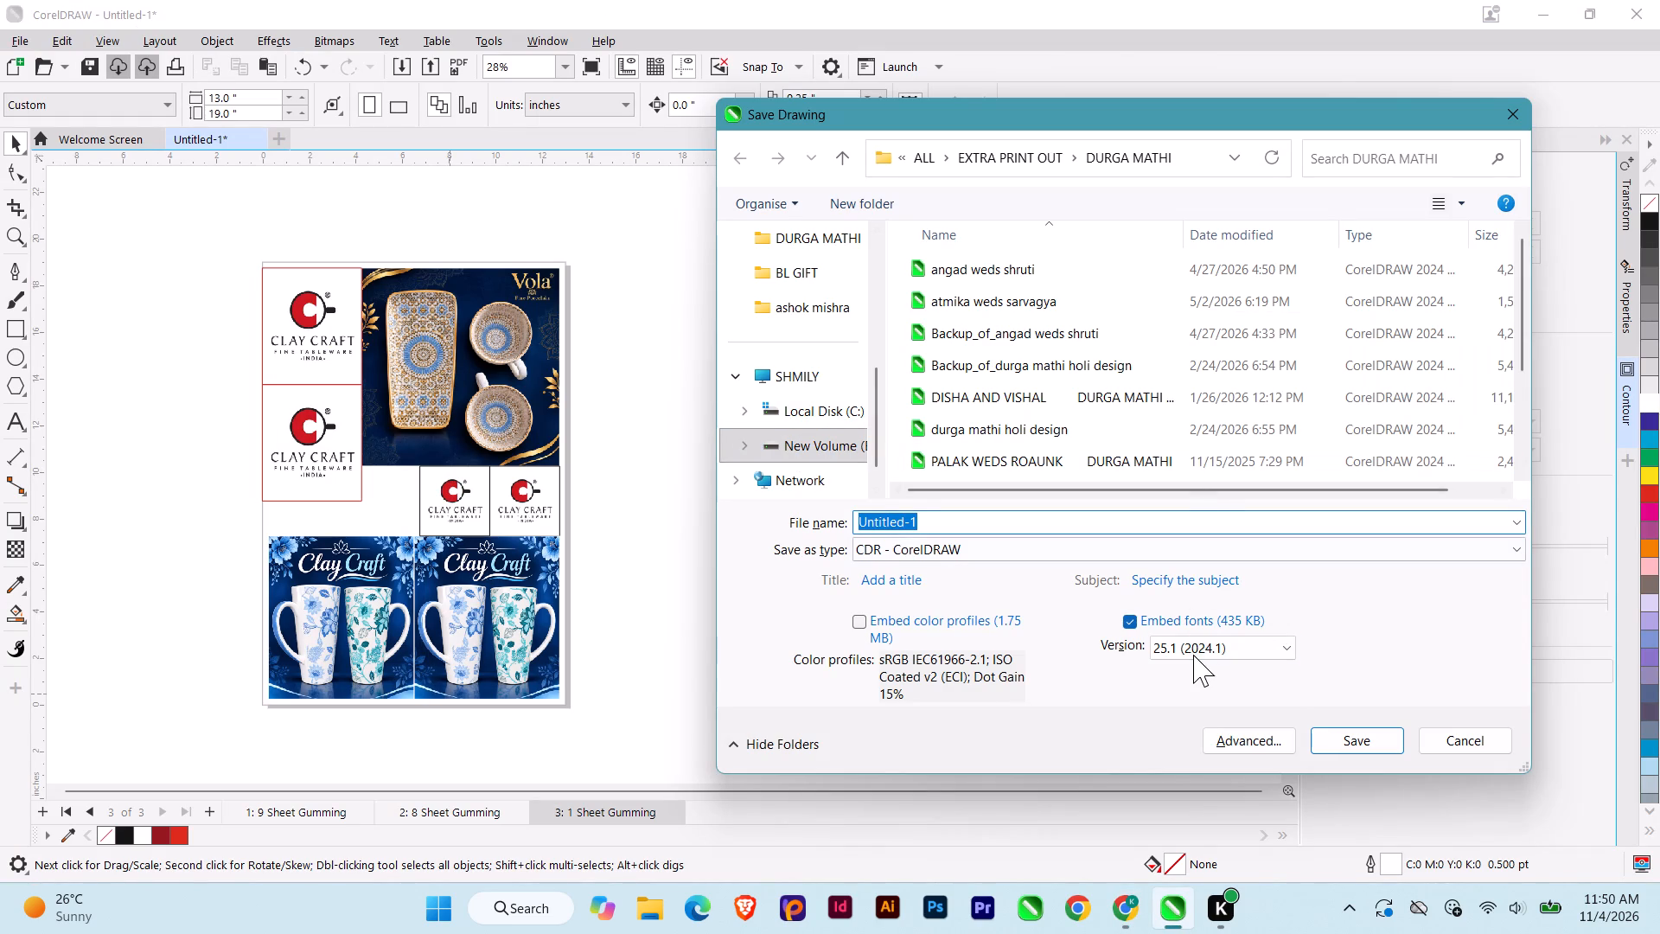
Set the CDR file version for saving to 15.0.
click(1191, 653)
click(1170, 876)
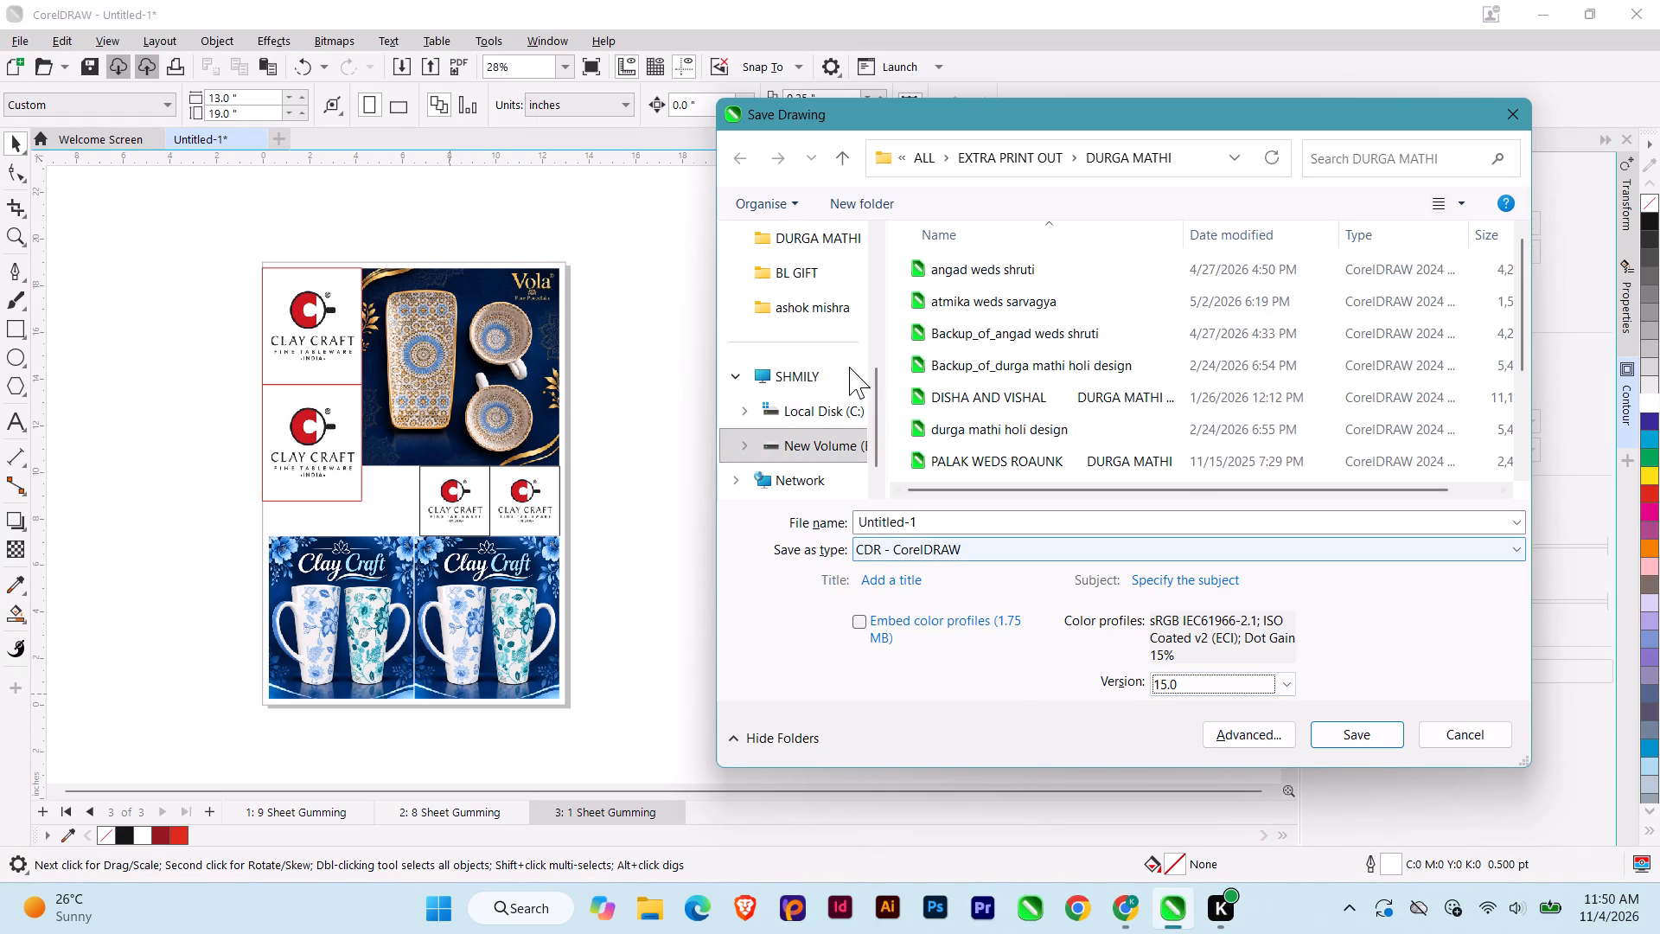
Browse the folder shortcuts for a location to save the drawing in.
scroll(796, 317, up, 3)
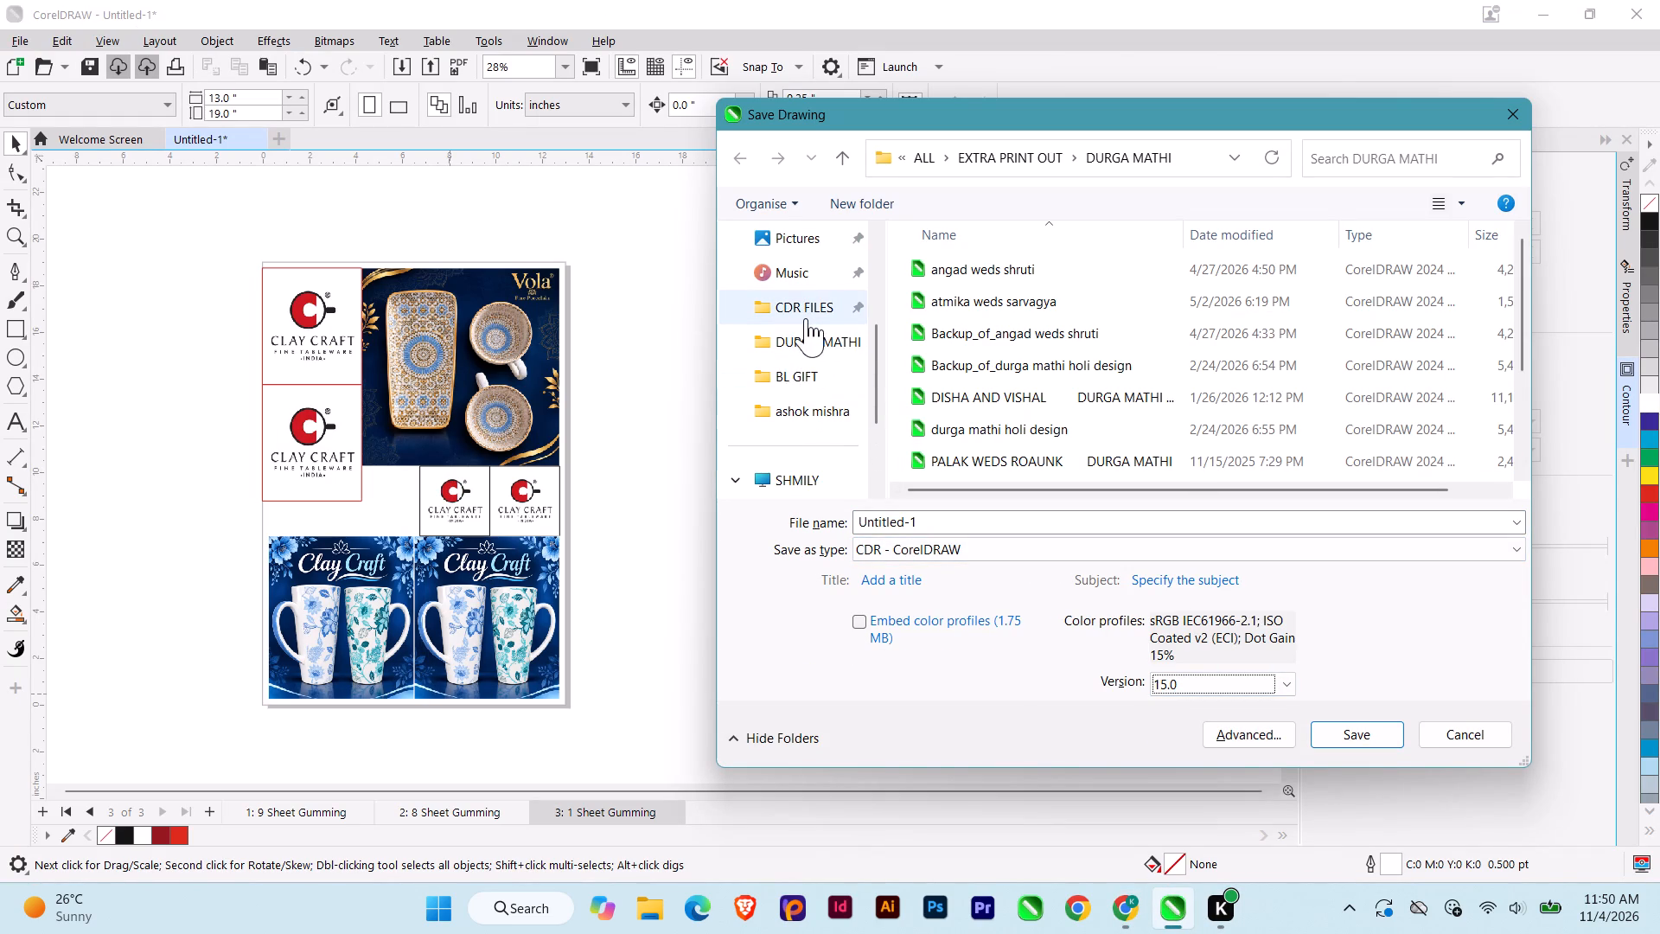
scroll(806, 310, up, 3)
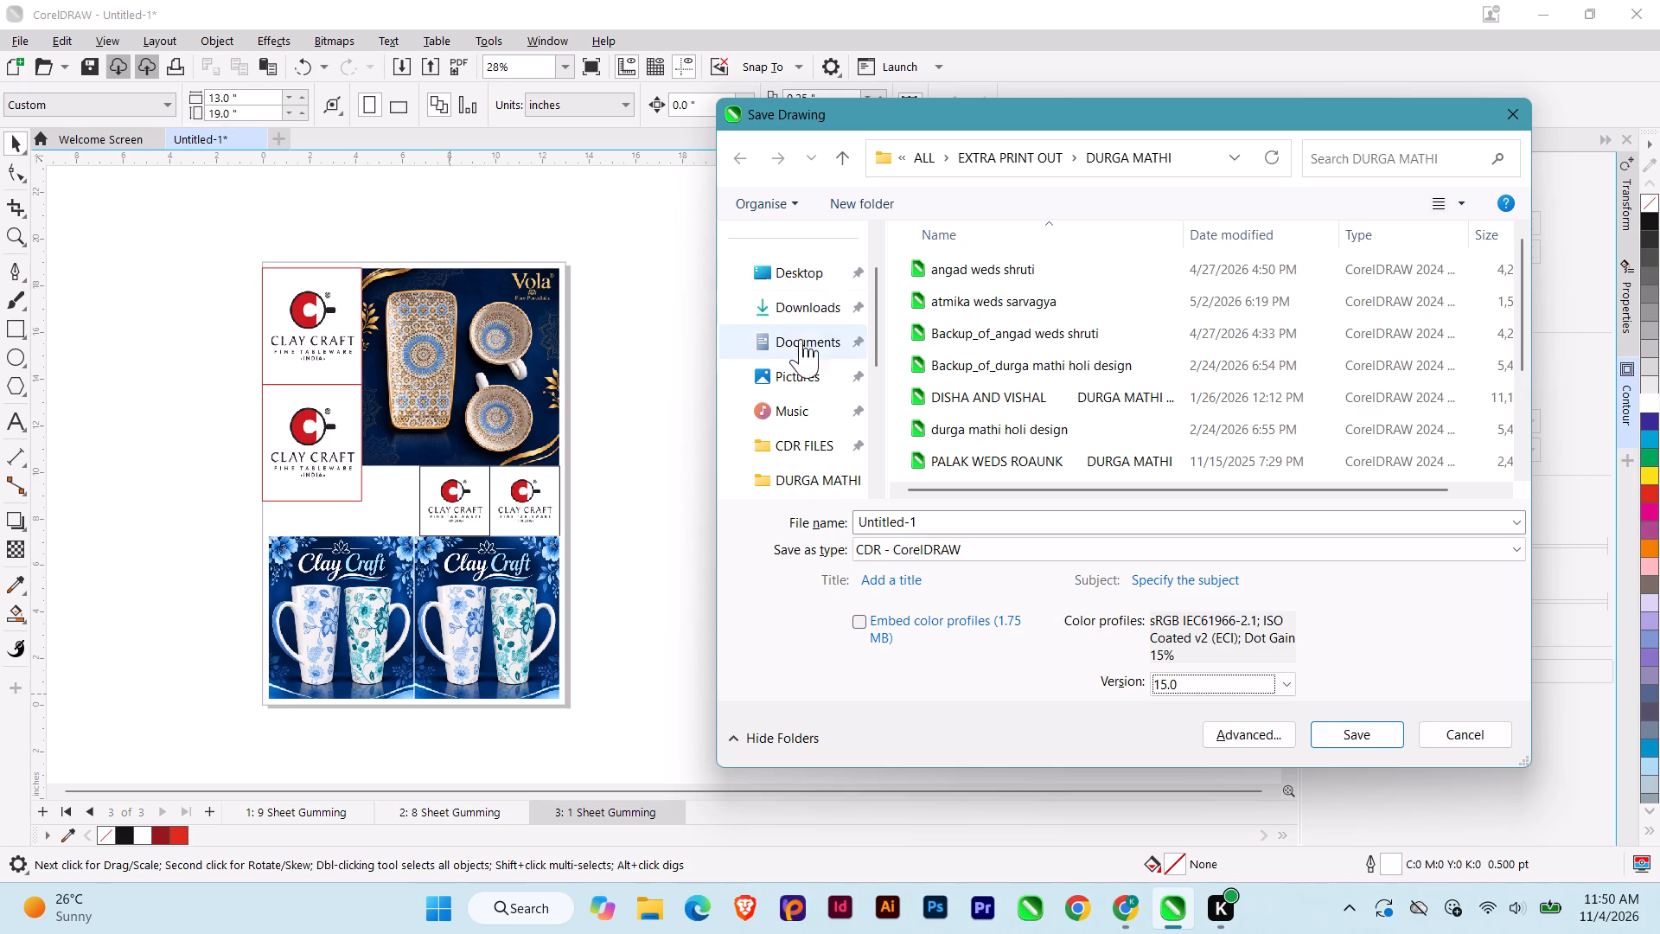
Save the drawing in the CDR FILES folder under the file name bbbbftdyrdr.
scroll(795, 361, down, 1)
click(794, 370)
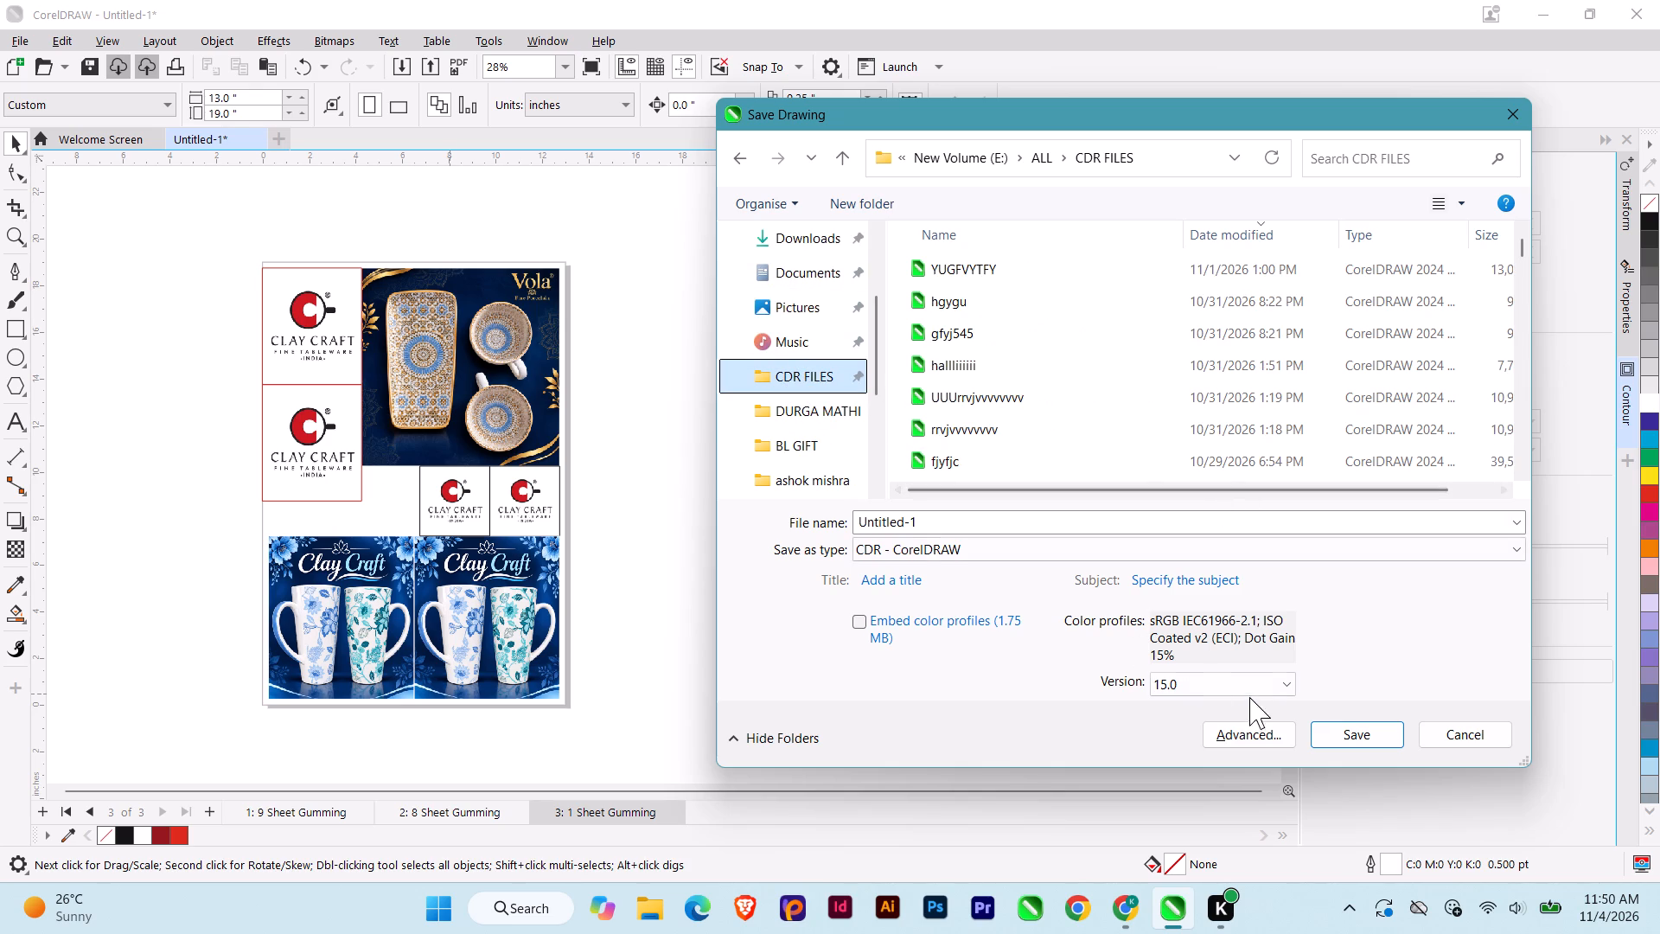
click(1222, 680)
click(1390, 635)
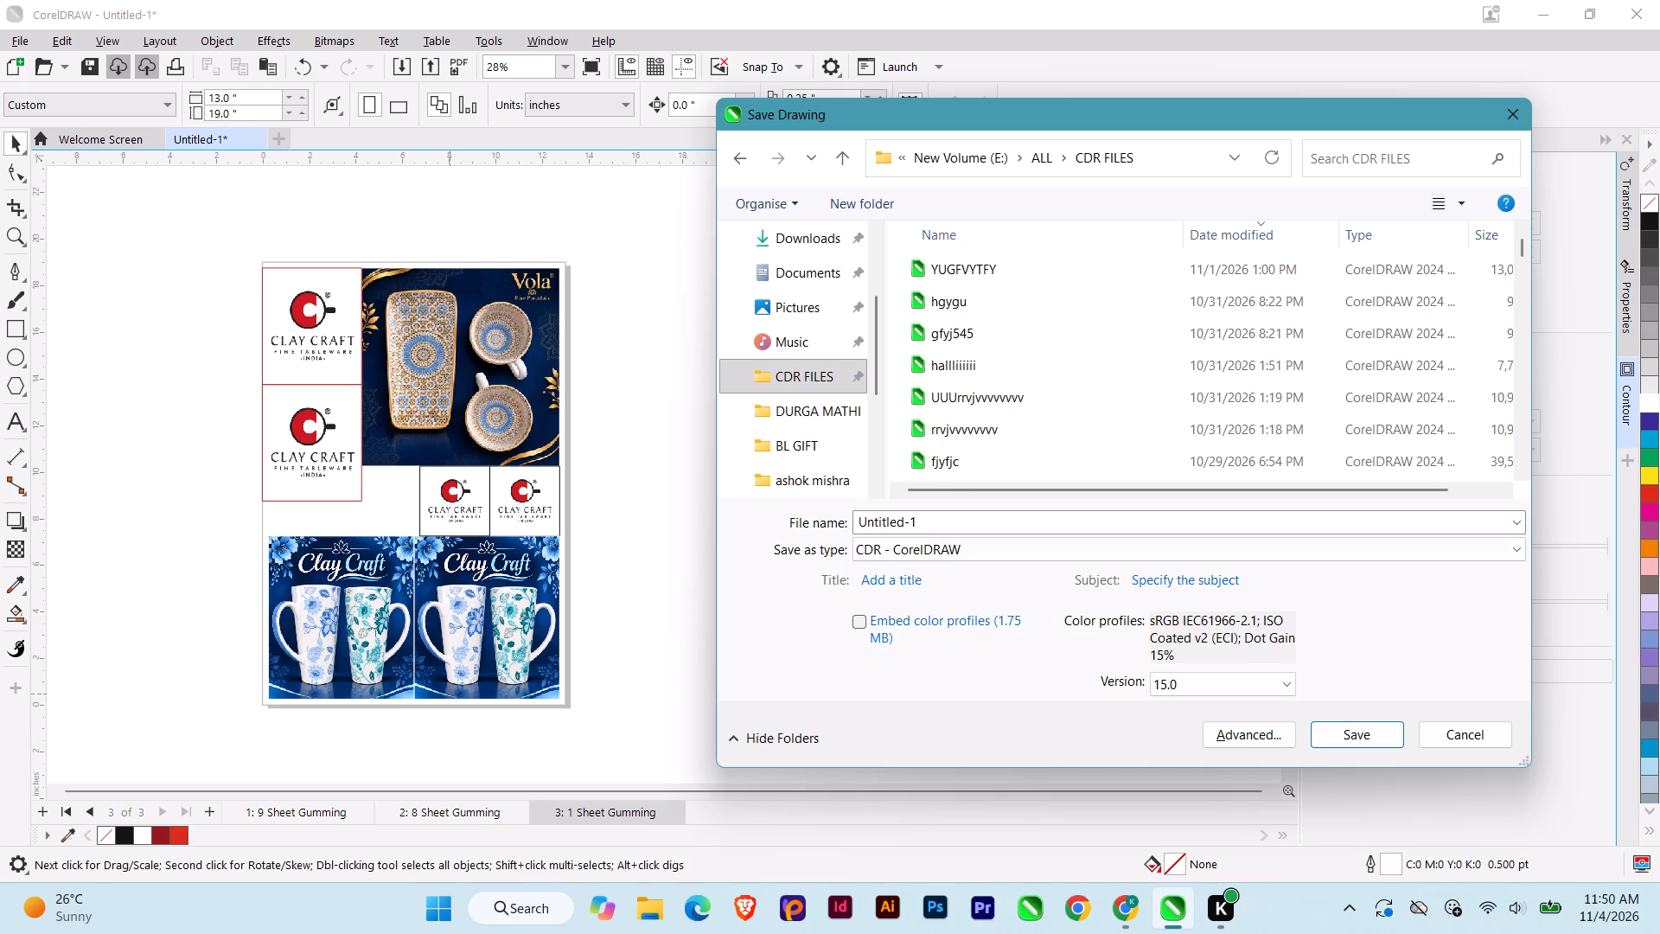
click(962, 524)
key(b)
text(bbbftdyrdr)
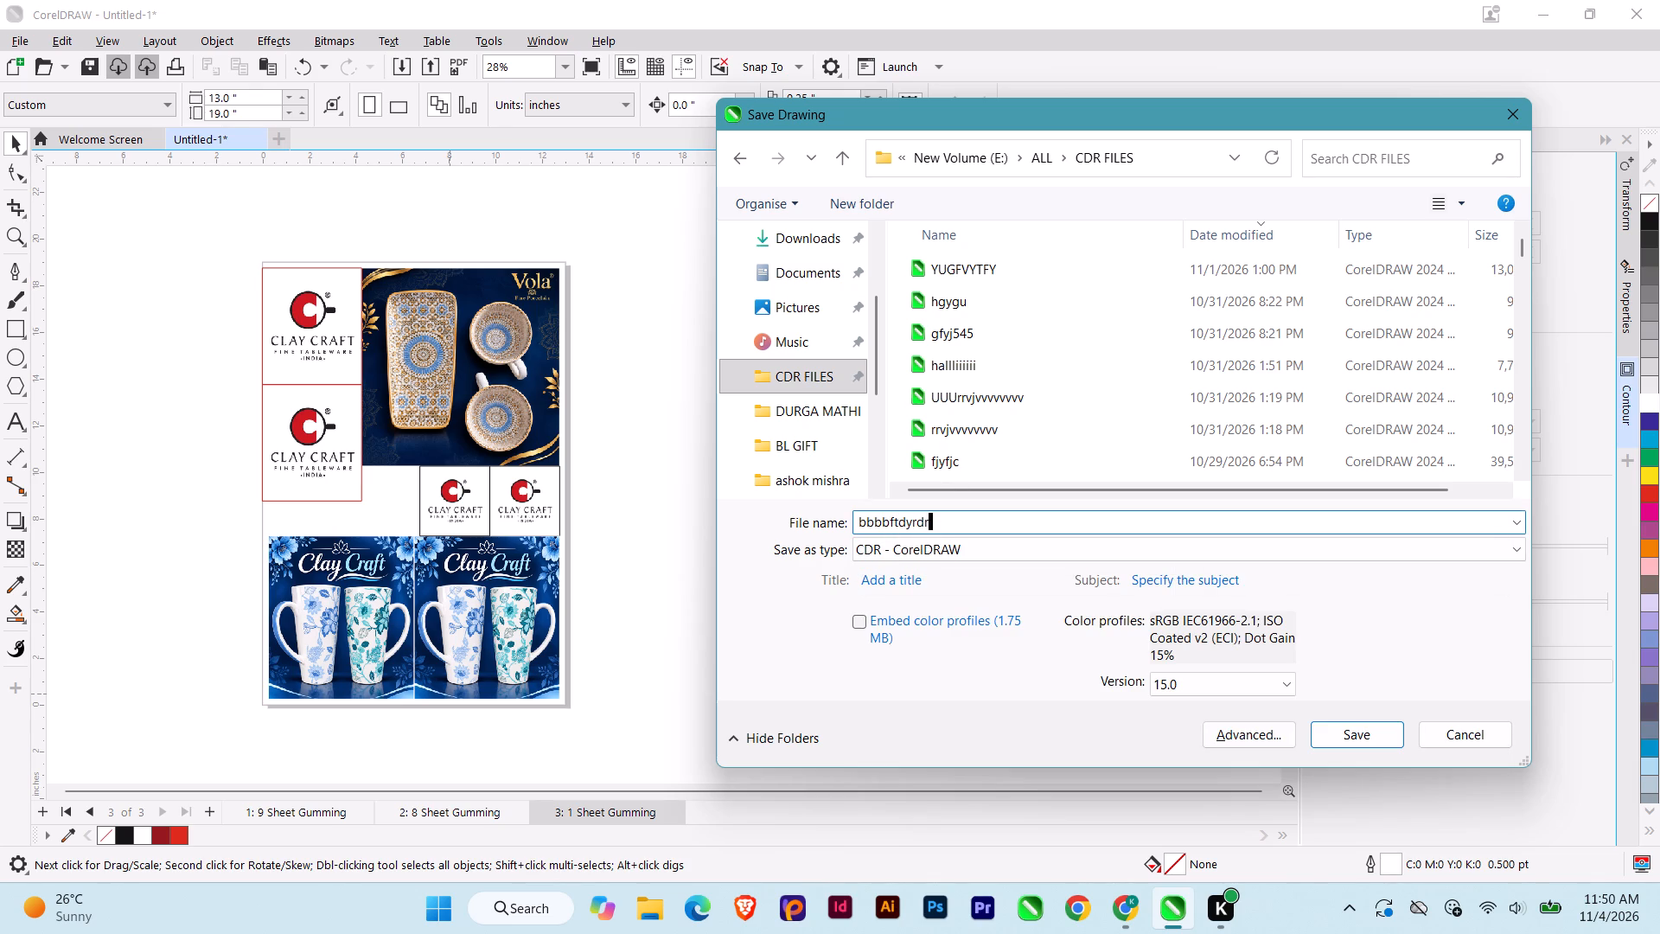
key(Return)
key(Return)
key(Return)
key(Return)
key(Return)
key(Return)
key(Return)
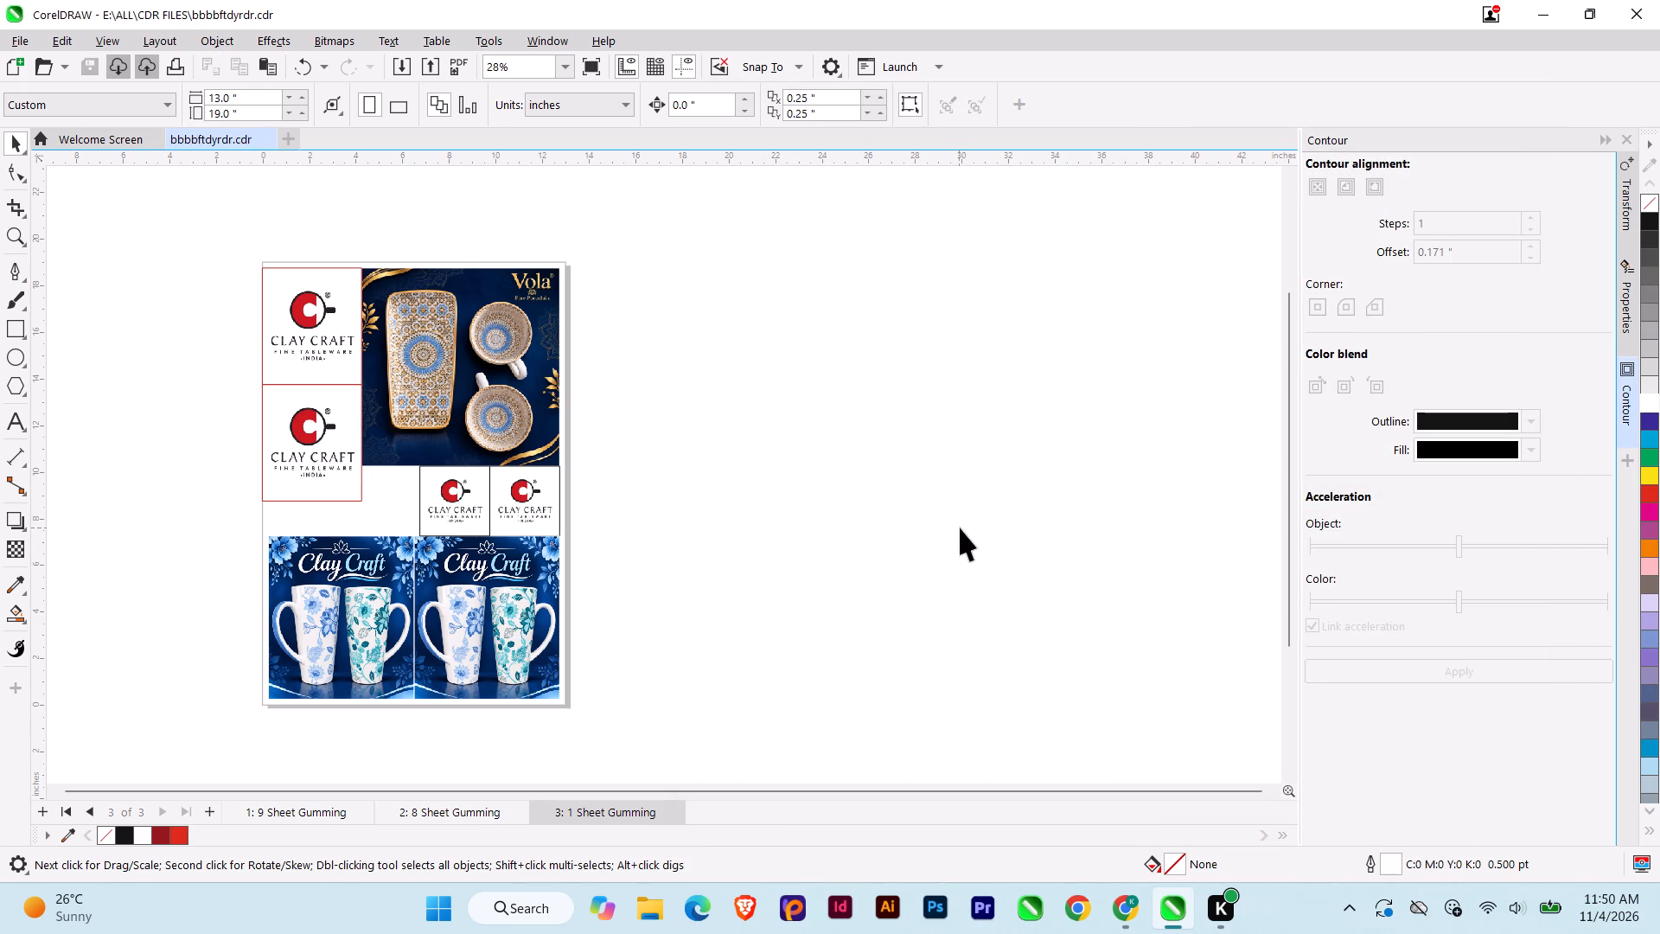
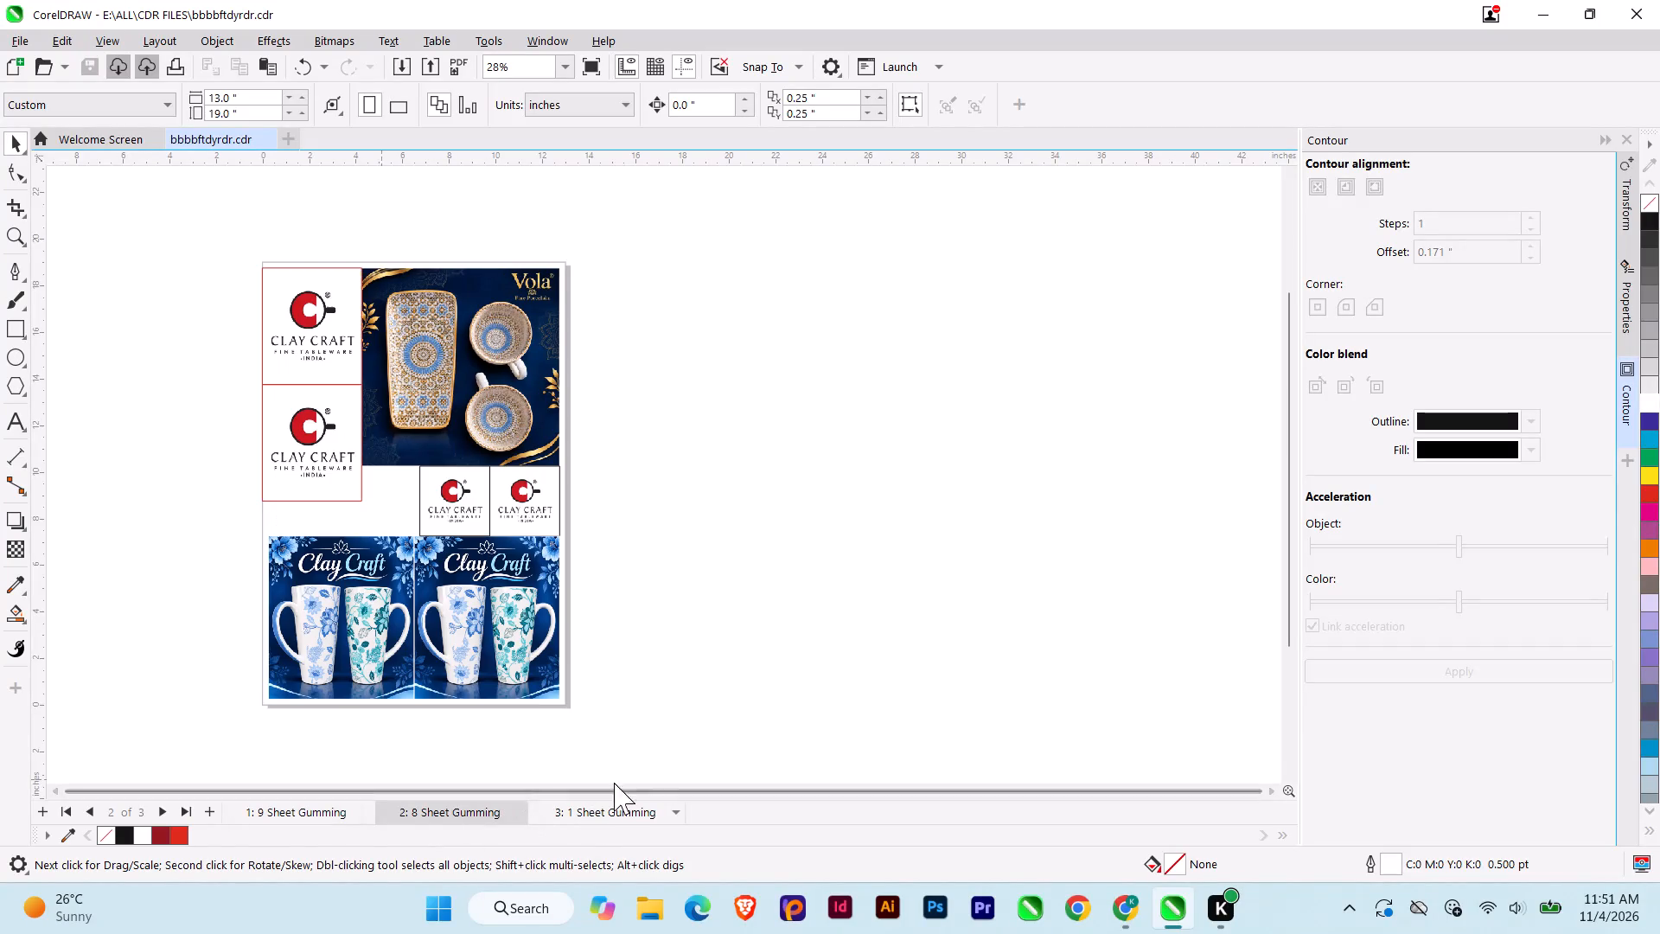
Close the three-page gumming-sheet drawing bbbbftdyrdr.cdr.
click(728, 534)
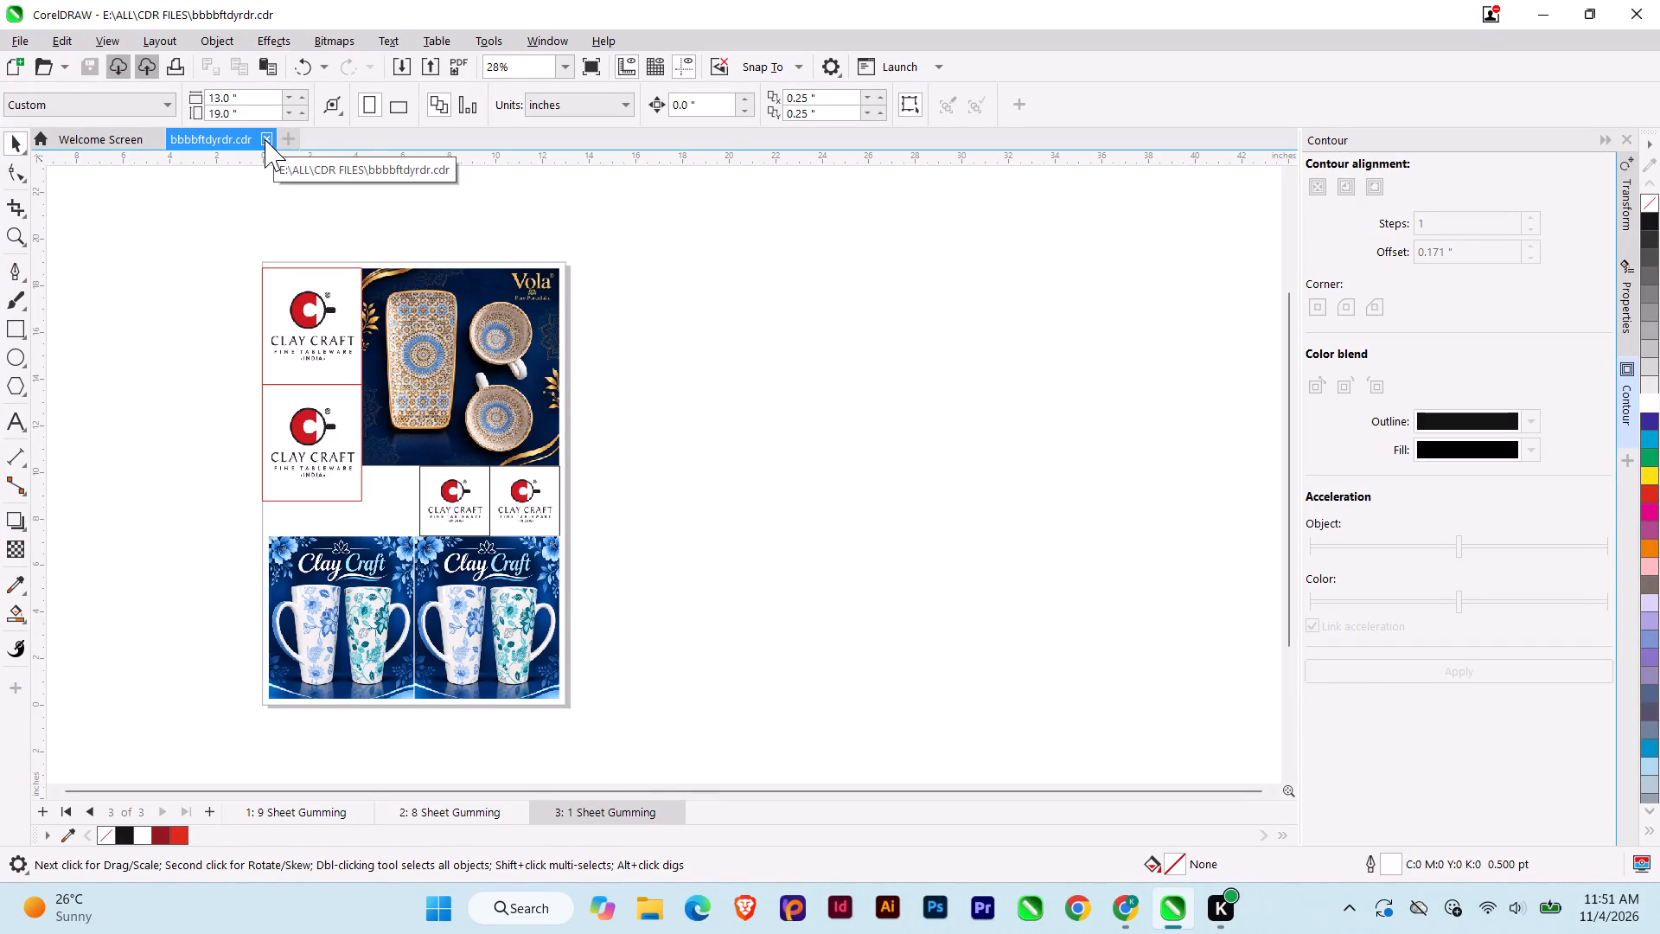
click(265, 139)
Exit CorelDRAW and dismiss the CorelDRAW Graphics Suite update window.
click(1659, 0)
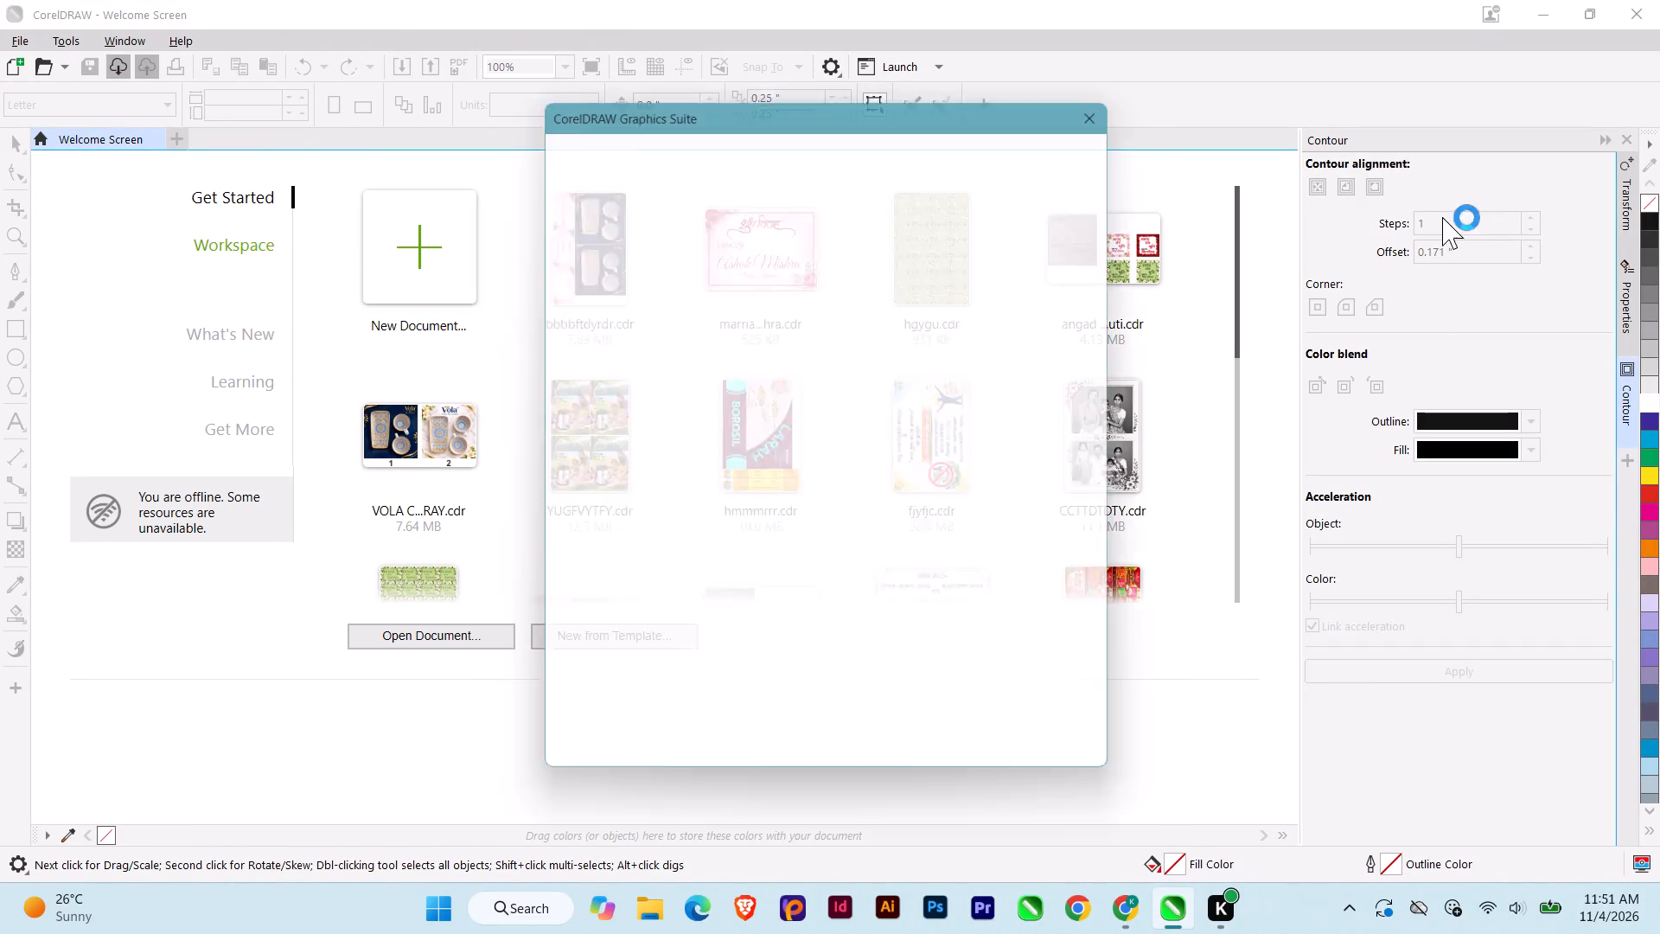
click(1113, 106)
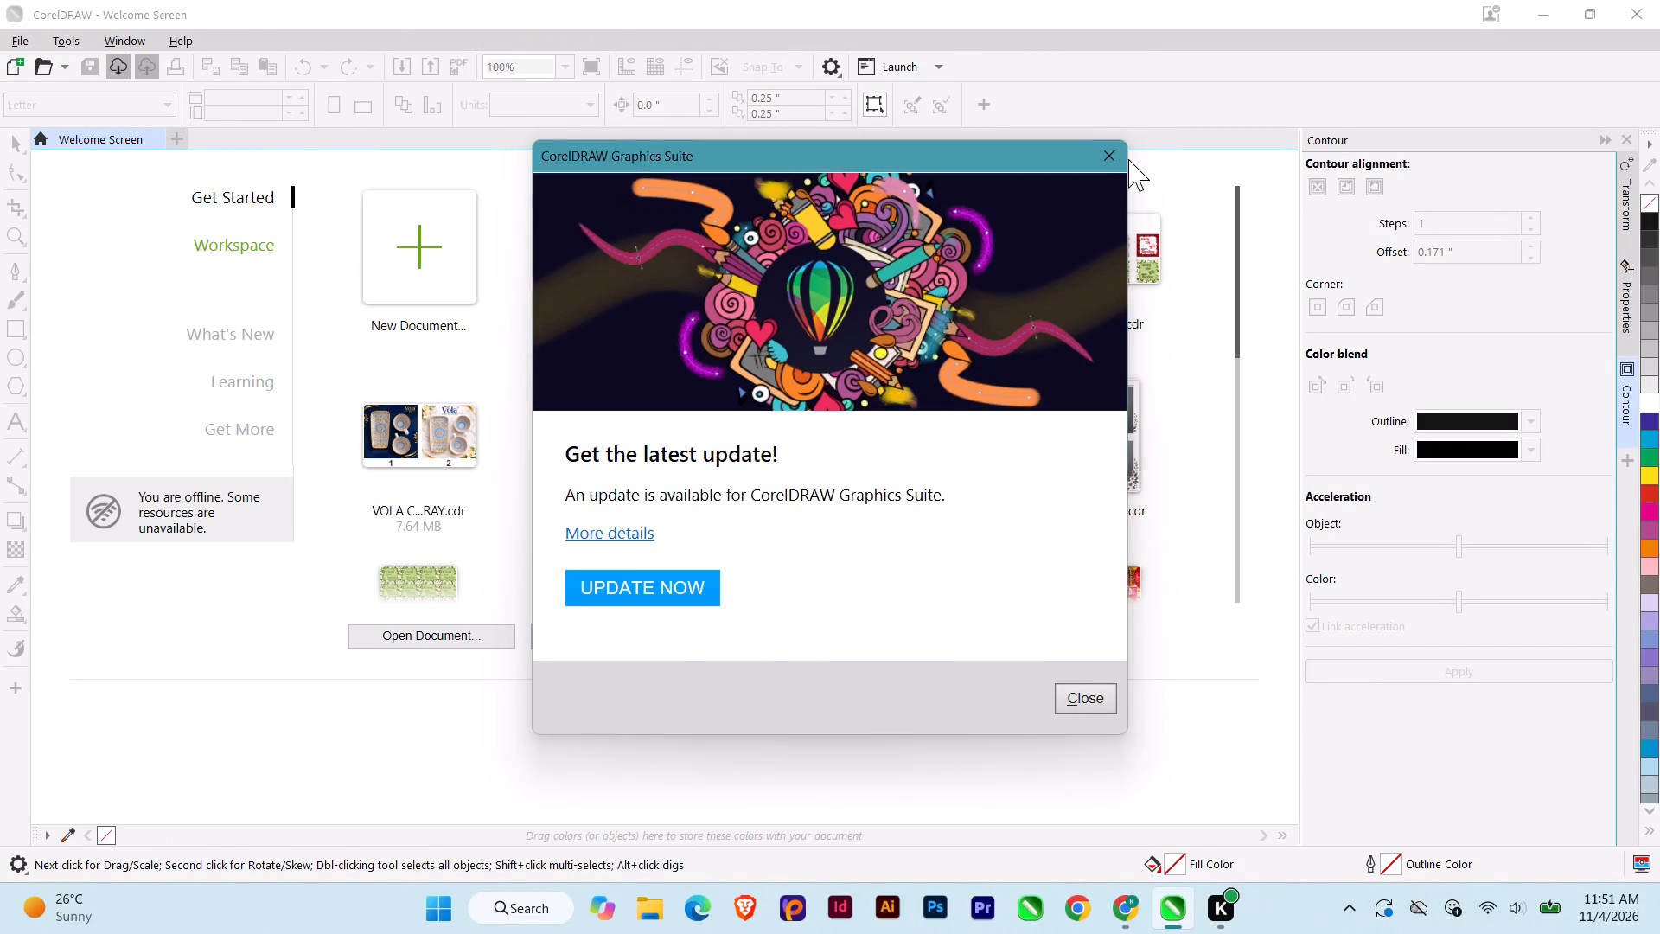